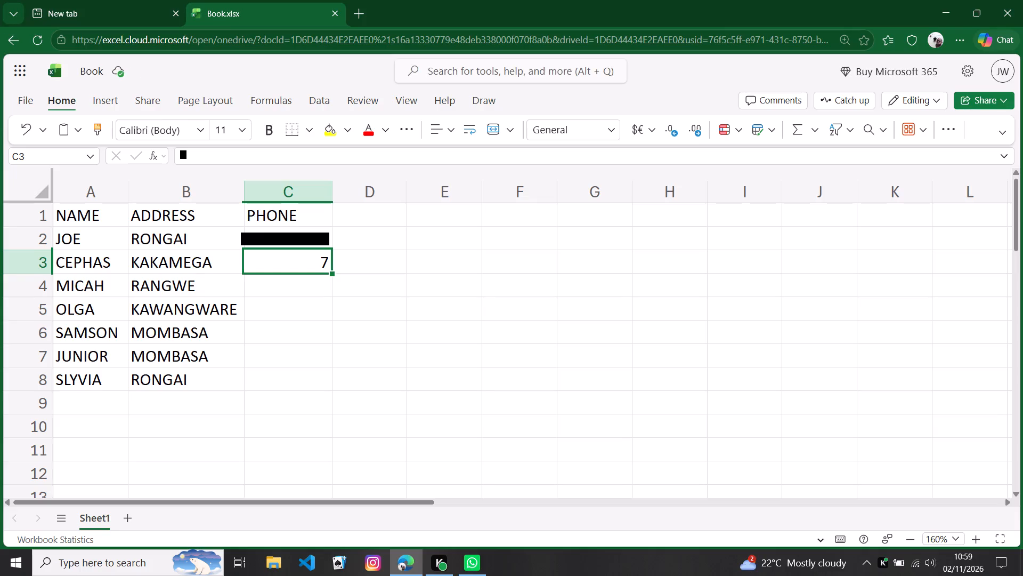
key(shift+Return)
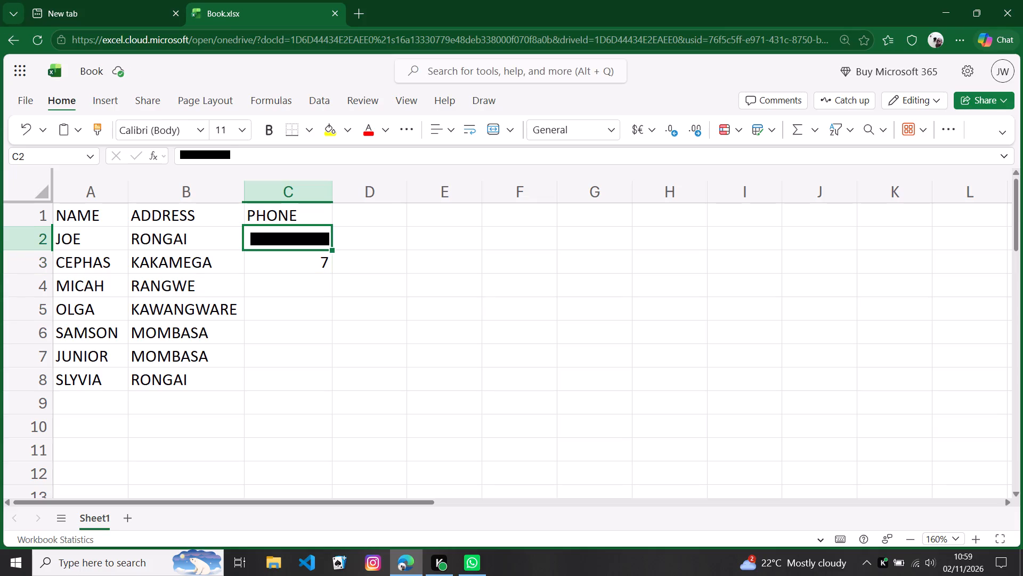
double_click(319, 243)
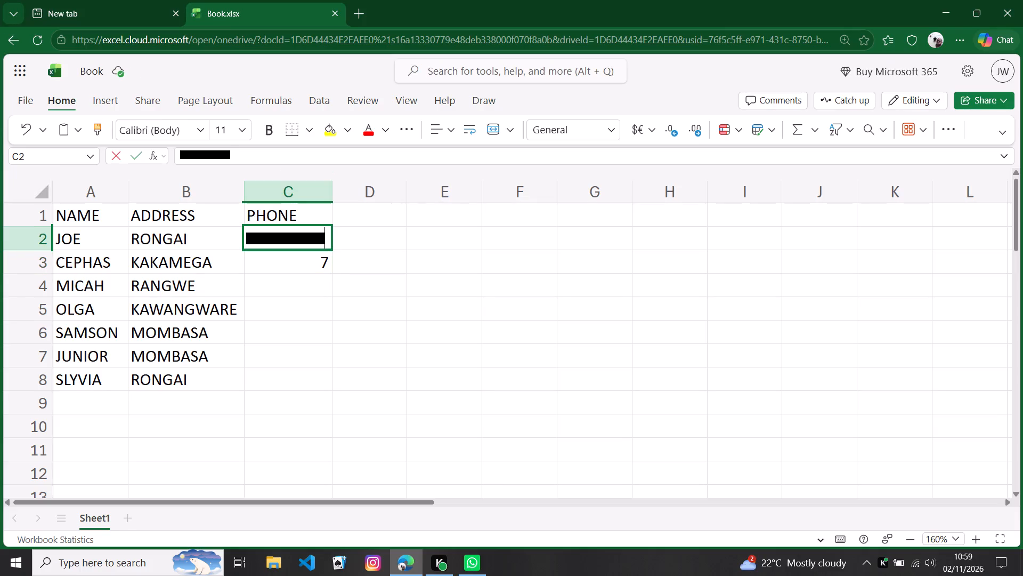
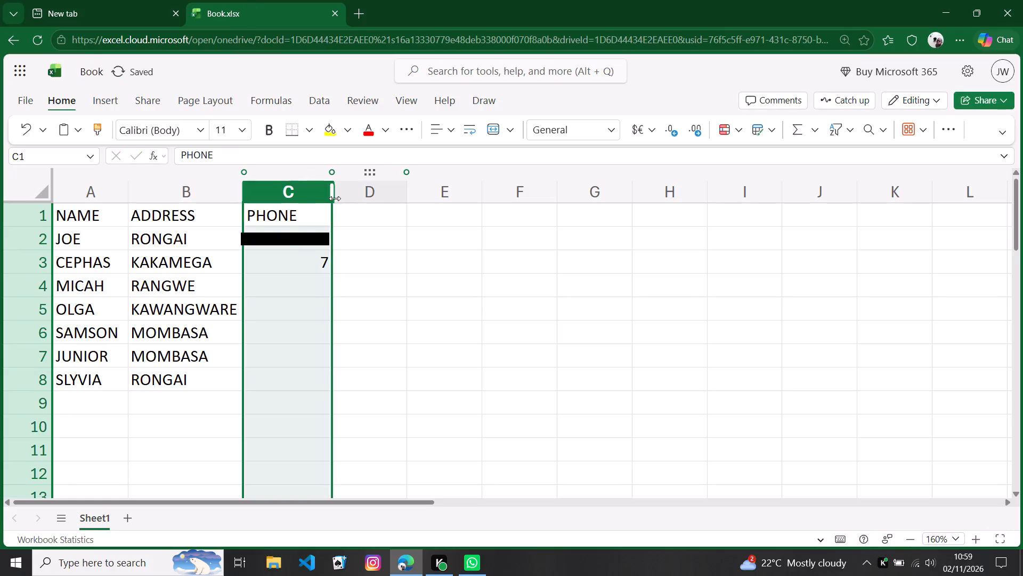
AutoFit the width of the PHONE column (column C) to its contents.
double_click(329, 195)
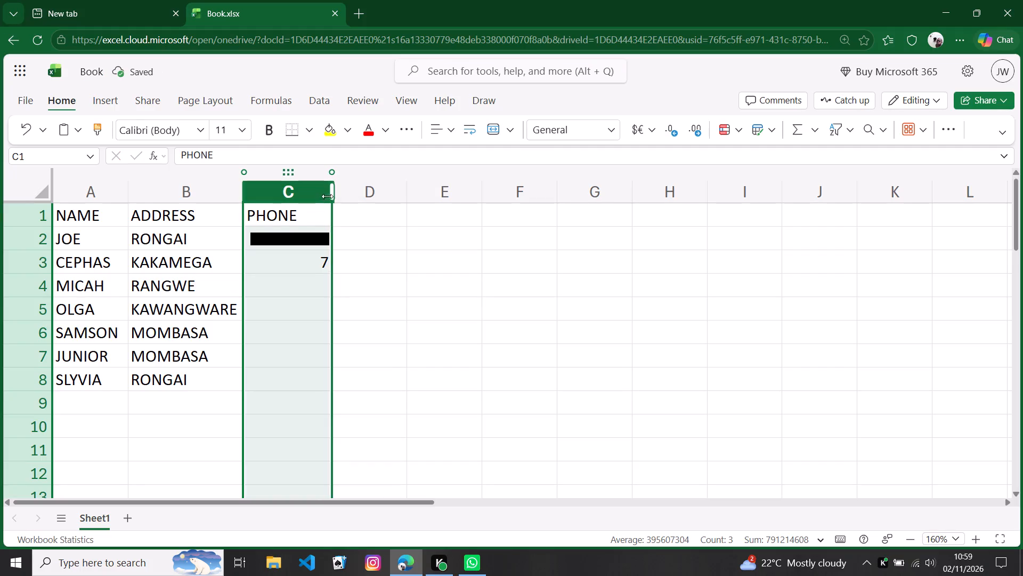
double_click(329, 194)
click(320, 269)
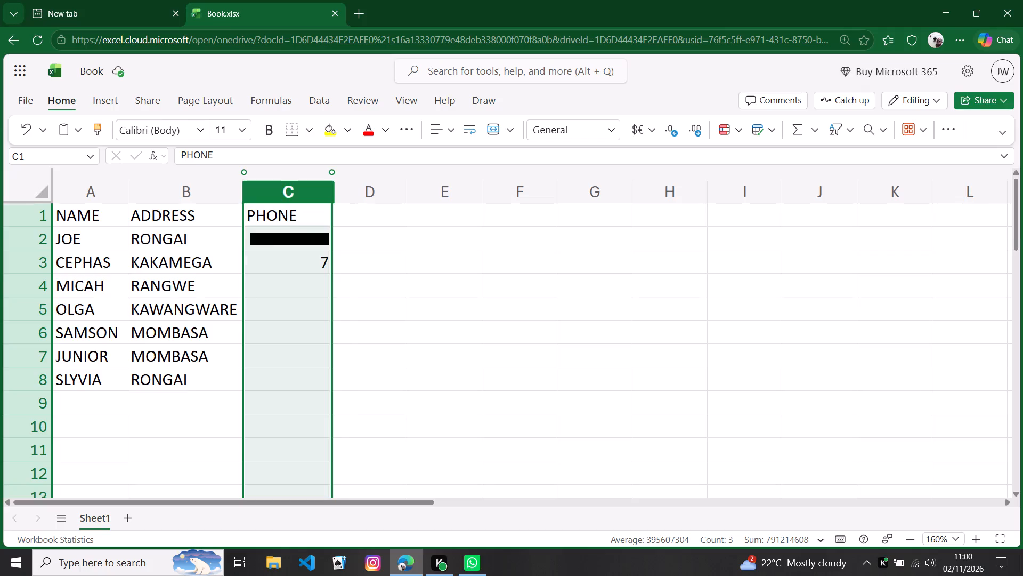
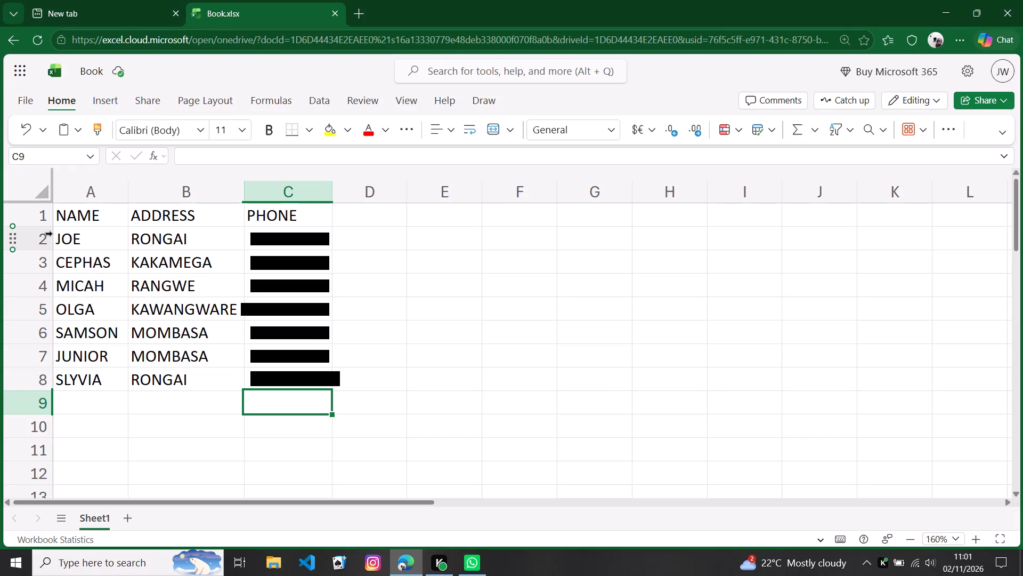
Make the header cells NAME, ADDRESS and PHONE (A1:C1) bold and horizontally centred.
drag(61, 213, 250, 214)
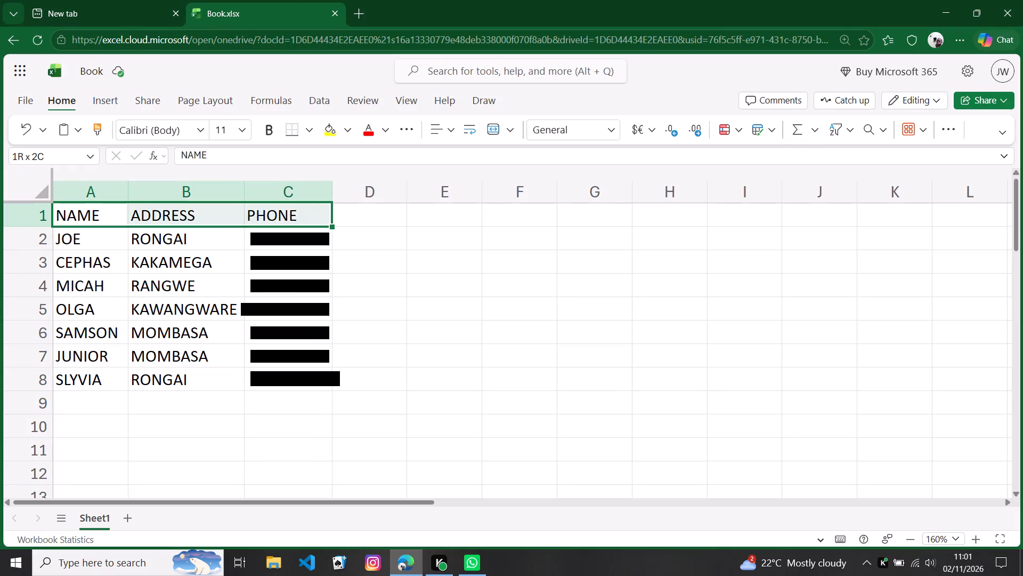
drag(250, 214, 273, 214)
click(262, 126)
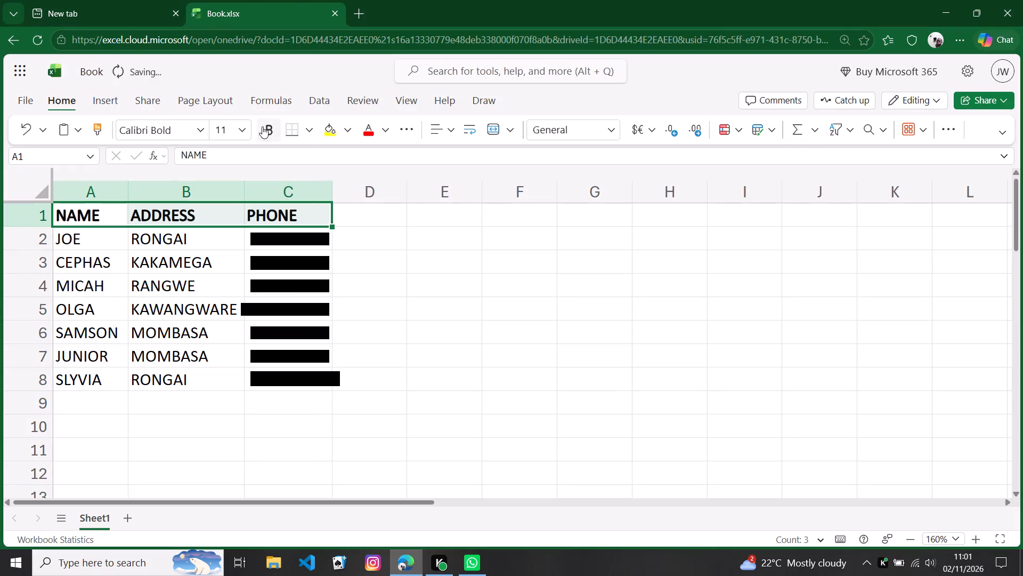
click(452, 129)
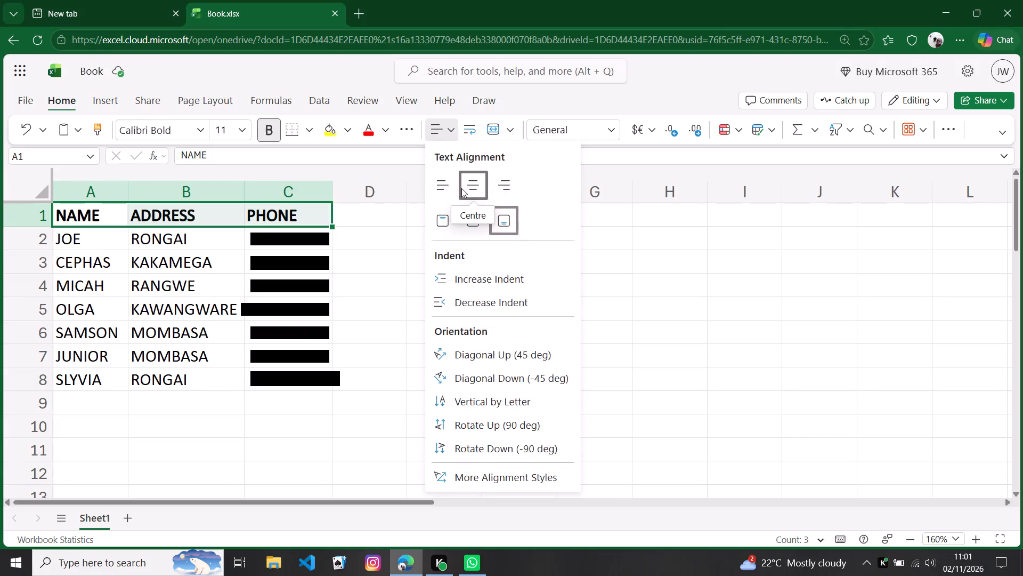
click(476, 188)
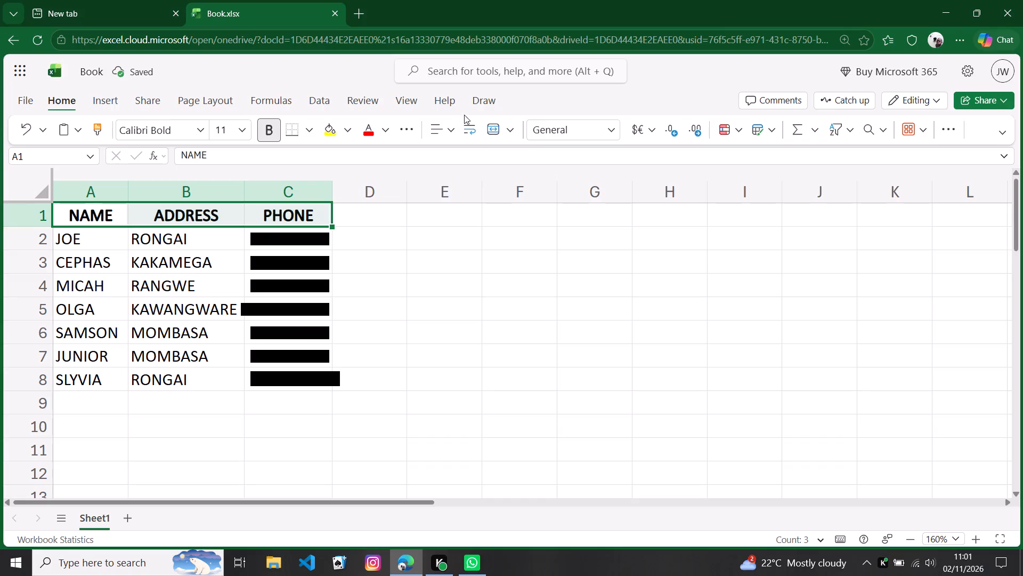
Fill the header cells A1:C1 with the second-darkest shade of the blue theme colour.
click(343, 133)
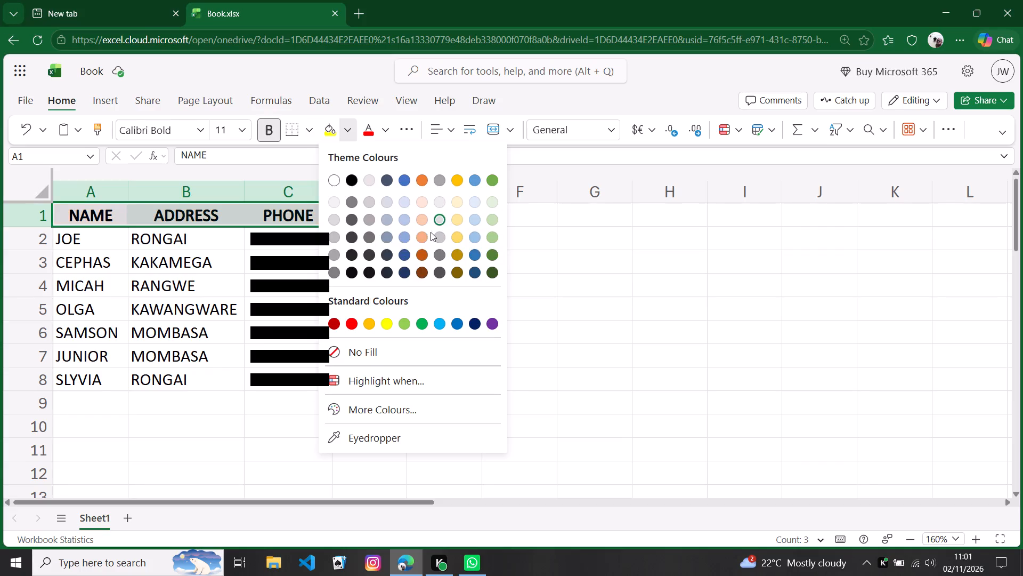
click(399, 252)
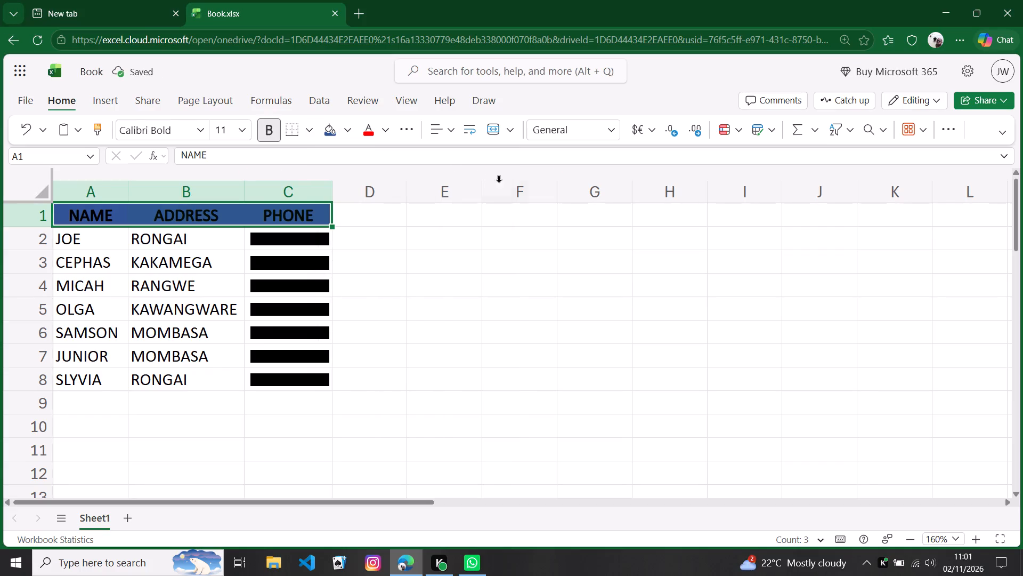
click(572, 352)
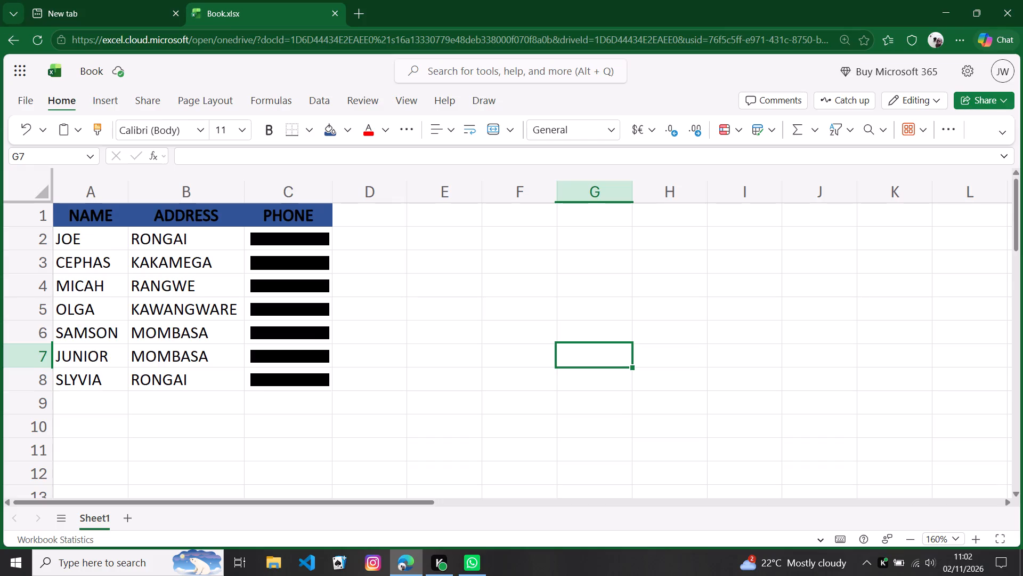
Enter the new column header YEARS OF EXPERIENCE in cell D1, beside PHONE.
double_click(357, 226)
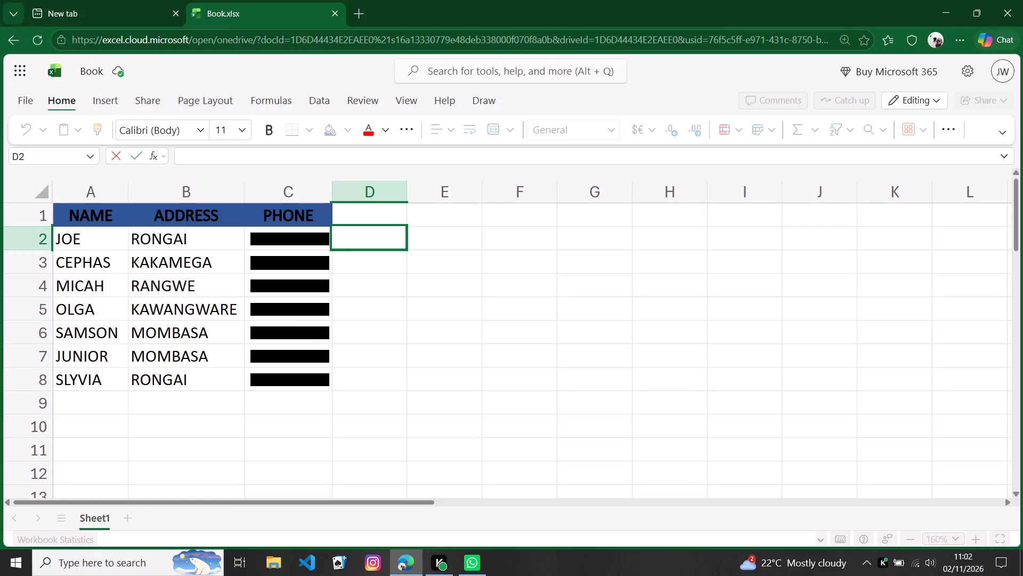
double_click(363, 217)
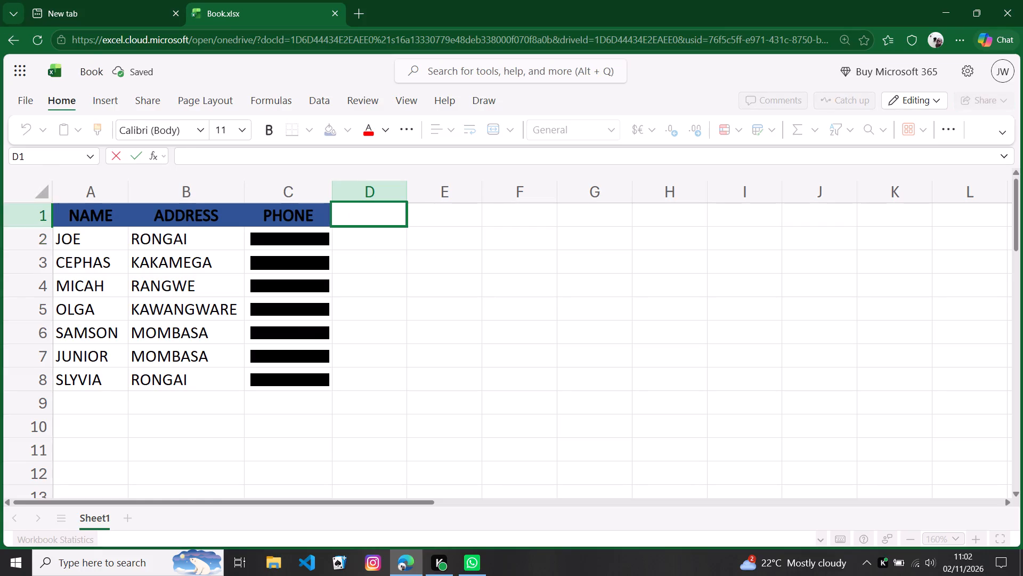
text(YEARS)
key(space)
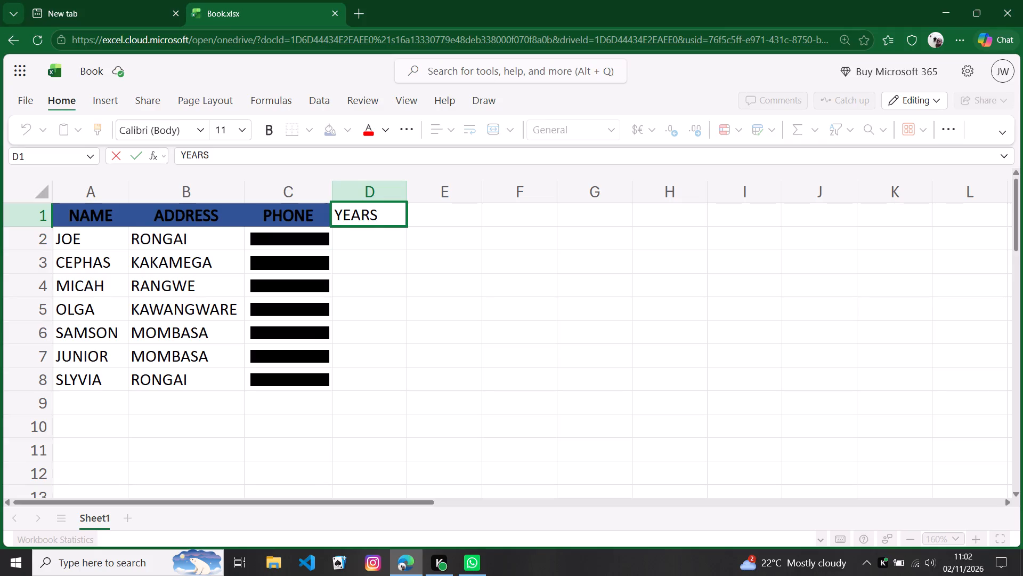
text(OF EX)
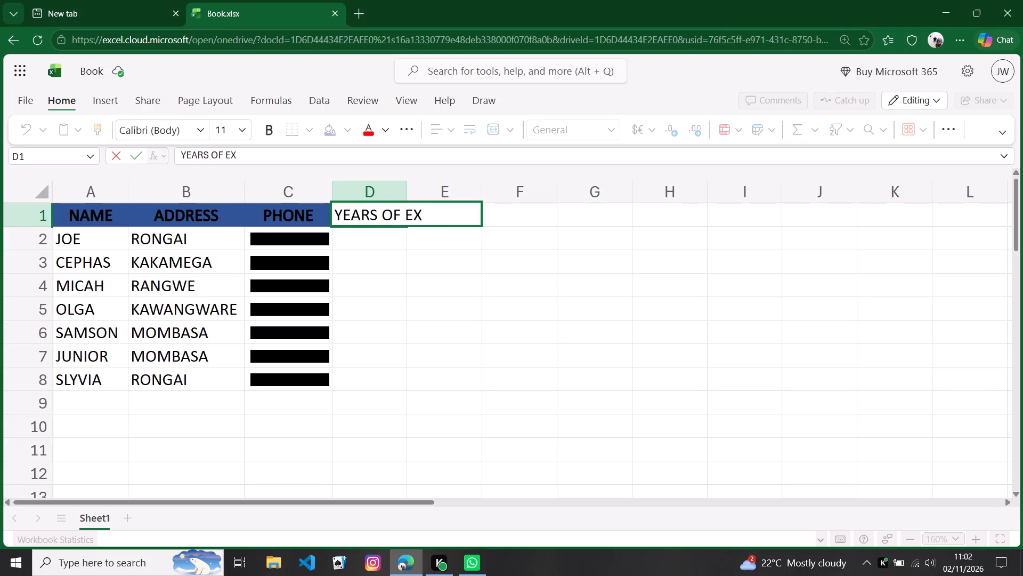
text(PERIENCE)
AutoFit the width of column D to the YEARS OF EXPERIENCE header.
click(378, 181)
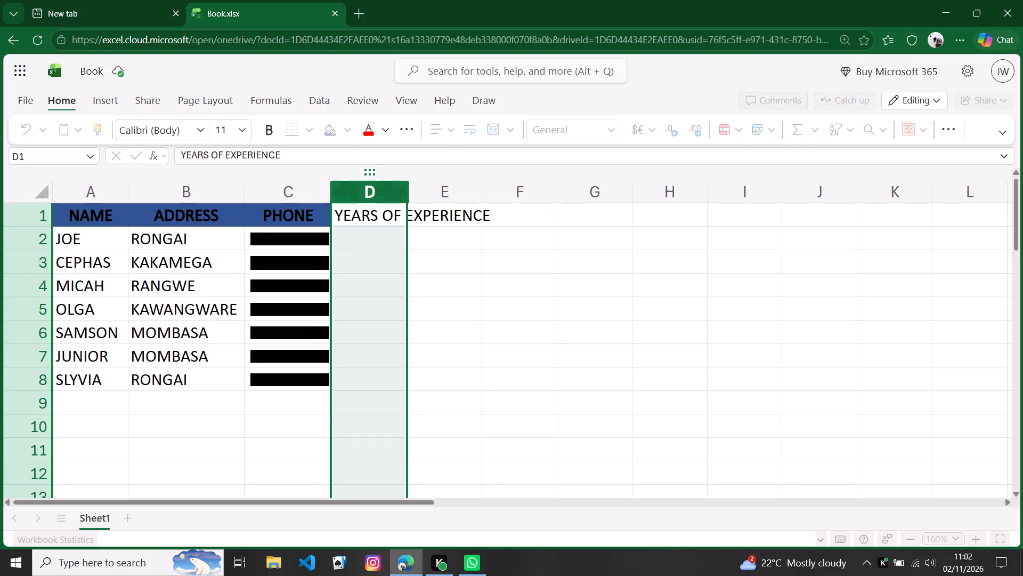
double_click(407, 196)
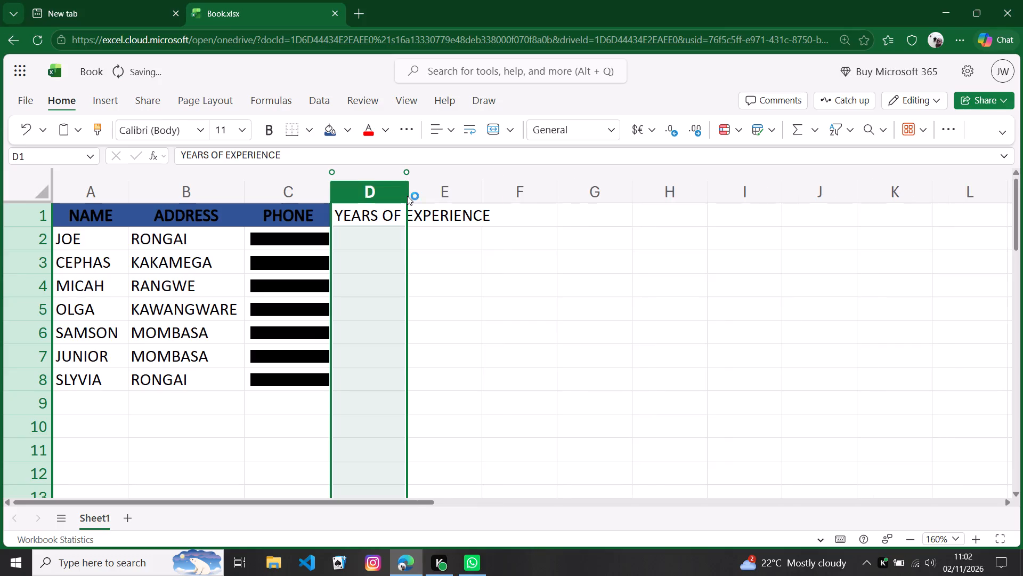
click(421, 293)
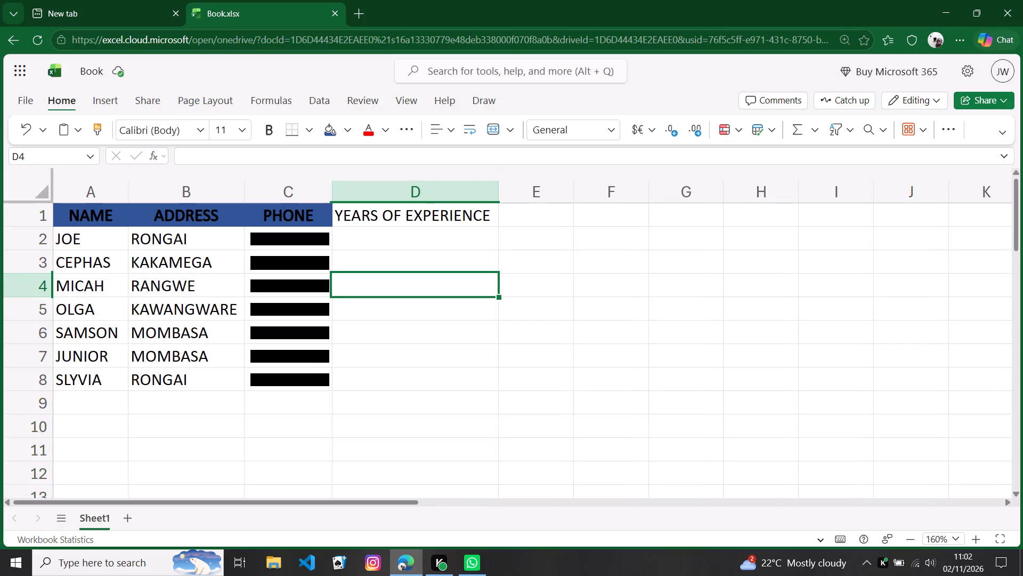
click(461, 252)
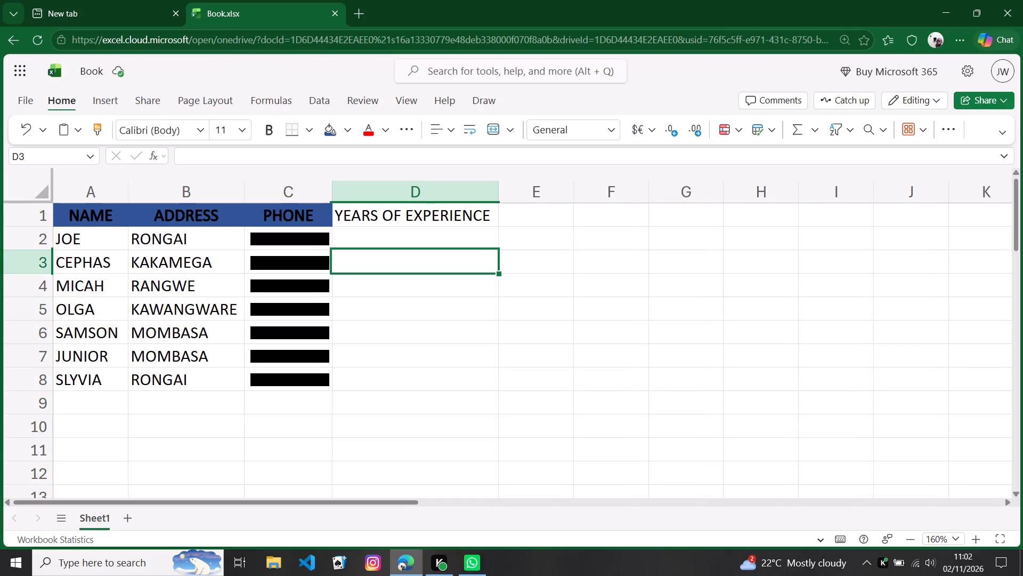
Copy the PHONE header's formatting onto the YEARS OF EXPERIENCE header in D1 with Format Painter.
click(270, 211)
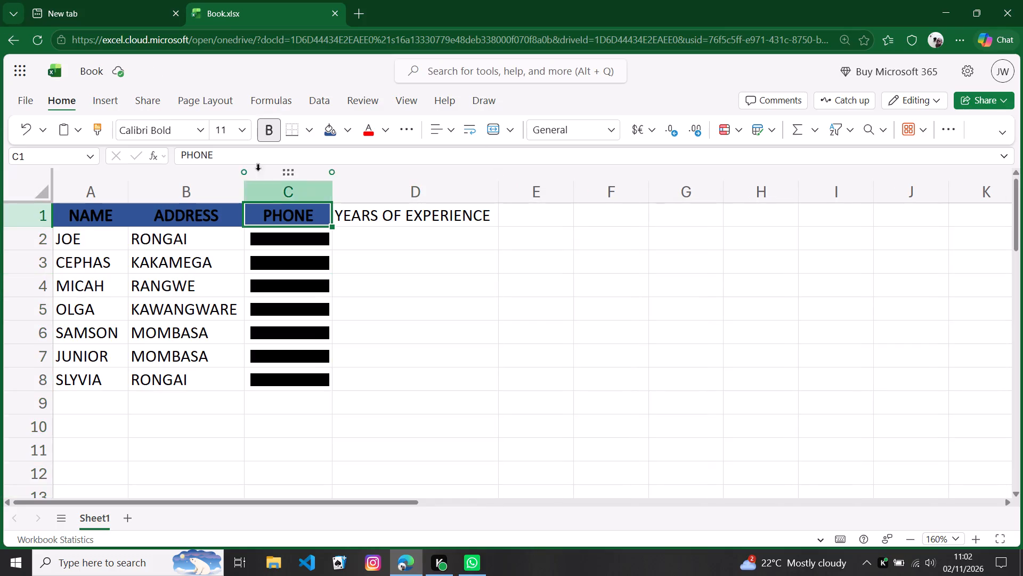
click(100, 131)
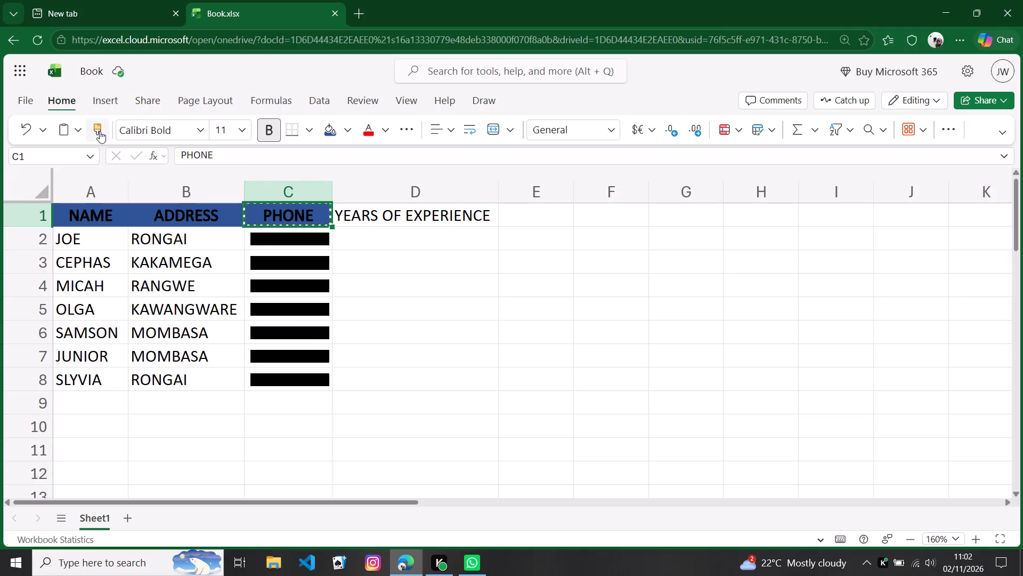
click(386, 217)
click(667, 278)
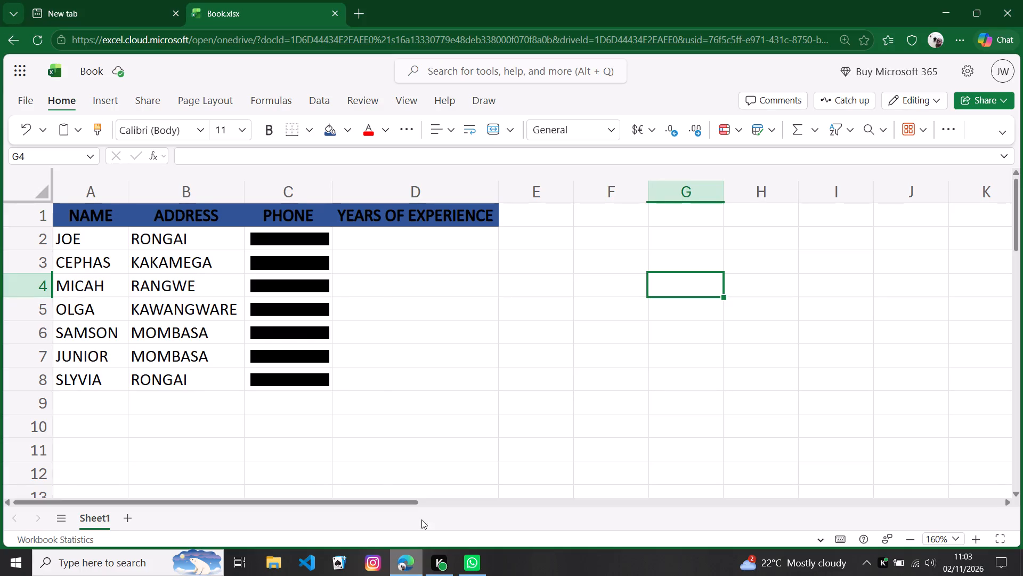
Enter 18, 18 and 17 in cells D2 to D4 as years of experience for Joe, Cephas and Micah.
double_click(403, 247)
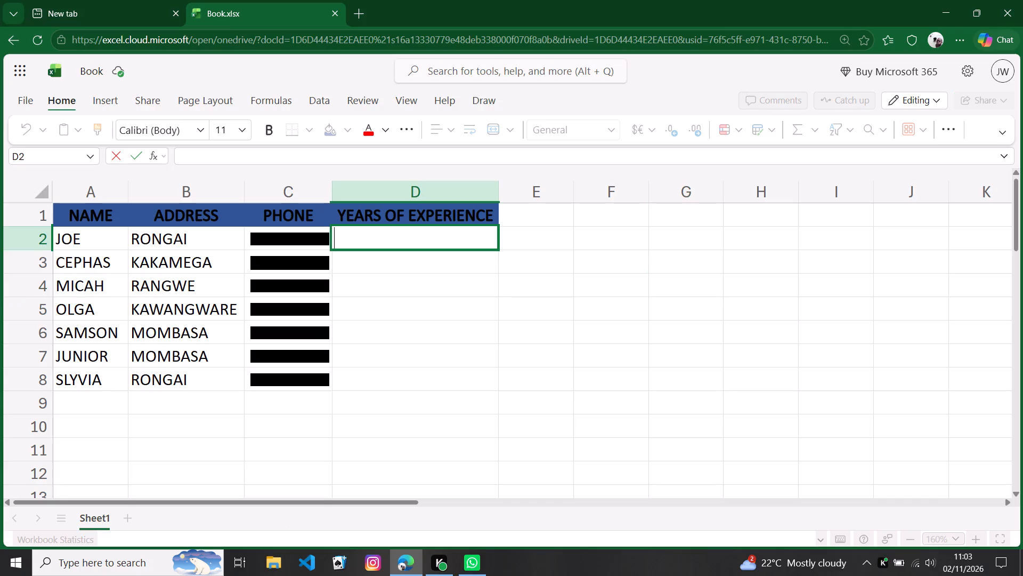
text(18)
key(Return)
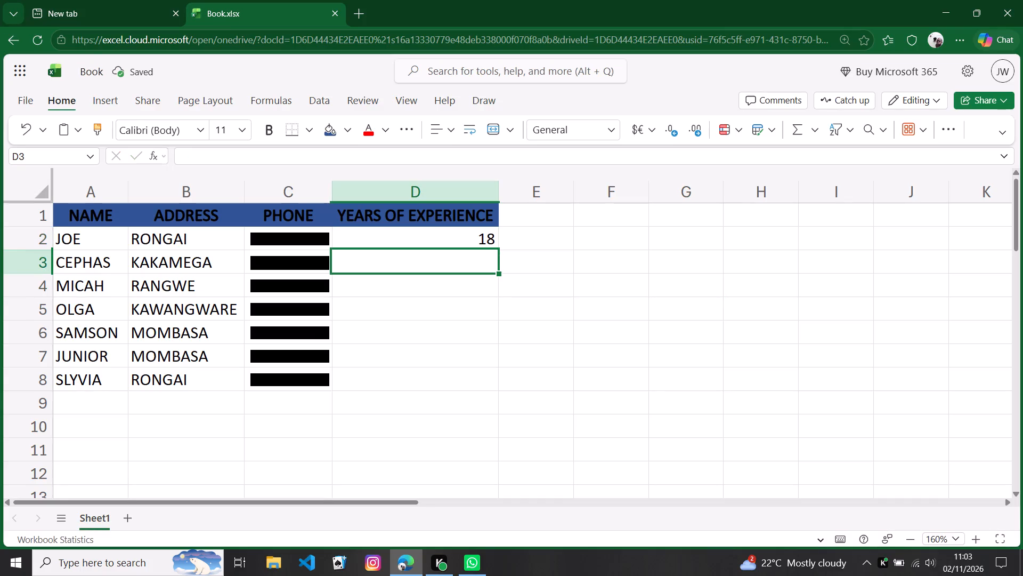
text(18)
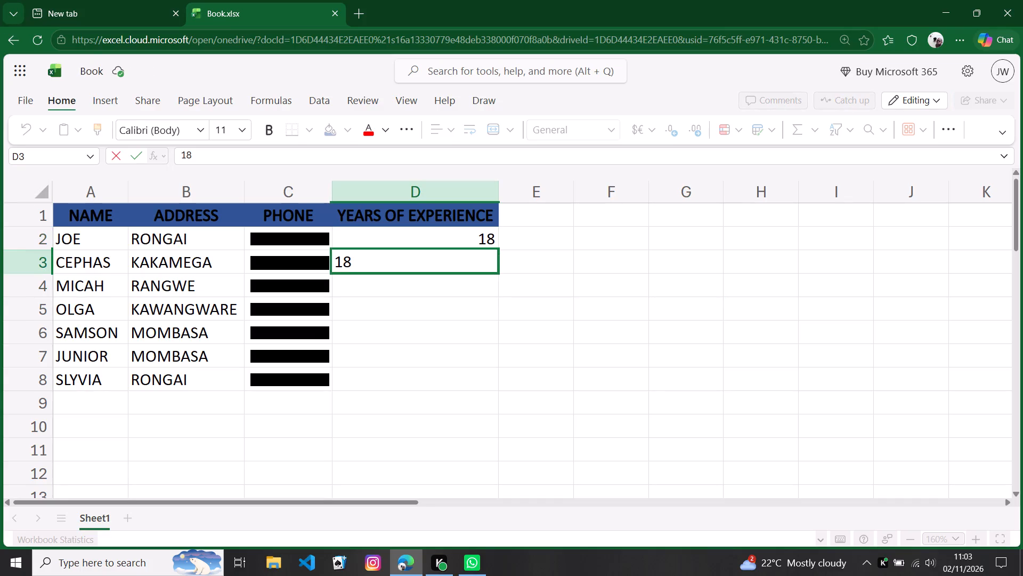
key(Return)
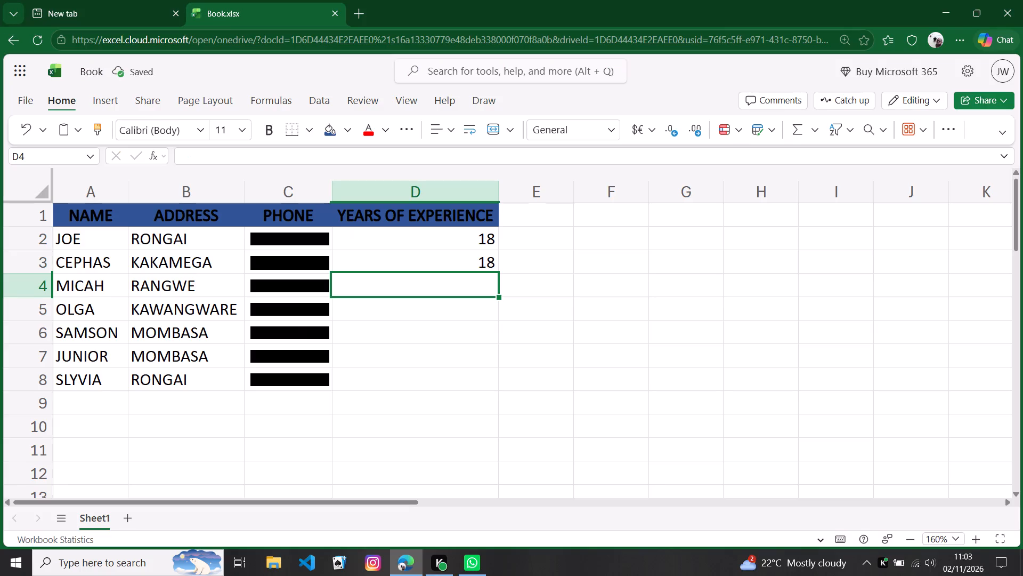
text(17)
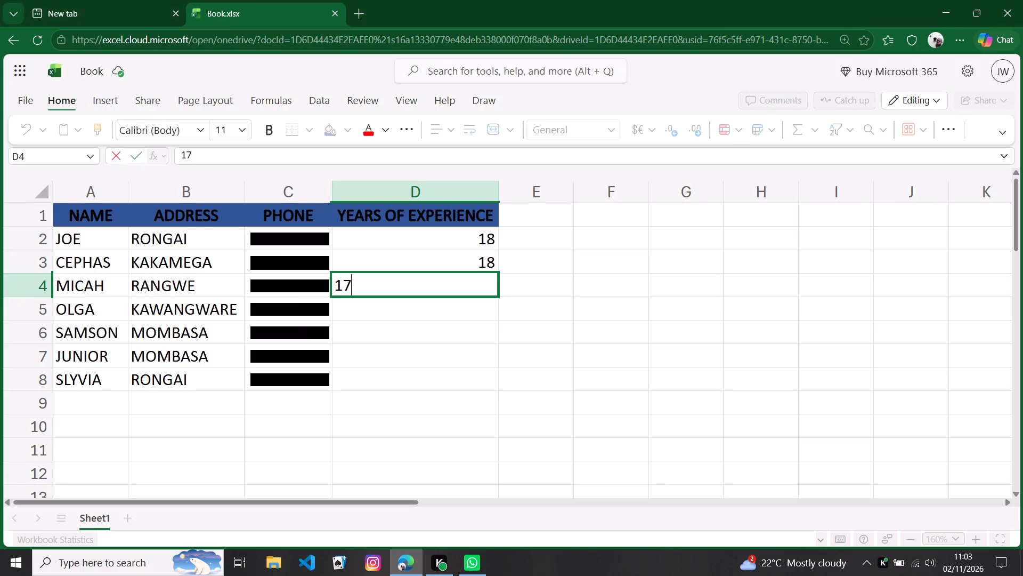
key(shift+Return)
Change Cephas's years of experience in cell D3 to 21.
key(BackSpace)
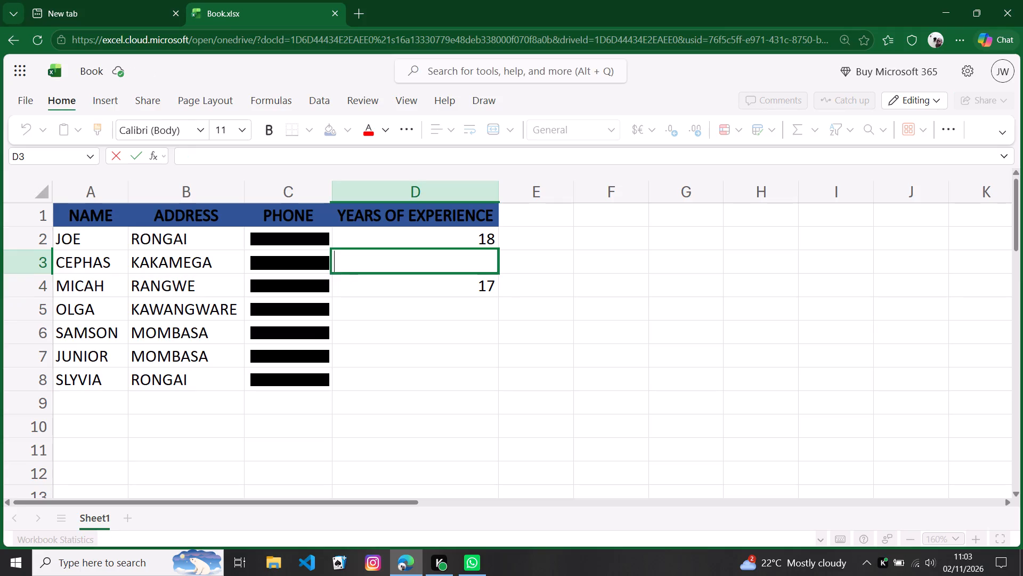
text(21)
key(Return)
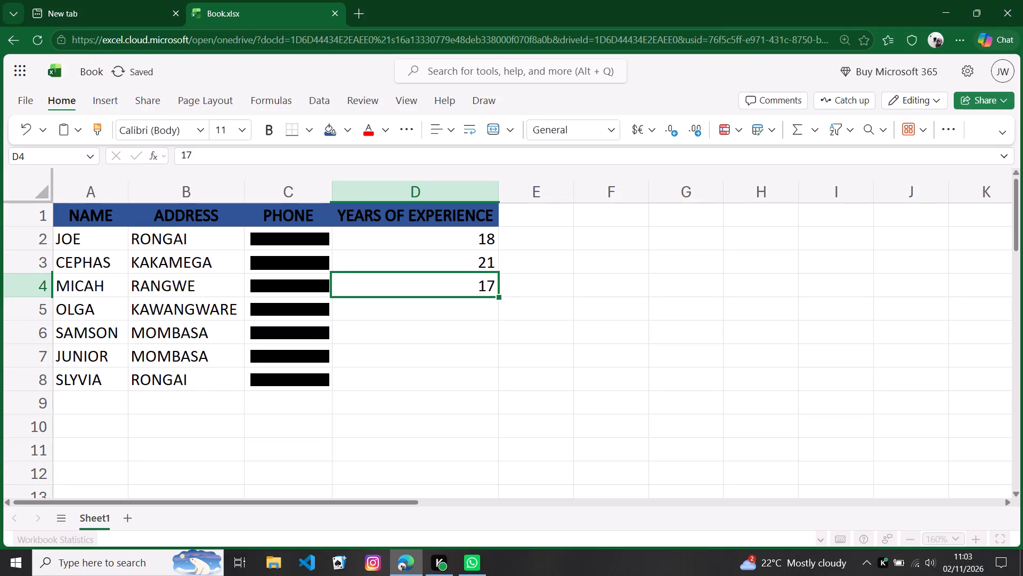
Change Joe's years of experience in cell D2 to 21.
key(shift+Return)
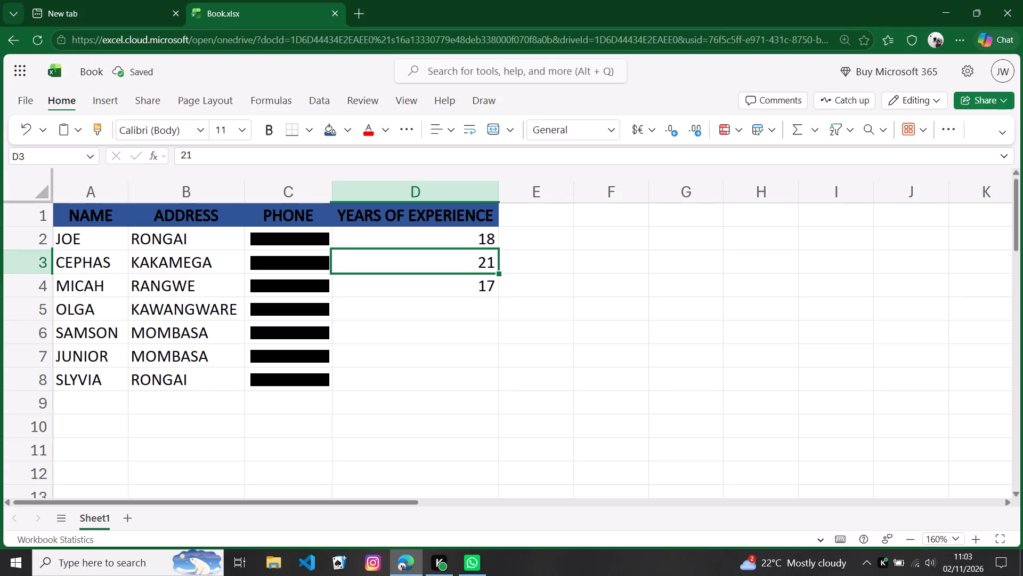
key(Return)
key(Return)
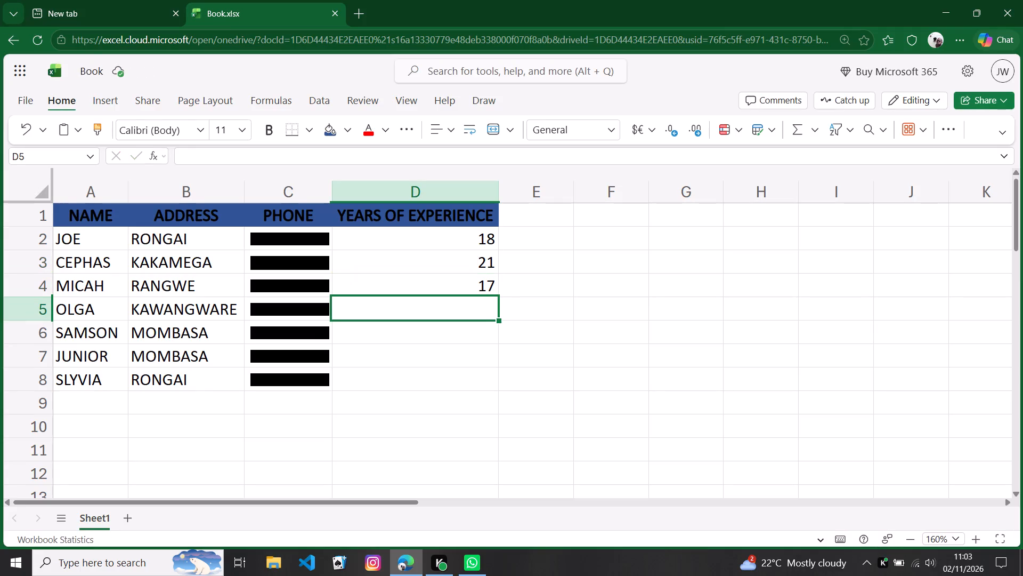
key(shift+Return)
key(Return)
key(shift+Return)
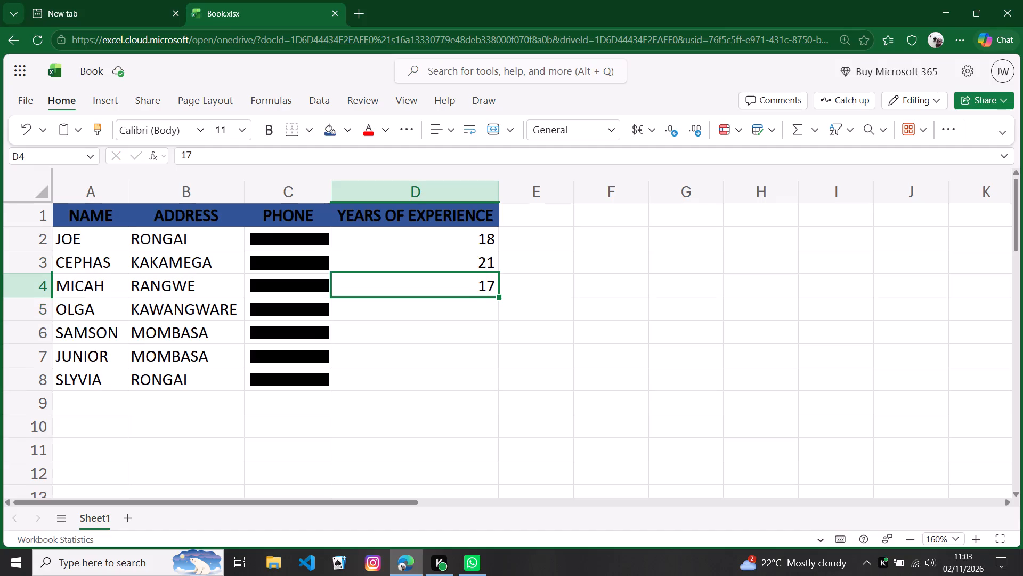
key(shift+Return)
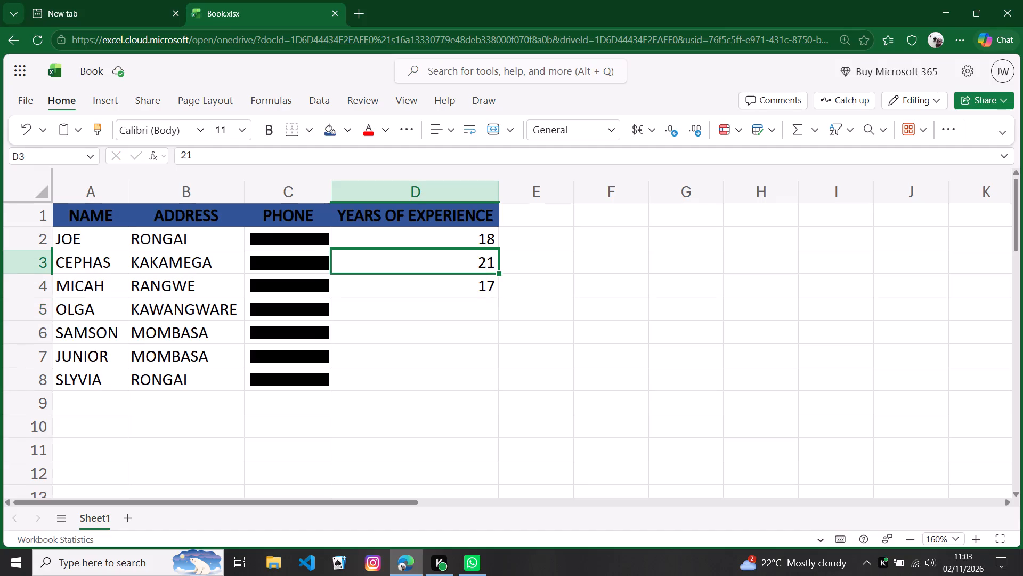
key(shift+Return)
key(BackSpace)
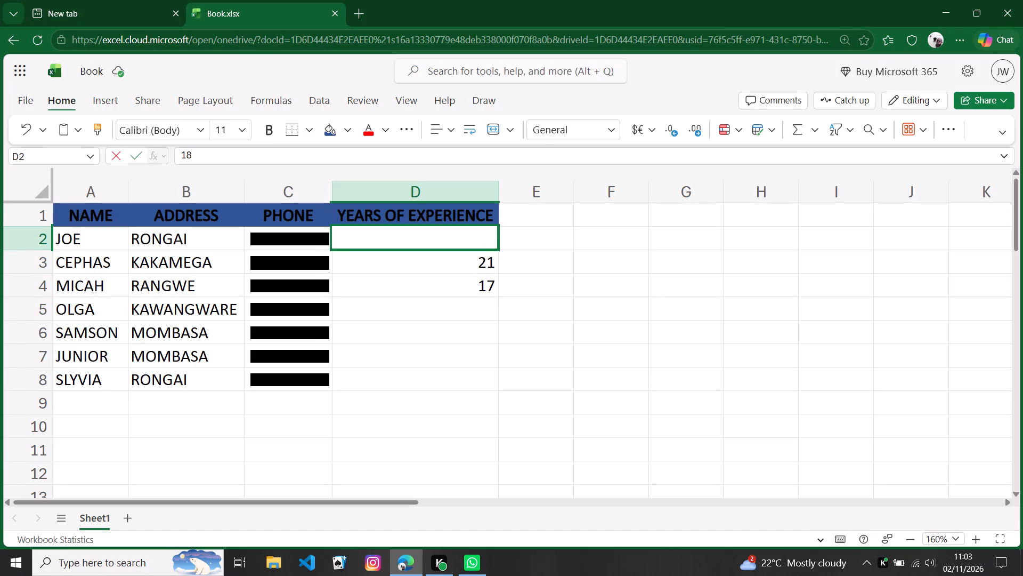
text(21)
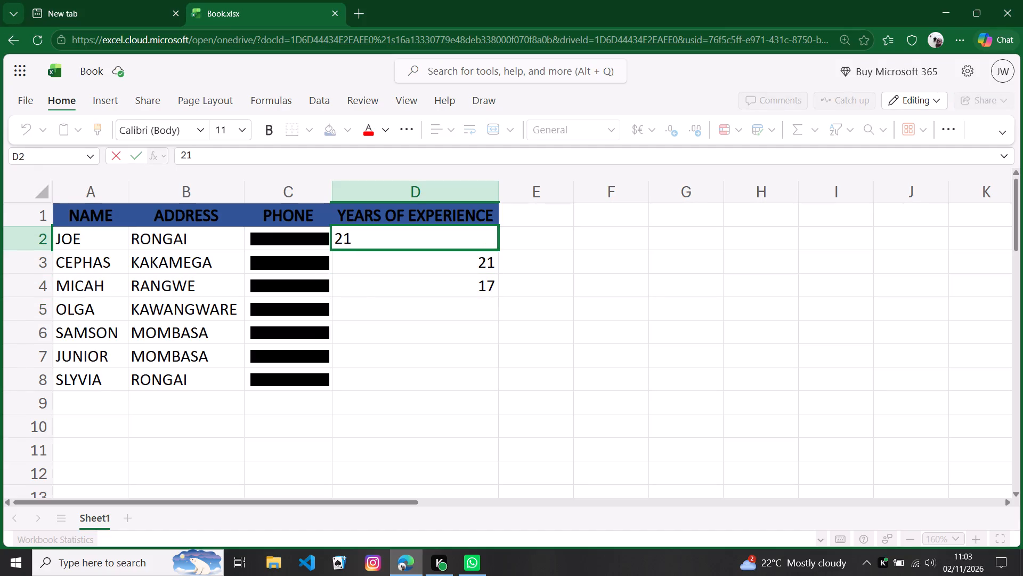
key(Return)
Change Micah's years of experience in cell D4 to 18.
key(Return)
key(BackSpace)
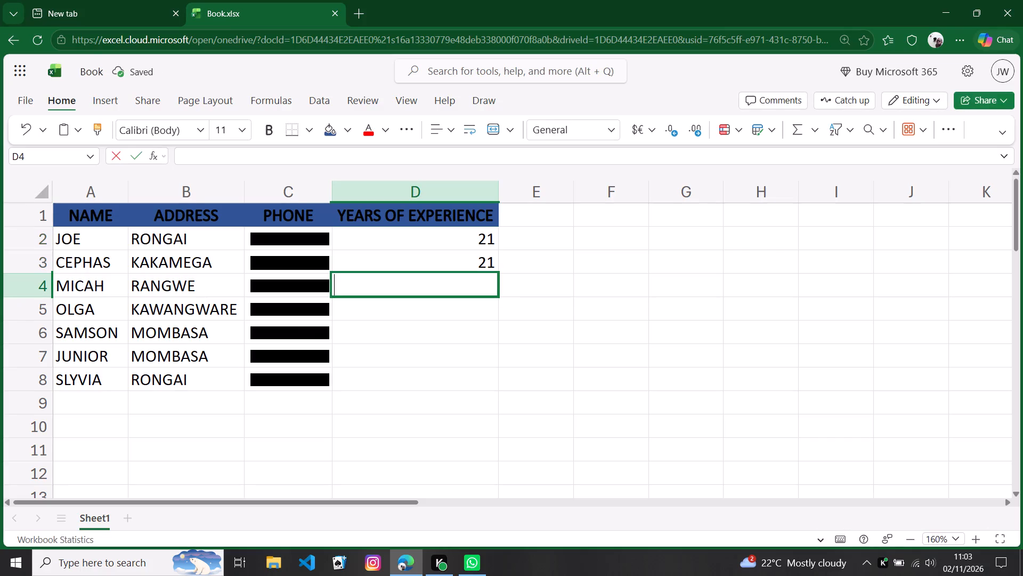
text(18)
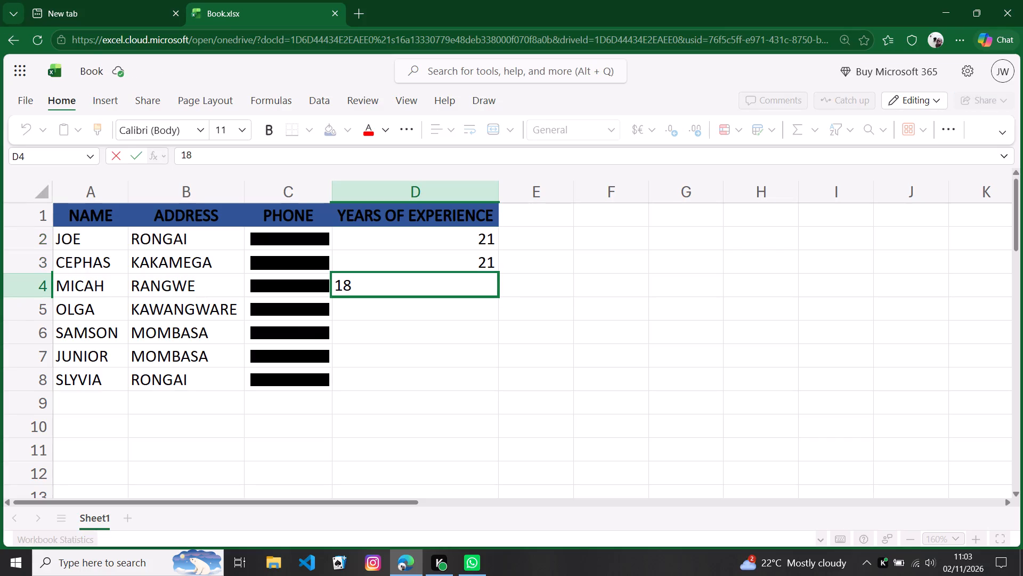
key(Return)
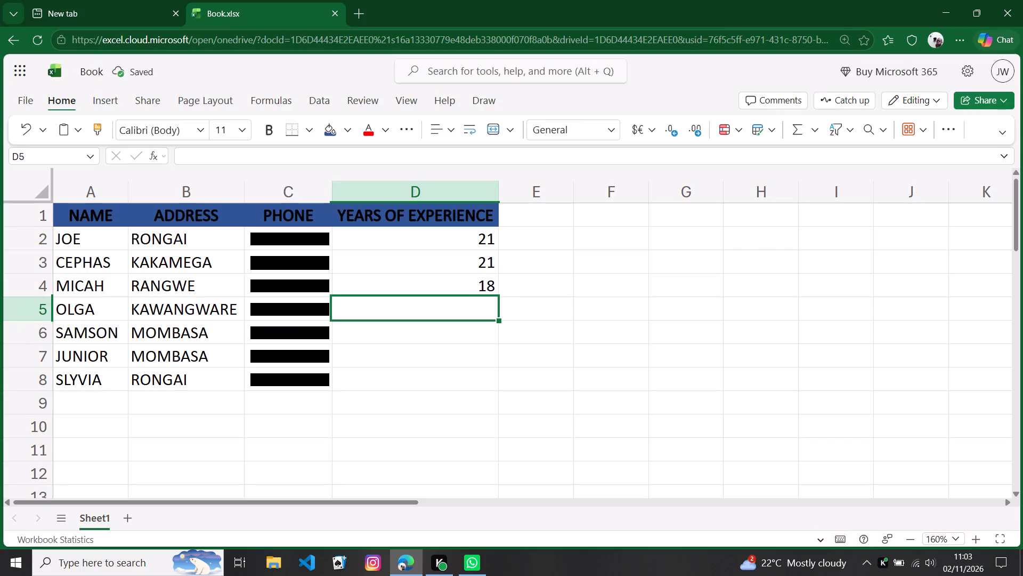
Enter 40, 42, 6 and 21 in cells D5 to D8 as years of experience for Olga, Samson, Junior and Slyvia.
text(40)
key(Return)
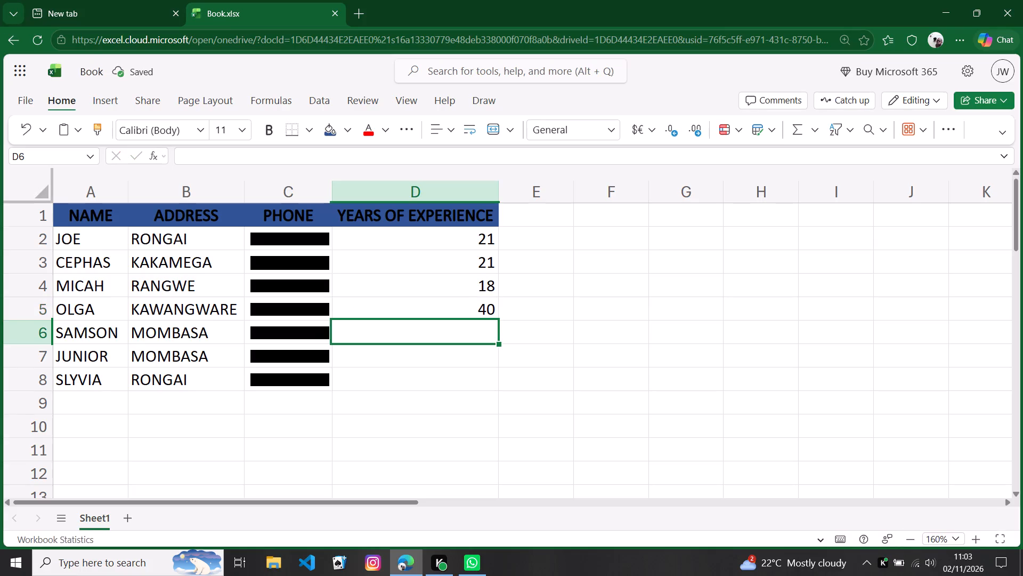
text(42)
key(Return)
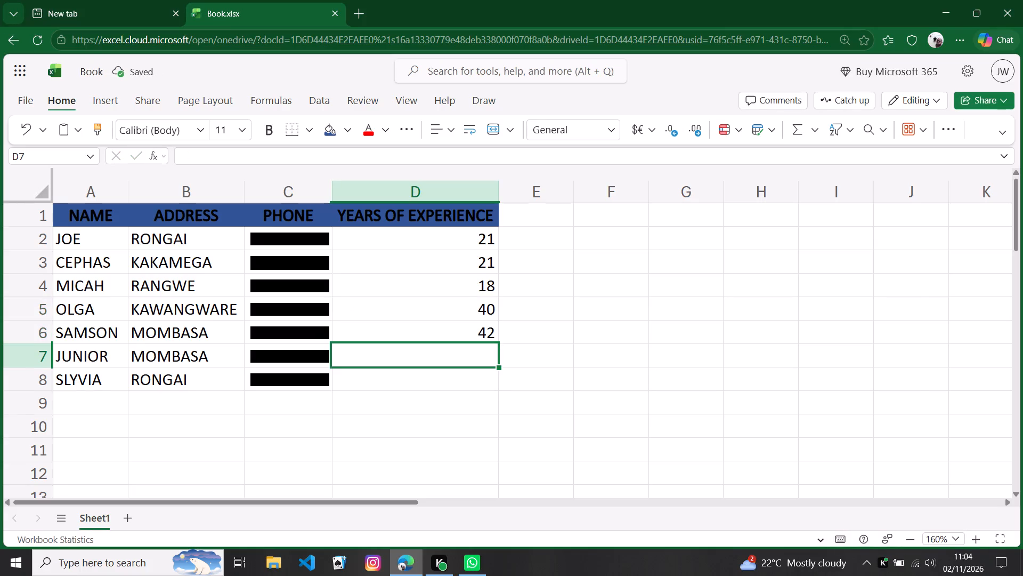
key(6)
key(Return)
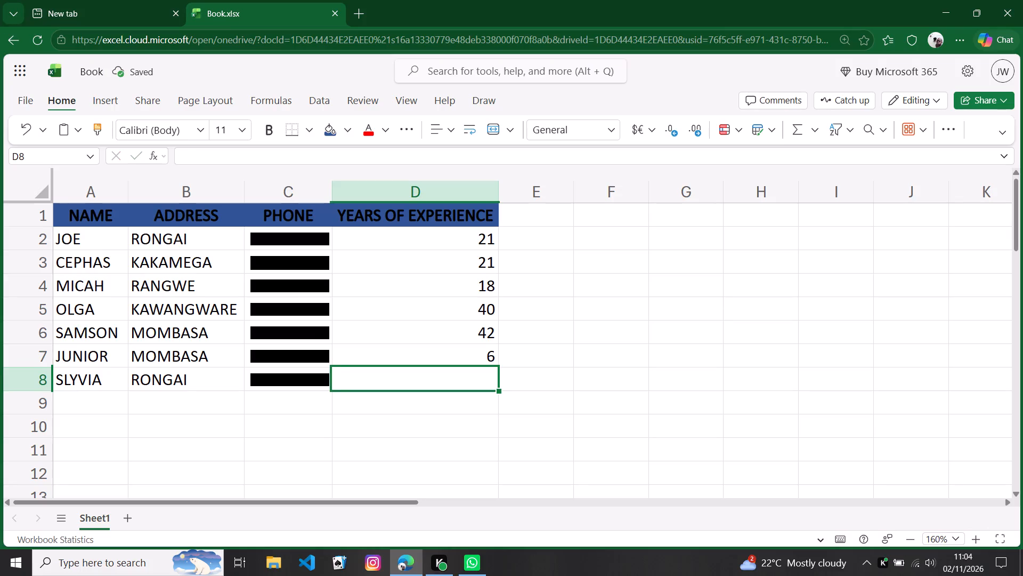
text(21)
key(Return)
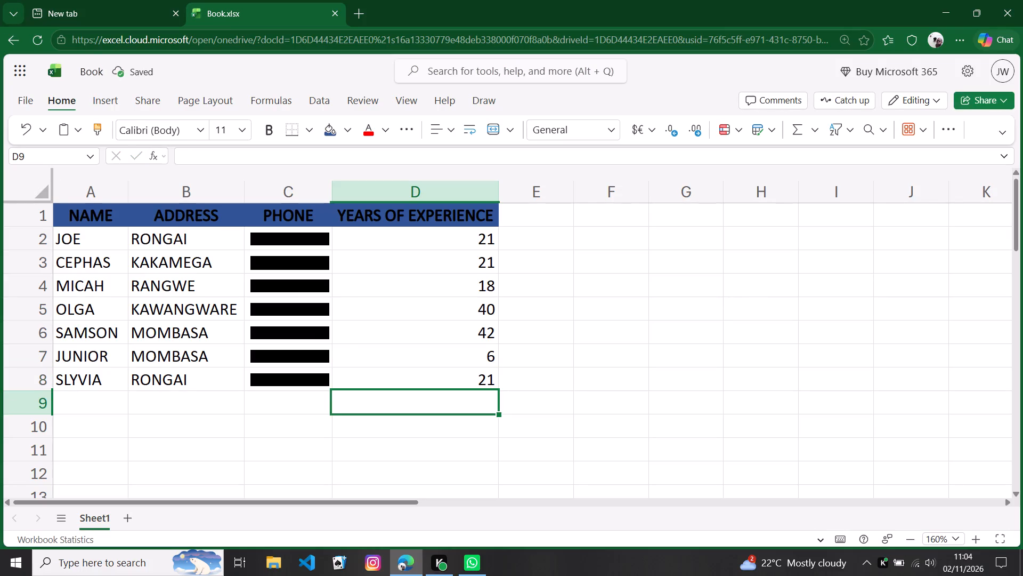
Total the YEARS OF EXPERIENCE column in cell D9 with the formula =SUM(D2:D8).
double_click(364, 407)
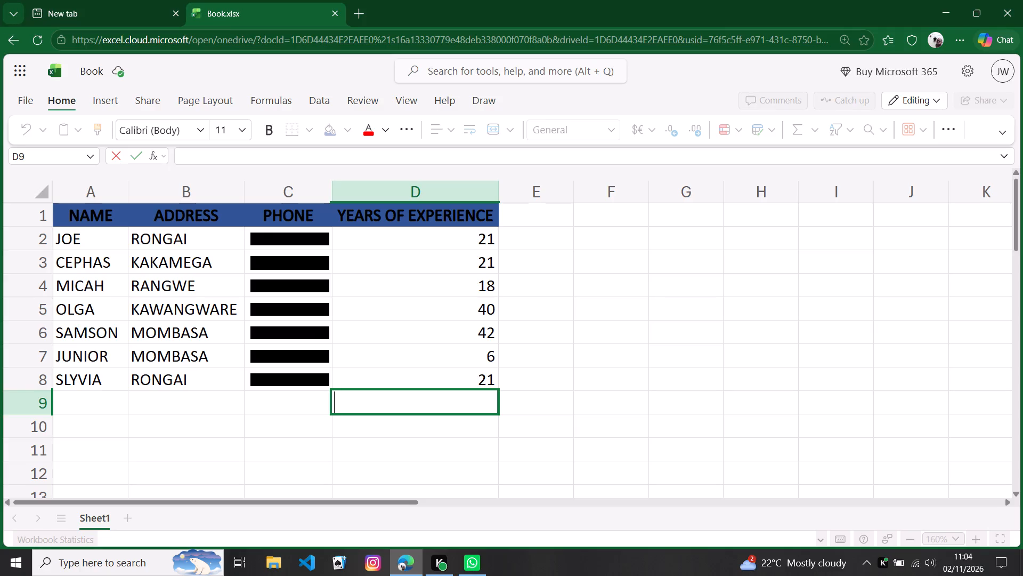
key(shift+plus)
key(BackSpace)
key(equal)
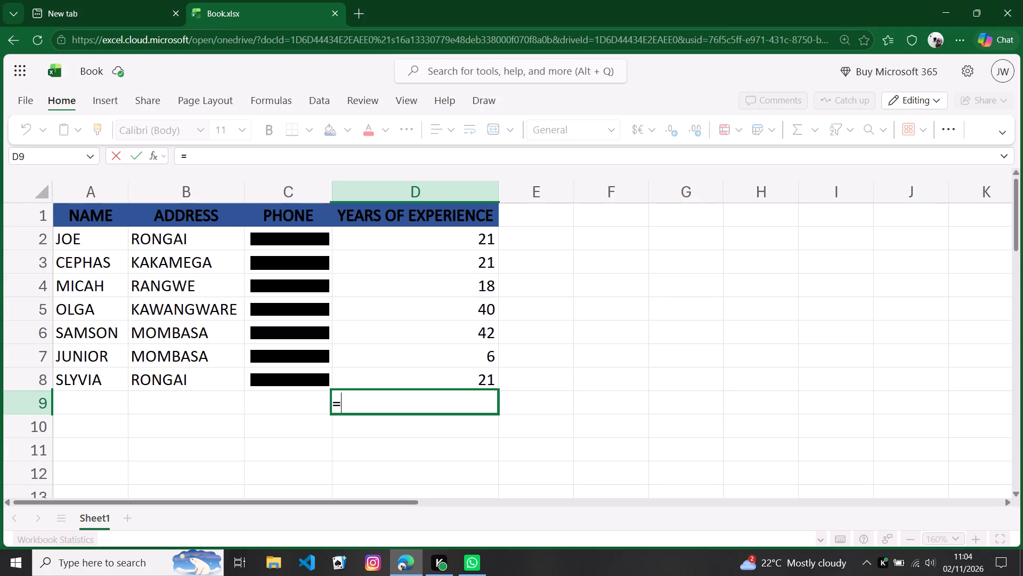
text(SUM)
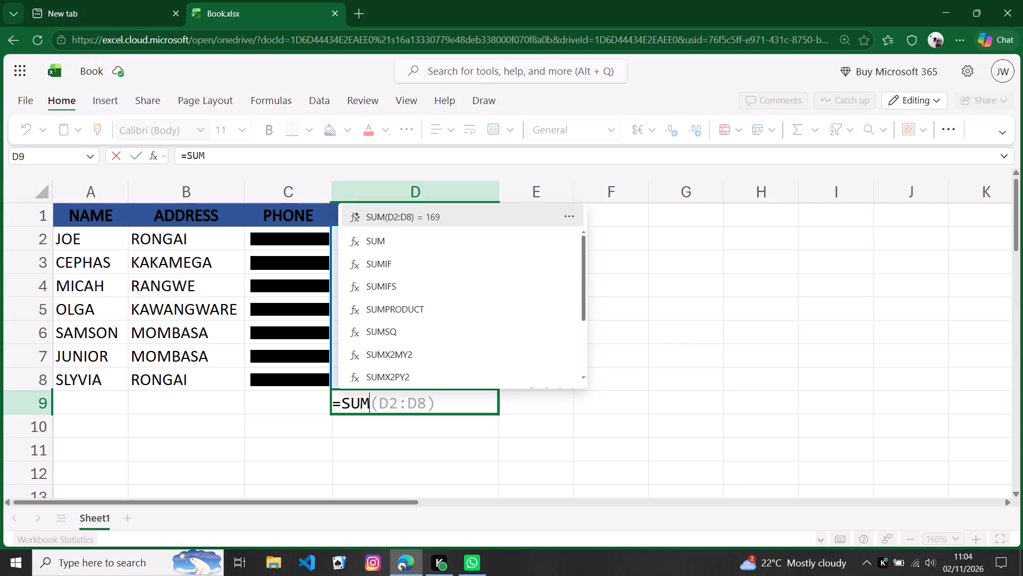
key(Tab)
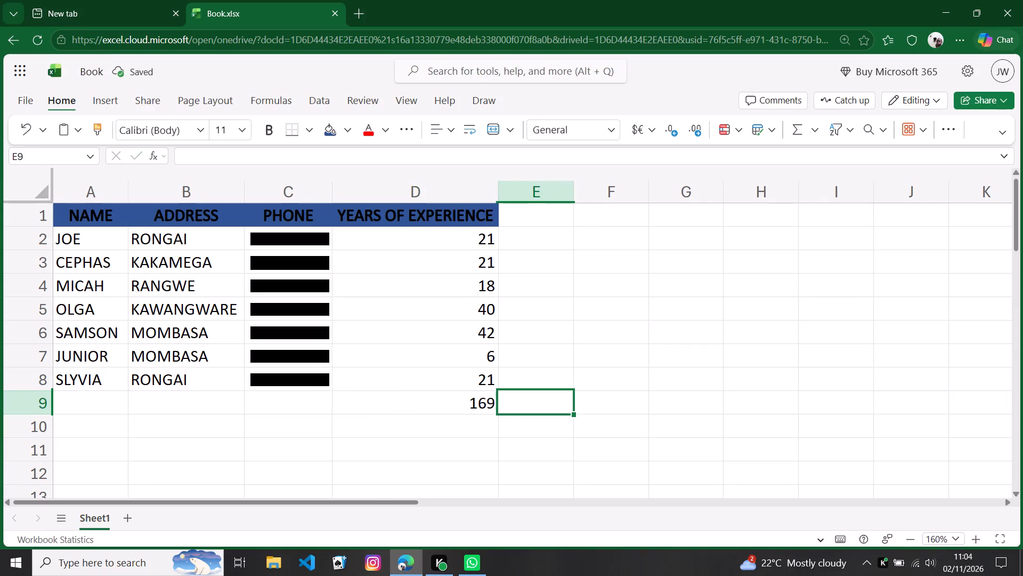
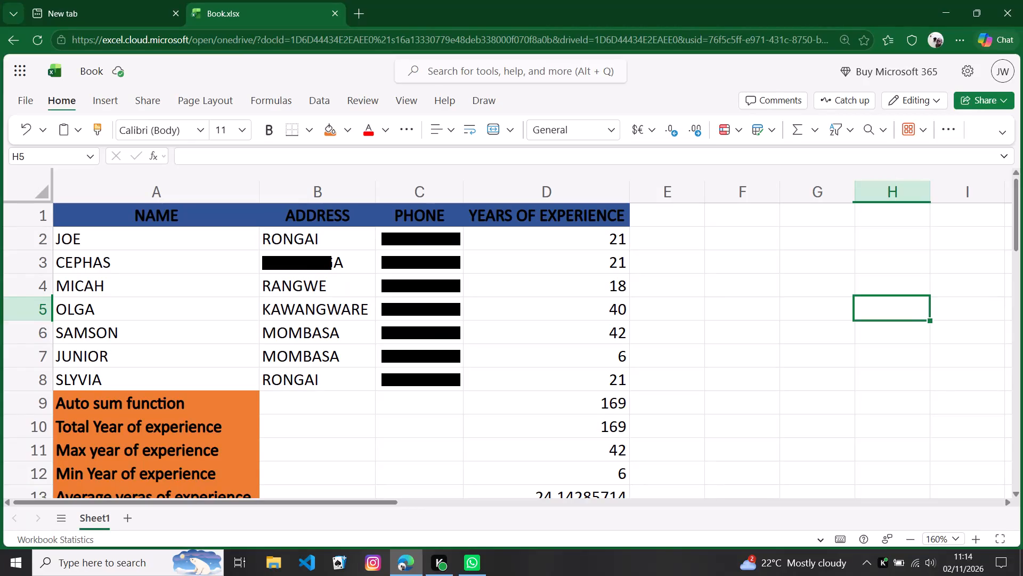
Review the contact table and the summary rows for years of experience below it.
scroll(594, 282, down, 1)
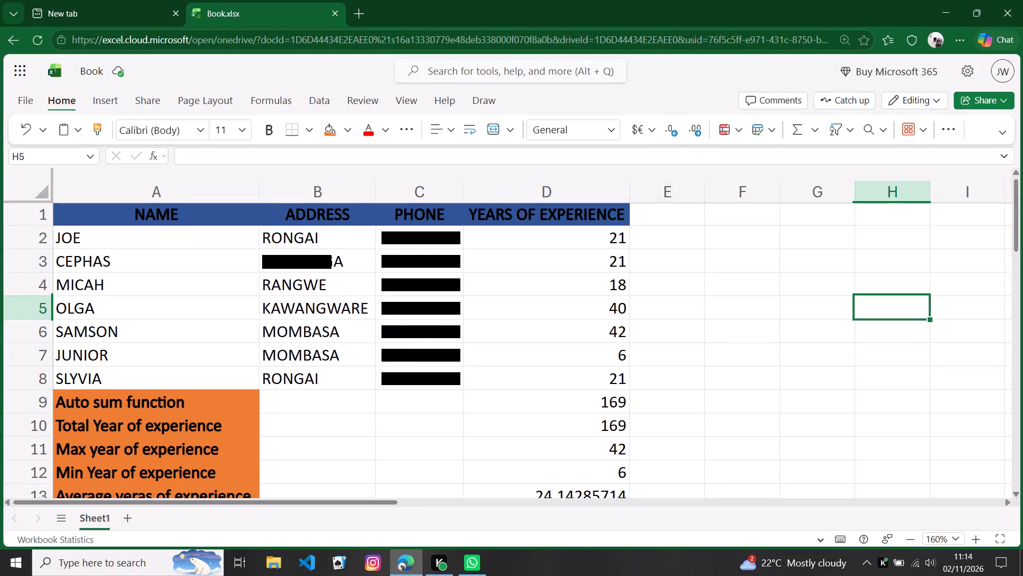
scroll(588, 289, down, 2)
scroll(583, 306, up, 4)
scroll(587, 306, down, 1)
scroll(588, 306, up, 1)
scroll(277, 404, up, 6)
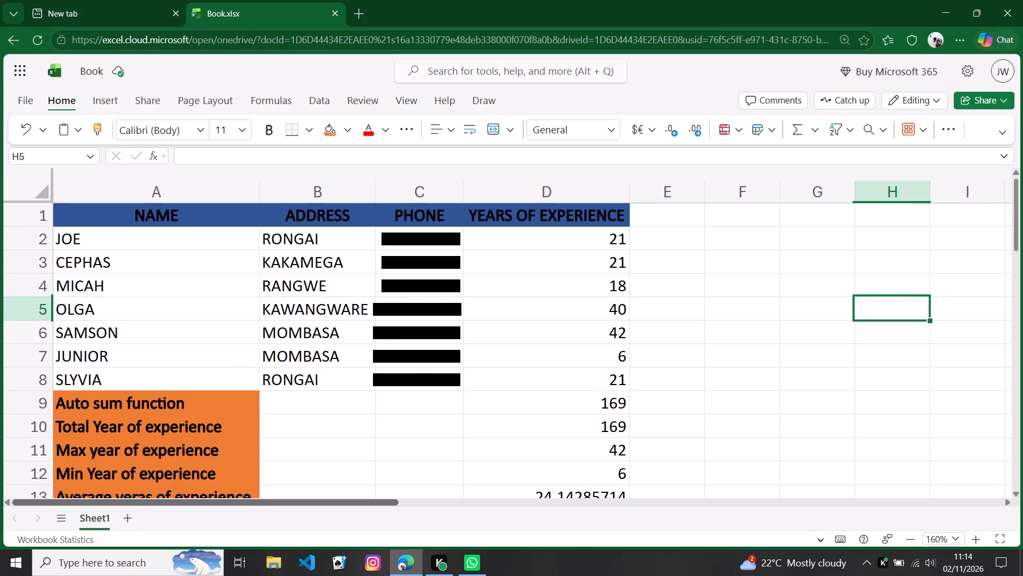
scroll(499, 394, down, 5)
scroll(499, 371, up, 4)
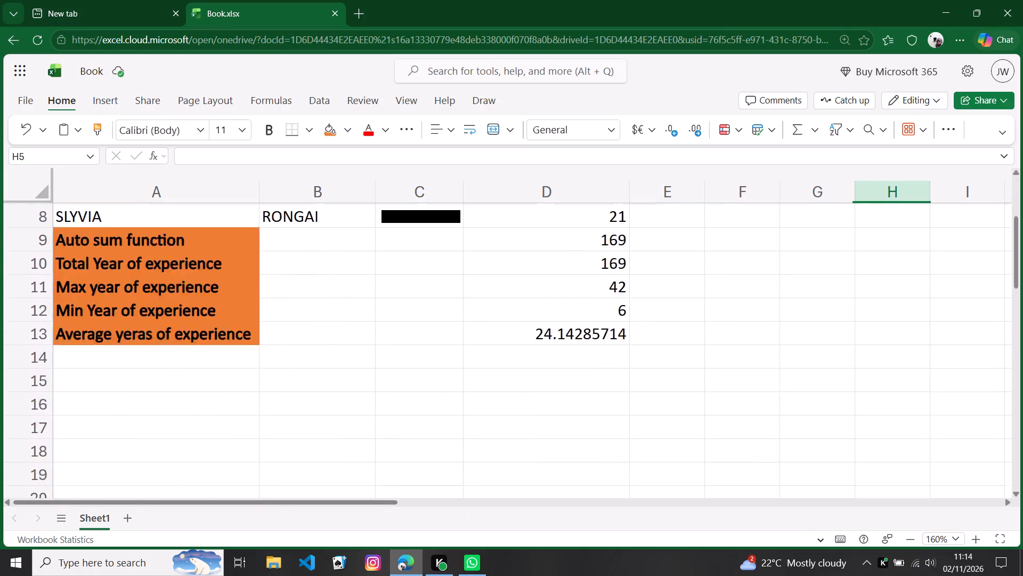
scroll(499, 371, up, 3)
scroll(499, 371, down, 7)
scroll(499, 371, up, 6)
scroll(499, 371, down, 6)
scroll(499, 371, up, 6)
scroll(499, 371, down, 7)
scroll(499, 371, up, 5)
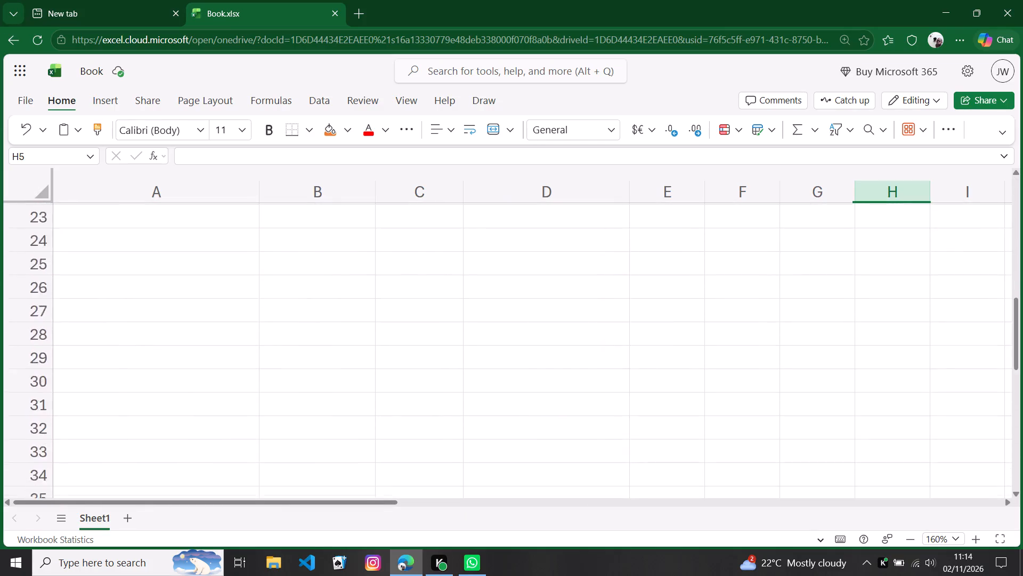
scroll(499, 371, up, 2)
scroll(499, 371, down, 7)
scroll(499, 371, up, 8)
scroll(558, 384, down, 2)
scroll(592, 399, up, 4)
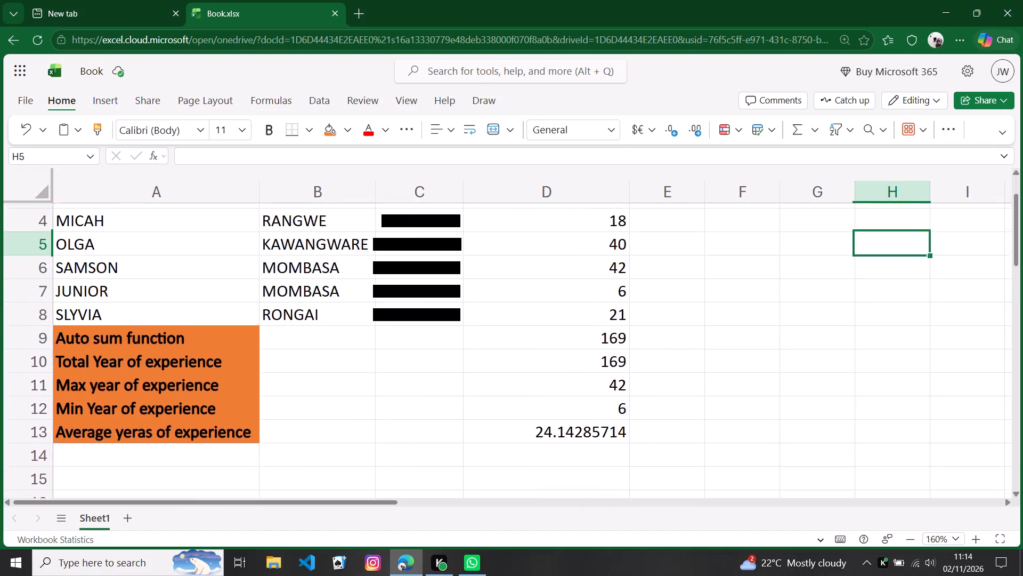
scroll(592, 398, down, 5)
scroll(592, 398, up, 6)
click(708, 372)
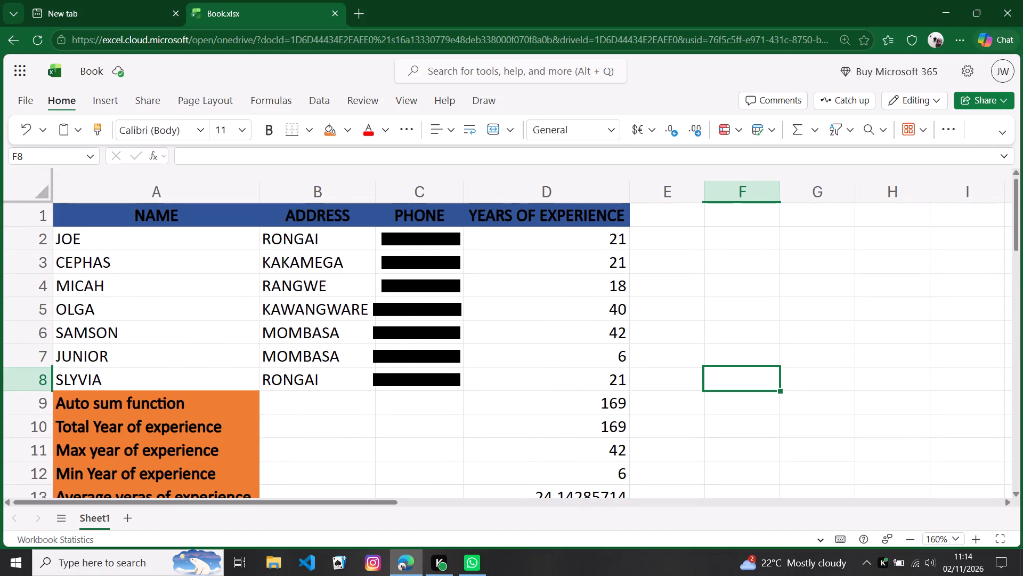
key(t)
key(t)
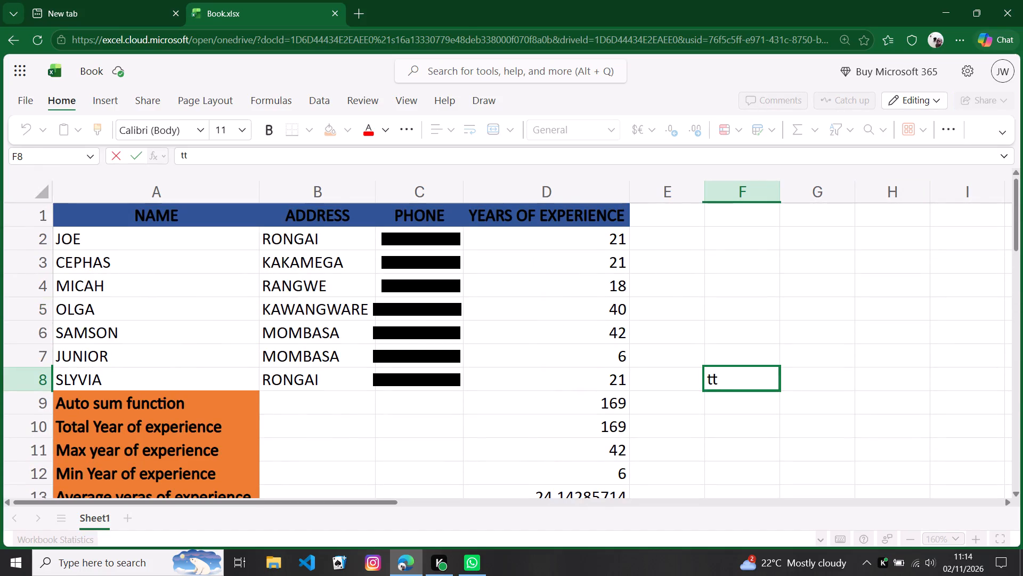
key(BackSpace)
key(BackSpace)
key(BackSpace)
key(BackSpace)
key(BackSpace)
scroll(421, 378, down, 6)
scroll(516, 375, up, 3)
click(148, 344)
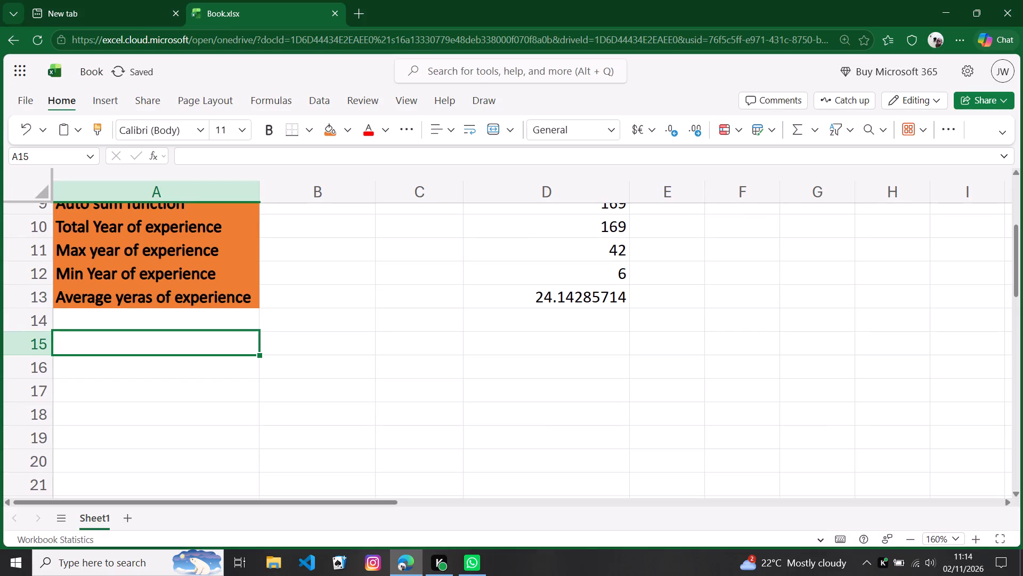
Download a copy of the Book workbook.
scroll(271, 374, up, 11)
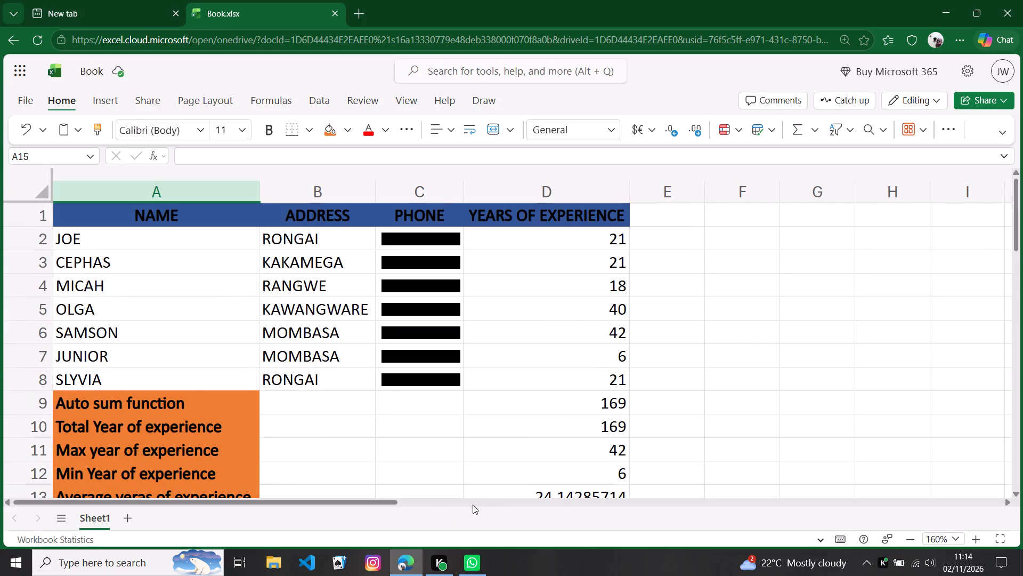
scroll(452, 360, down, 2)
scroll(452, 360, up, 6)
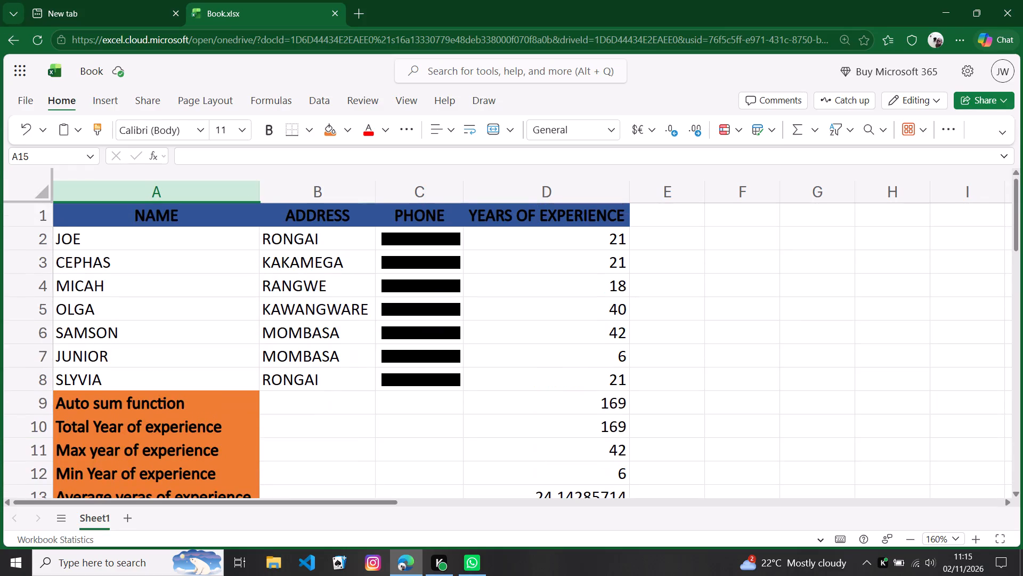
click(29, 98)
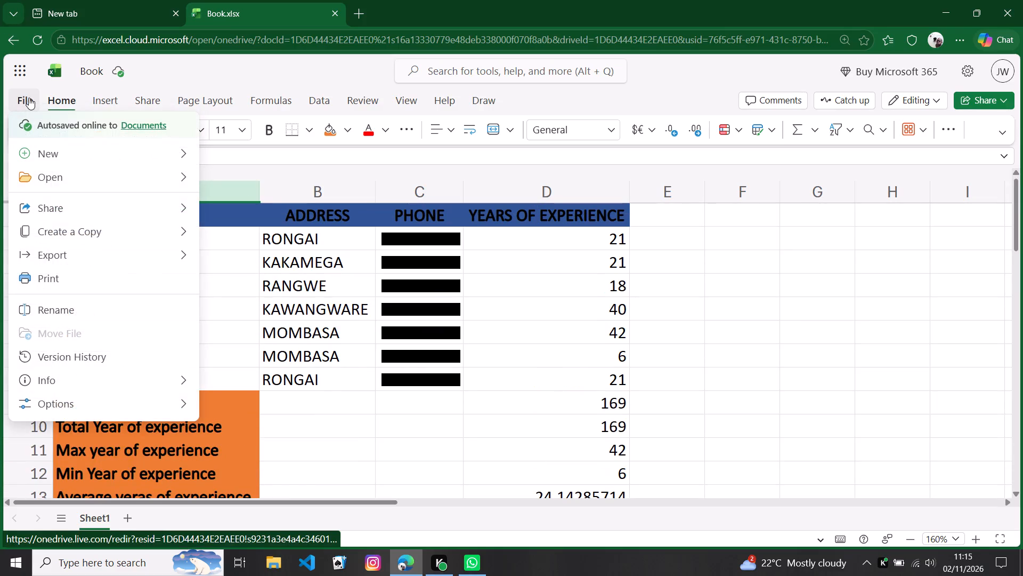
click(45, 403)
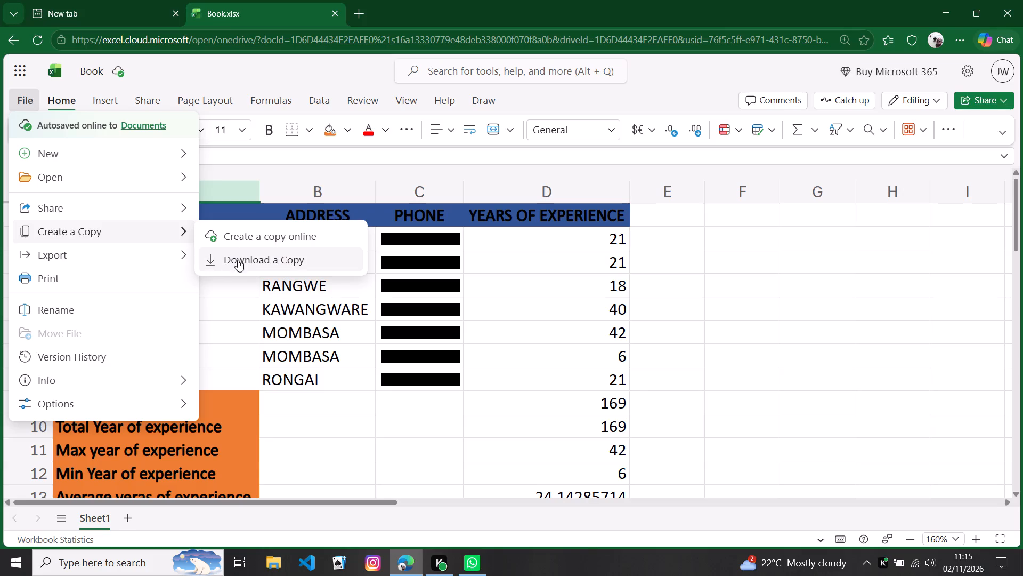
click(244, 262)
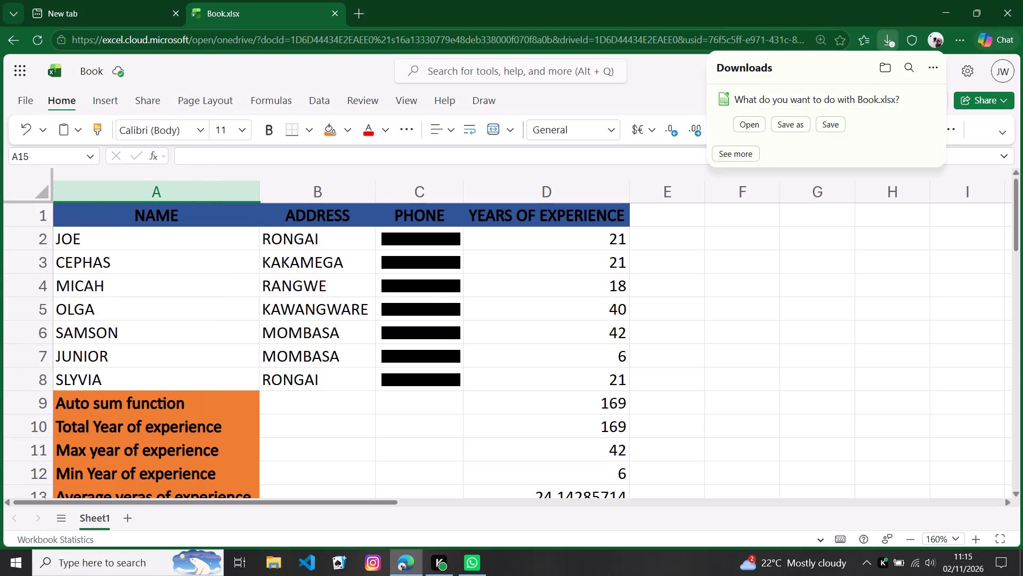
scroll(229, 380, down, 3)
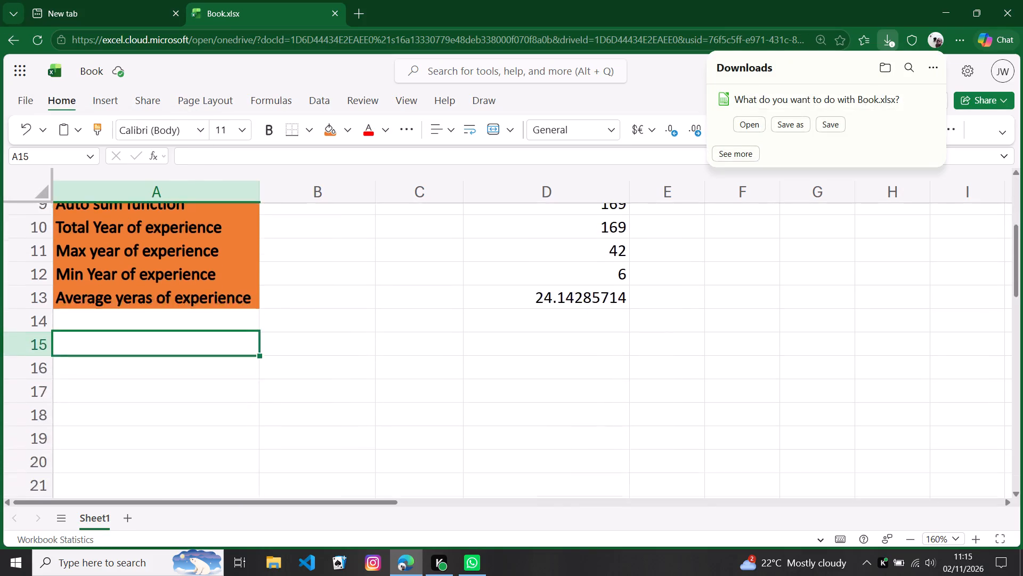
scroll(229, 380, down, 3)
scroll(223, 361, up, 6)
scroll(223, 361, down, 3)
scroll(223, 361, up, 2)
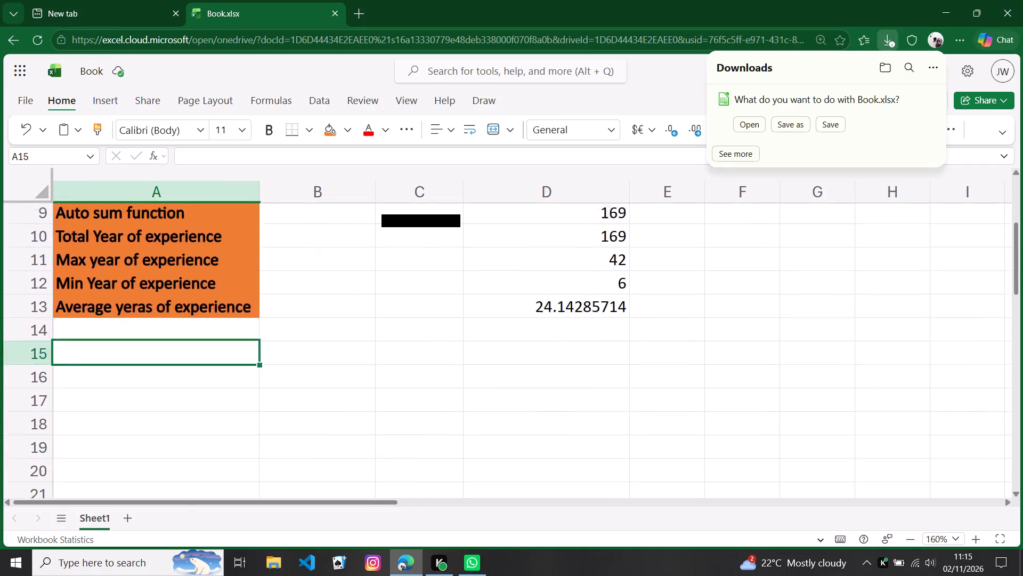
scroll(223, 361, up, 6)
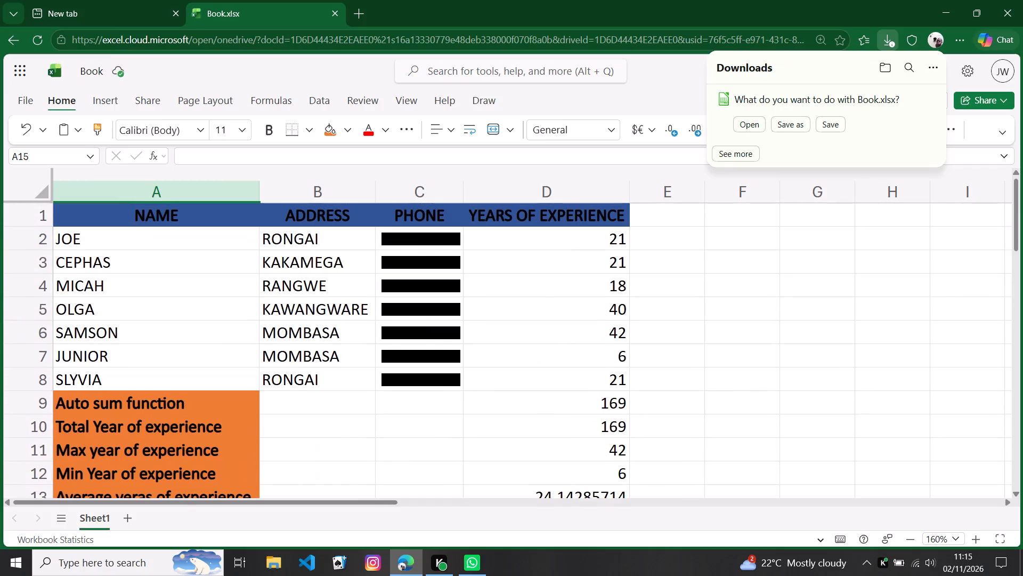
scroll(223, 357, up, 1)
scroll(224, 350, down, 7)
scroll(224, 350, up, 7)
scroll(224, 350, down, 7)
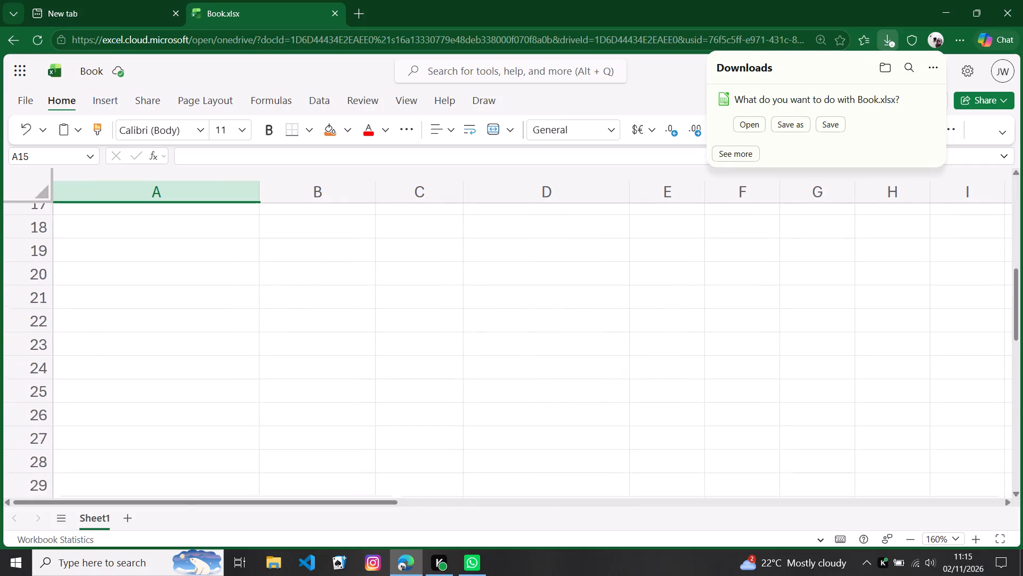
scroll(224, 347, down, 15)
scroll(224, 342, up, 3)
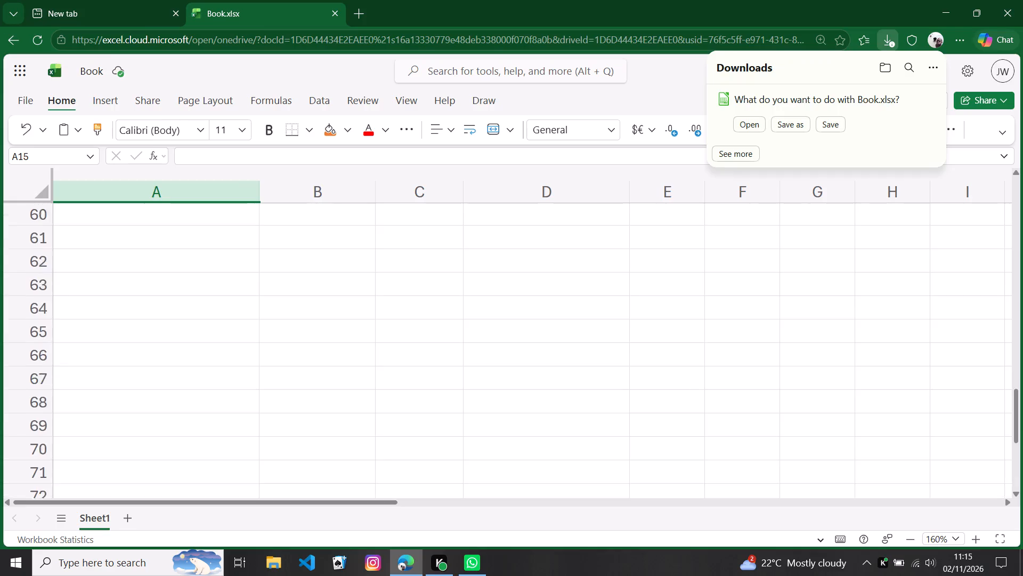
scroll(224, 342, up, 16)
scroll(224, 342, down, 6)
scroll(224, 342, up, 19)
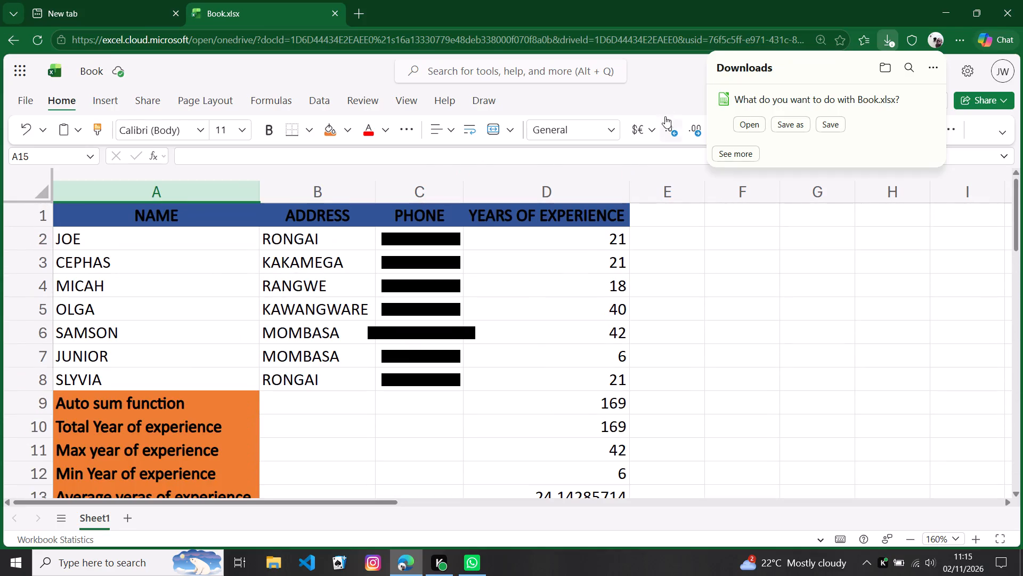
Open the downloaded Book.xlsx copy in LibreOffice Calc to check the contact table there.
click(742, 131)
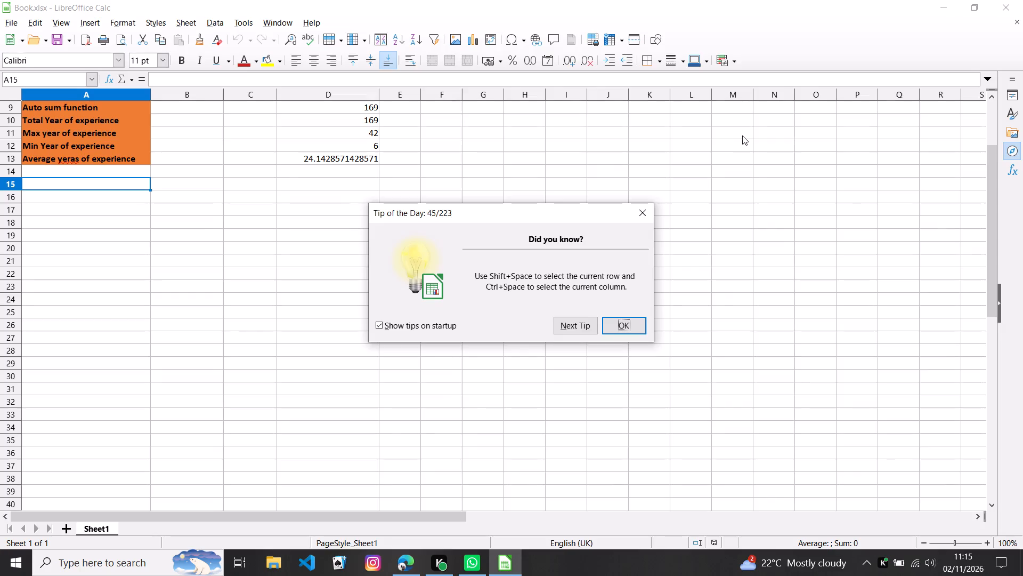
scroll(218, 325, up, 2)
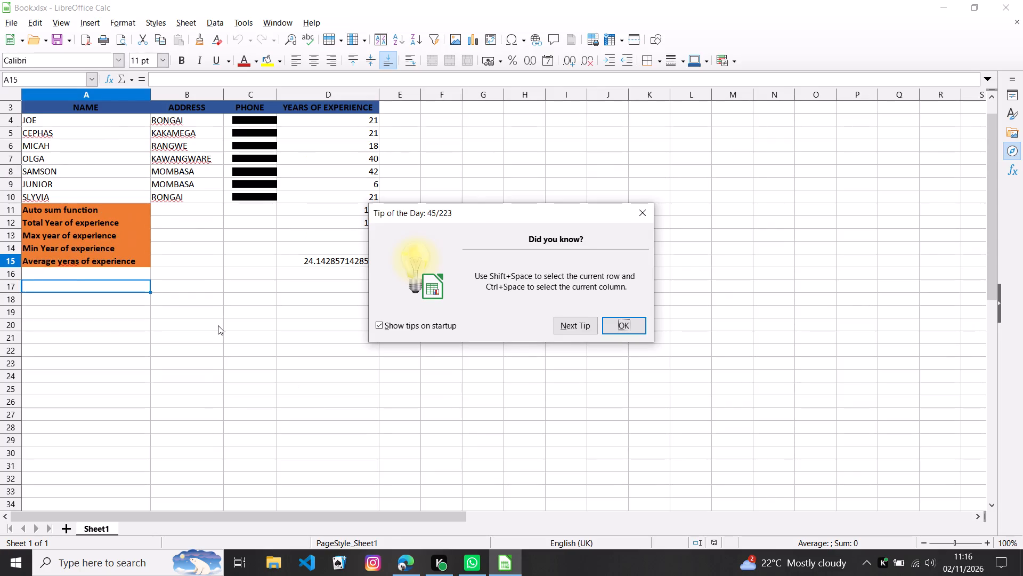
scroll(218, 325, up, 3)
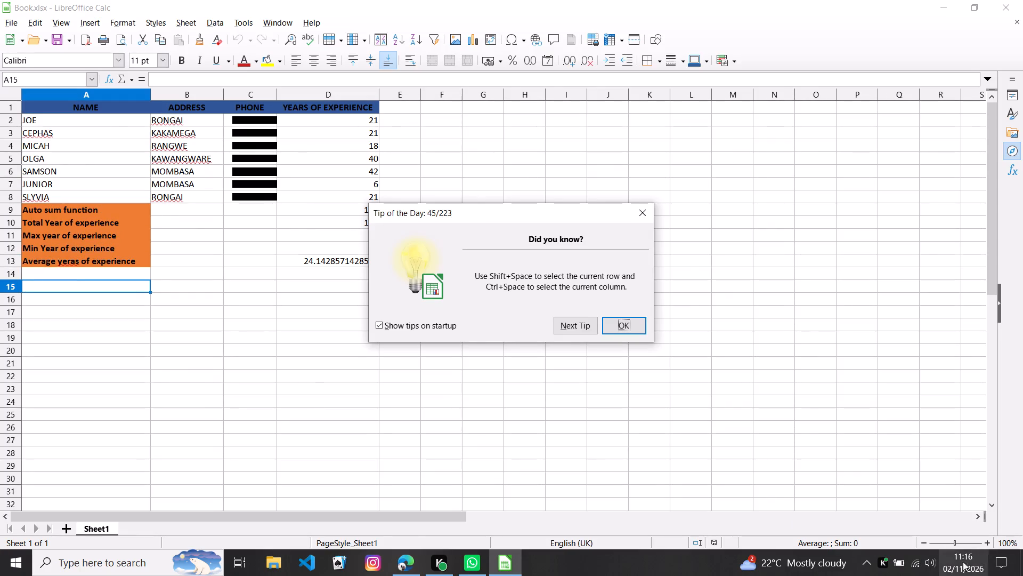
Examine the contact table and its experience summary rows in the downloaded copy at different magnifications, and dismiss the Tip of the Day.
drag(956, 540, 970, 534)
scroll(818, 383, up, 4)
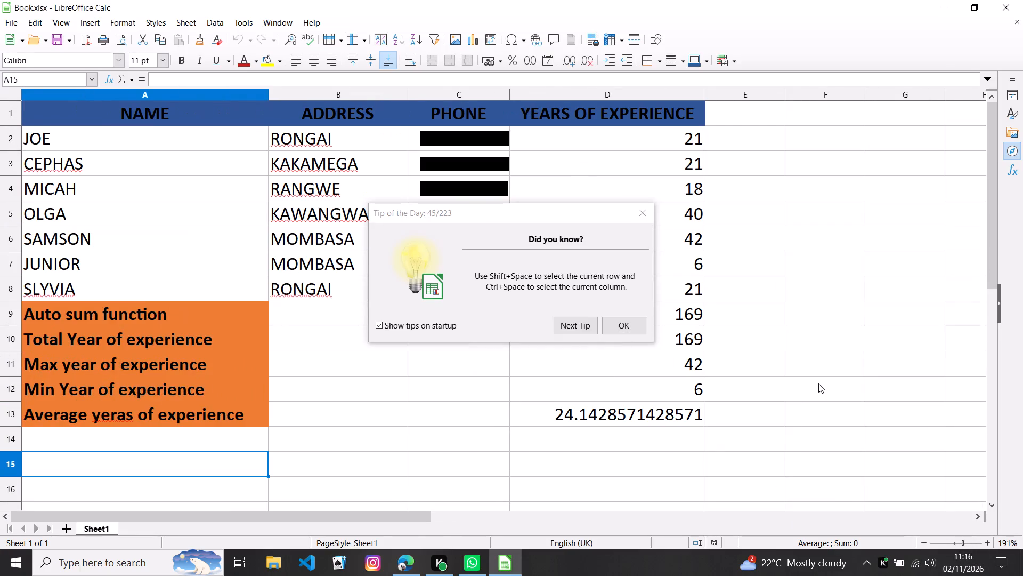
scroll(818, 383, down, 5)
scroll(818, 383, up, 7)
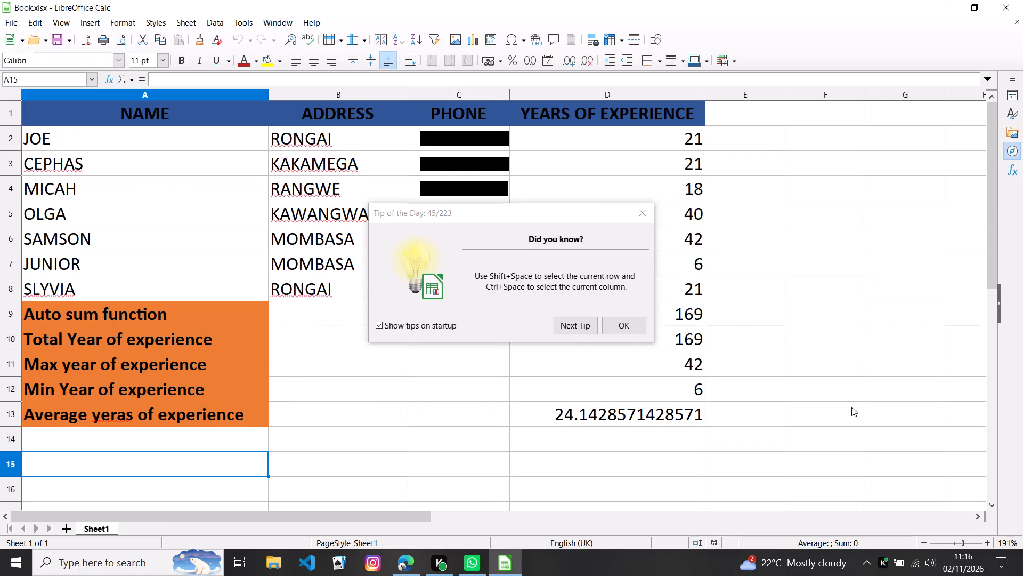
drag(963, 540, 955, 542)
drag(955, 542, 953, 551)
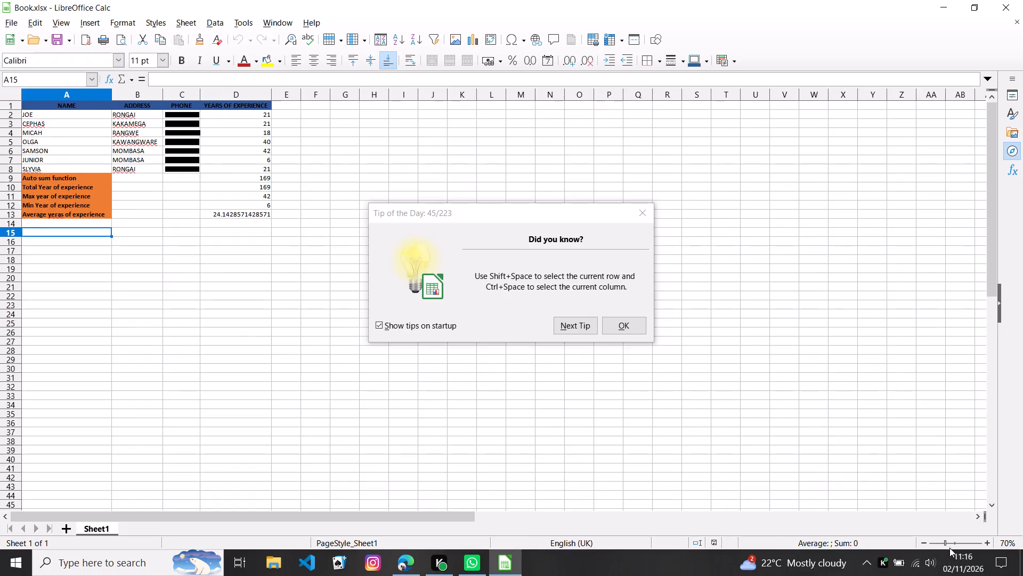
drag(940, 538, 956, 537)
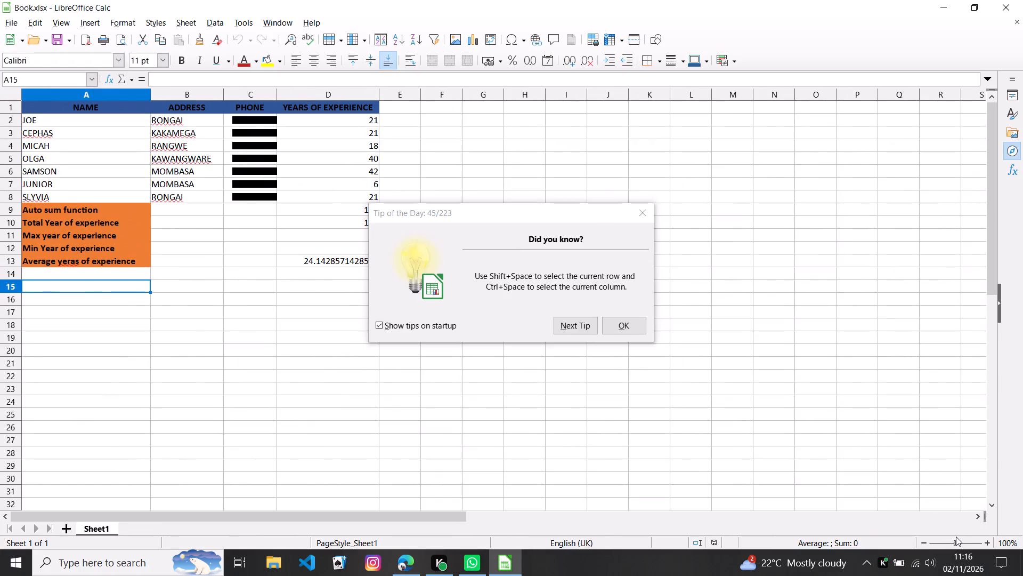
drag(956, 537, 960, 536)
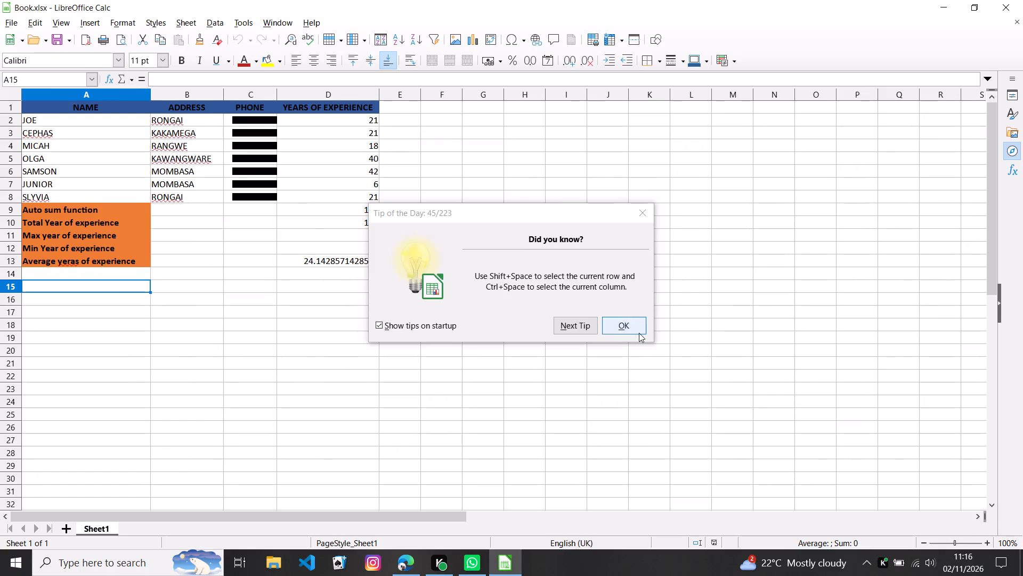
click(639, 333)
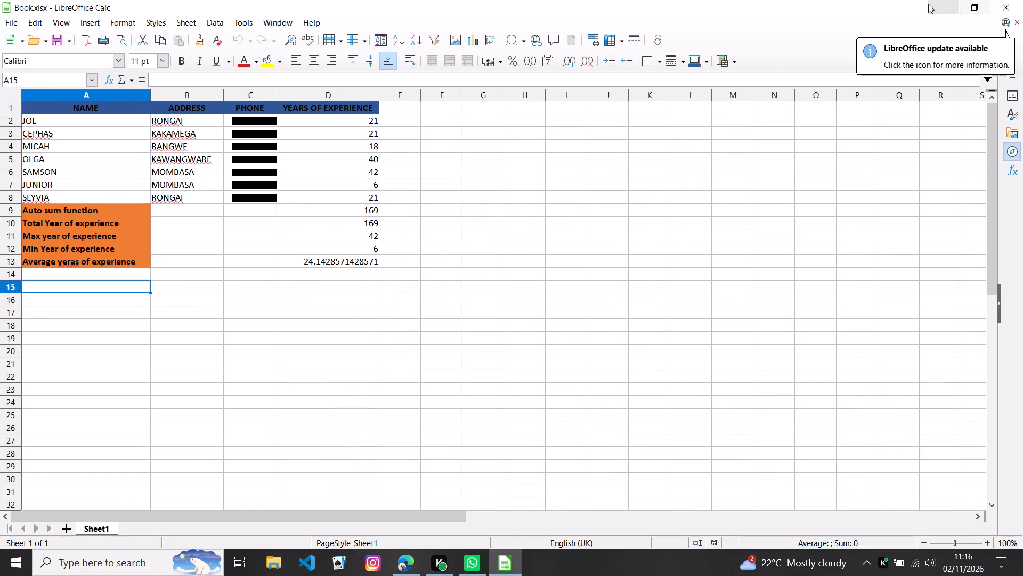
Switch back to the online Book workbook in Microsoft Edge and look over the rows below the experience summary.
click(947, 13)
scroll(509, 340, down, 5)
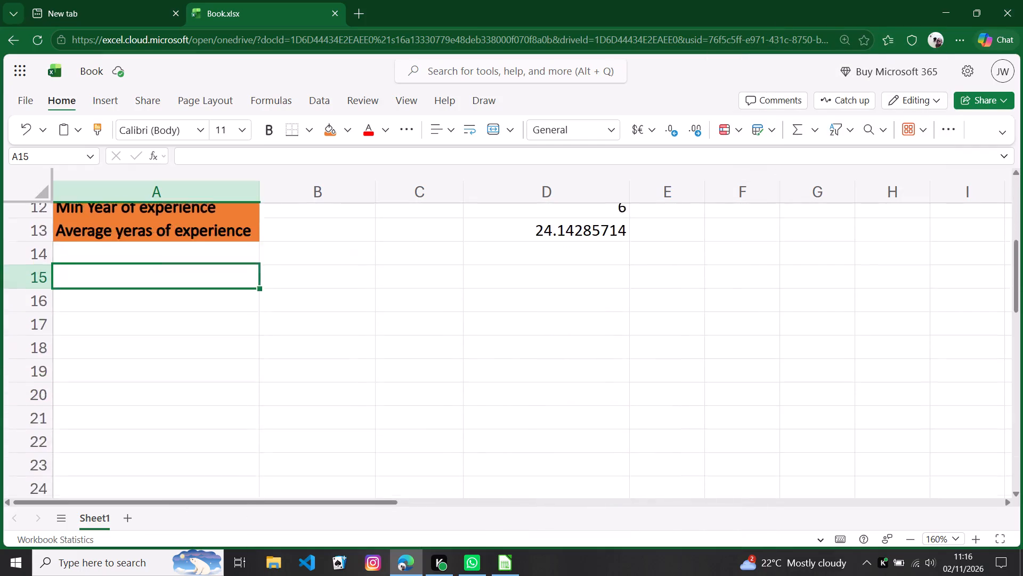
scroll(518, 336, down, 4)
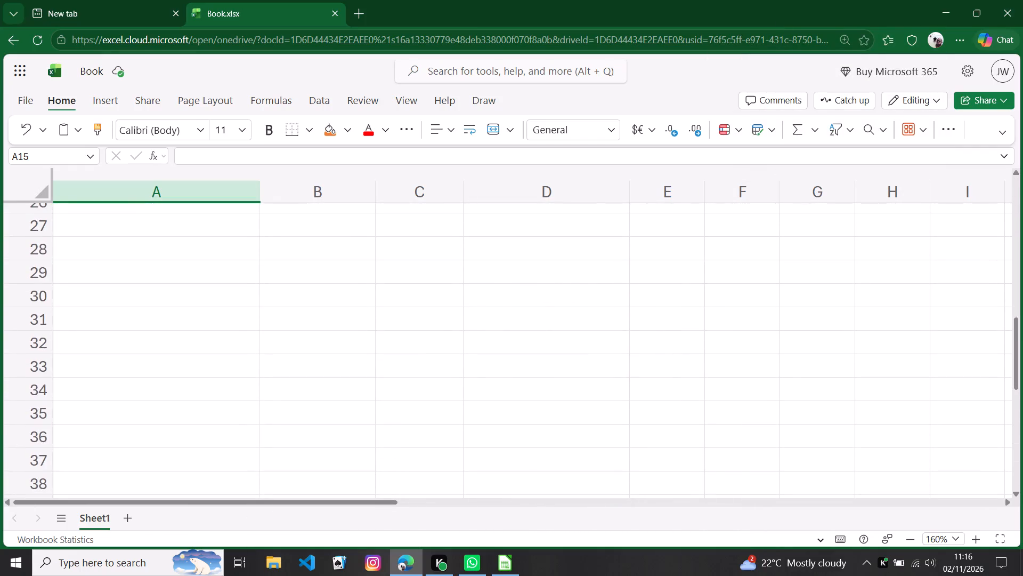
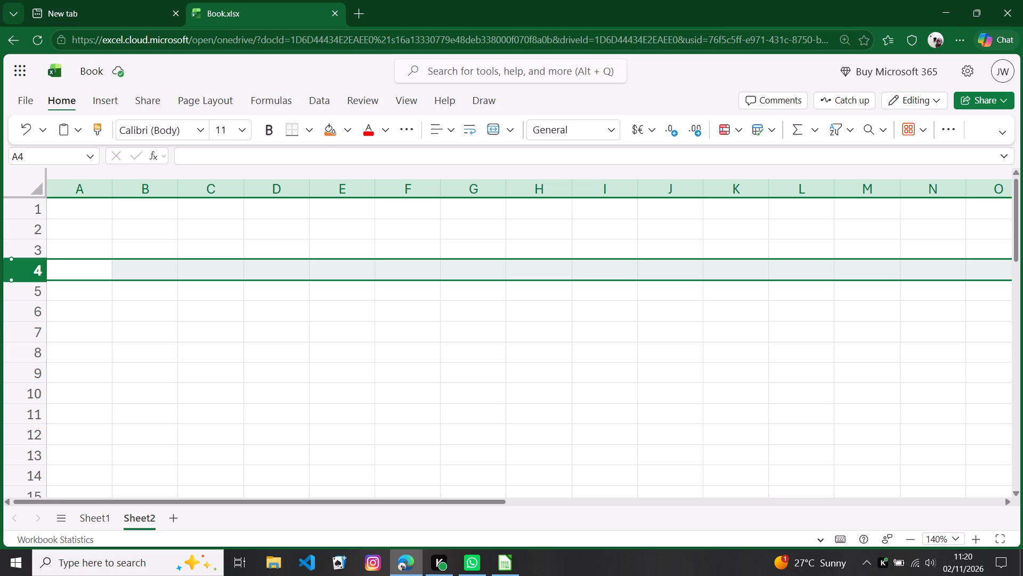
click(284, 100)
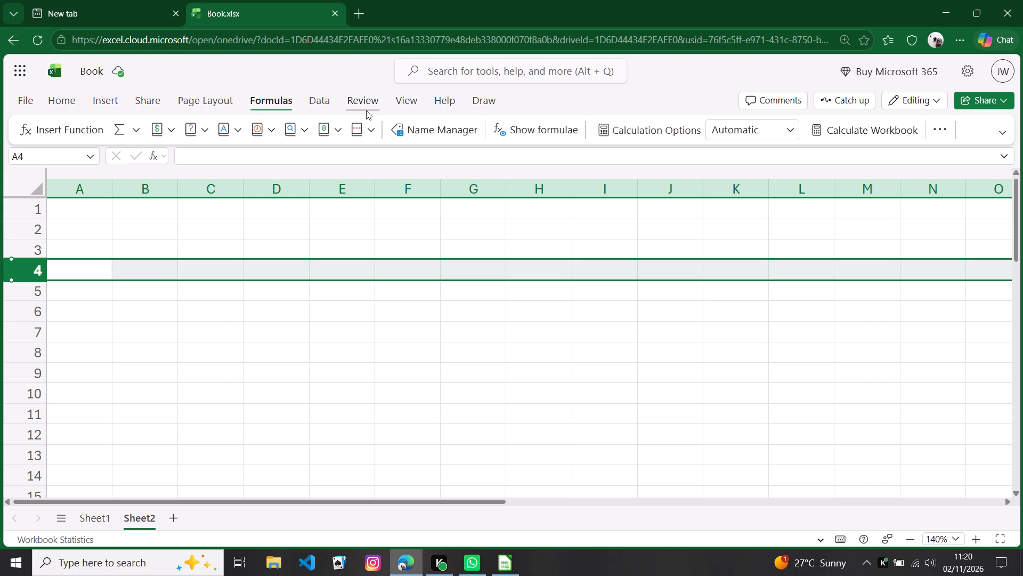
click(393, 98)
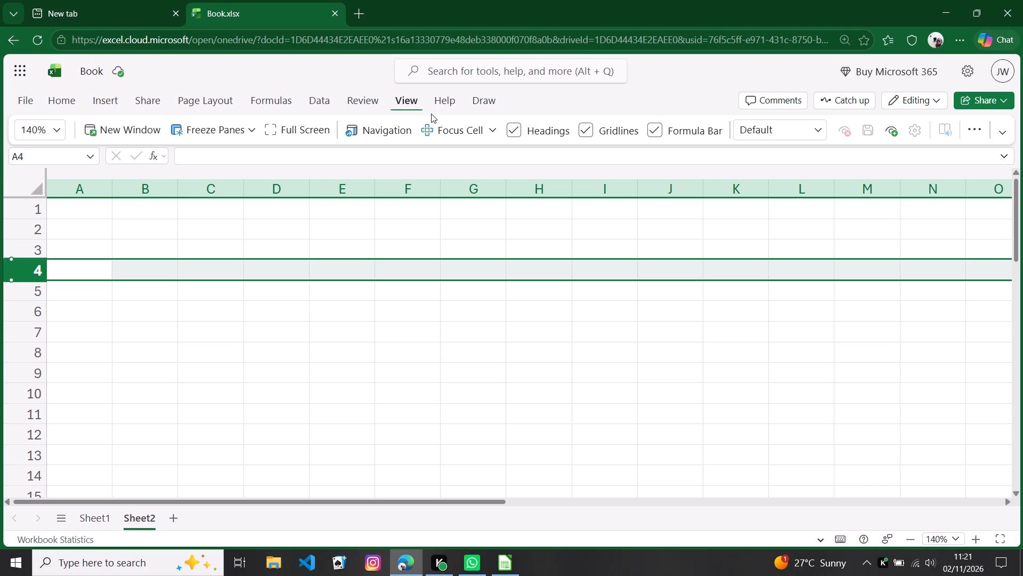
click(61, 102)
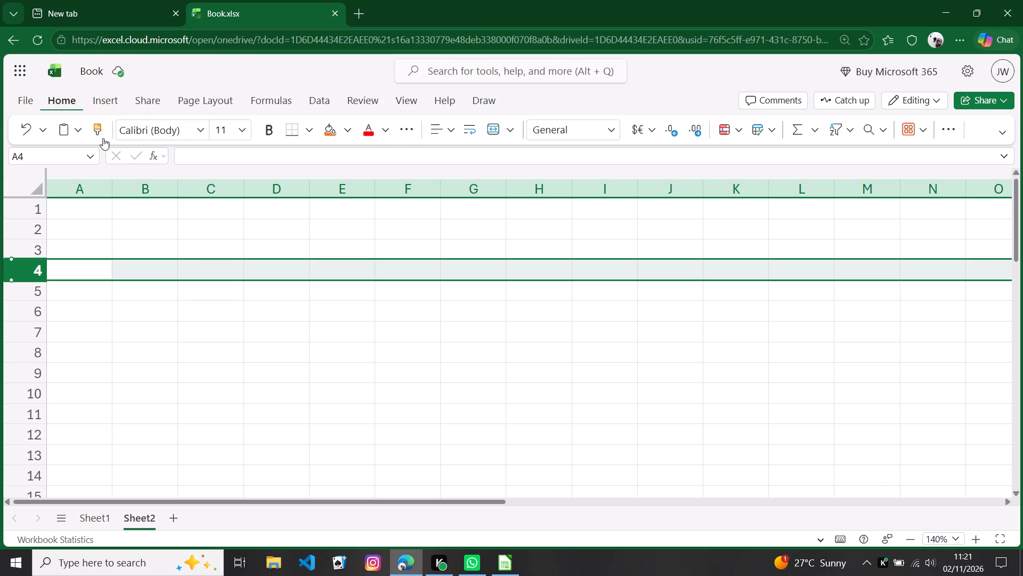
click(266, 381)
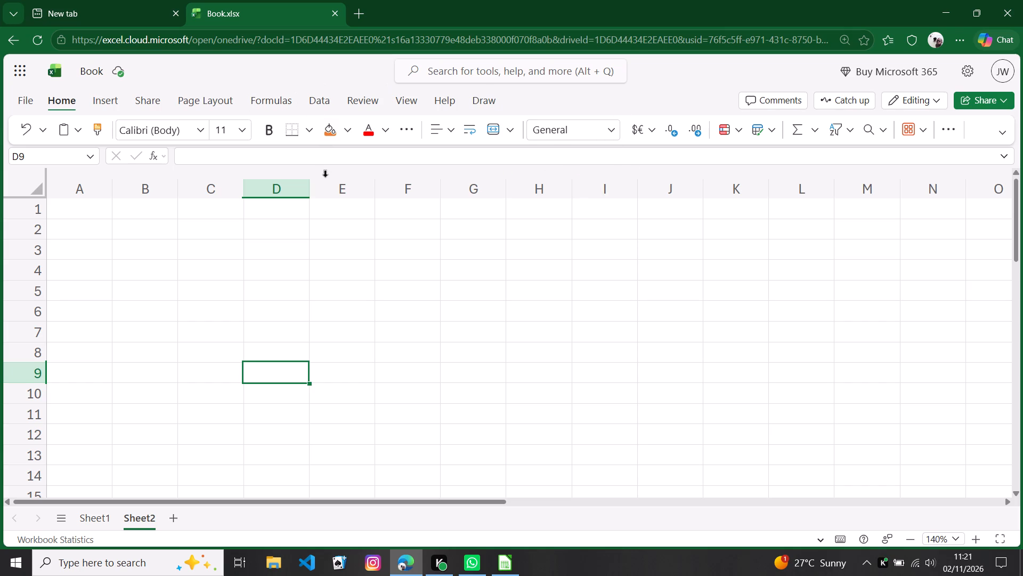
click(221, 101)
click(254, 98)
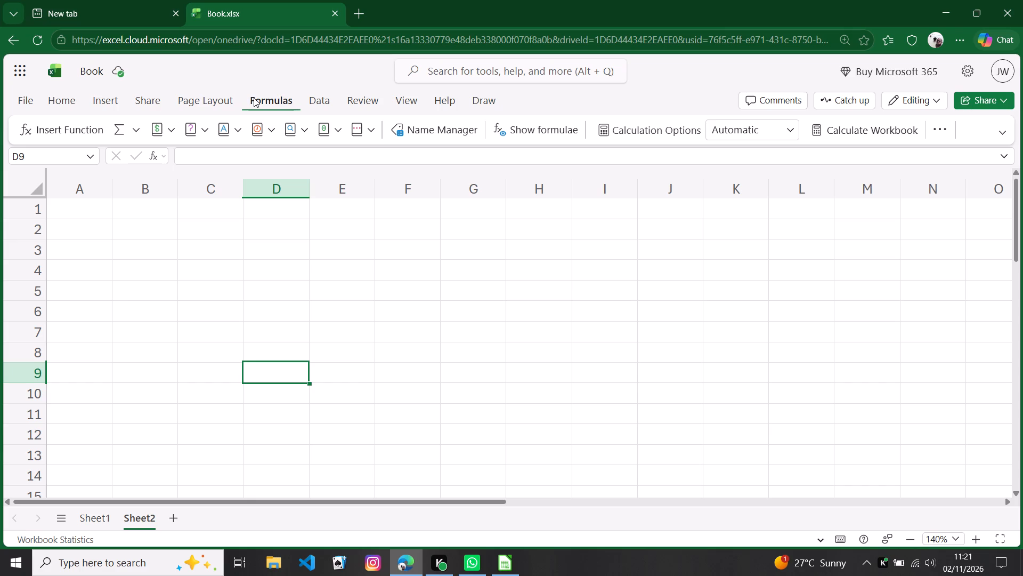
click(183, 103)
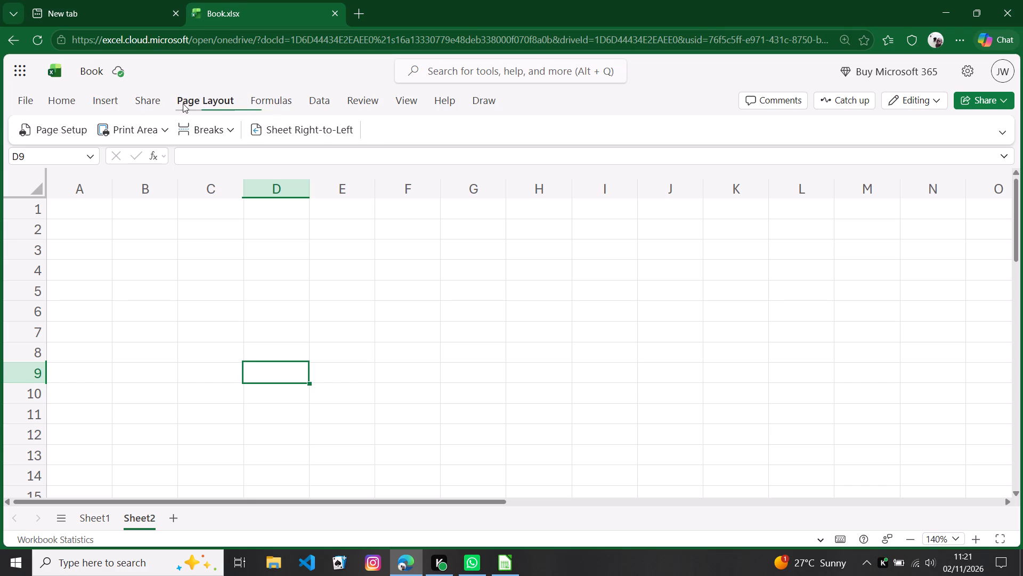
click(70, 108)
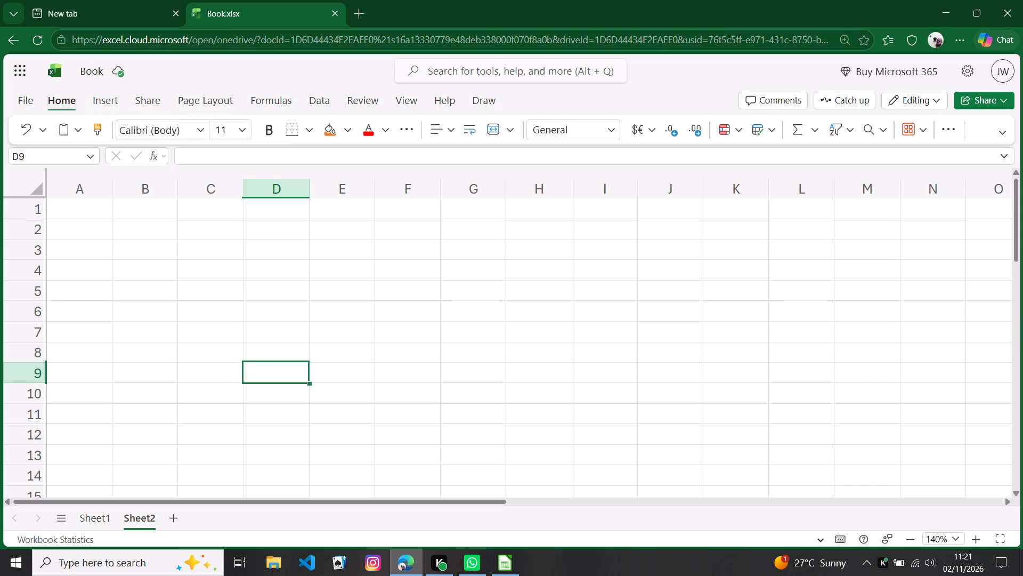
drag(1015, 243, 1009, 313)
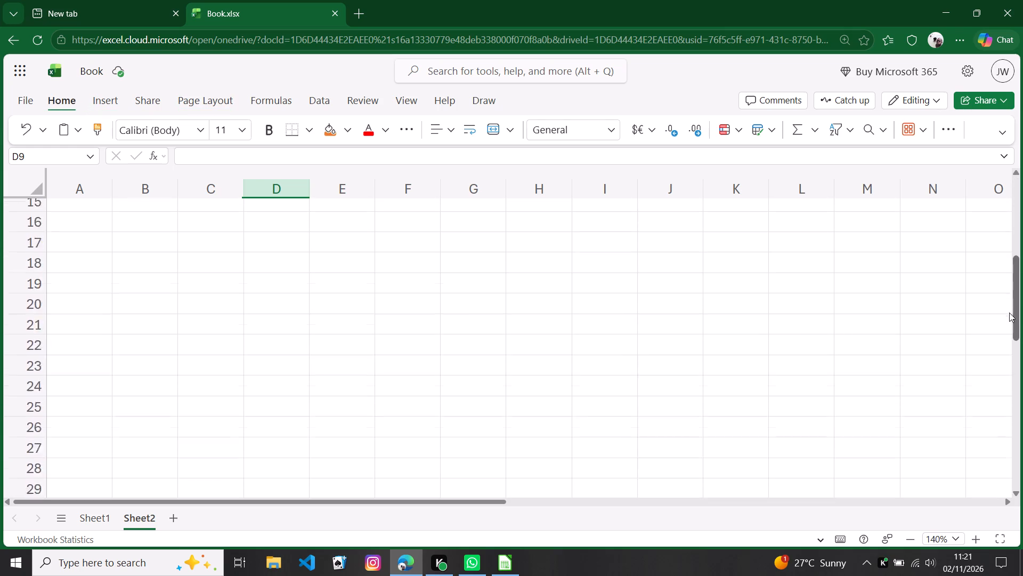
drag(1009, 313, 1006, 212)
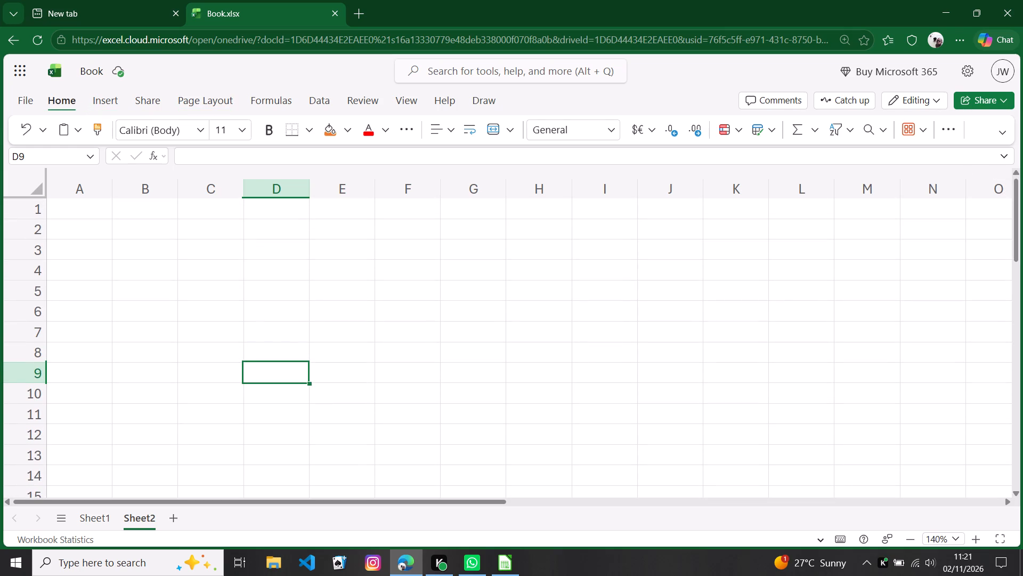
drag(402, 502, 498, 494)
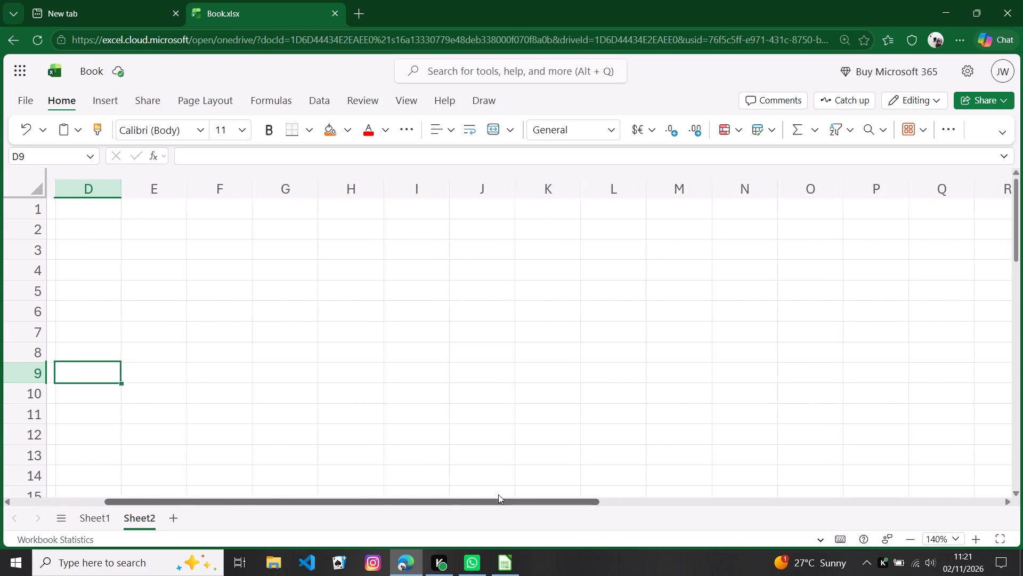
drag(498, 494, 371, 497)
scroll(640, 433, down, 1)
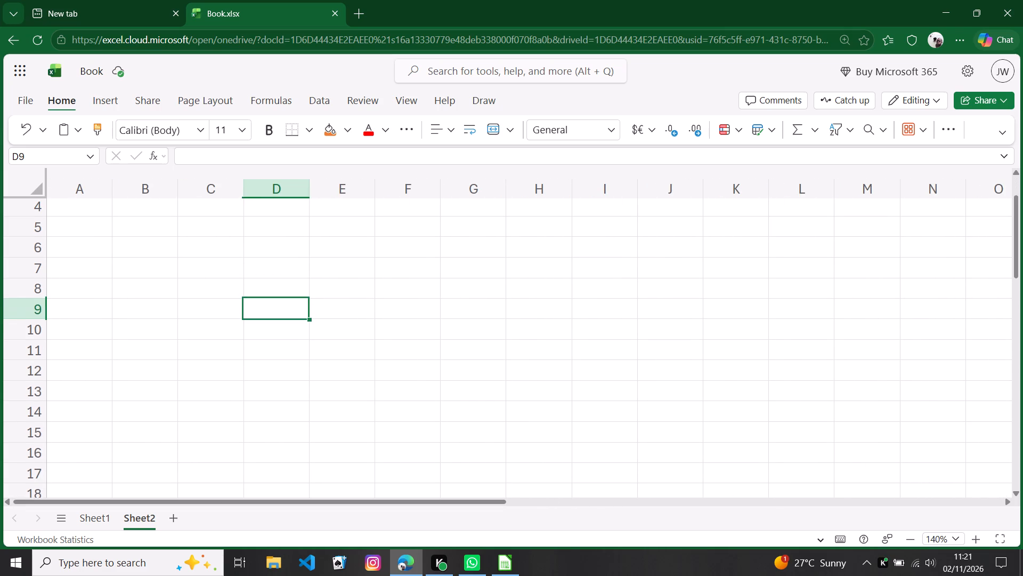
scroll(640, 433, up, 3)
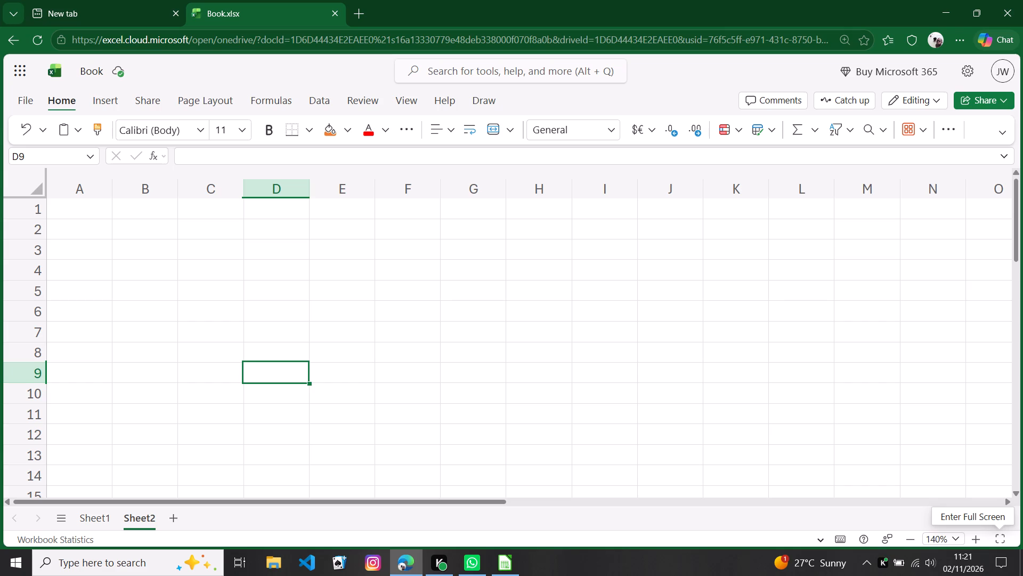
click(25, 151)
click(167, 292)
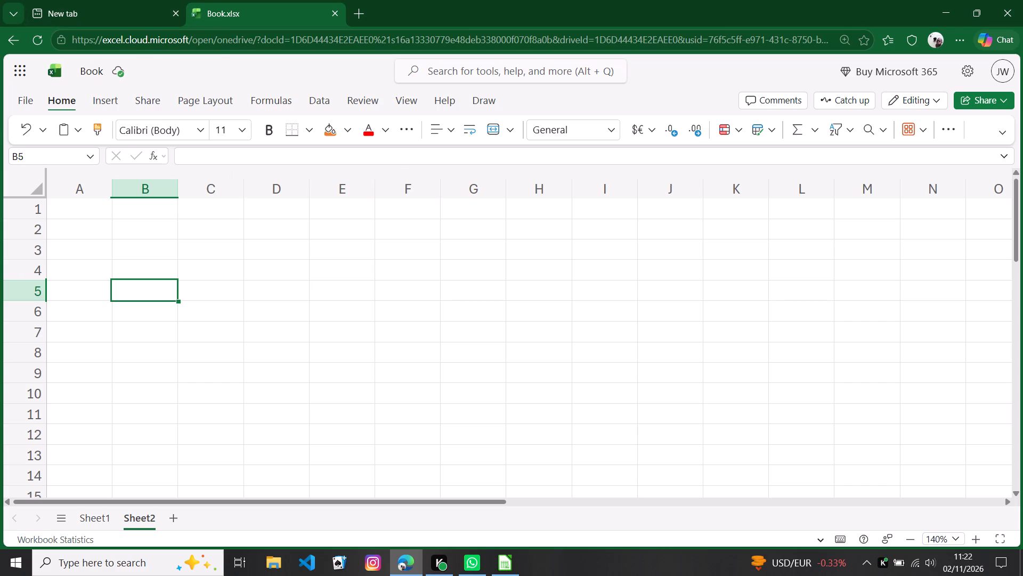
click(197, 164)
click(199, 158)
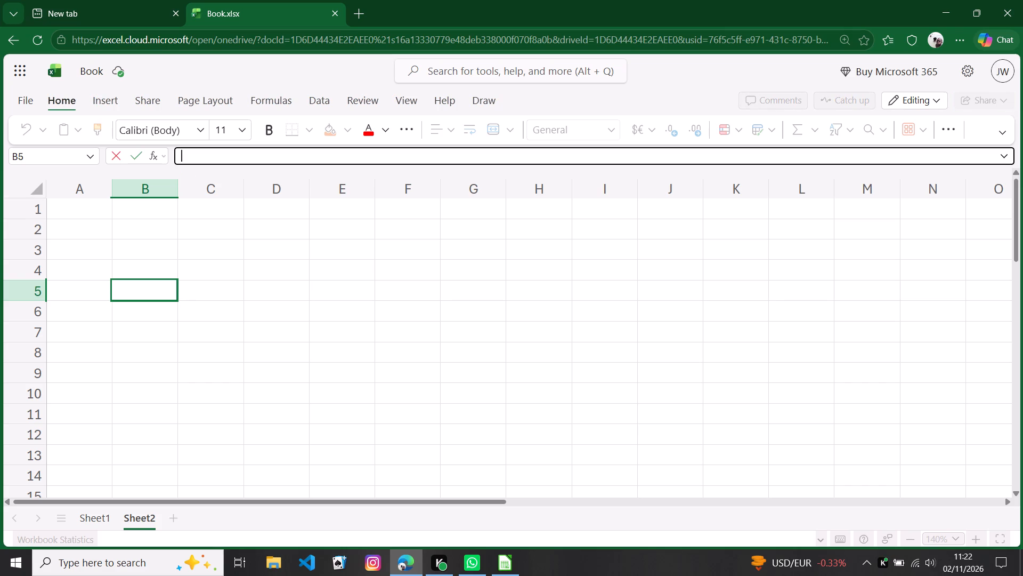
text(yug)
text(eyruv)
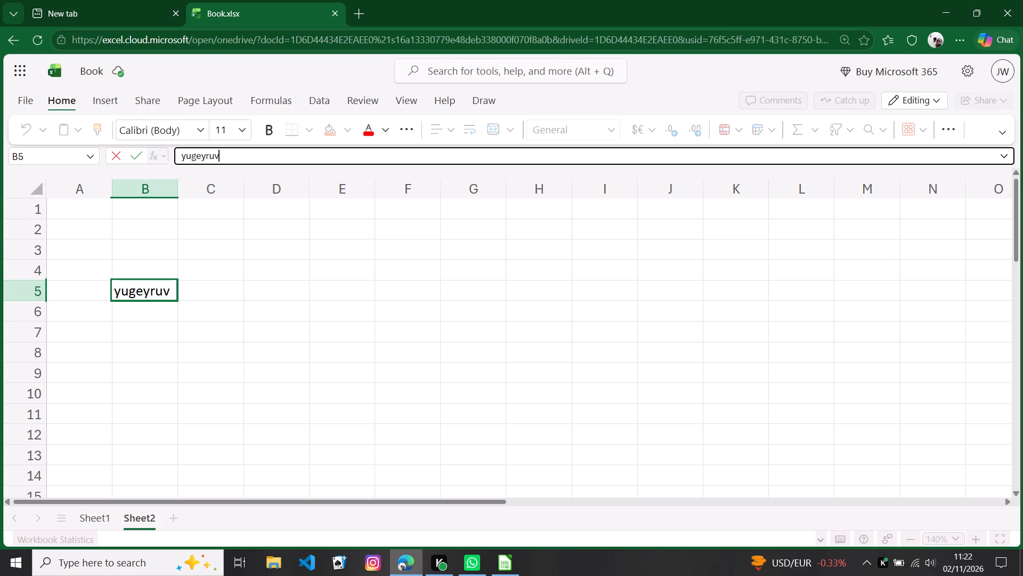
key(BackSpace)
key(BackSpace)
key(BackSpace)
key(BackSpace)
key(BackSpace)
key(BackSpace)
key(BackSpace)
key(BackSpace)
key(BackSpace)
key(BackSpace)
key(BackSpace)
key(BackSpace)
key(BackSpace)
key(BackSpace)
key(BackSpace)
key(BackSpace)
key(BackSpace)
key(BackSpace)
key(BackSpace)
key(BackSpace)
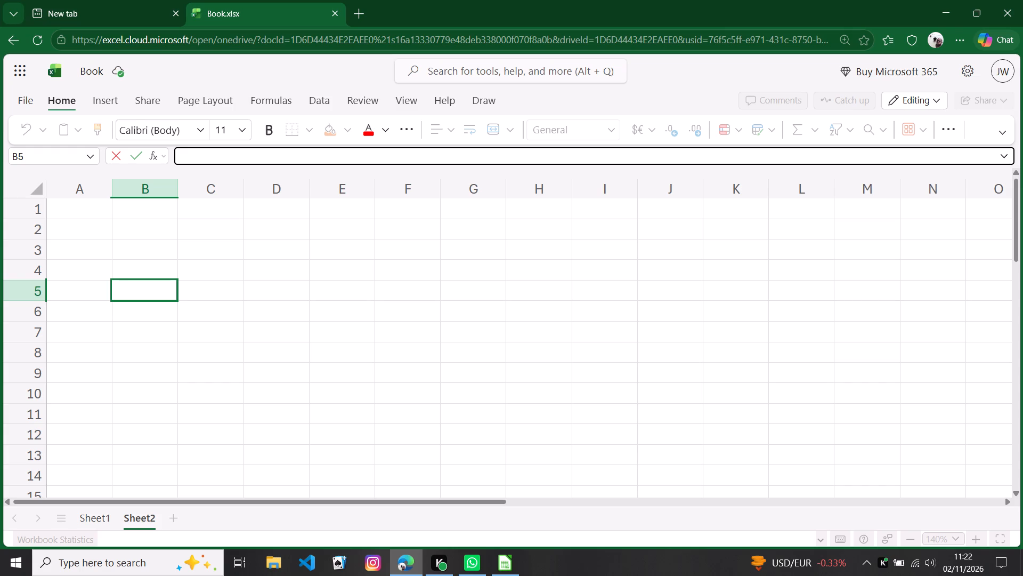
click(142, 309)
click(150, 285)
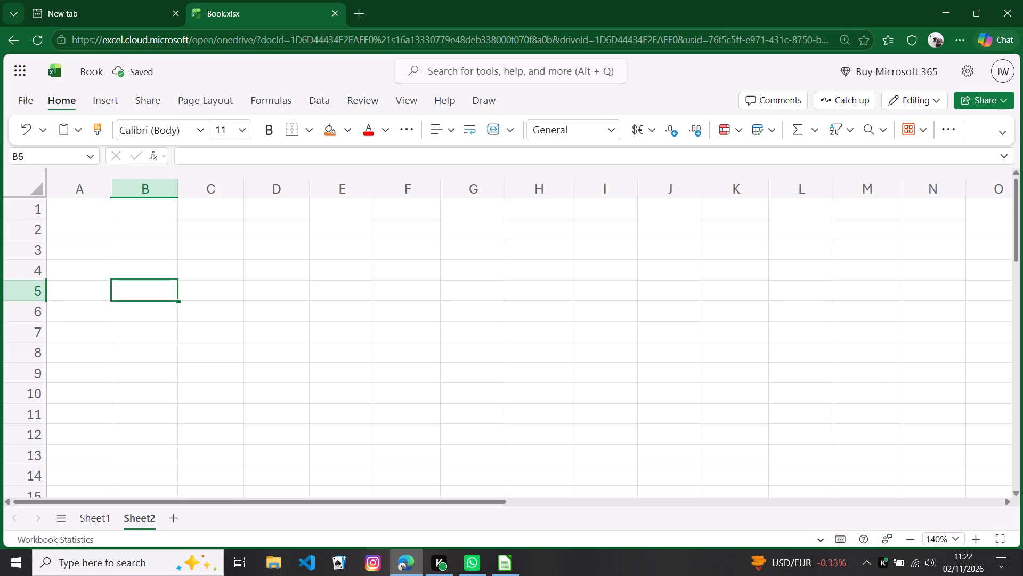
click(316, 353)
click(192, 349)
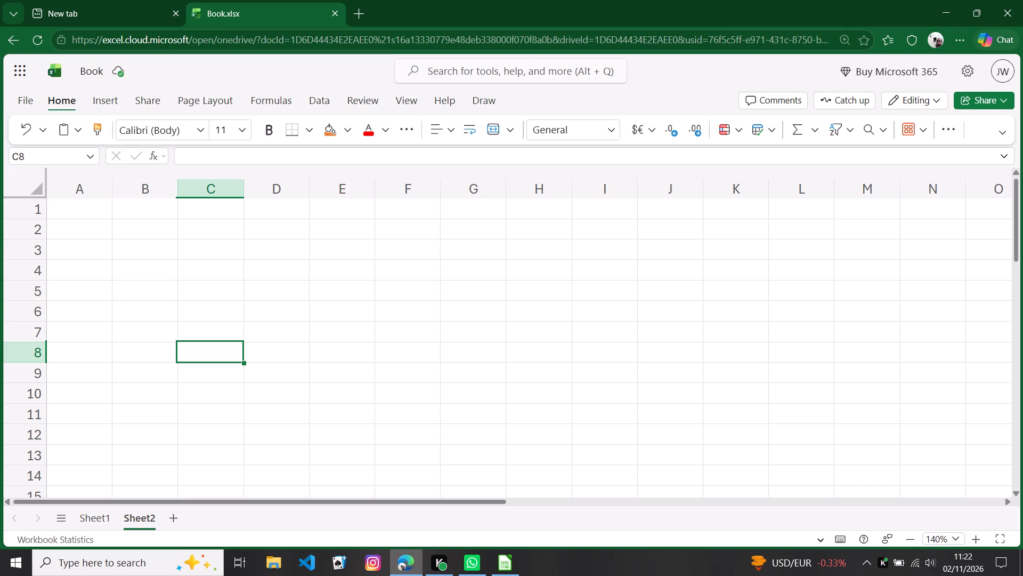
Enter the header "Employee ID Numbers" in cell A1 of Sheet2 and fit column A to its text.
double_click(71, 212)
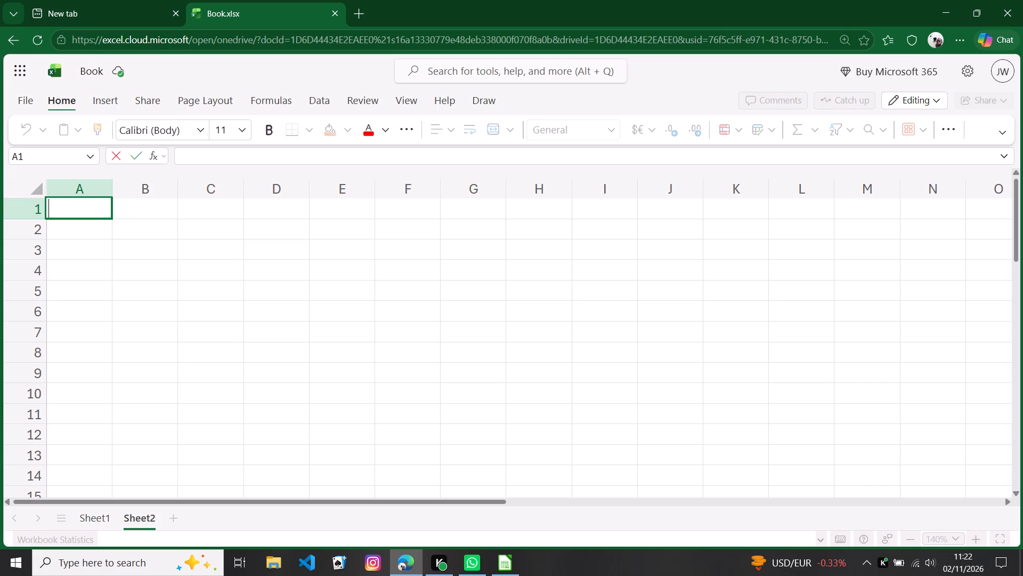
key(e)
text(oyee)
key(space)
text(ID)
key(space)
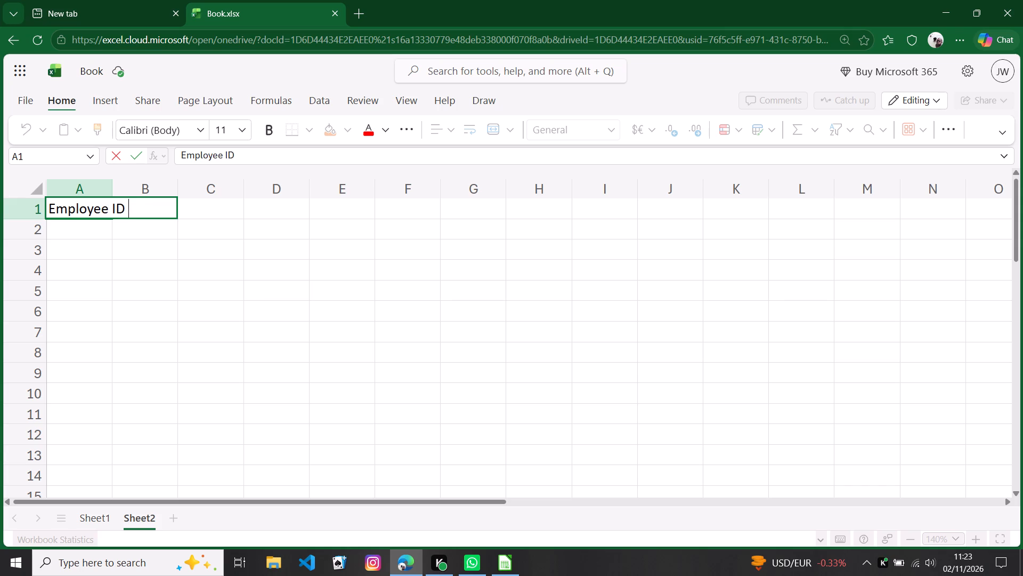
key(n)
text(umbers)
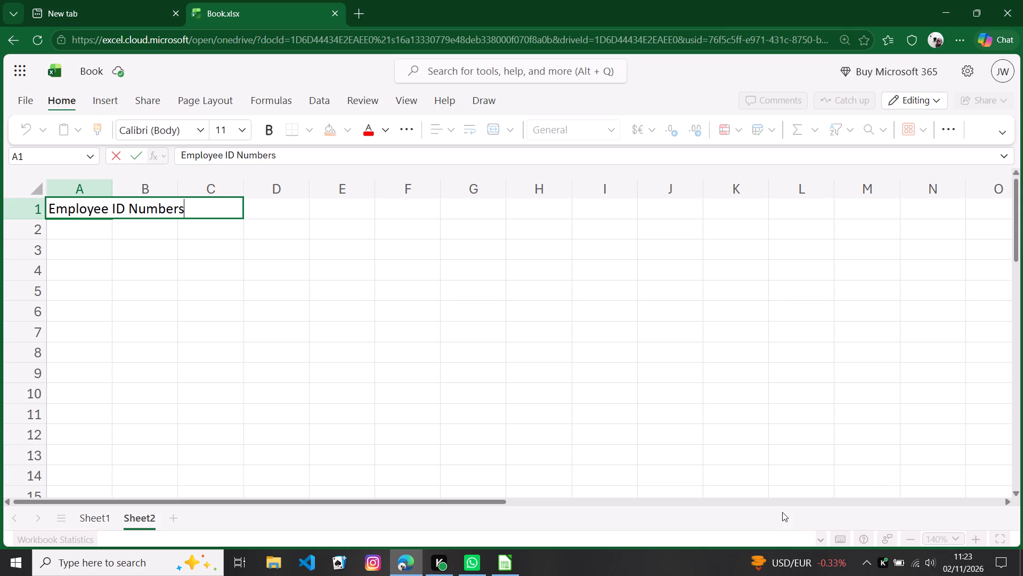
click(90, 192)
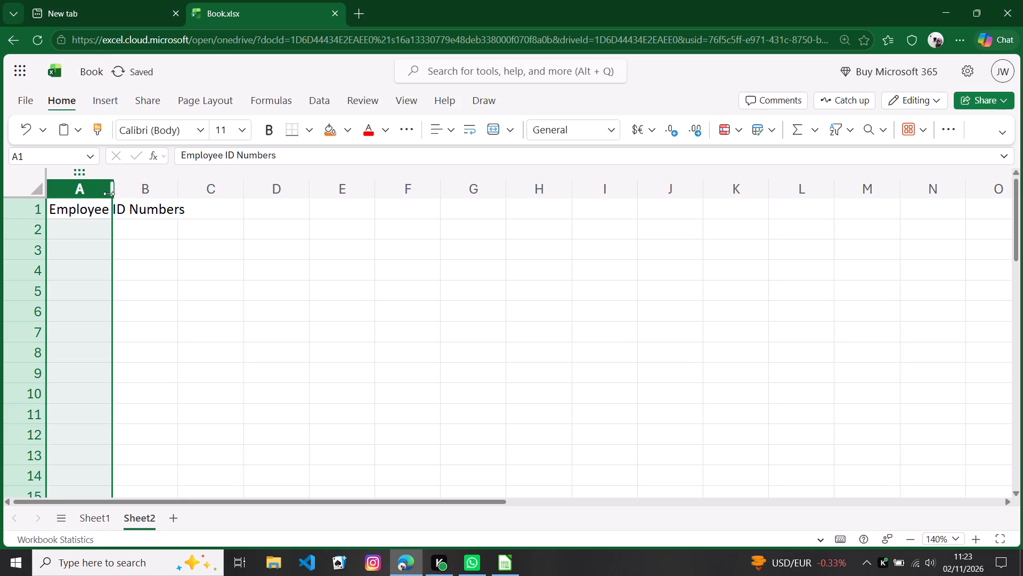
double_click(110, 191)
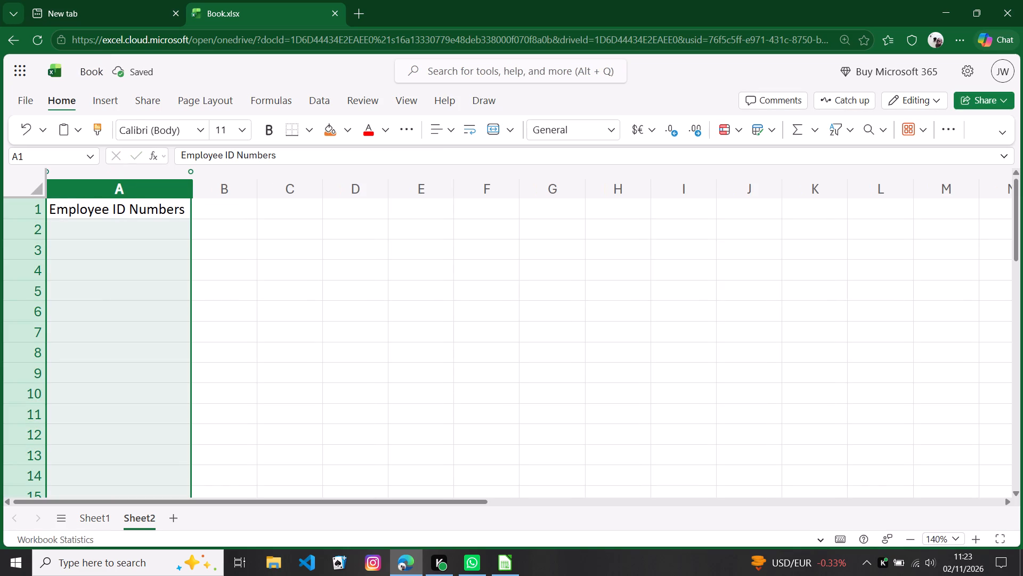
Enter the header "Name" in cell B1, beside the Employee ID Numbers header.
click(227, 212)
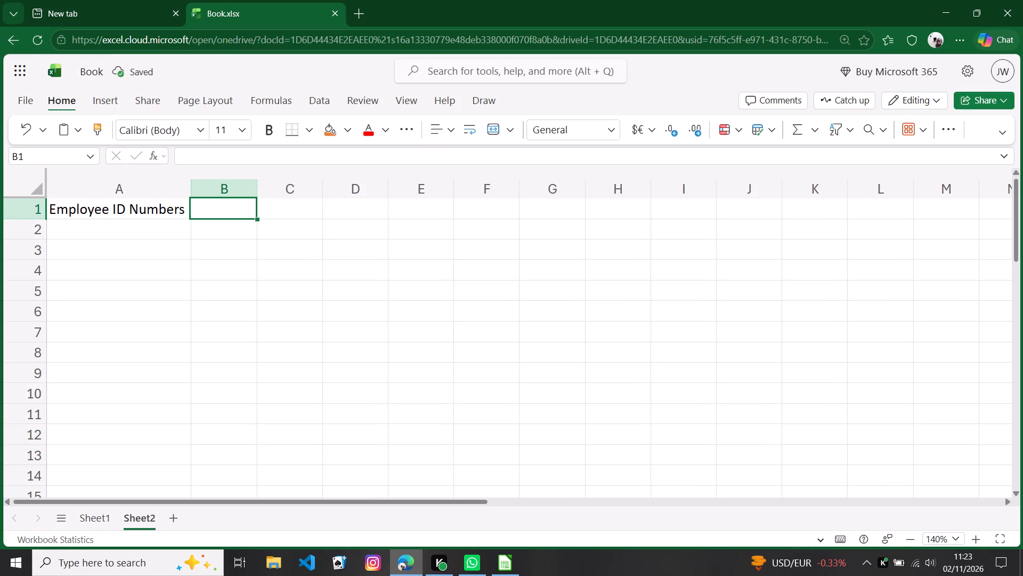
double_click(223, 210)
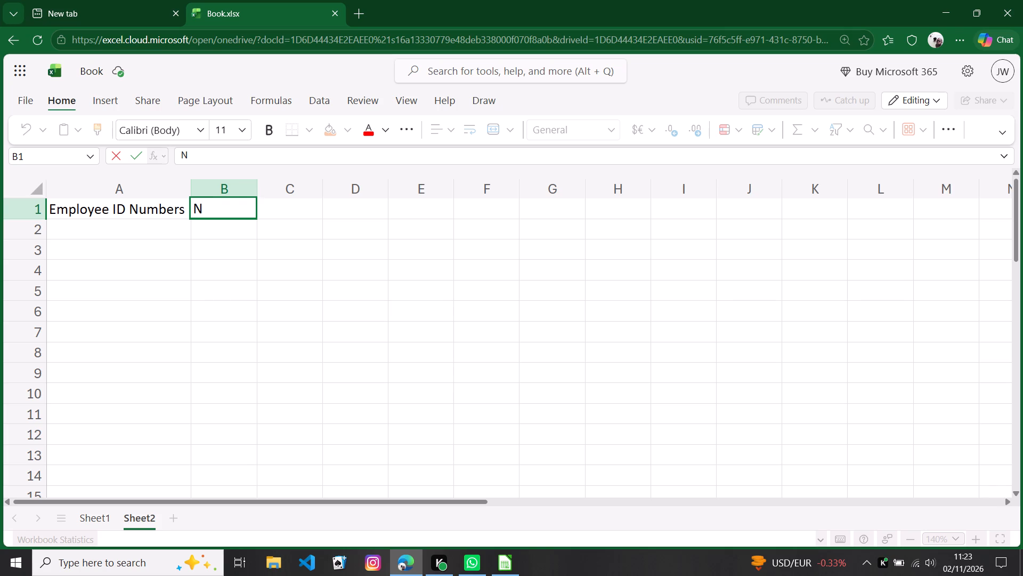
text(ame)
key(Return)
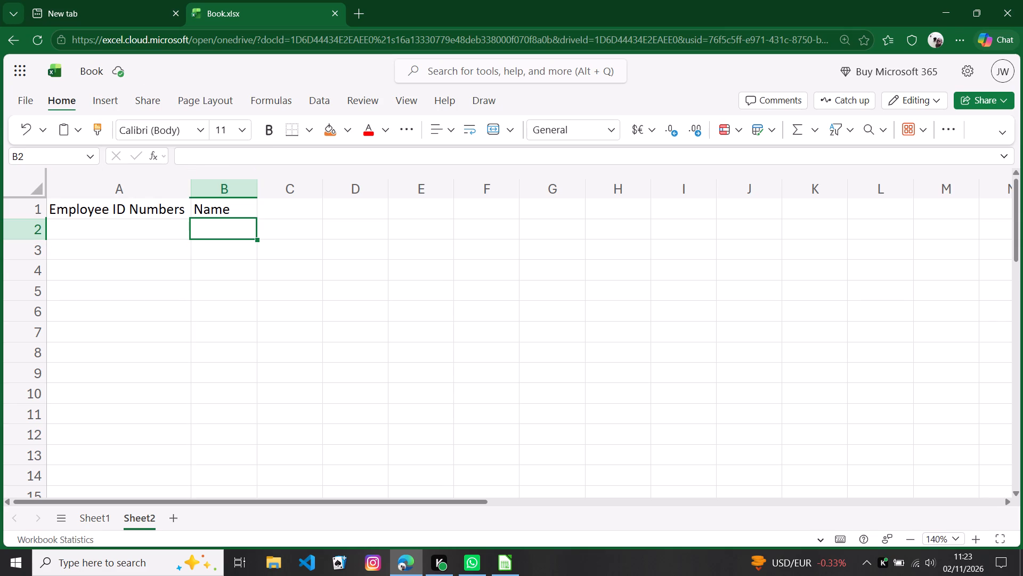
Insert an empty column before the Employee ID Numbers column.
click(47, 174)
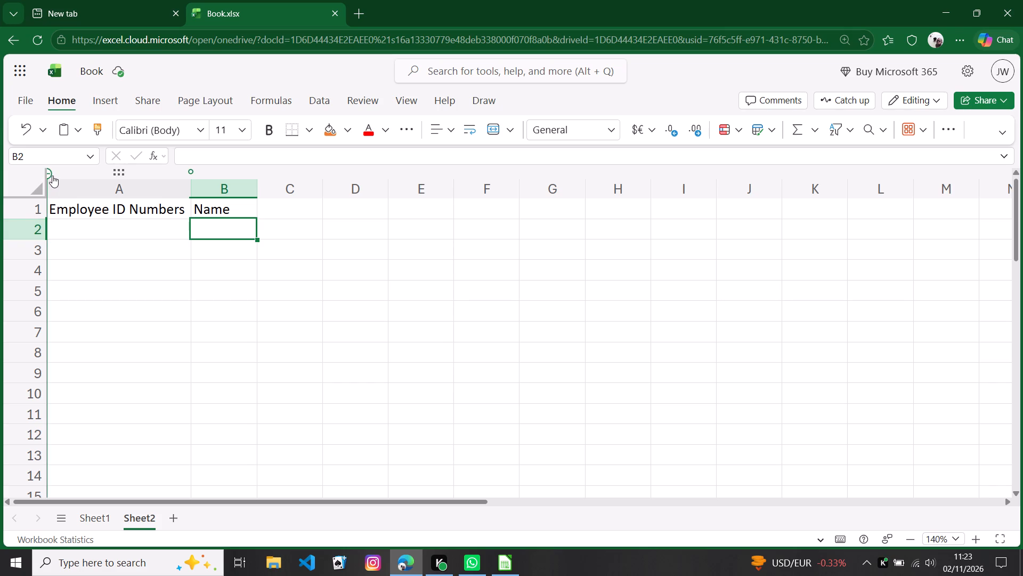
click(48, 174)
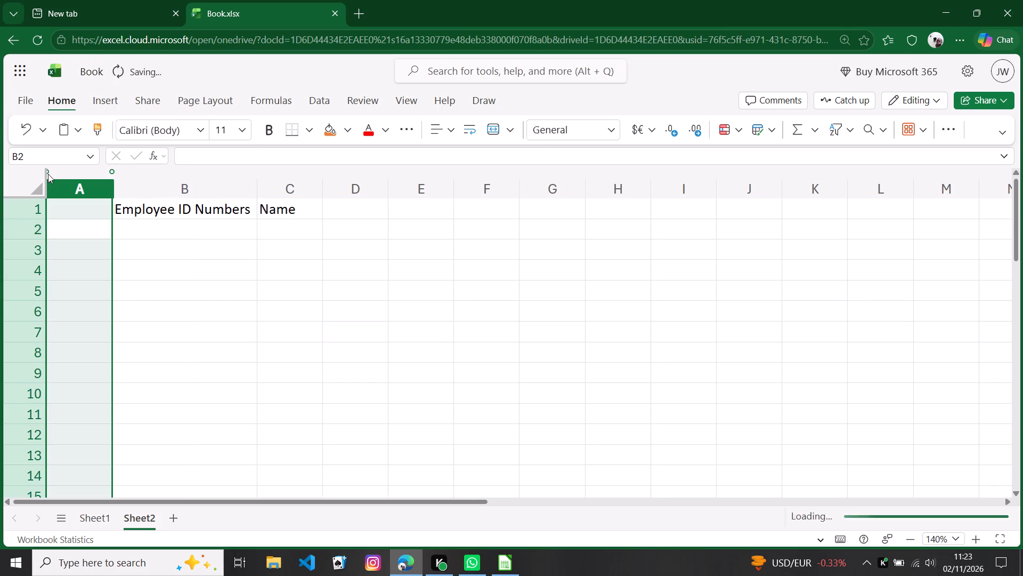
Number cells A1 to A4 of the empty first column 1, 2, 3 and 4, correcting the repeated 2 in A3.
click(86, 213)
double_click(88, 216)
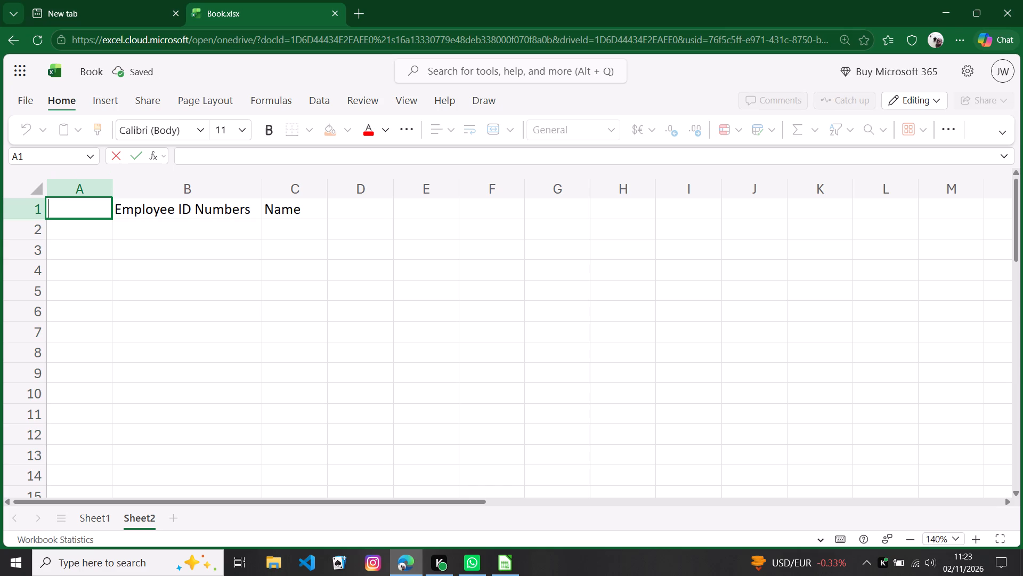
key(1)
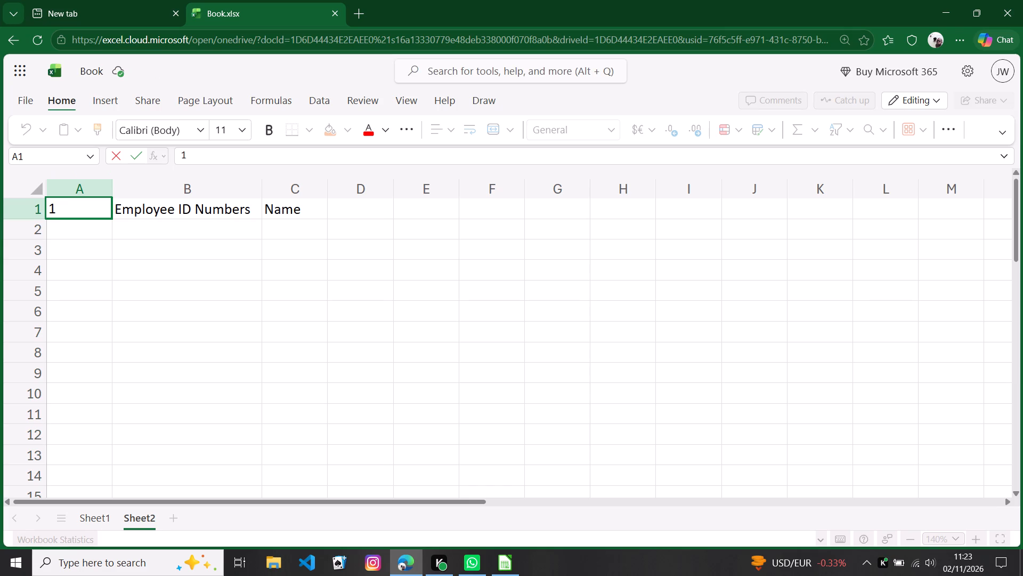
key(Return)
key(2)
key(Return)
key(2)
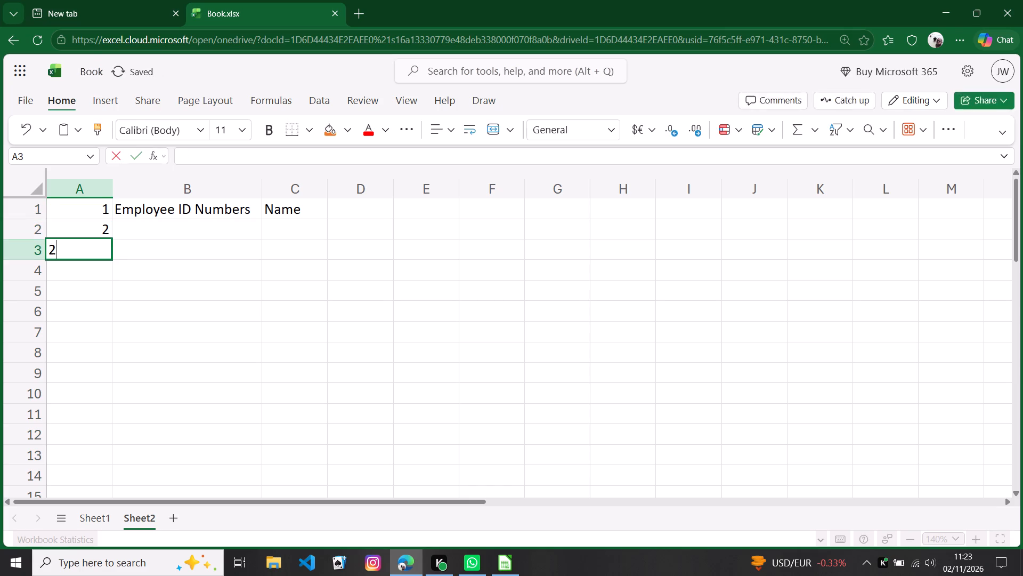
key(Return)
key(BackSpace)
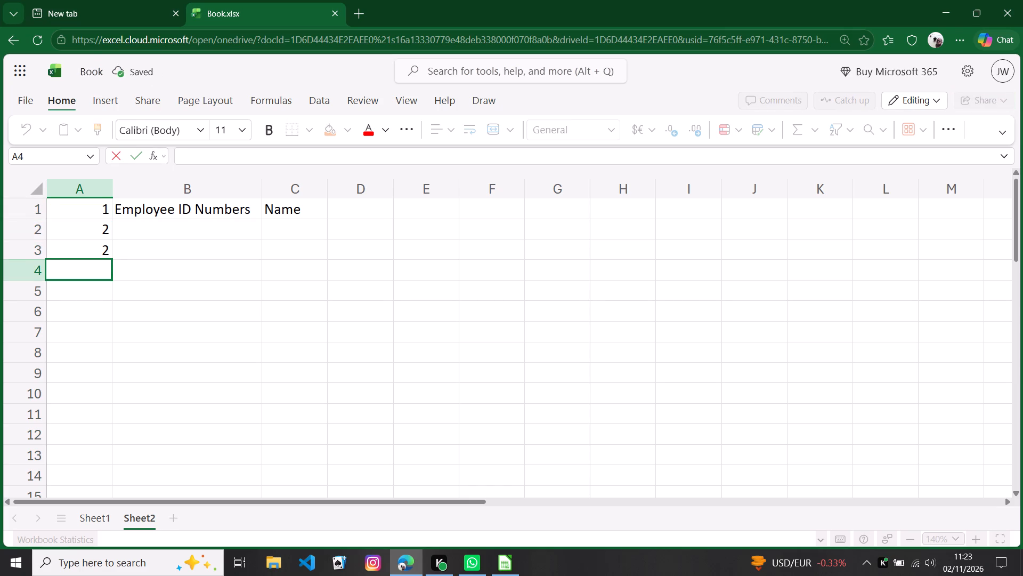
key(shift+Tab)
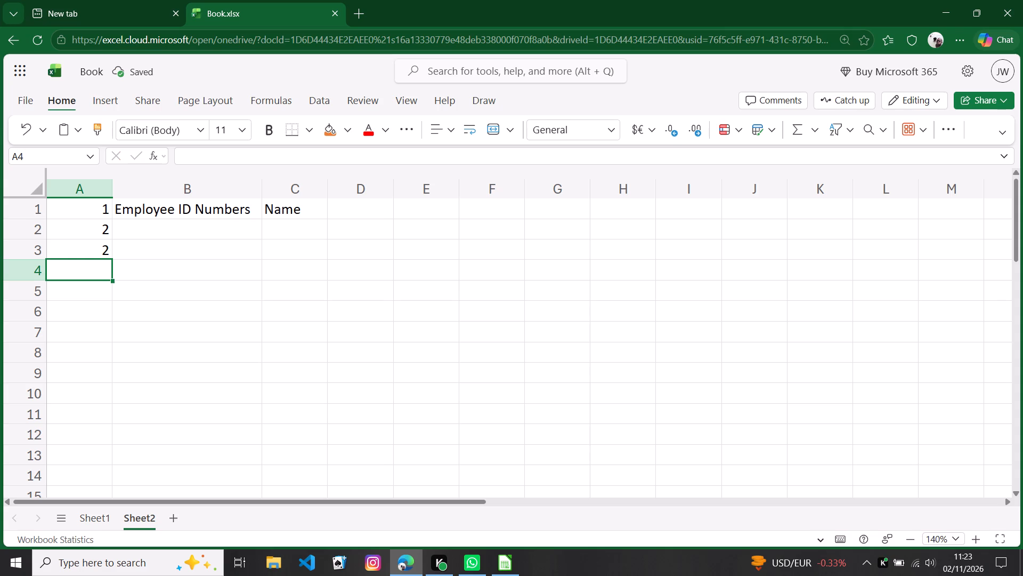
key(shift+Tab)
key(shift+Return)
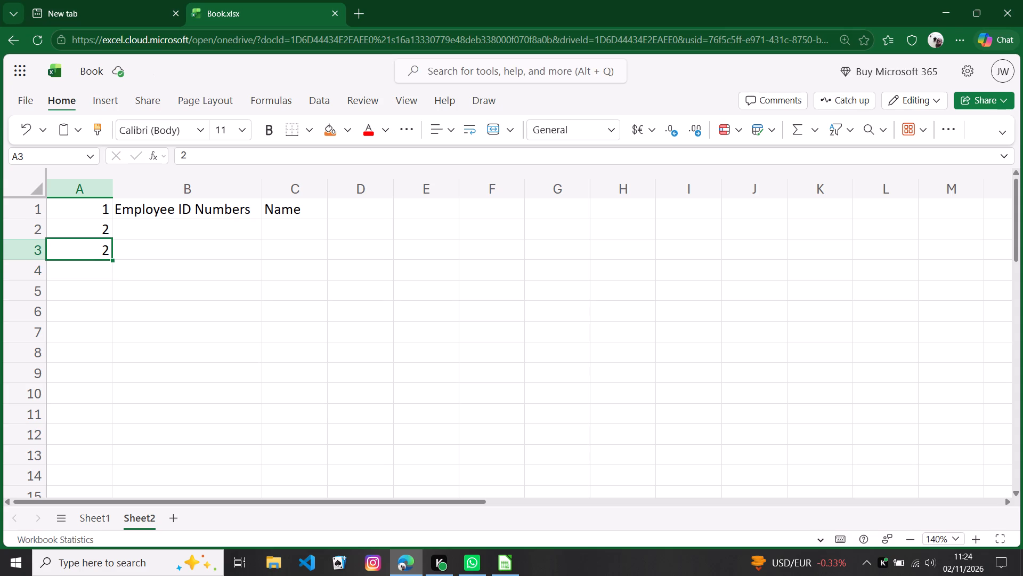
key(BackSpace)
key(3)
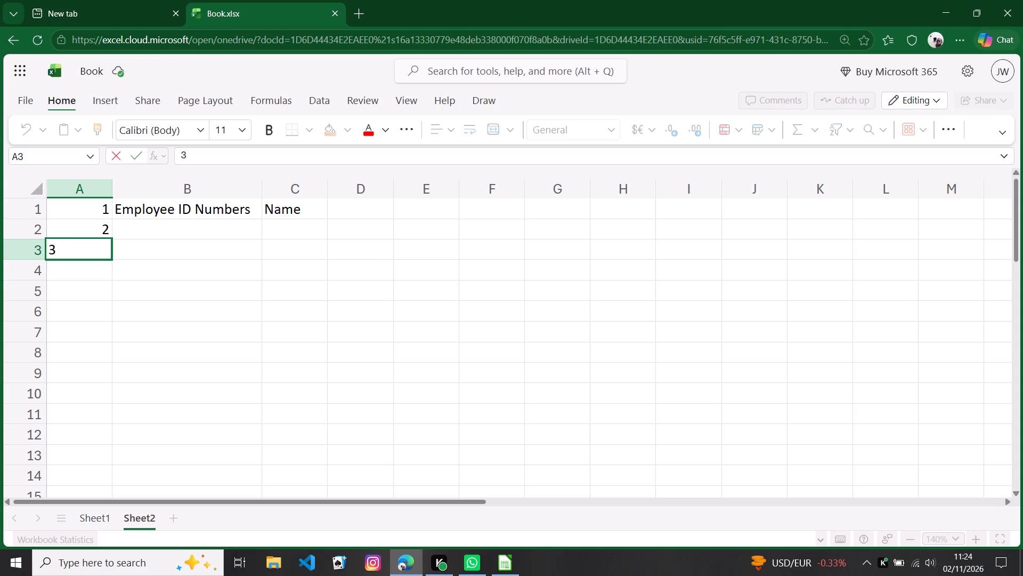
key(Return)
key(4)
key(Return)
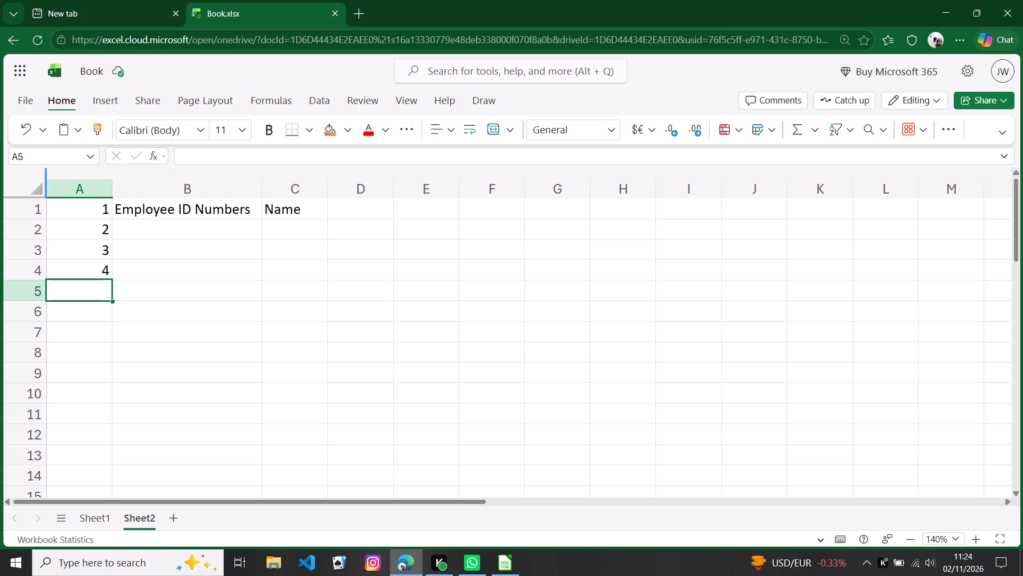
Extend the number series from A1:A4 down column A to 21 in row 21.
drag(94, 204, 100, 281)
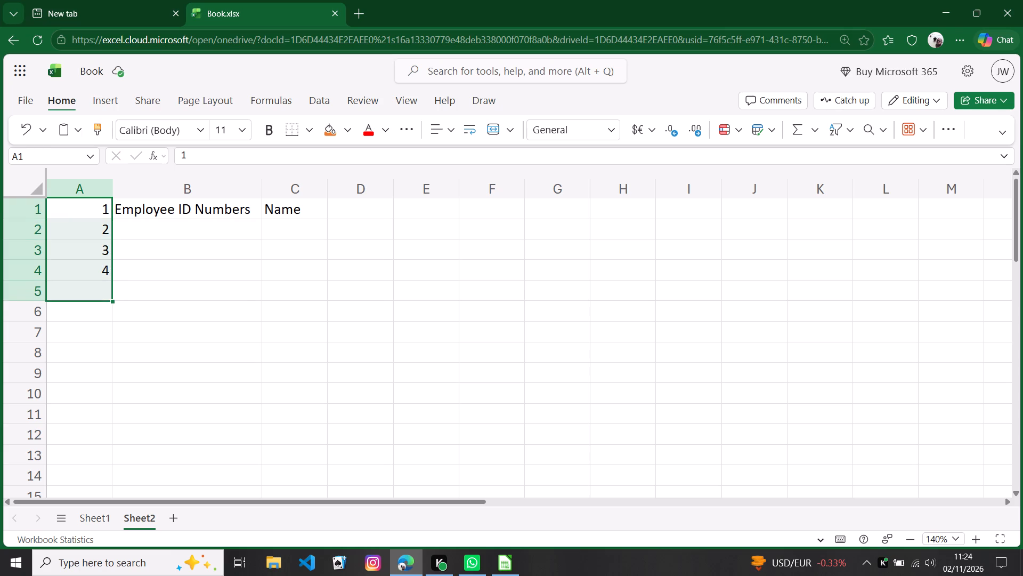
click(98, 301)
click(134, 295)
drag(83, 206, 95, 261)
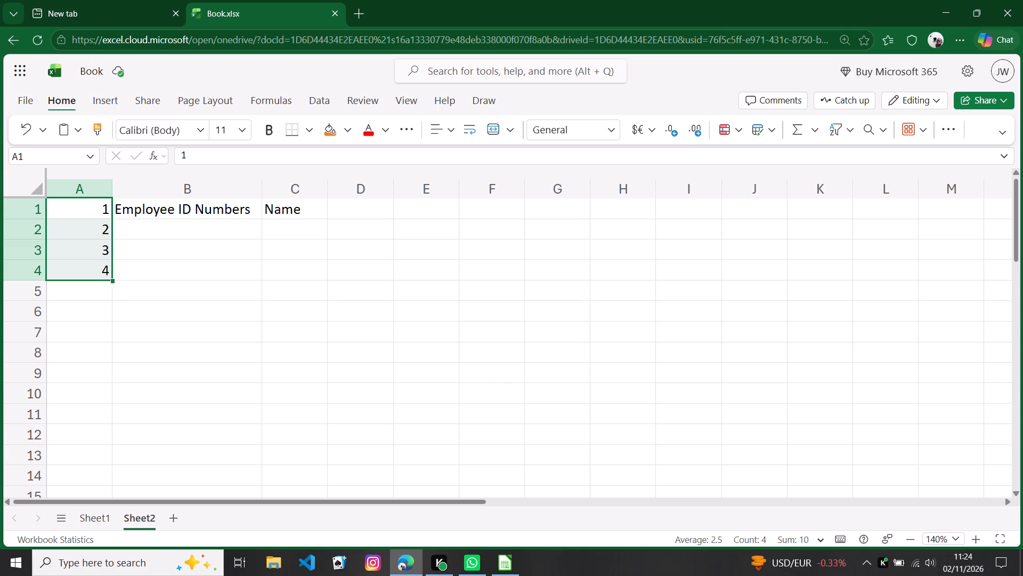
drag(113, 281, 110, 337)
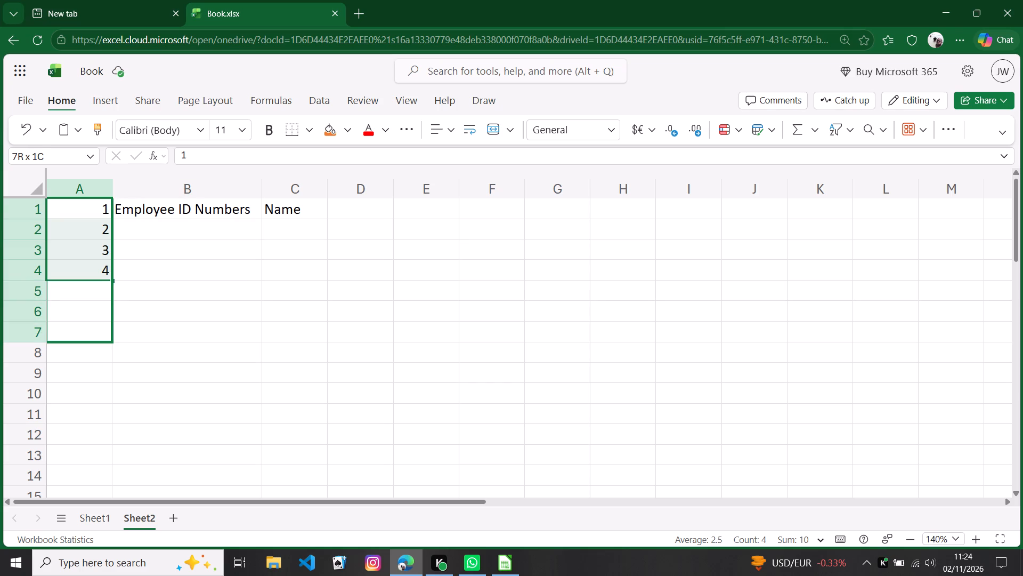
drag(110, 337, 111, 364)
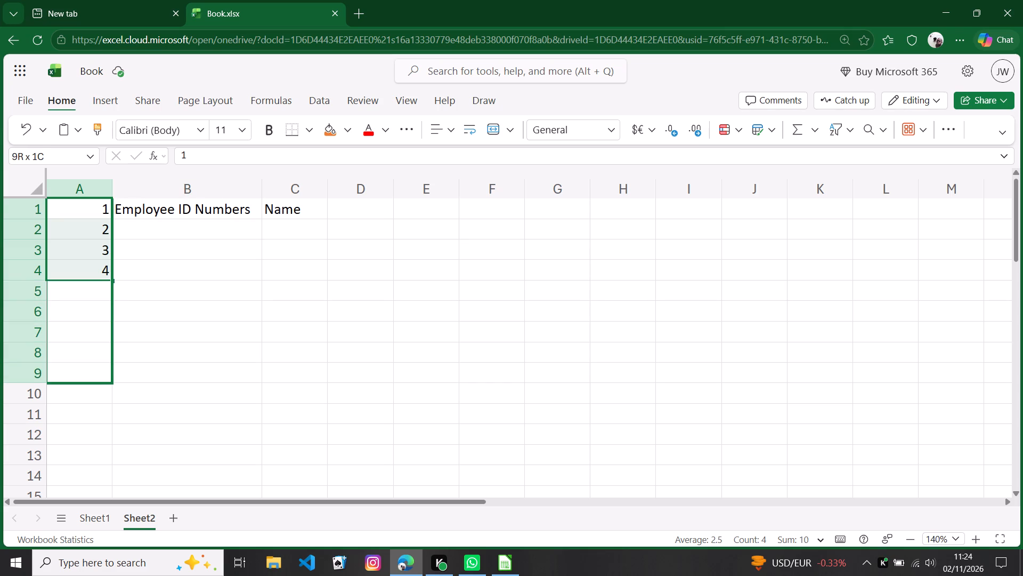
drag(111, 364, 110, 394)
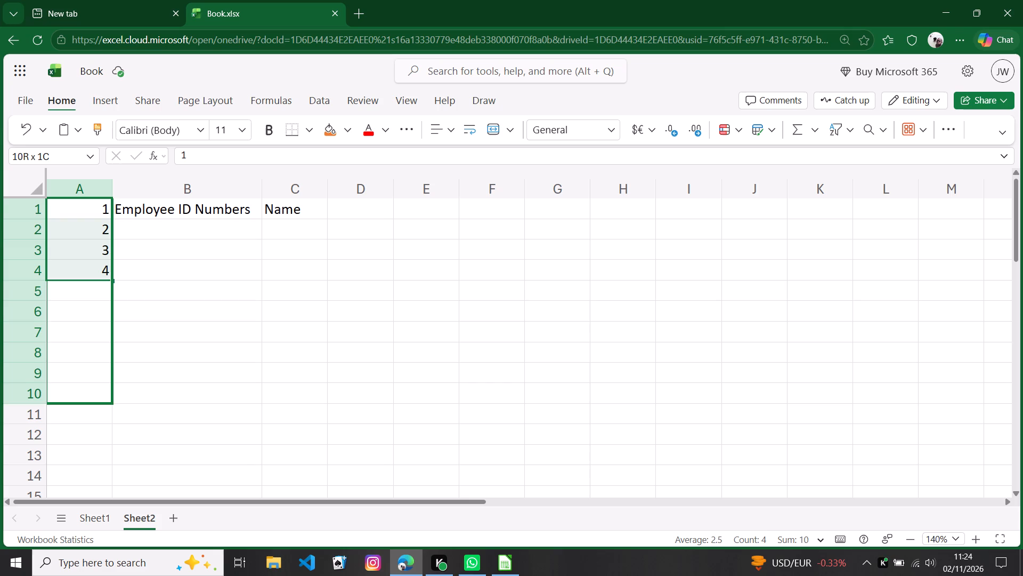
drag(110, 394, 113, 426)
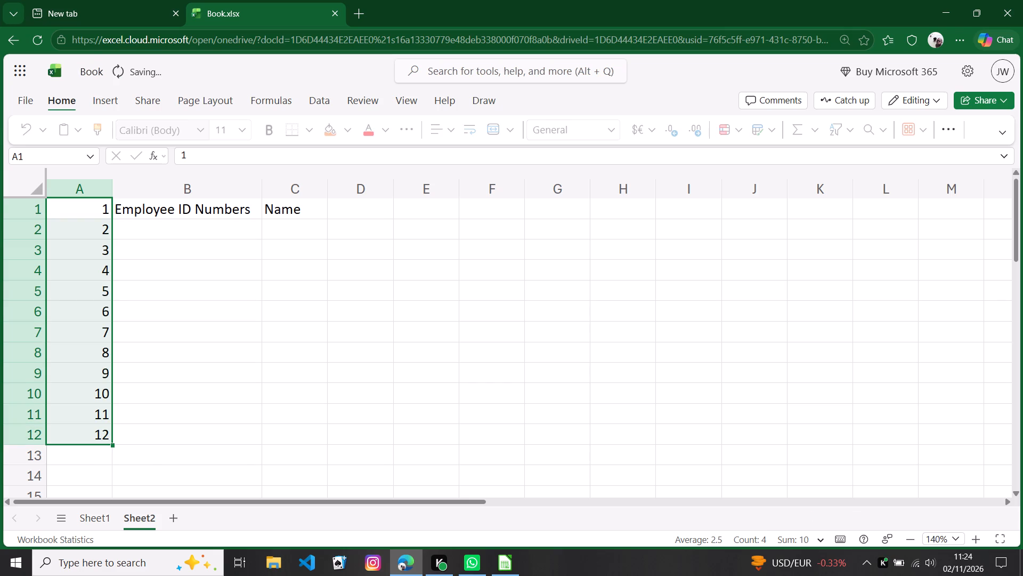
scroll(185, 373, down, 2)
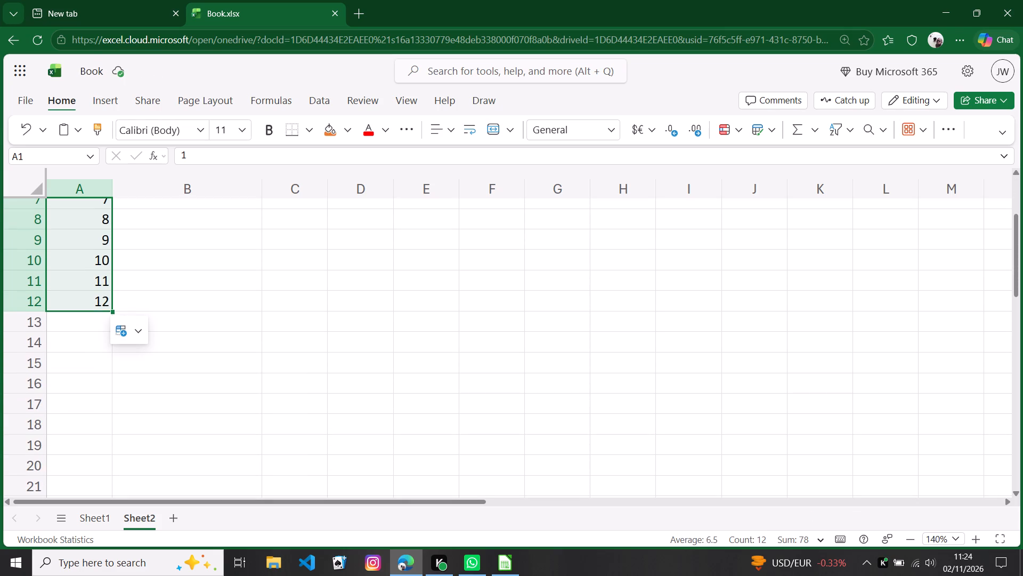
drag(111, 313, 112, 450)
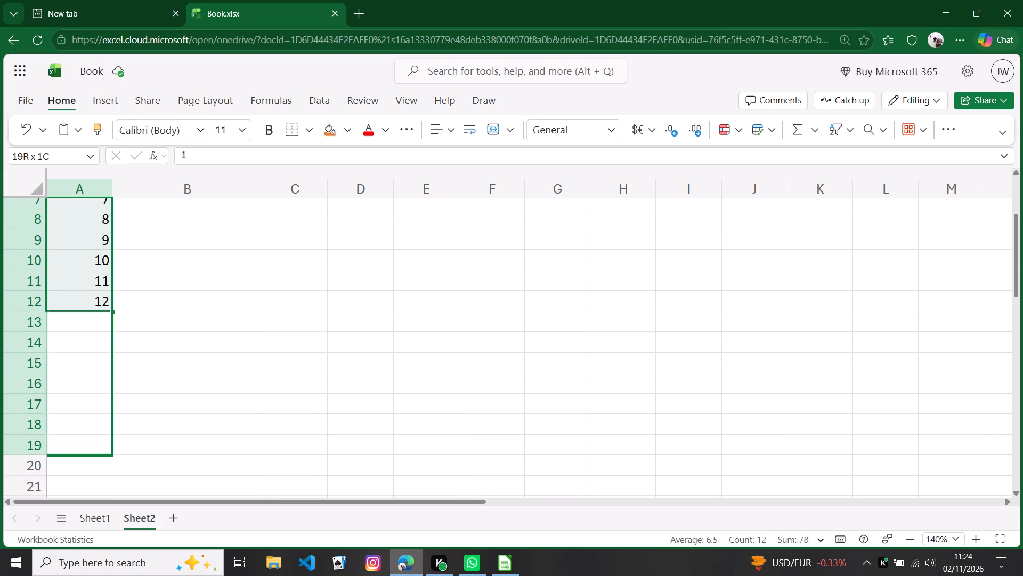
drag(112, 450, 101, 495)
Look over the filled number series in column A against the header row.
scroll(97, 427, up, 4)
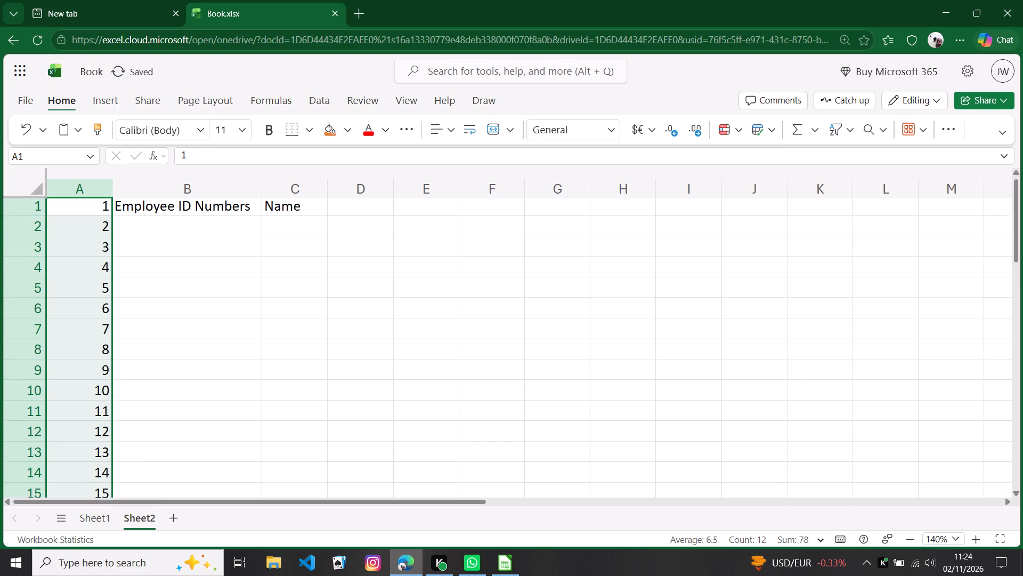
scroll(124, 385, up, 6)
scroll(124, 385, down, 7)
scroll(123, 383, up, 2)
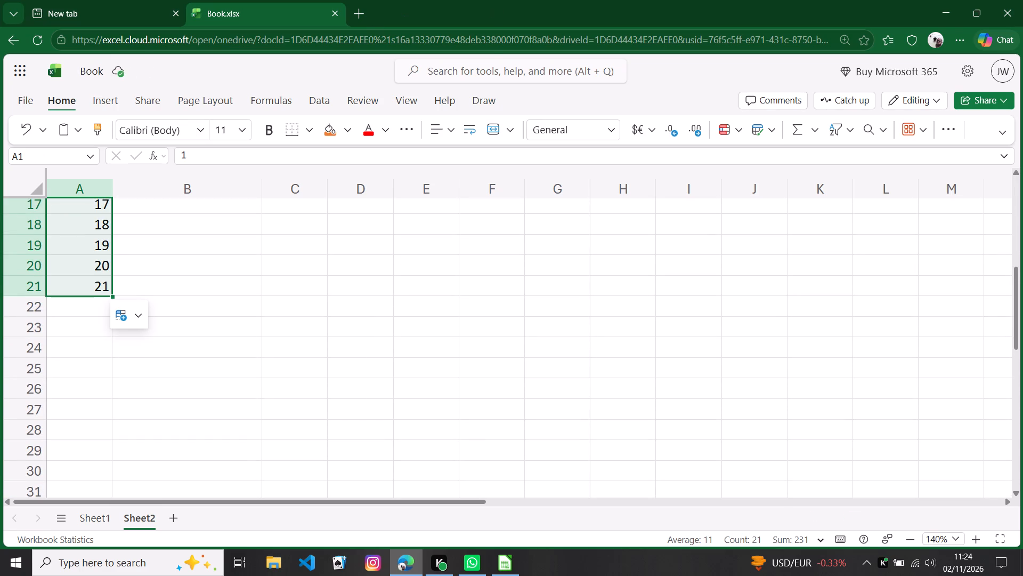
scroll(290, 239, up, 11)
scroll(285, 278, down, 1)
scroll(285, 278, up, 3)
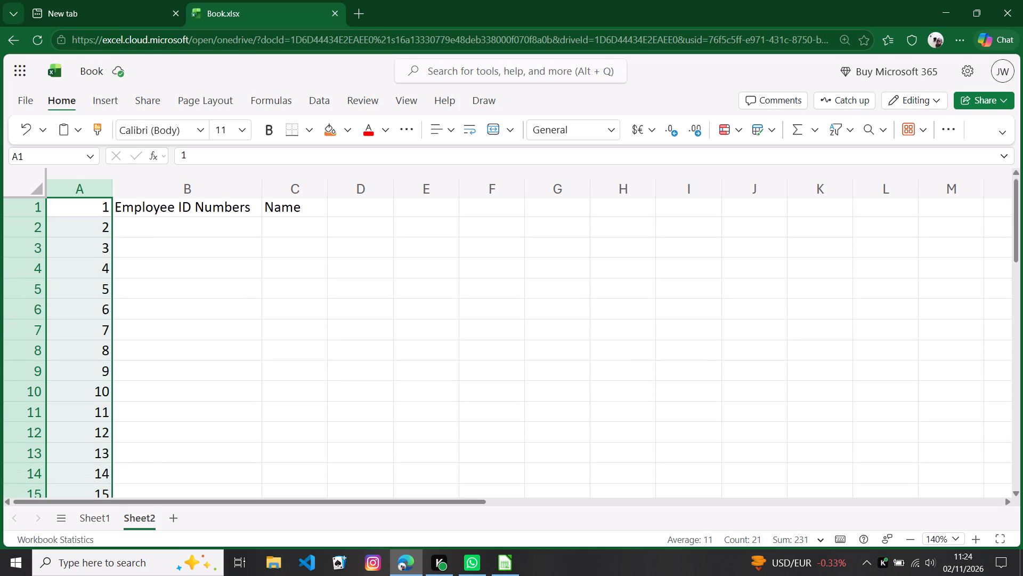
scroll(285, 278, up, 6)
scroll(283, 275, down, 4)
scroll(283, 275, up, 9)
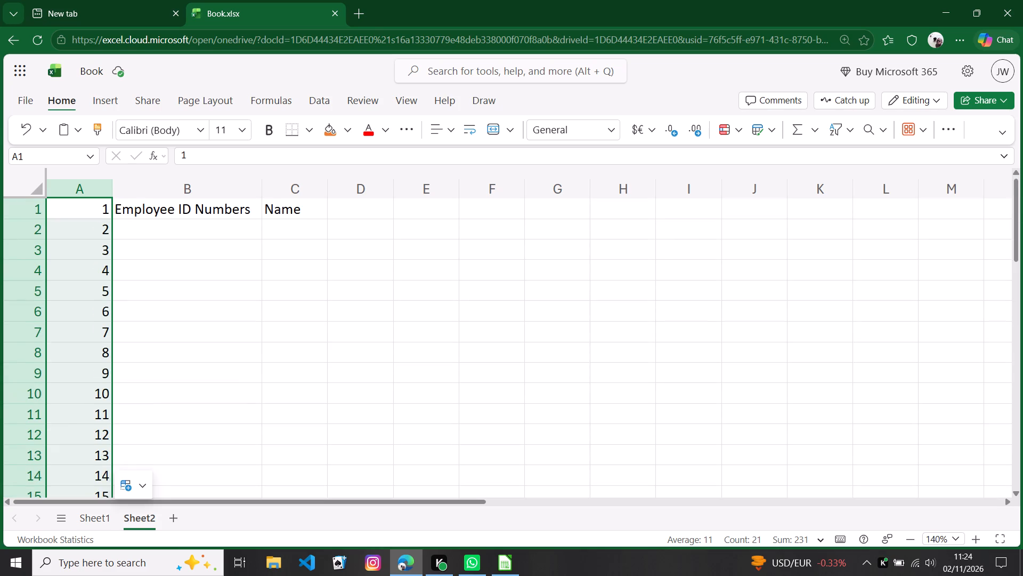
scroll(278, 280, down, 2)
scroll(278, 280, up, 7)
scroll(279, 274, down, 4)
scroll(279, 274, up, 10)
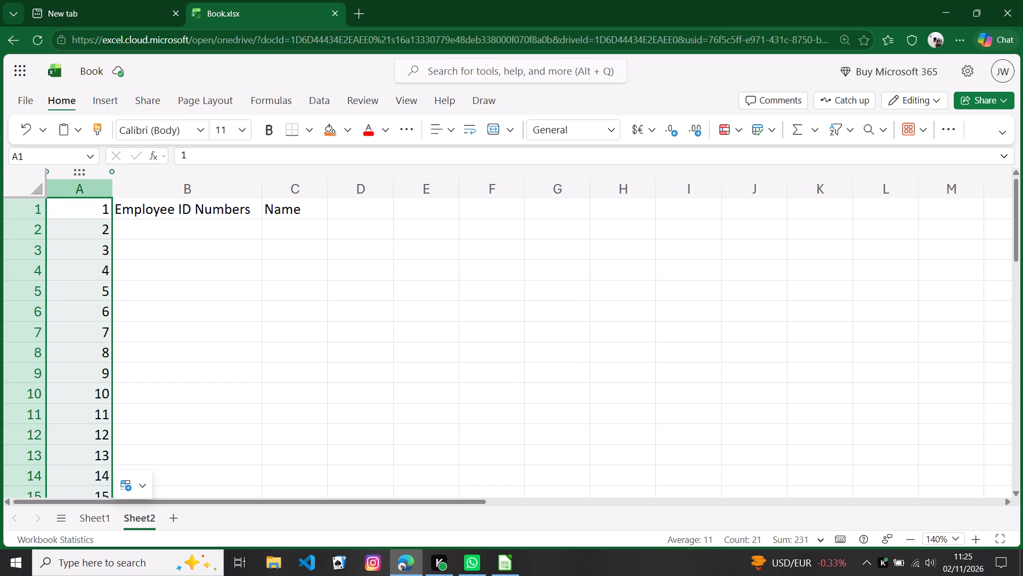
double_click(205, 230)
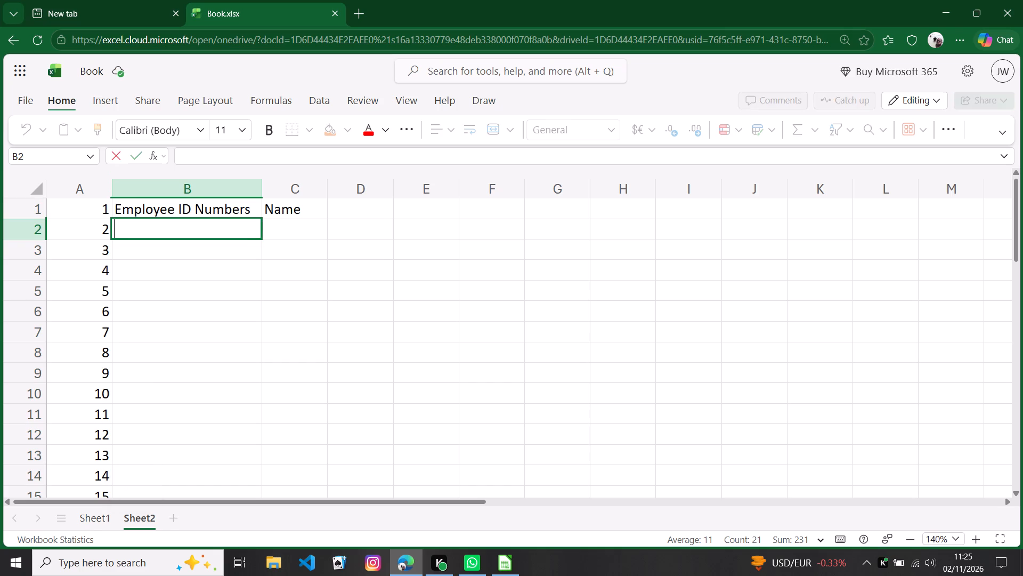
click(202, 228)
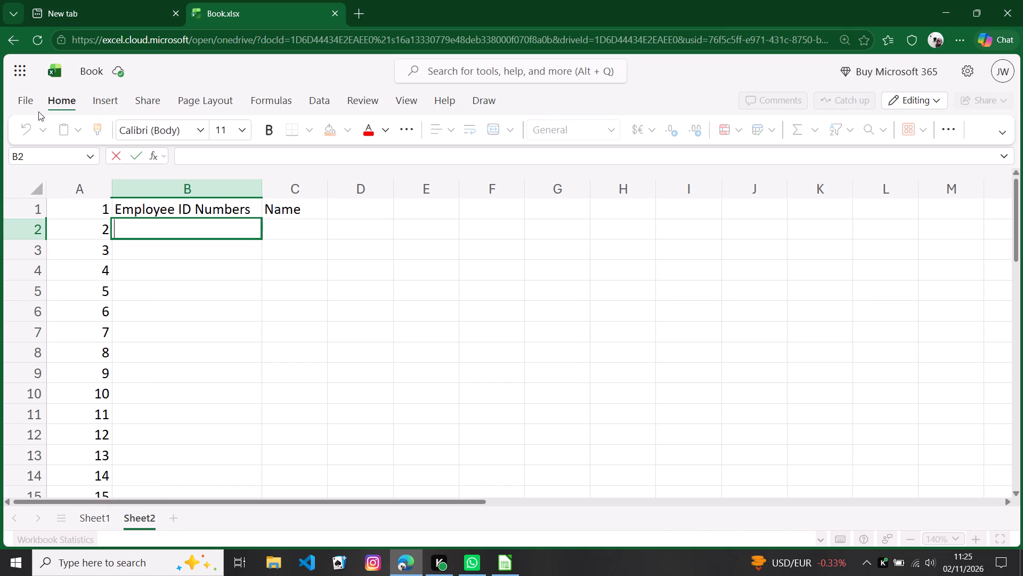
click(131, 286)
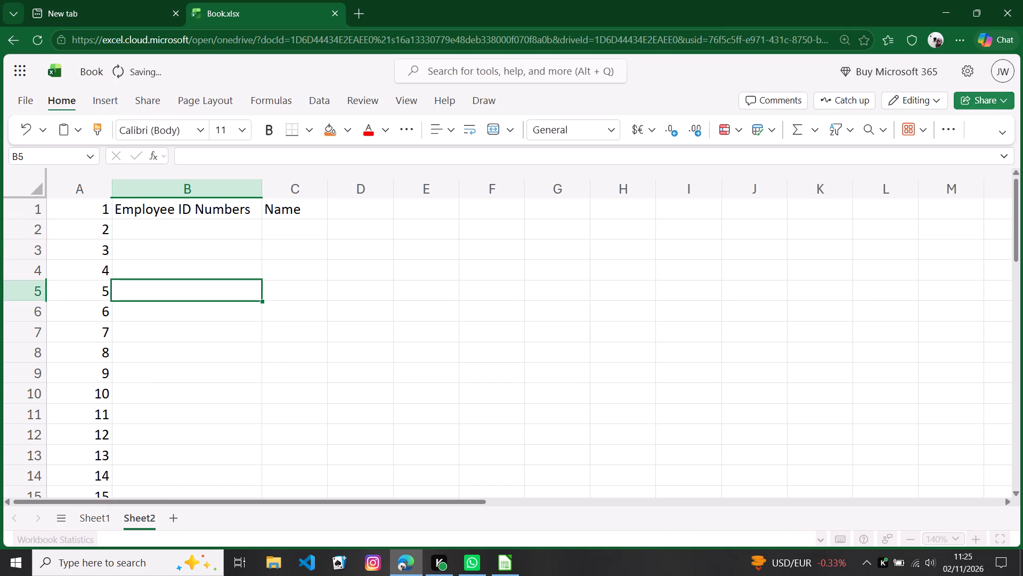
Undo the numbering in column A and the inserted column, back to only the Employee ID Numbers and Name headers.
click(25, 129)
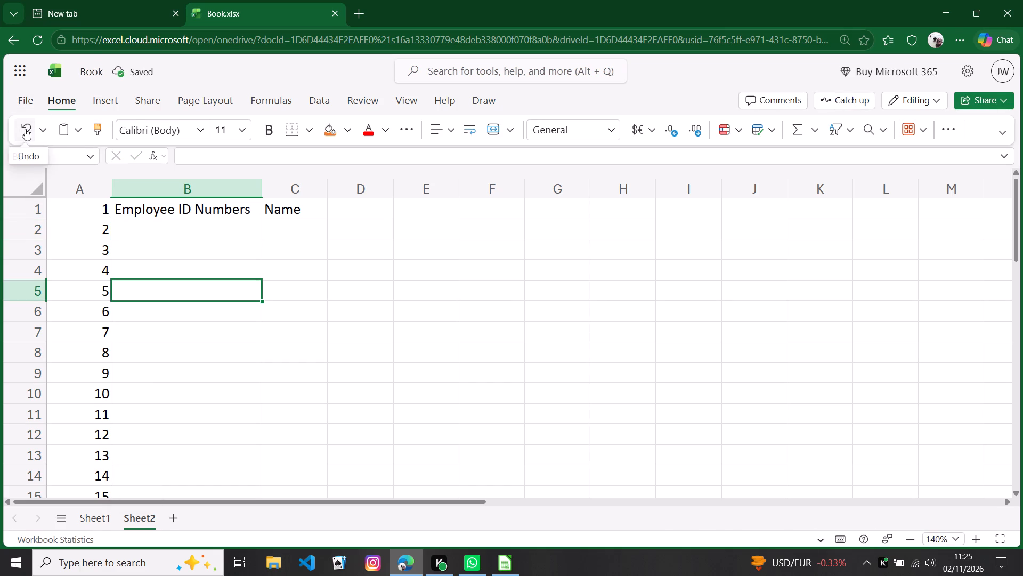
click(25, 129)
click(25, 129)
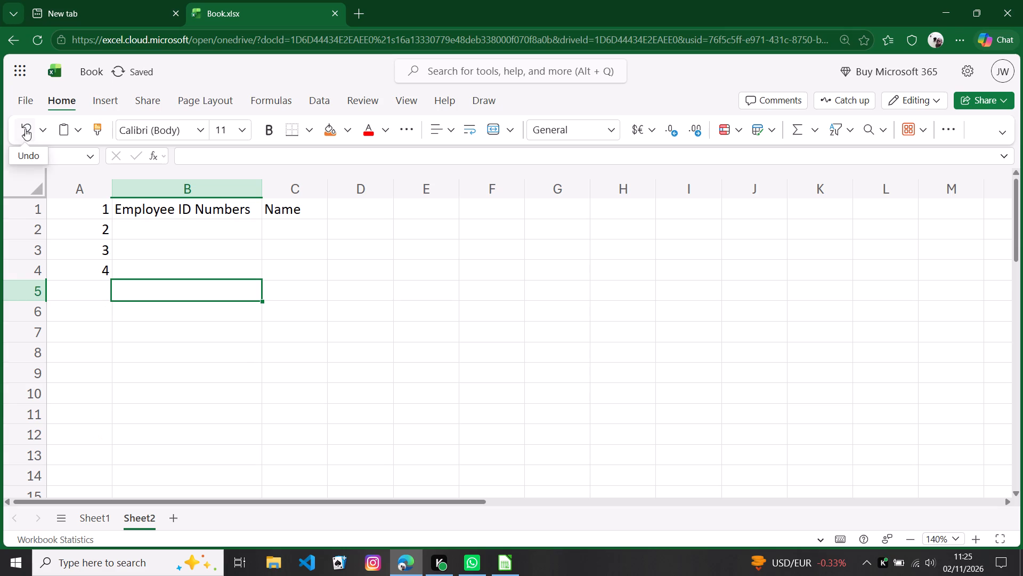
click(25, 129)
click(25, 129)
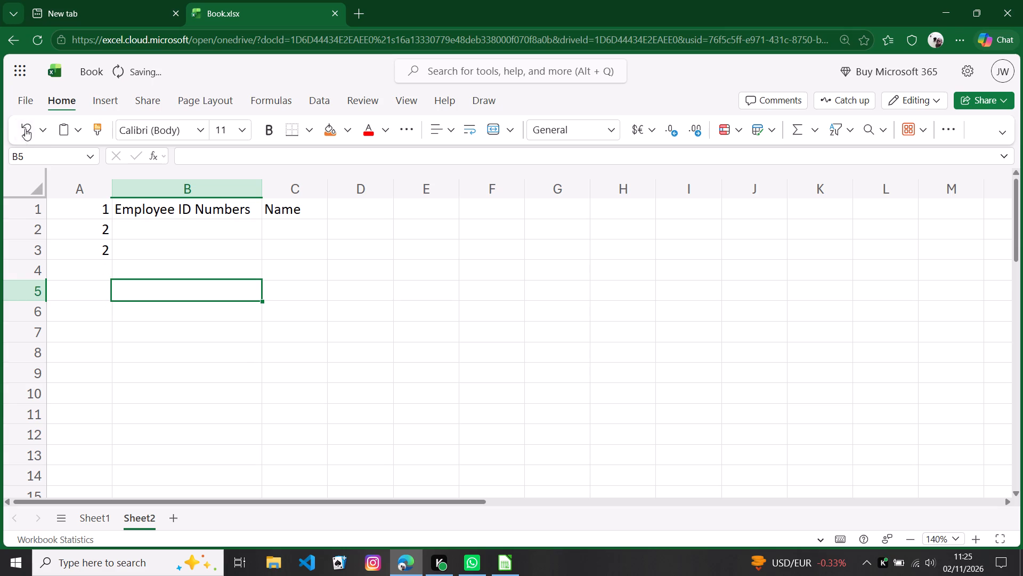
click(26, 128)
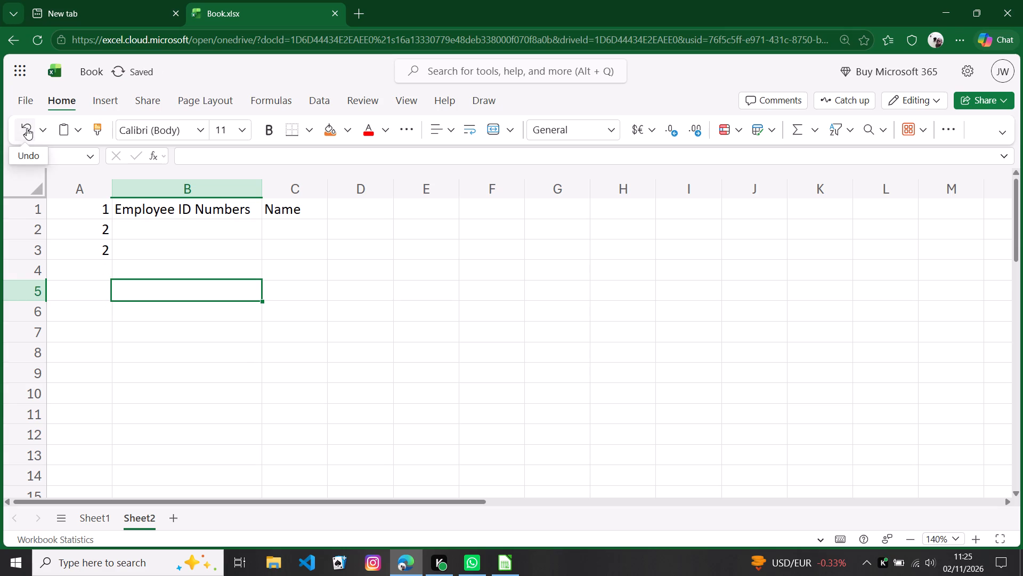
click(27, 128)
click(27, 128)
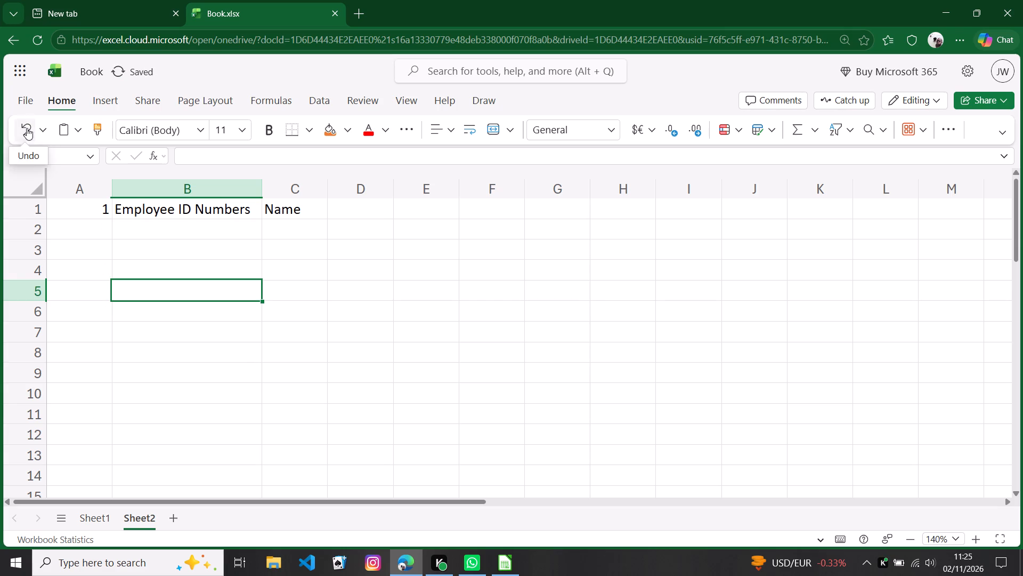
click(27, 128)
click(27, 128)
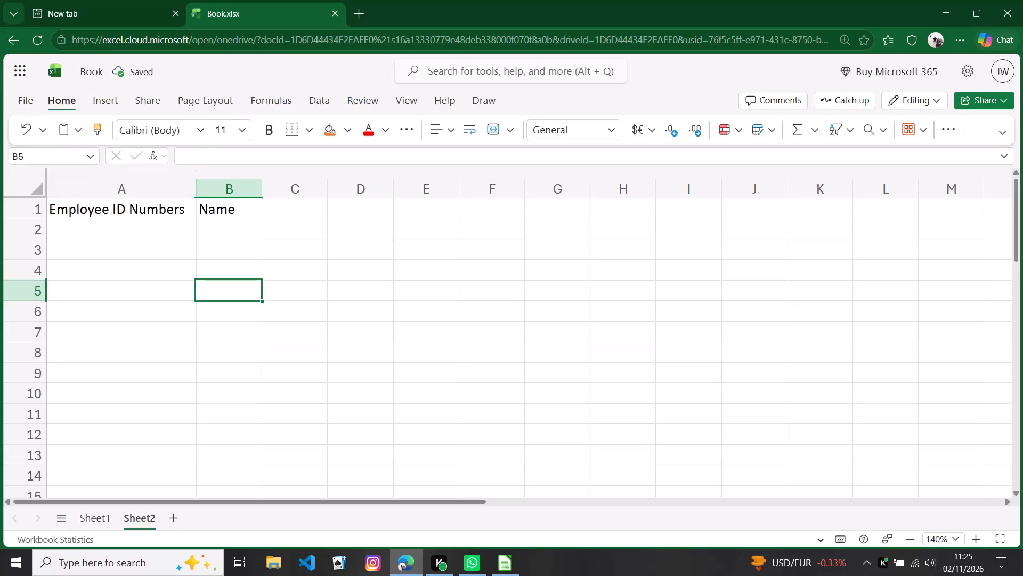
Enter the employee IDs 1, 2, 3, 4 and 5 in cells A2 to A6 under the Employee ID Numbers header.
click(123, 227)
double_click(124, 227)
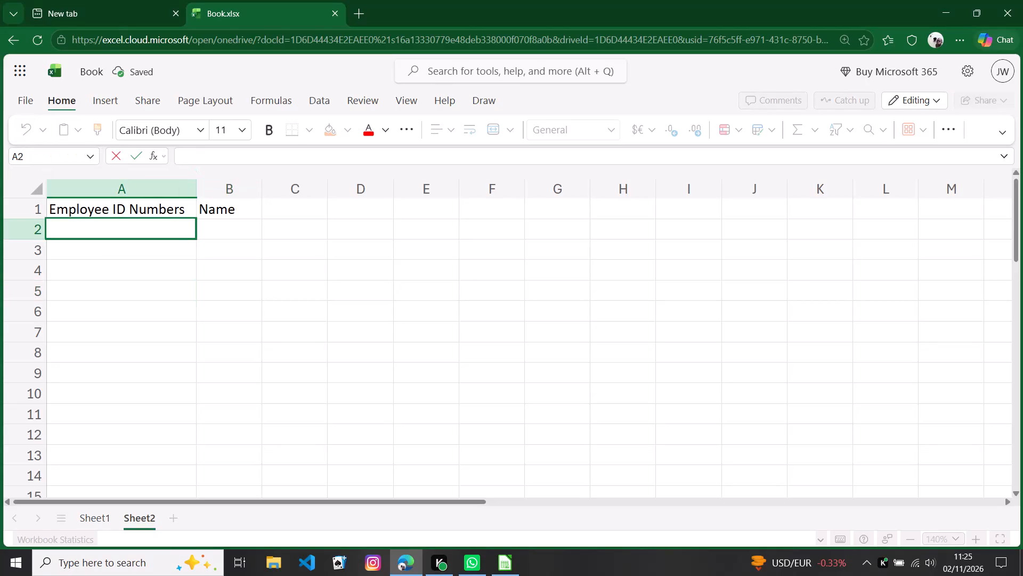
key(1)
key(Return)
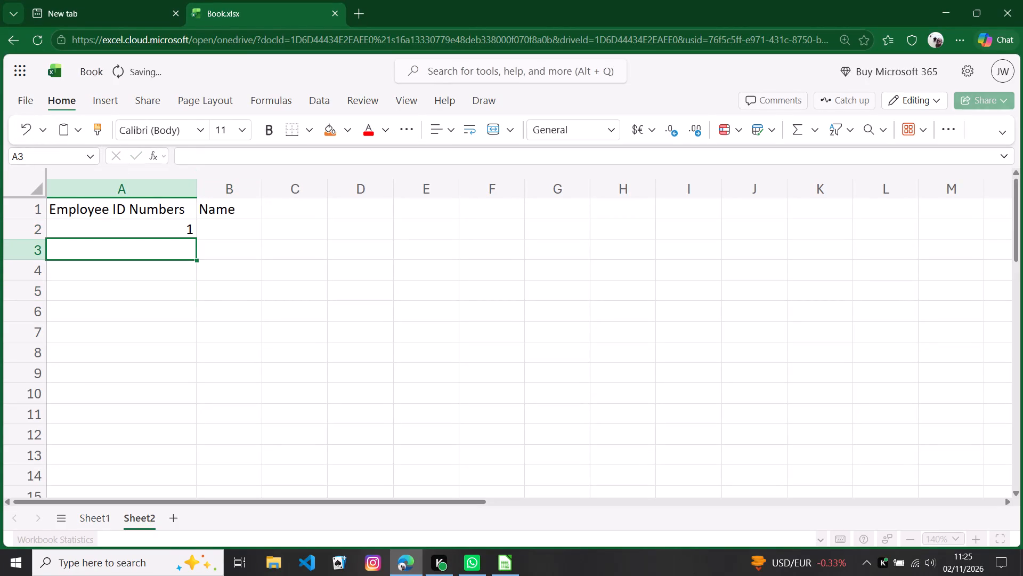
key(2)
key(Return)
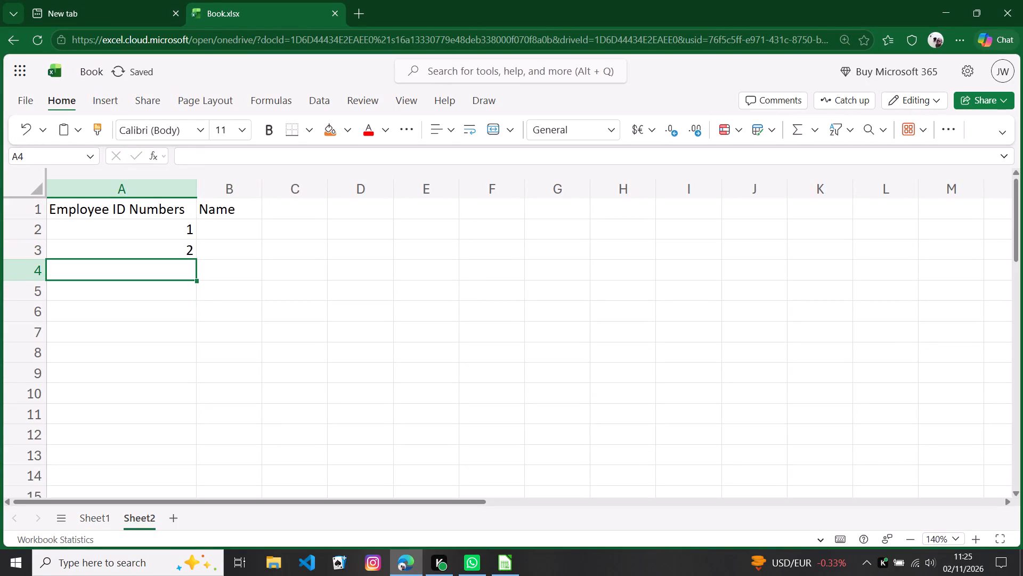
key(3)
key(Return)
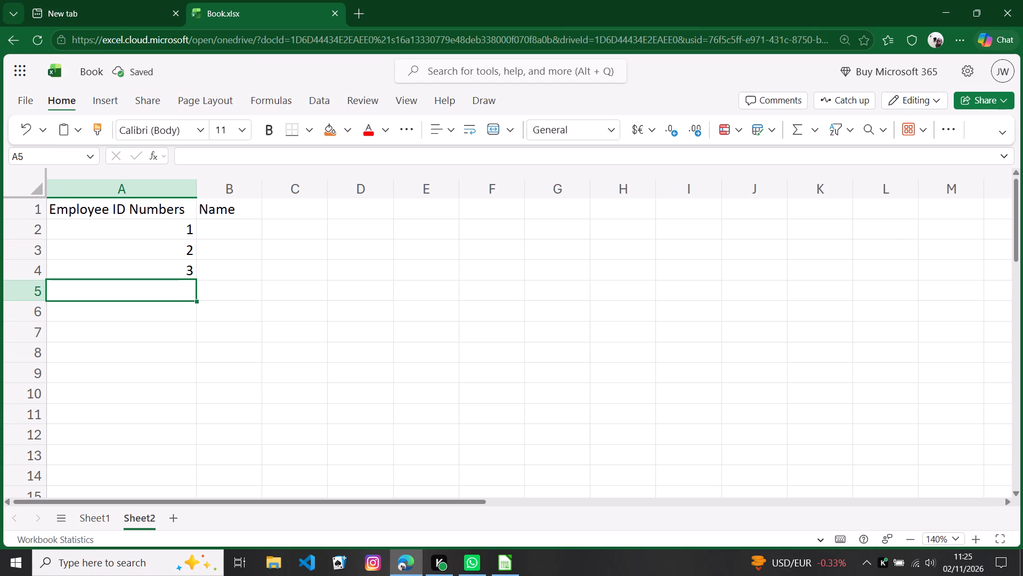
key(4)
key(Return)
key(5)
key(Return)
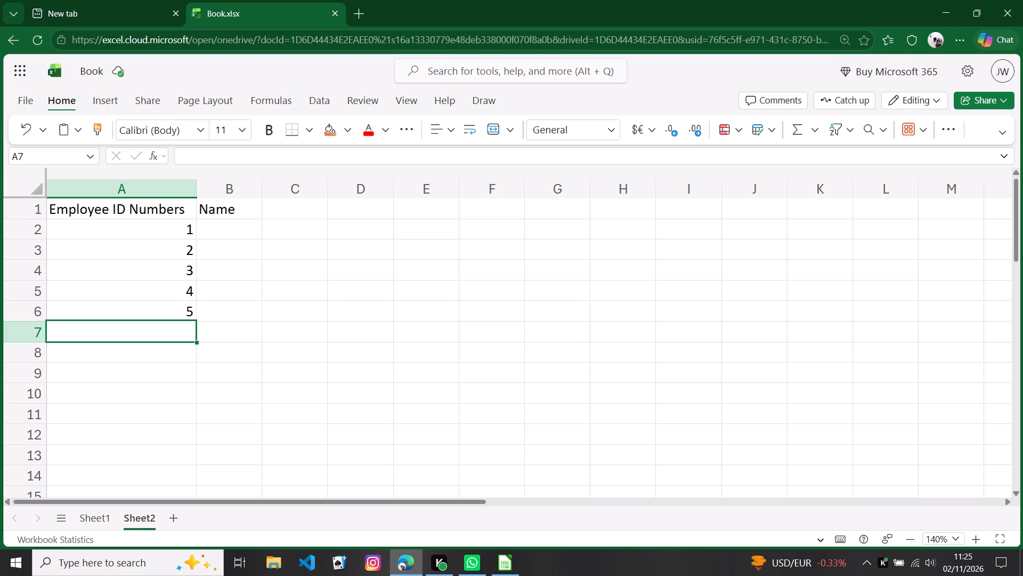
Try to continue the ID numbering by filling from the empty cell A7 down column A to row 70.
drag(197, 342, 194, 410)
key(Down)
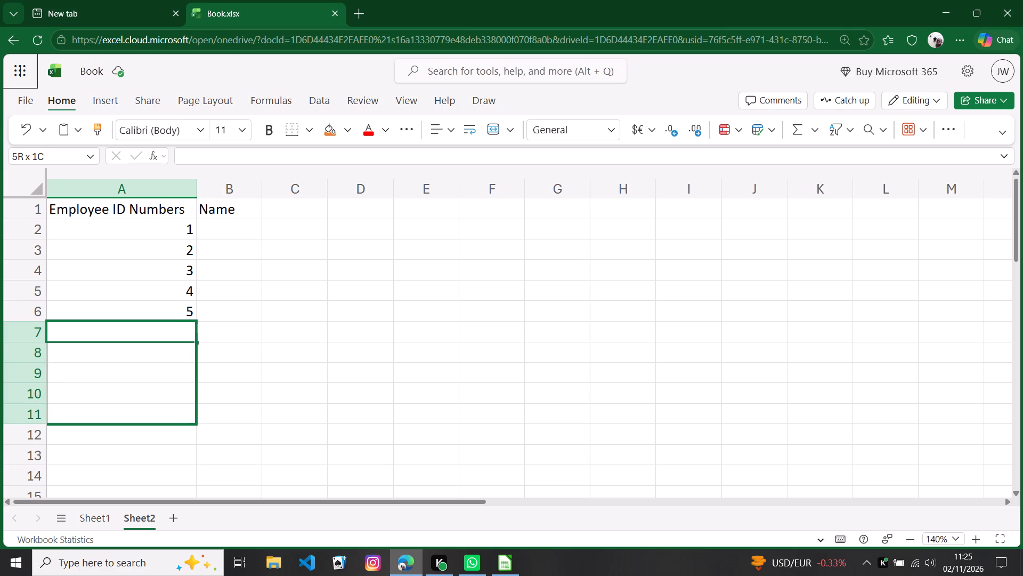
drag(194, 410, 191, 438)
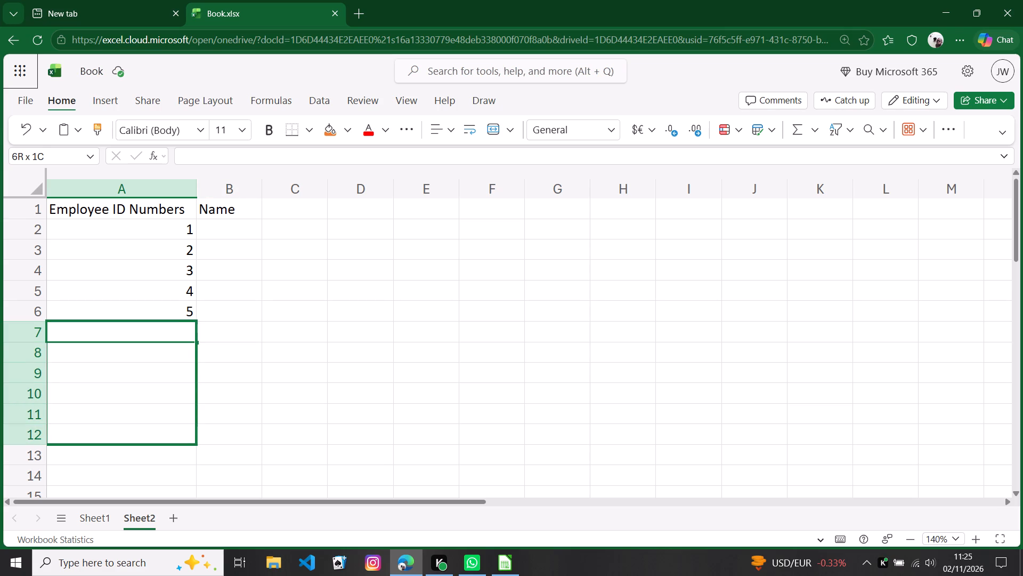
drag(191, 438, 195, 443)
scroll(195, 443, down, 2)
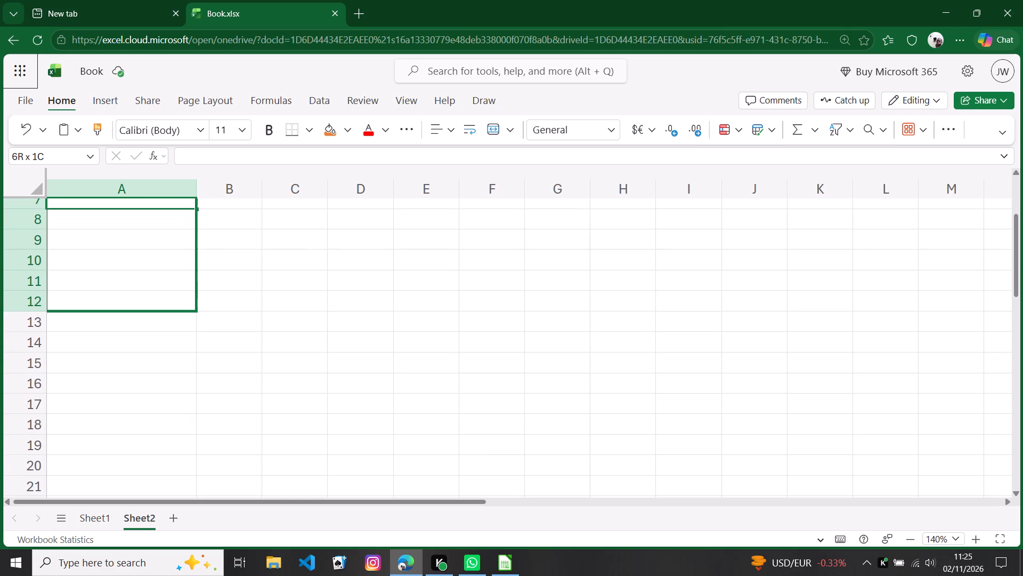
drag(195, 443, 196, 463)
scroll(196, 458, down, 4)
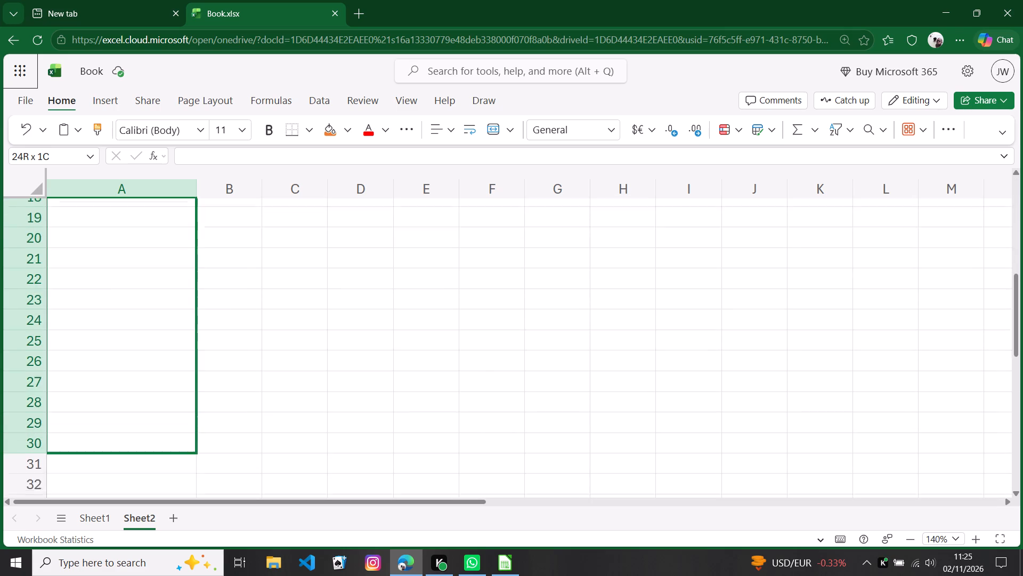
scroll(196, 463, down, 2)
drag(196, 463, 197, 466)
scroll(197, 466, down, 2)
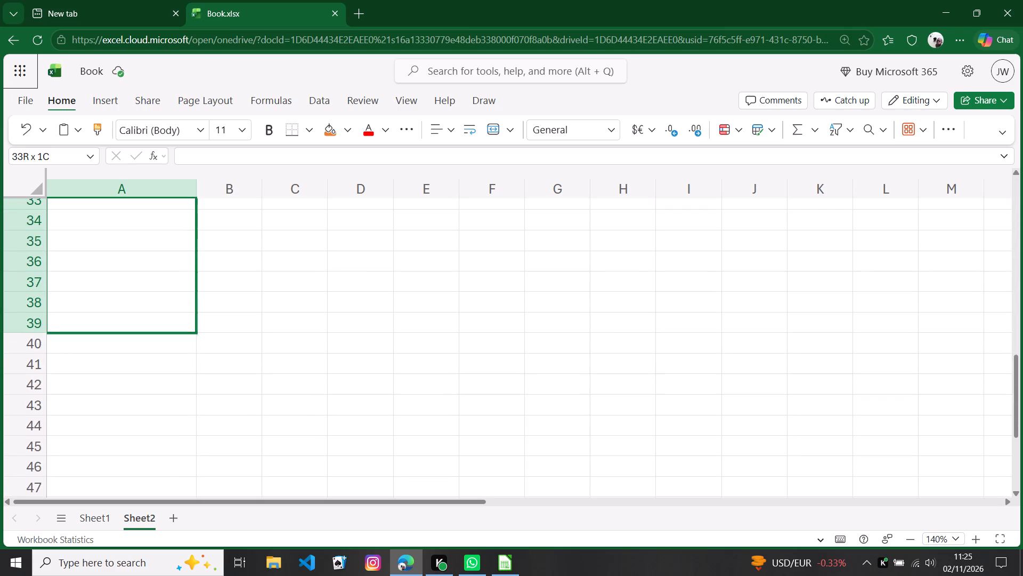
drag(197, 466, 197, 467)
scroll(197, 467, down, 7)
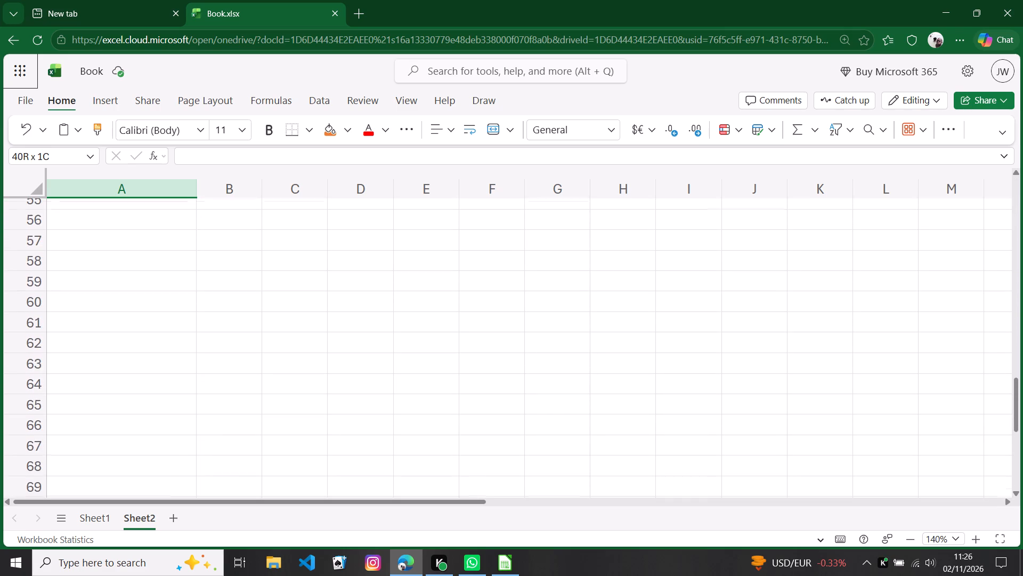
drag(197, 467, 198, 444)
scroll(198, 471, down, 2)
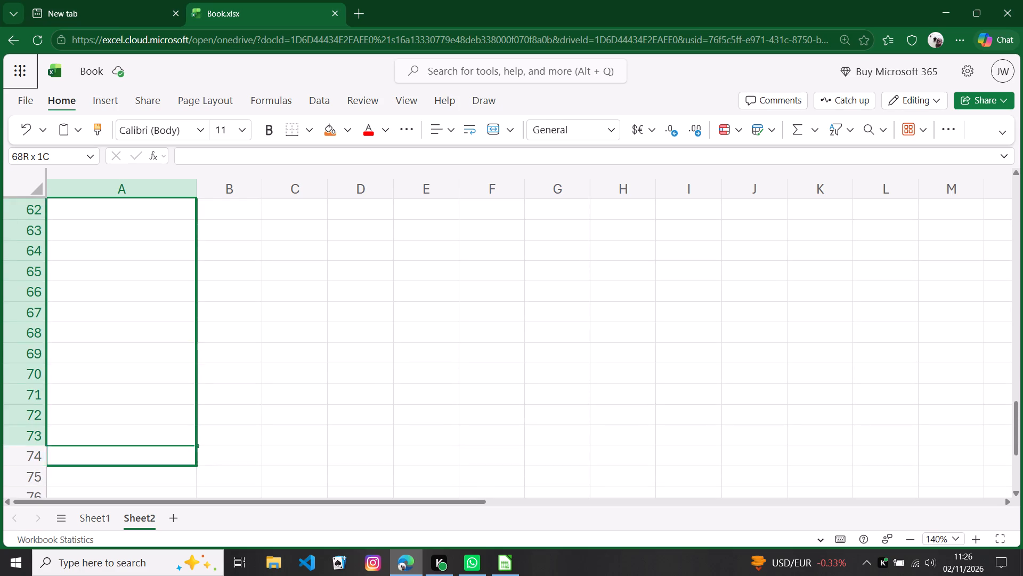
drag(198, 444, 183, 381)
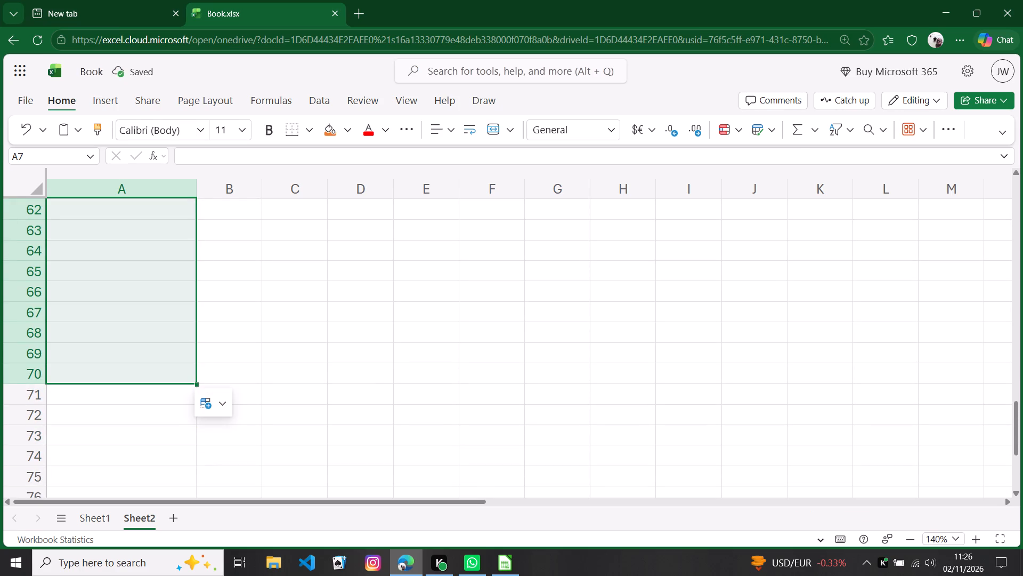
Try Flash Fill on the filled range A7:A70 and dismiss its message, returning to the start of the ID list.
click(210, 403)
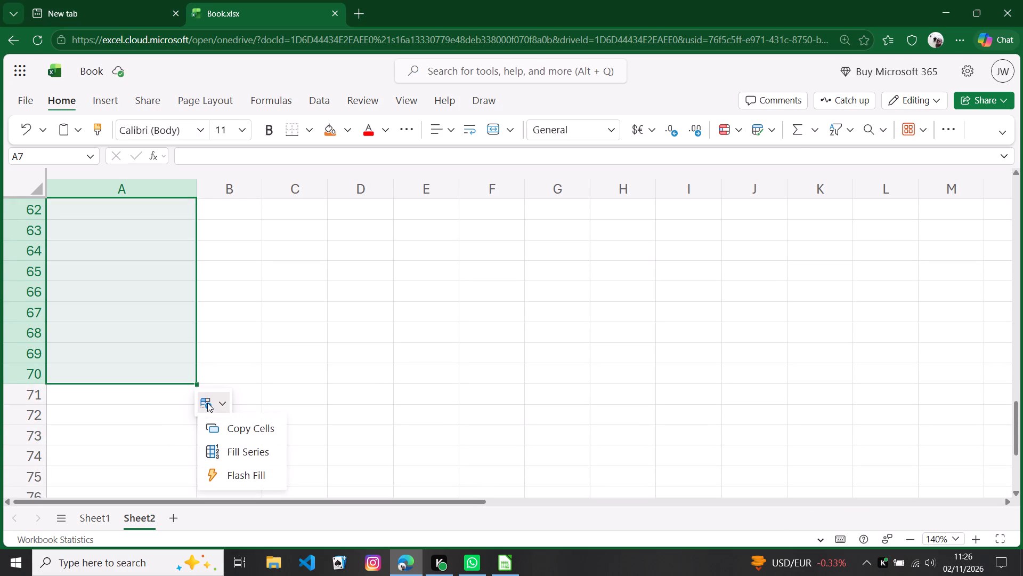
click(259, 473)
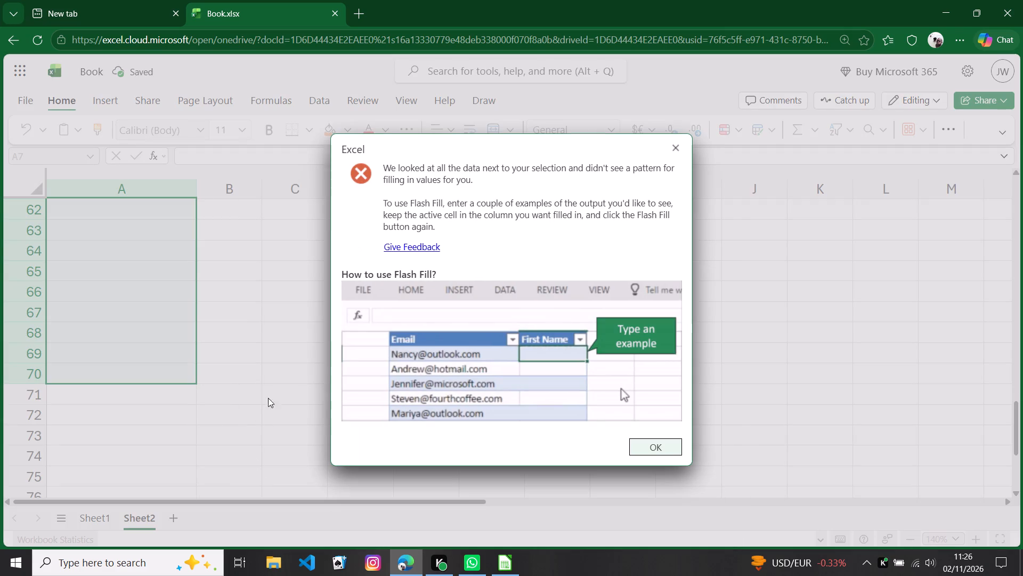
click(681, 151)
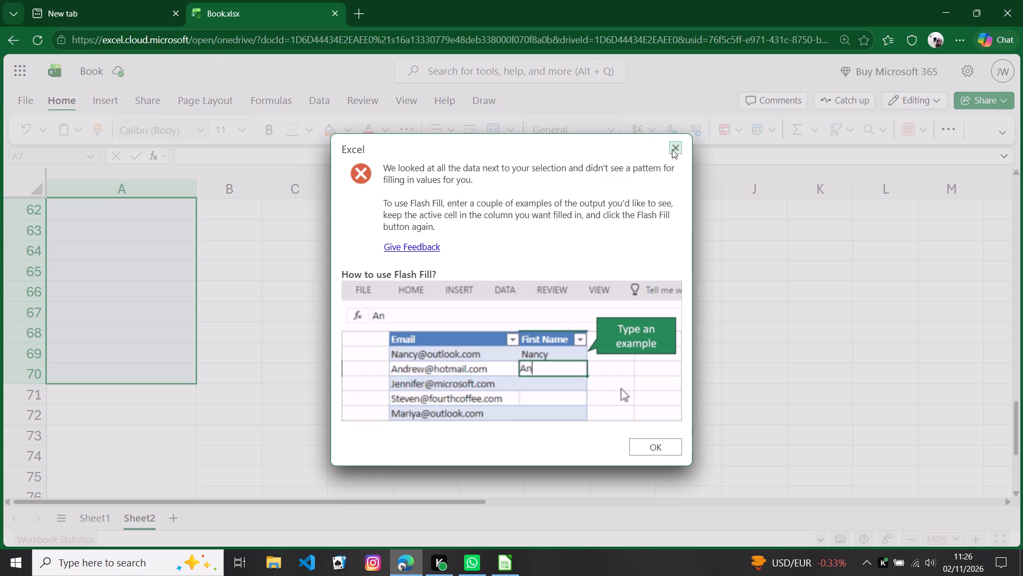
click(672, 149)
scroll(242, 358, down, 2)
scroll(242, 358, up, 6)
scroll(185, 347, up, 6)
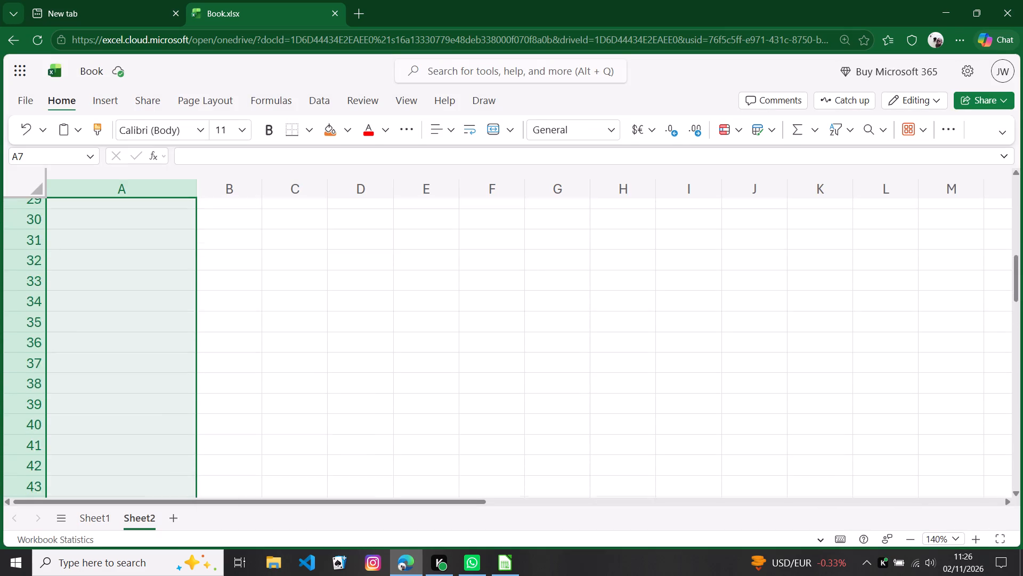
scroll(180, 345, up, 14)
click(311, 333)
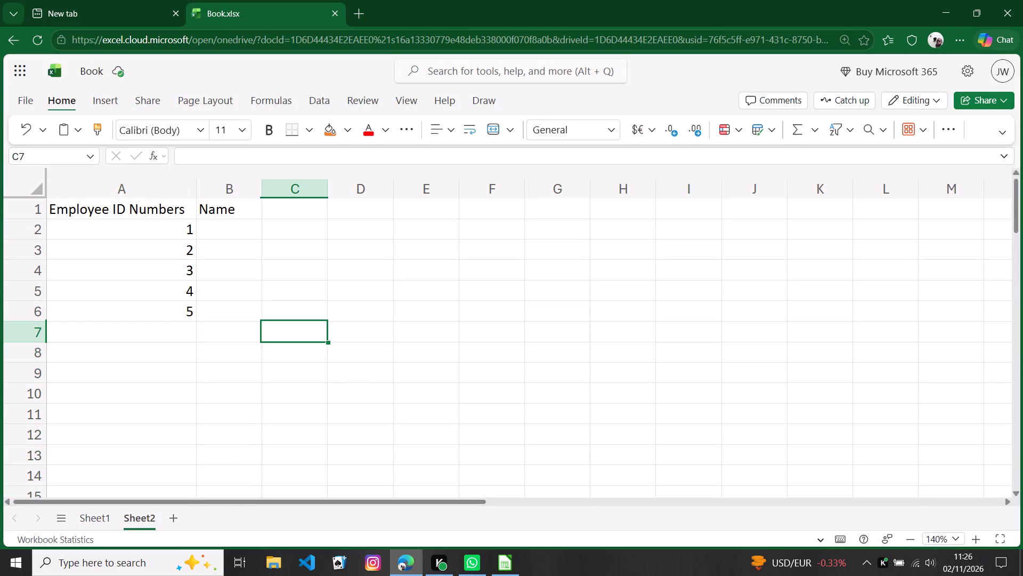
Extend the ID number series from A2:A6 down column A to 28 in row 29.
drag(171, 219, 184, 294)
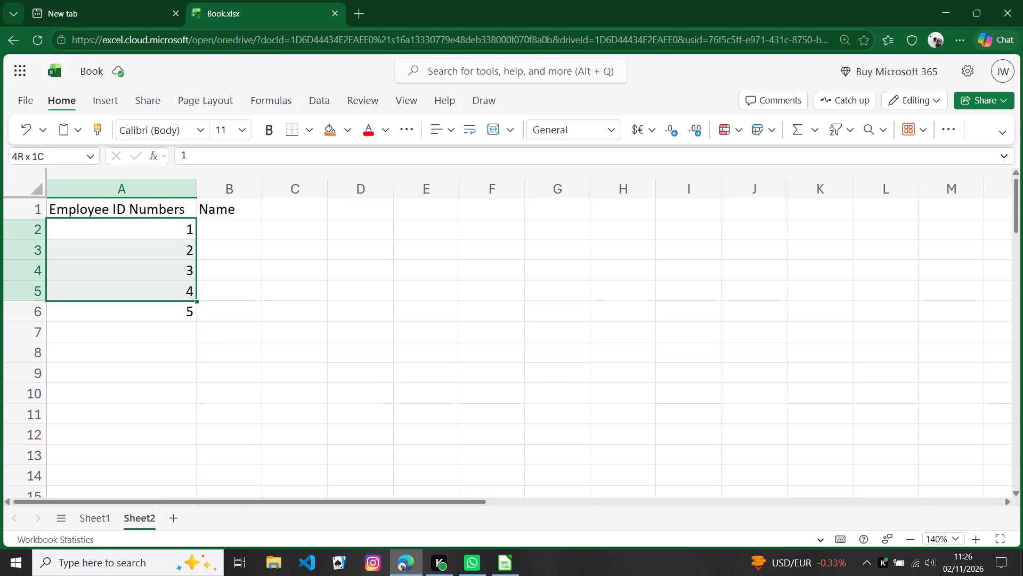
drag(184, 294, 185, 303)
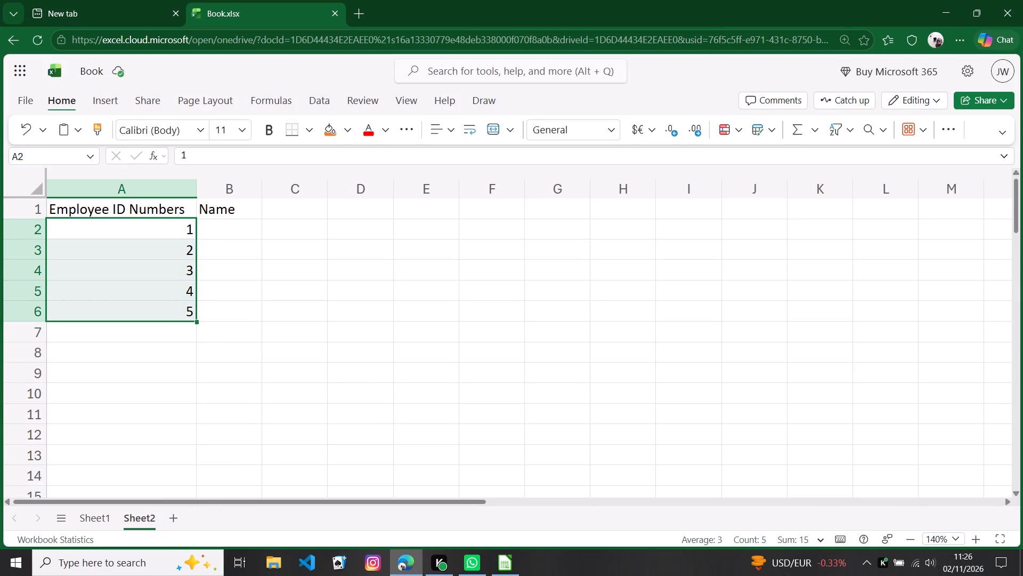
drag(197, 322, 186, 409)
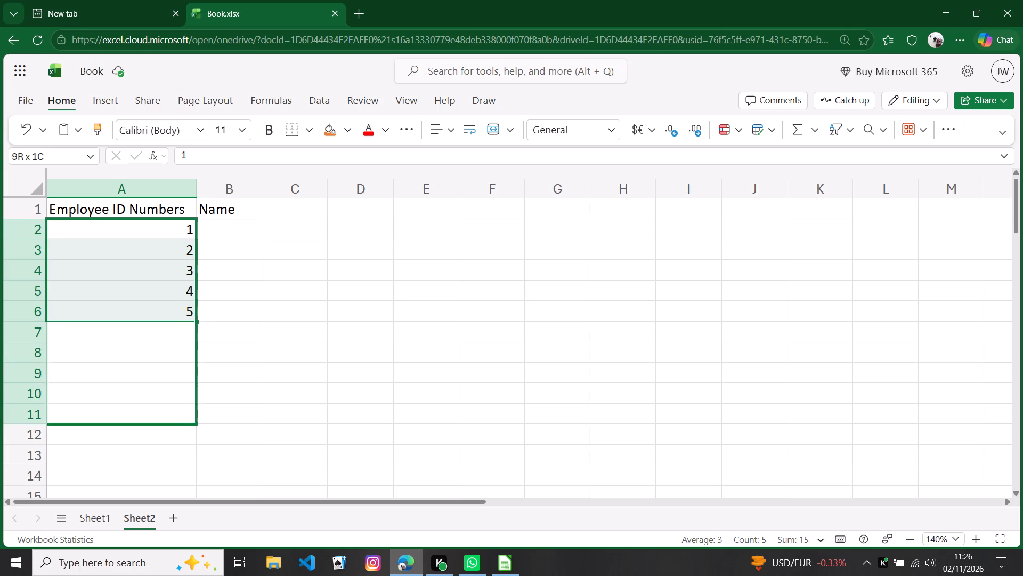
drag(186, 409, 186, 413)
scroll(177, 407, up, 4)
scroll(180, 385, down, 2)
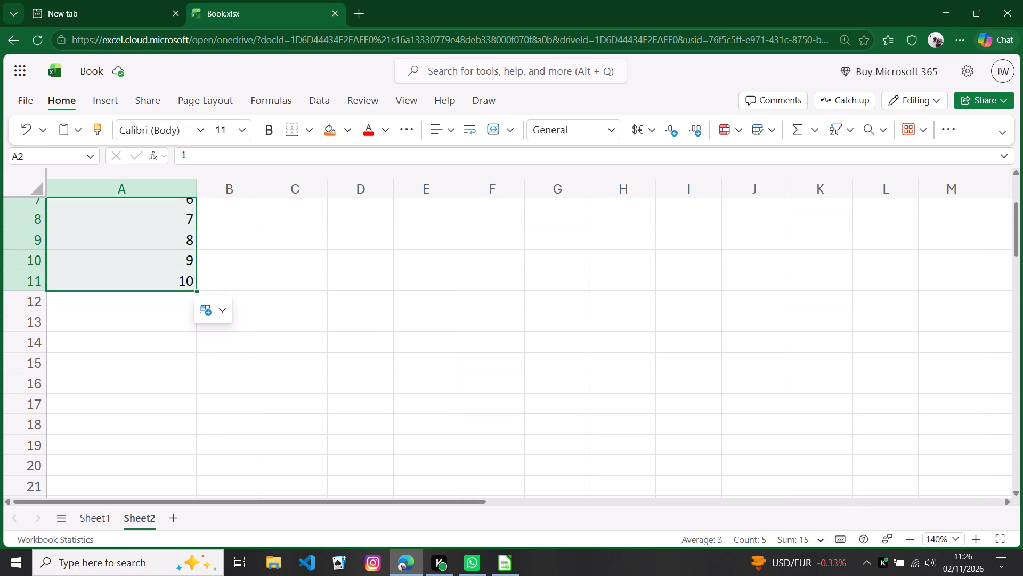
drag(196, 293, 193, 469)
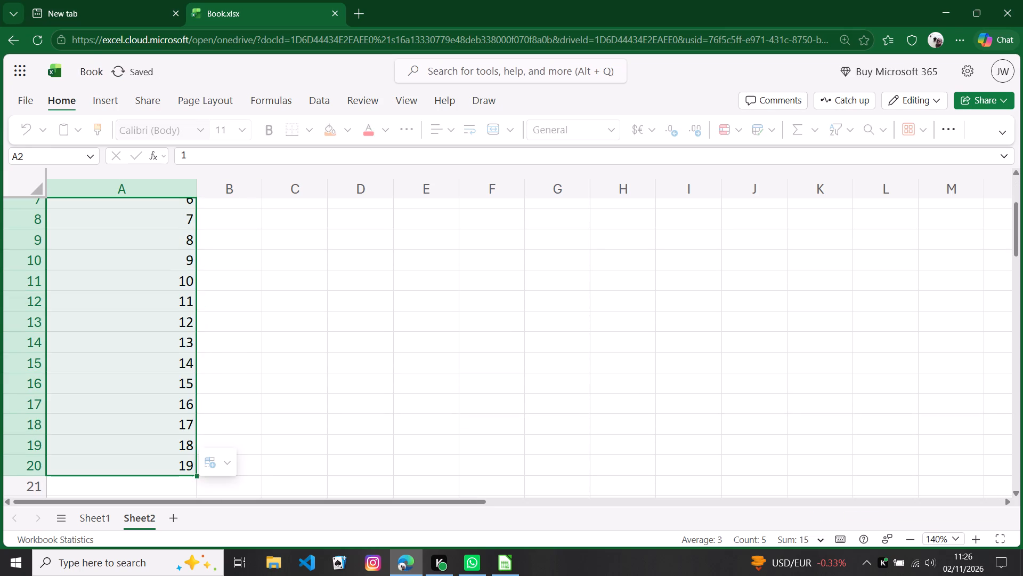
scroll(127, 390, up, 3)
scroll(127, 390, down, 5)
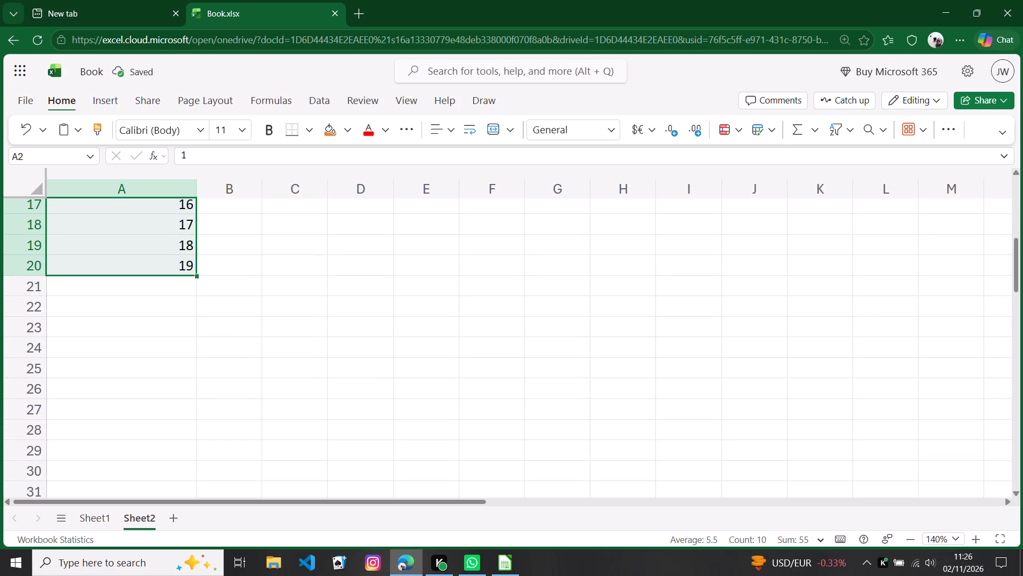
drag(195, 275, 190, 443)
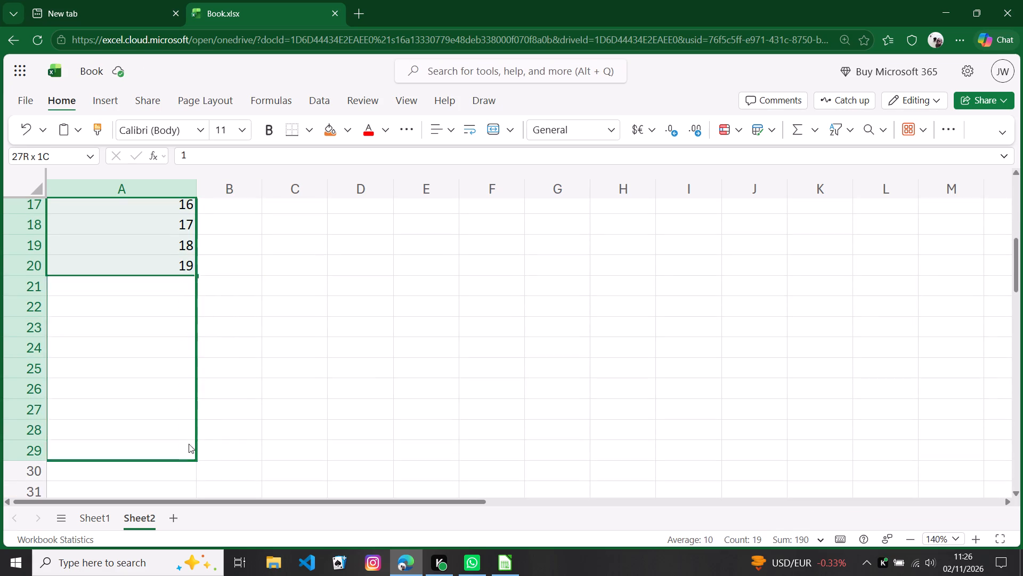
Extend the ID number series further down column A from row 29 to 66 in row 67.
scroll(163, 394, down, 3)
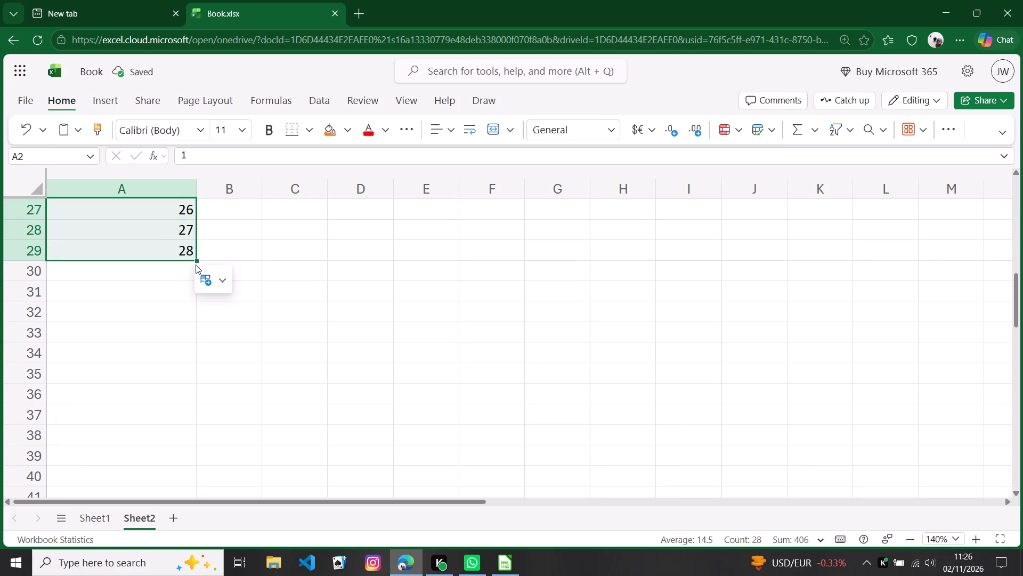
drag(196, 261, 194, 329)
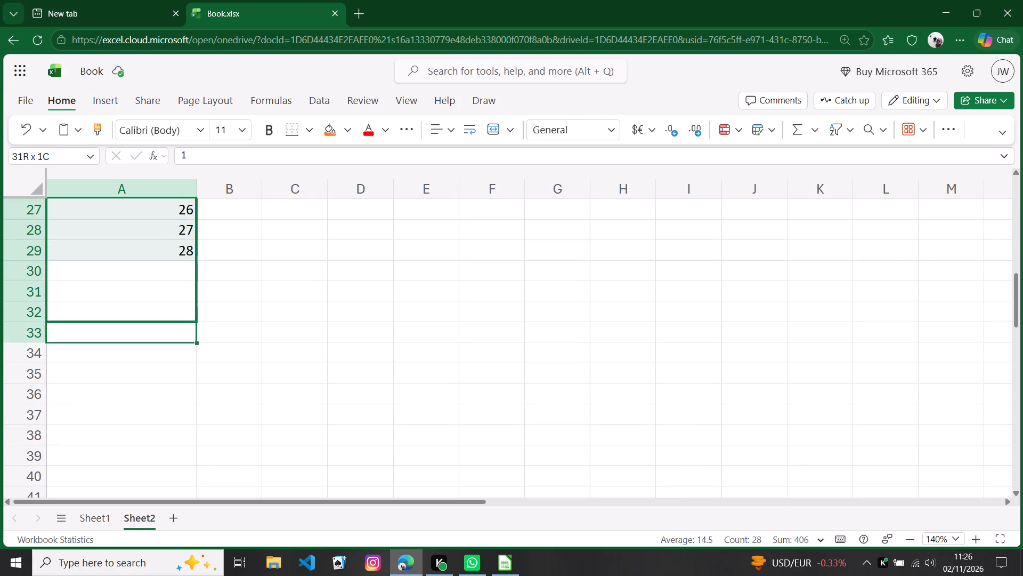
drag(194, 329, 192, 418)
scroll(176, 351, down, 3)
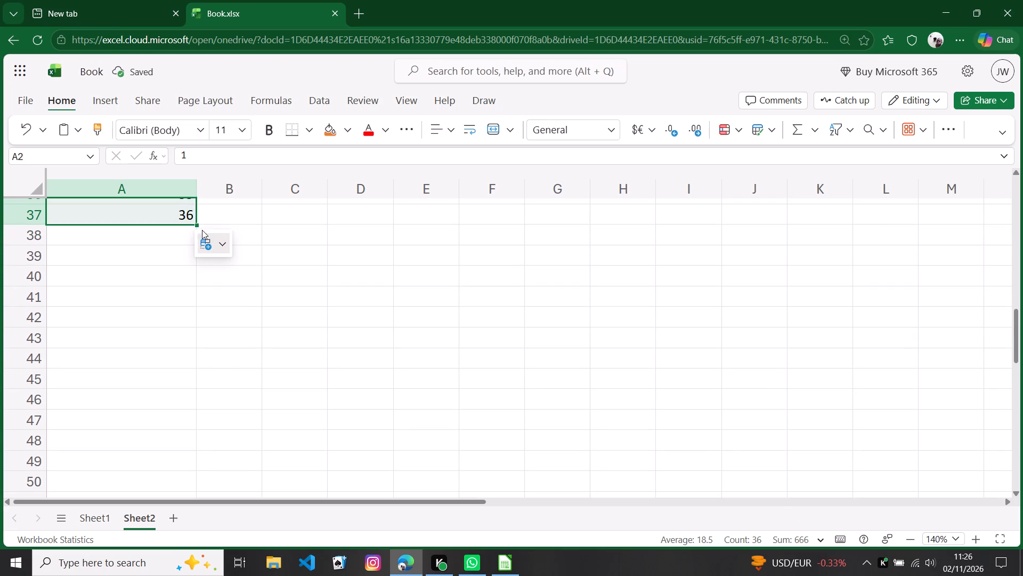
drag(196, 225, 194, 359)
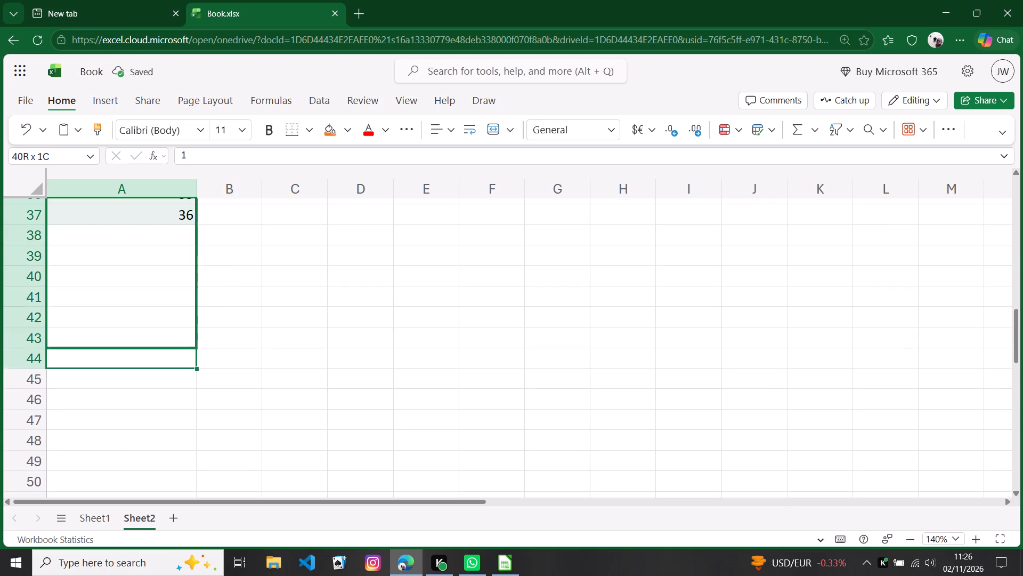
drag(194, 359, 201, 438)
scroll(144, 379, down, 2)
scroll(145, 333, down, 1)
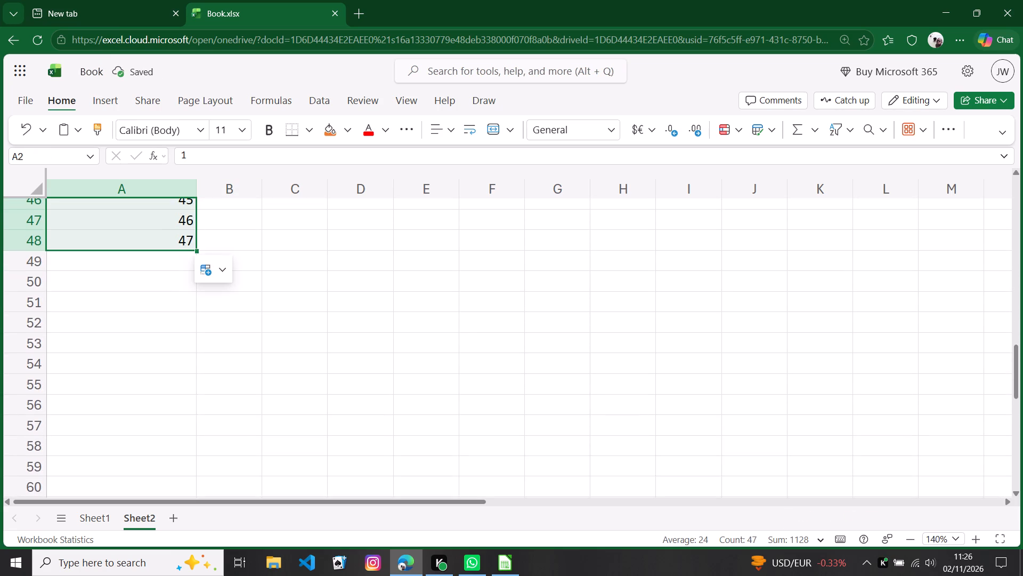
drag(196, 252, 208, 421)
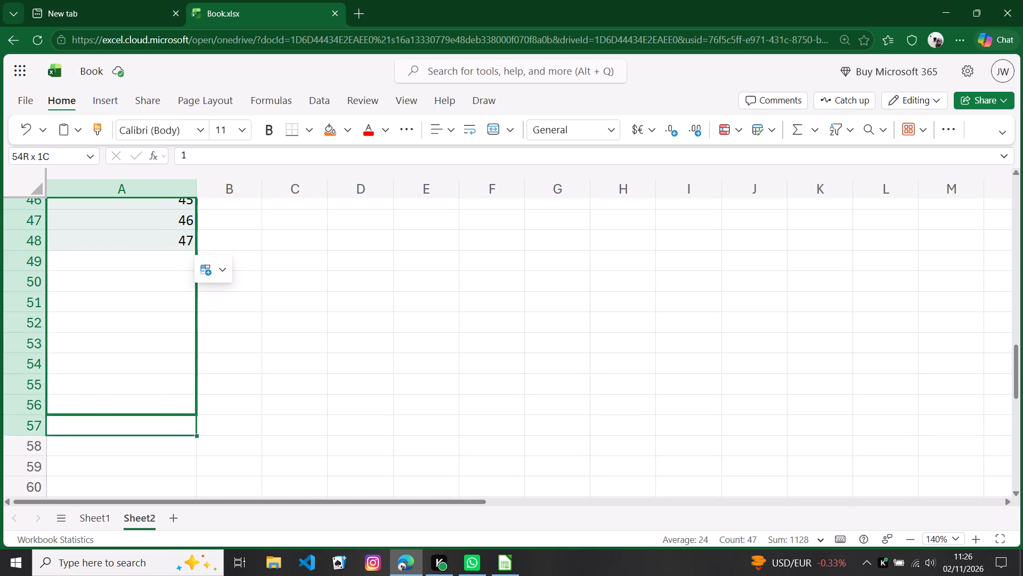
drag(208, 421, 199, 454)
scroll(181, 330, down, 3)
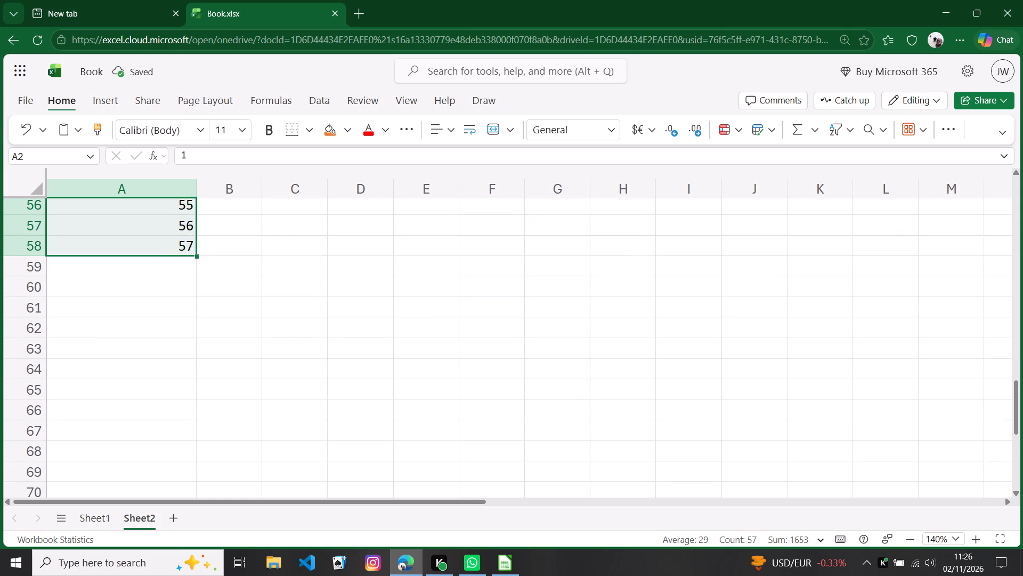
drag(197, 255, 194, 399)
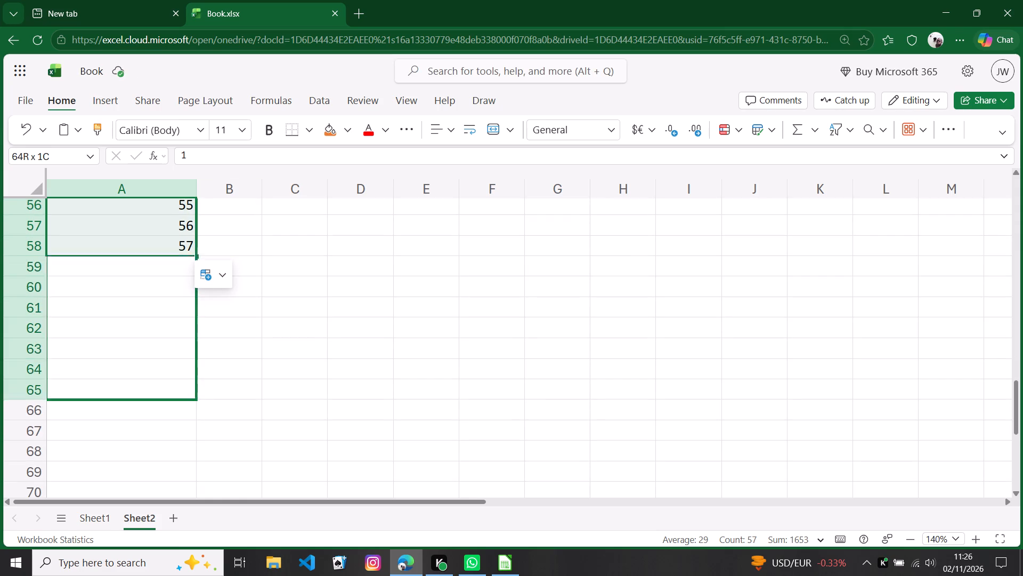
drag(194, 399, 185, 438)
Extend the ID number series further down column A from row 67 to 75 in row 76.
scroll(144, 349, down, 3)
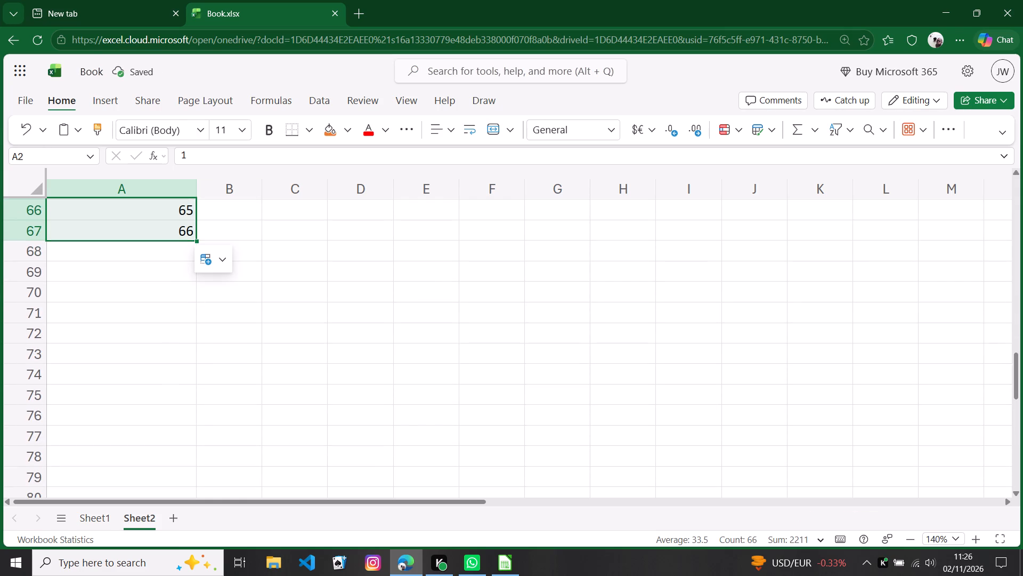
drag(196, 241, 185, 381)
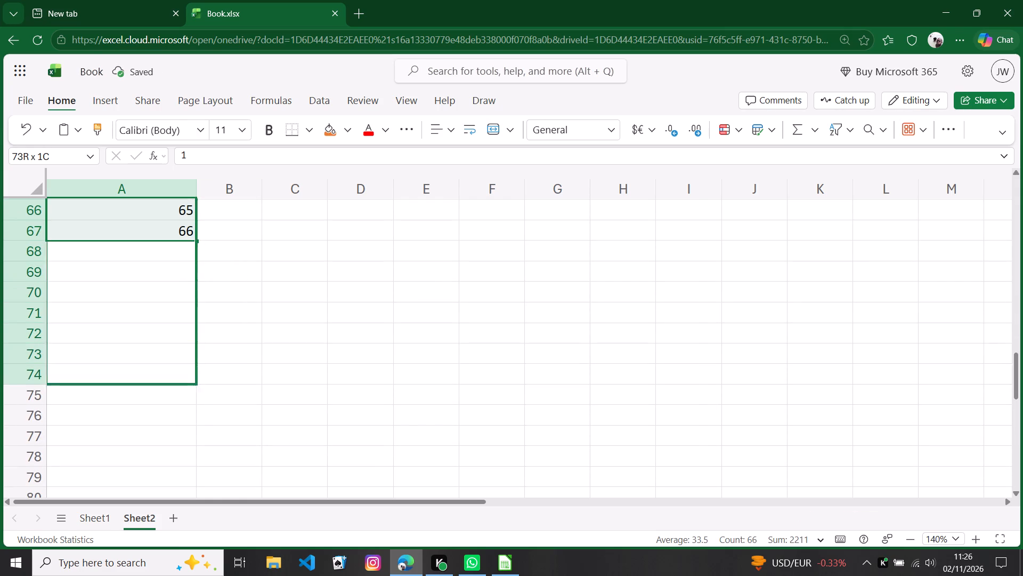
drag(185, 381, 177, 418)
scroll(148, 341, down, 2)
scroll(139, 302, up, 1)
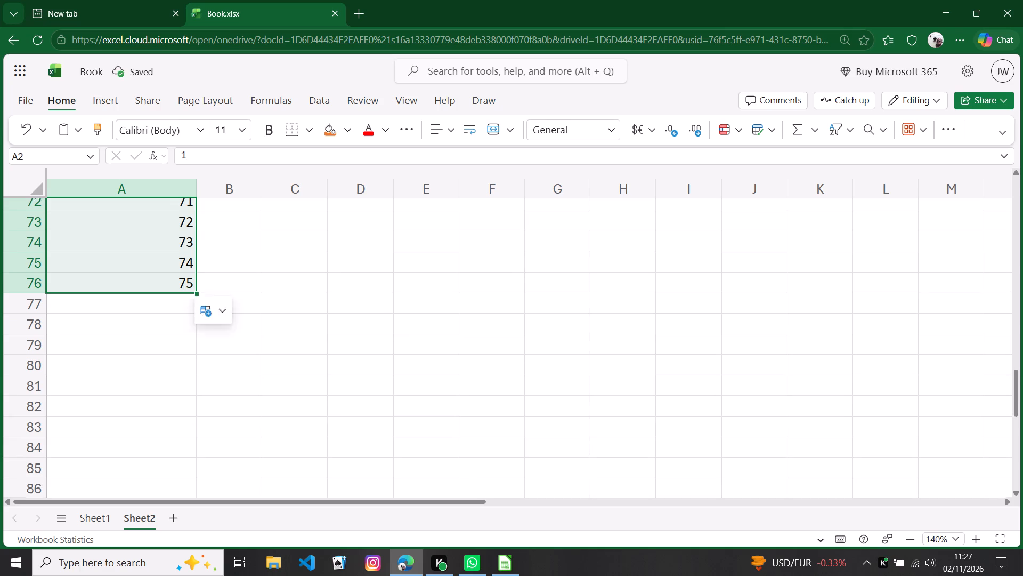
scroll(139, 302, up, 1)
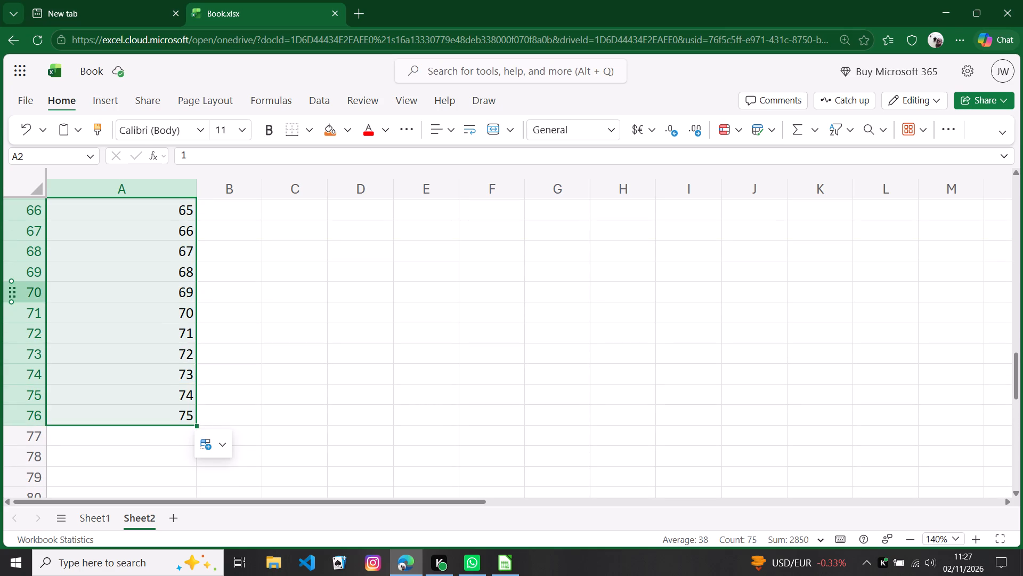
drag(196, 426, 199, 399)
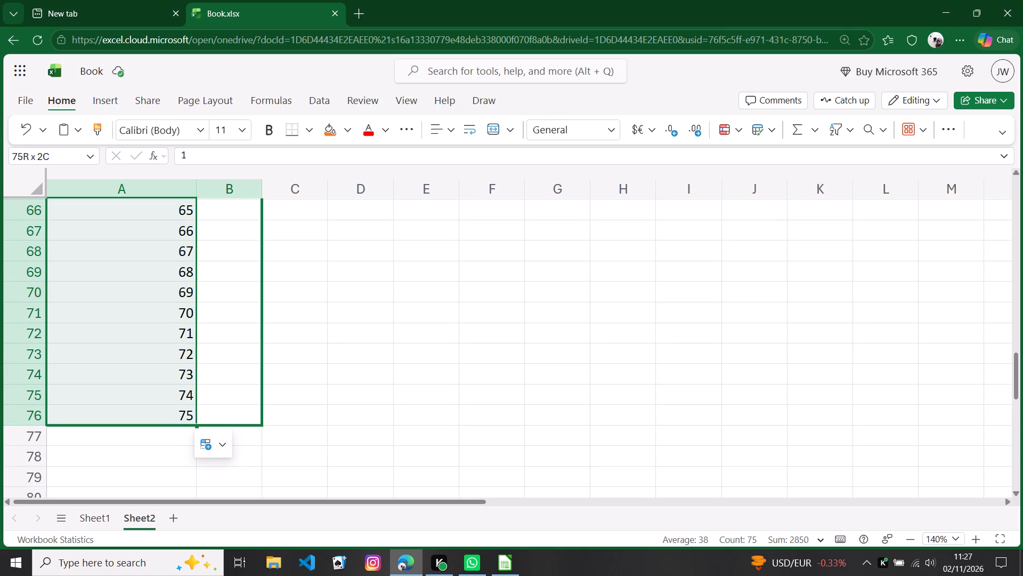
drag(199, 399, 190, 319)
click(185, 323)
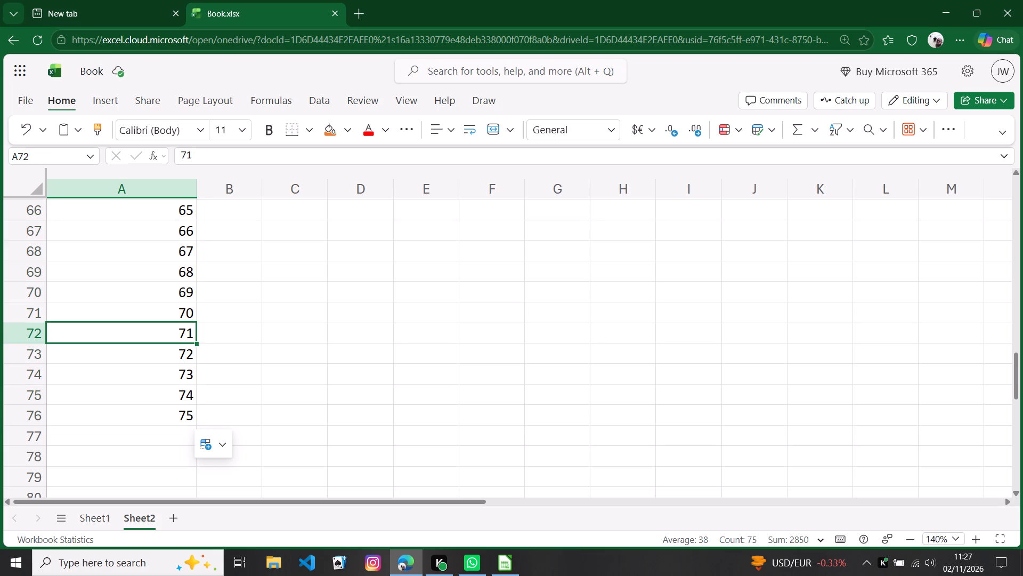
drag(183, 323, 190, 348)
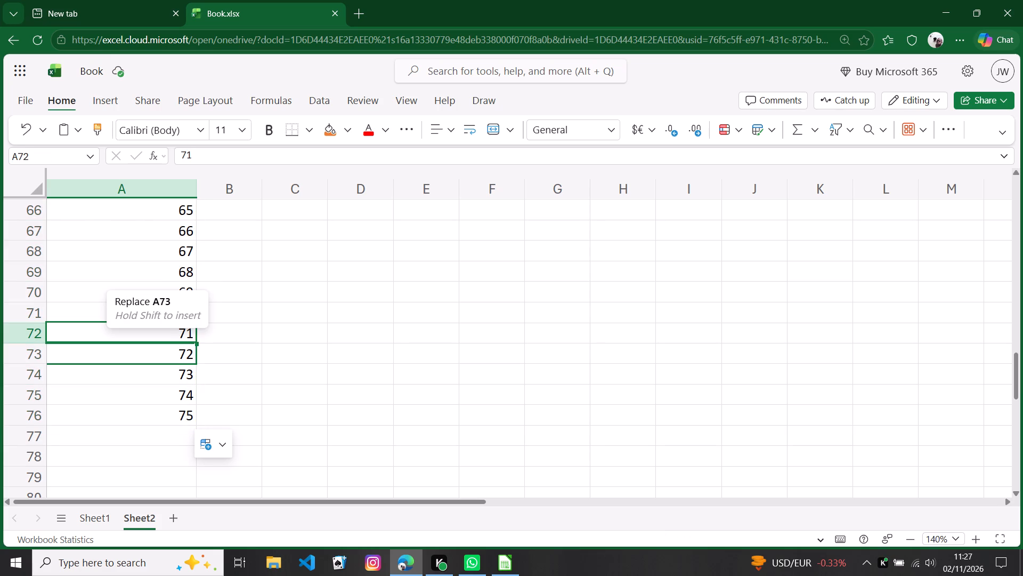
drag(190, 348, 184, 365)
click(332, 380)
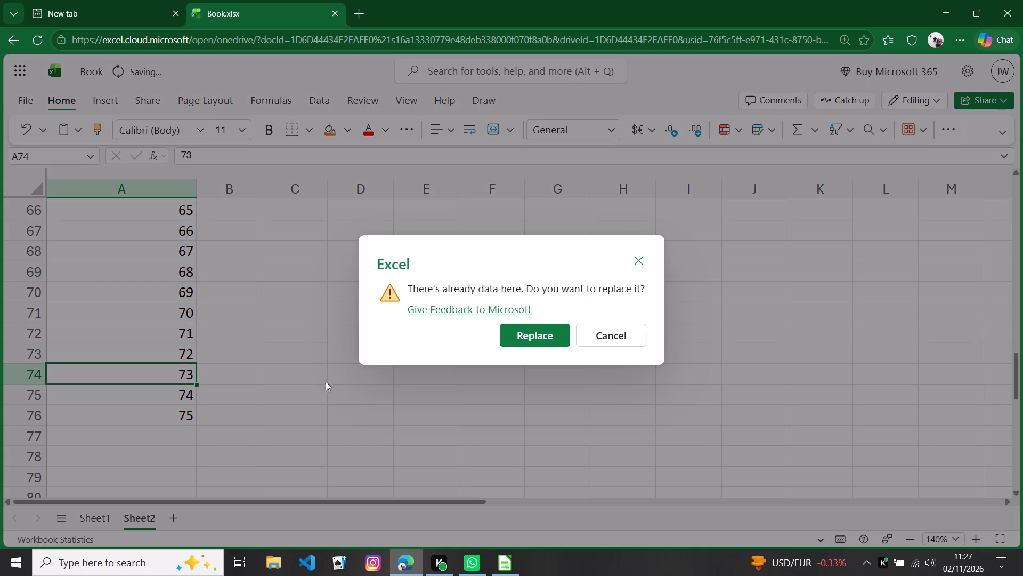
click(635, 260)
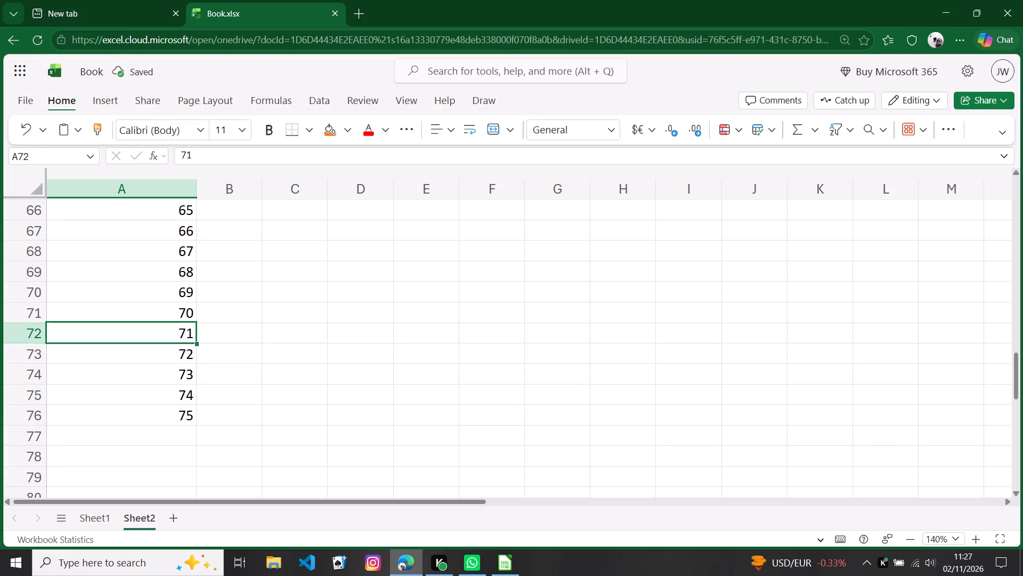
Clear the ID numbers 71 to 75 from cells A72:A76 so the series ends at 70.
drag(133, 329, 160, 410)
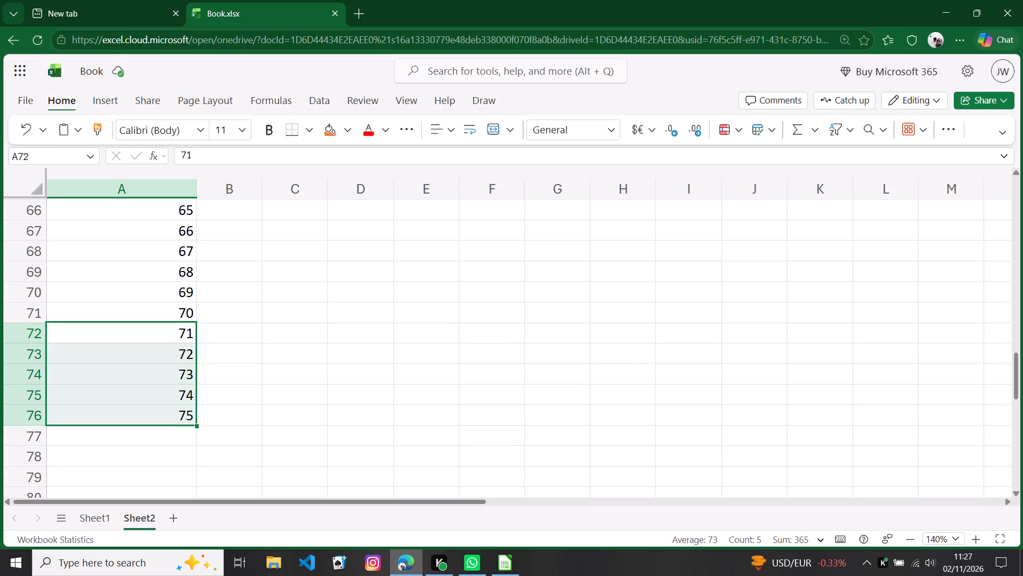
key(BackSpace)
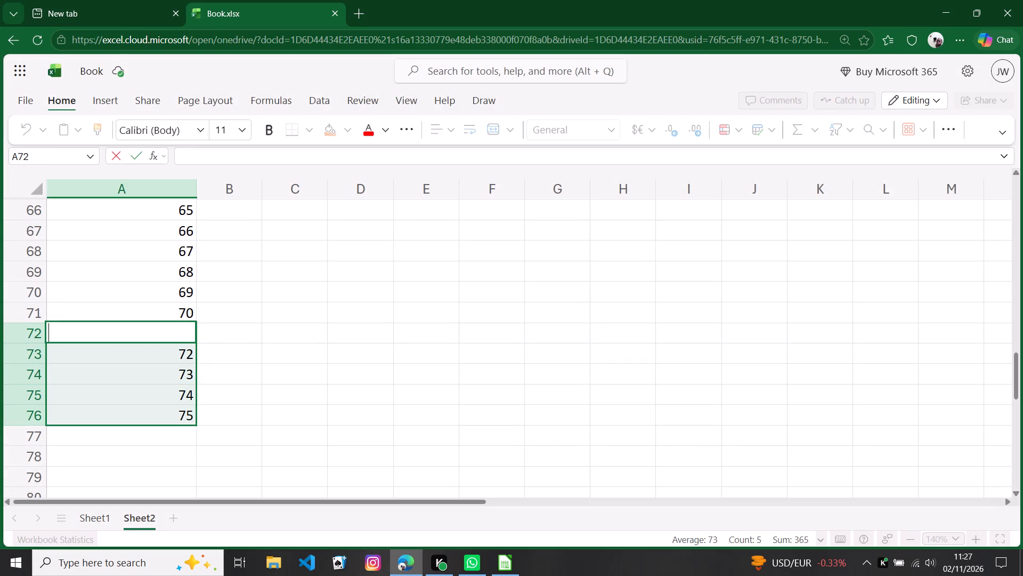
key(Return)
key(BackSpace)
key(Return)
key(BackSpace)
key(Return)
key(BackSpace)
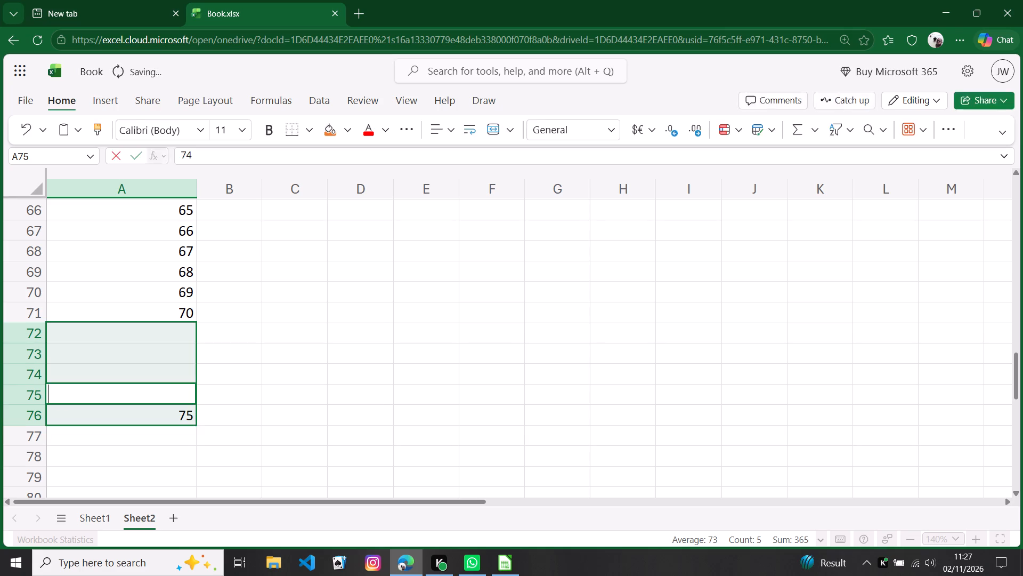
key(Return)
key(BackSpace)
click(606, 92)
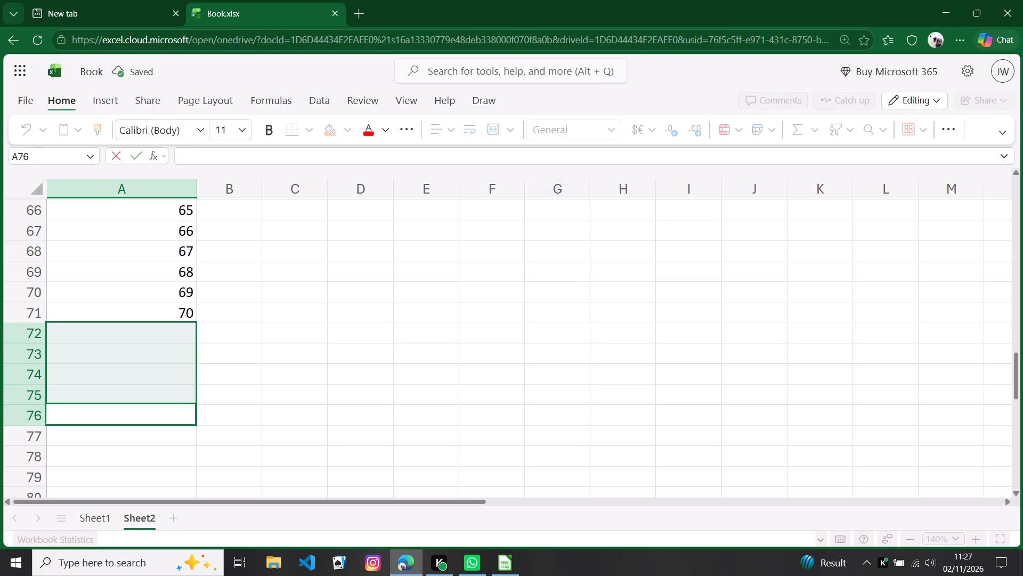
drag(510, 243, 516, 241)
Enter the names Julia, James and Amelia in cells B2 to B4 of the Name column.
scroll(355, 428, up, 17)
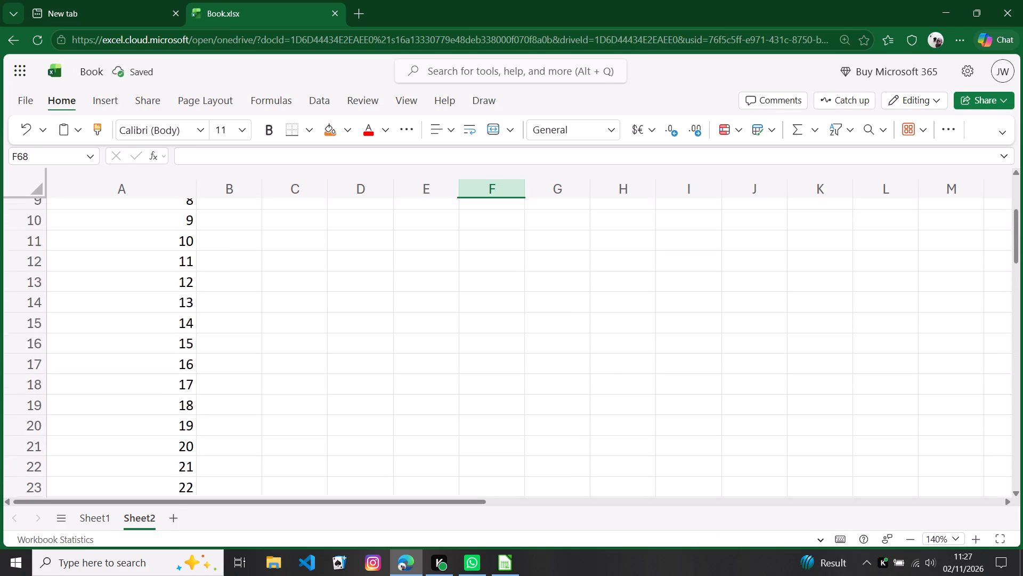
scroll(340, 382, up, 7)
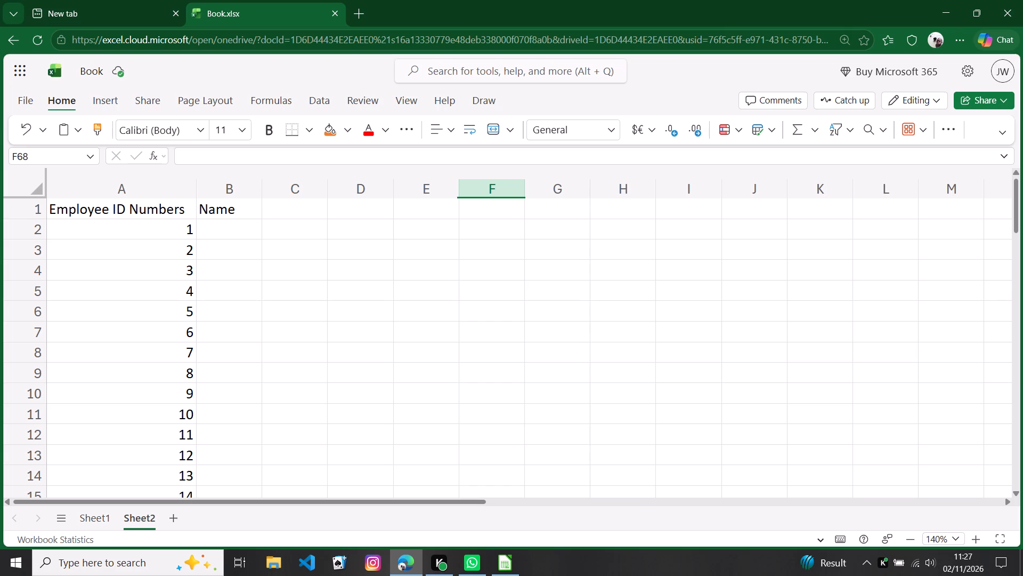
double_click(213, 231)
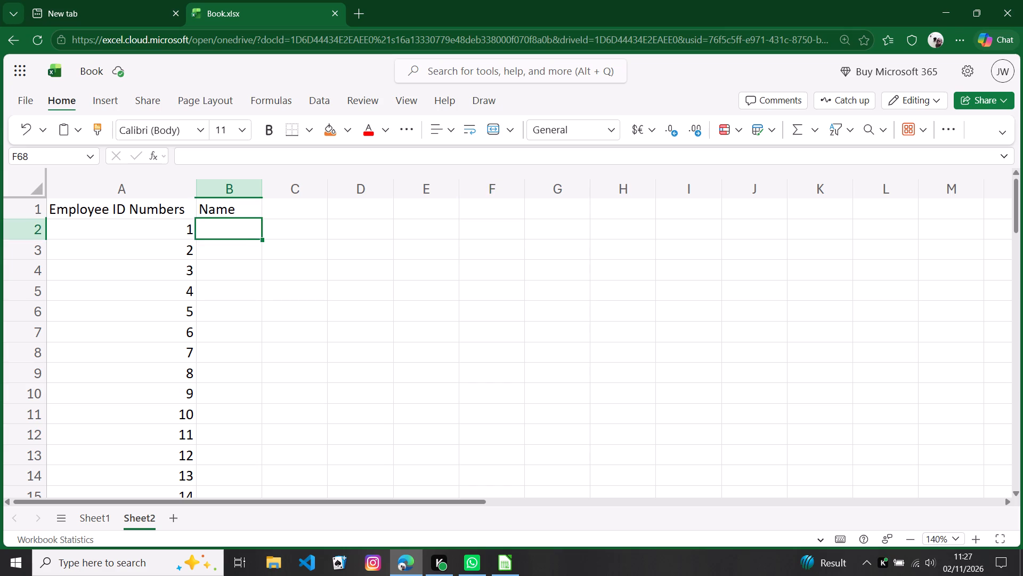
click(216, 233)
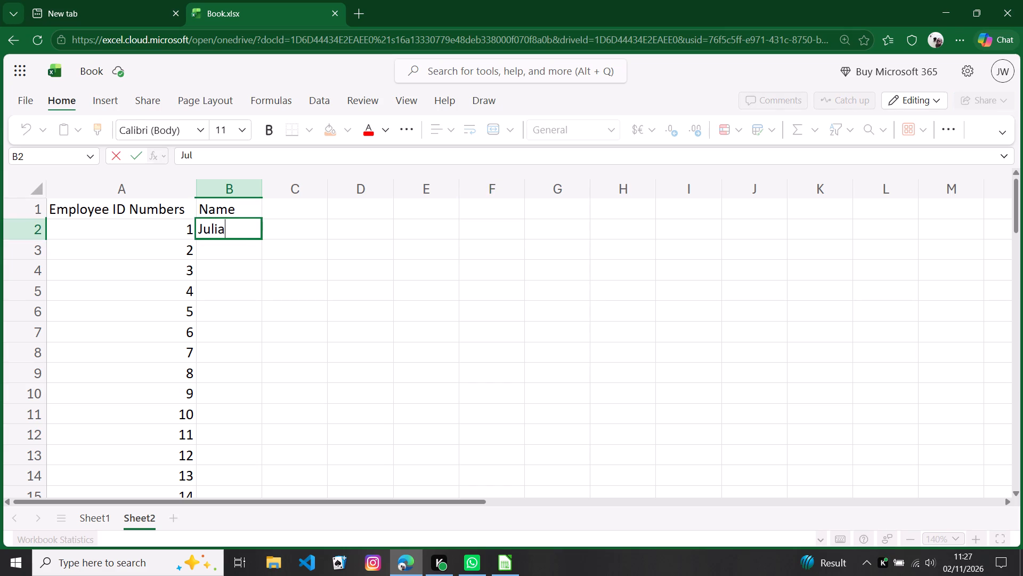
key(Return)
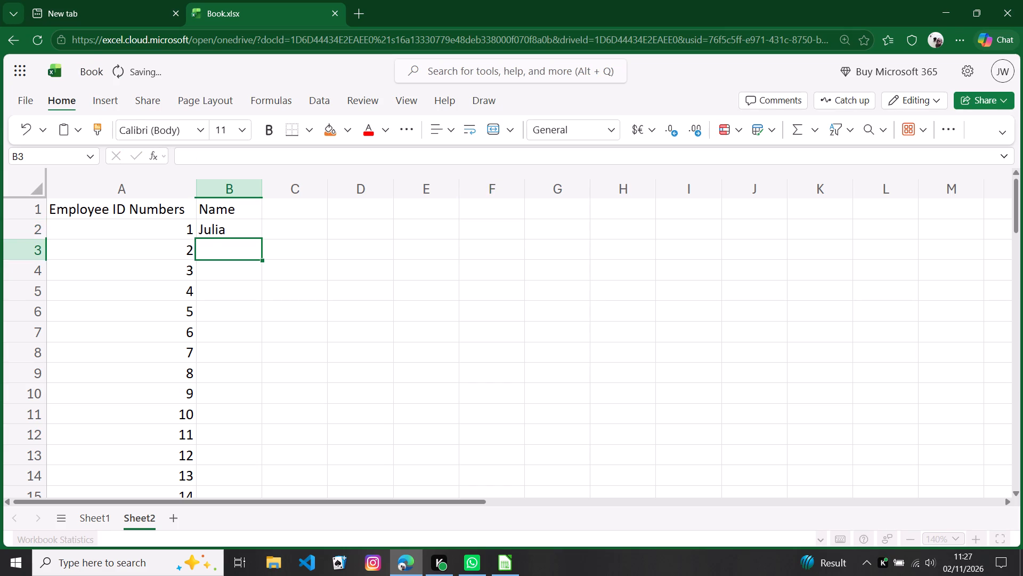
key(j)
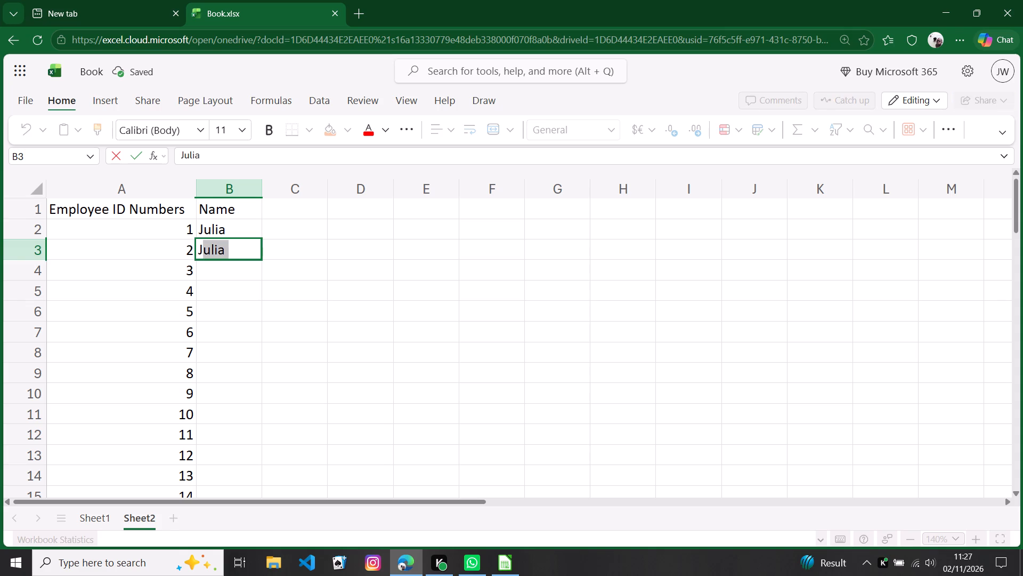
text(ames)
key(Return)
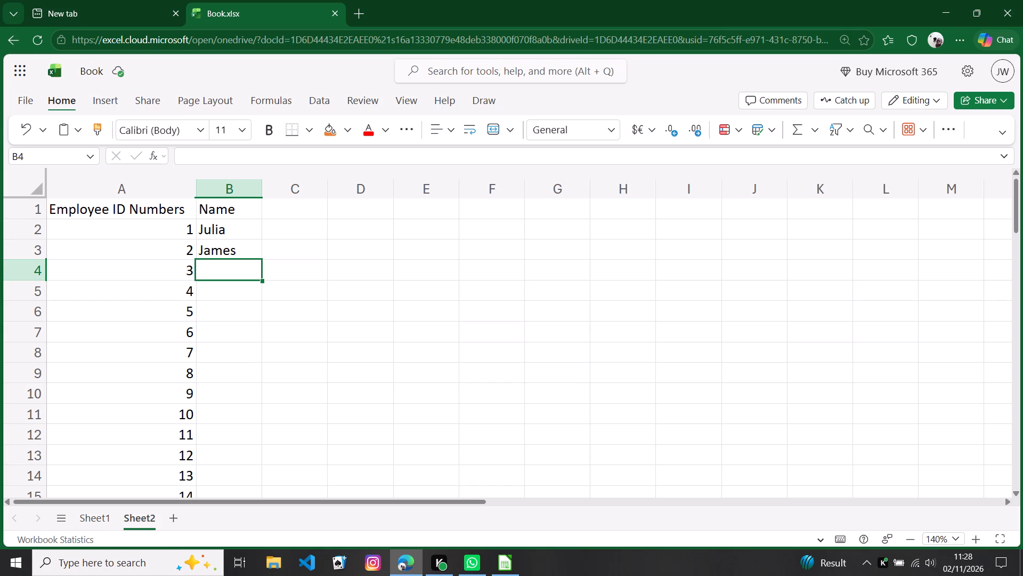
double_click(214, 272)
key(a)
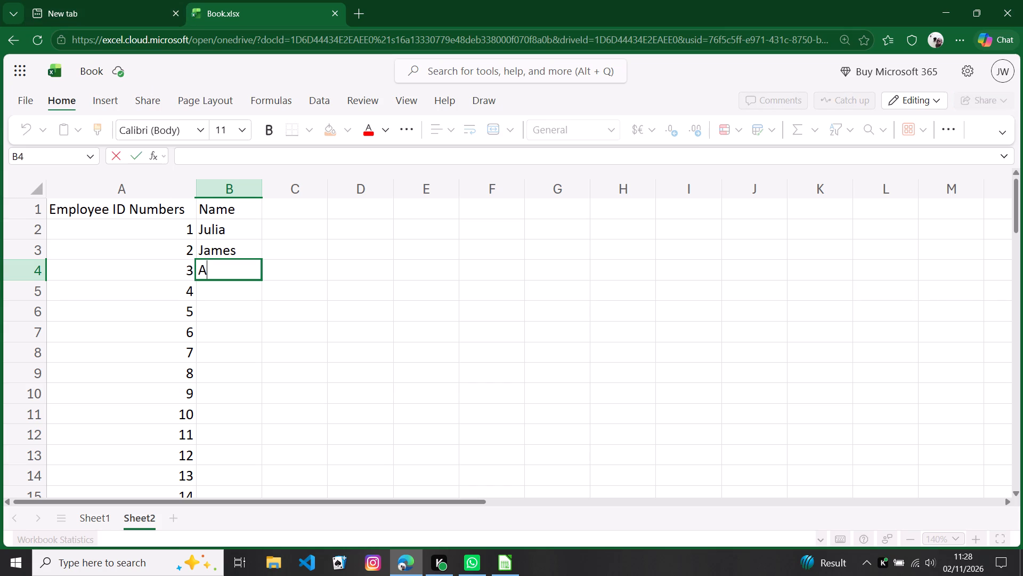
text(melia)
Change the name in cell B3 to Jams.
click(249, 251)
double_click(248, 253)
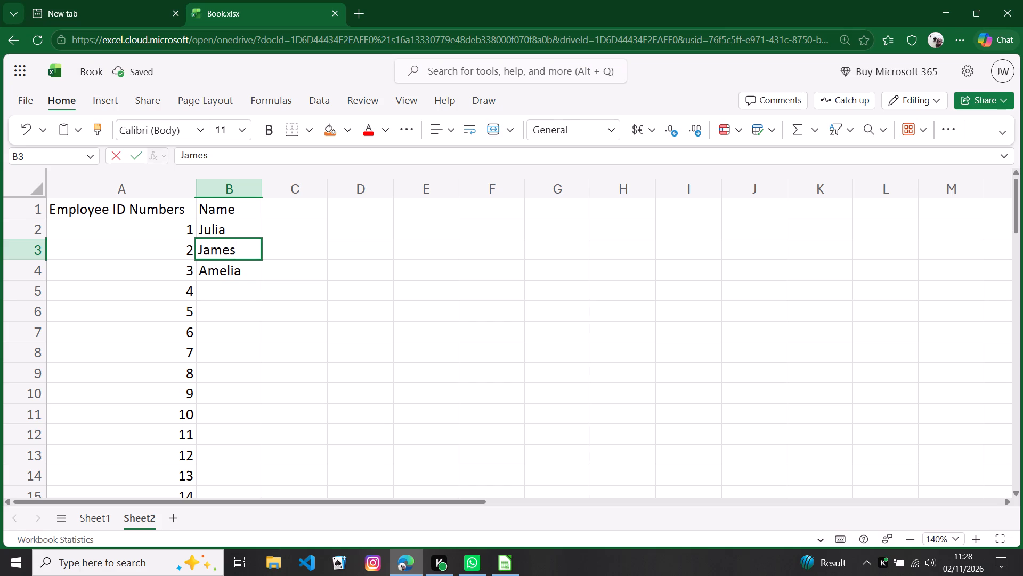
key(BackSpace)
key(BackSpace)
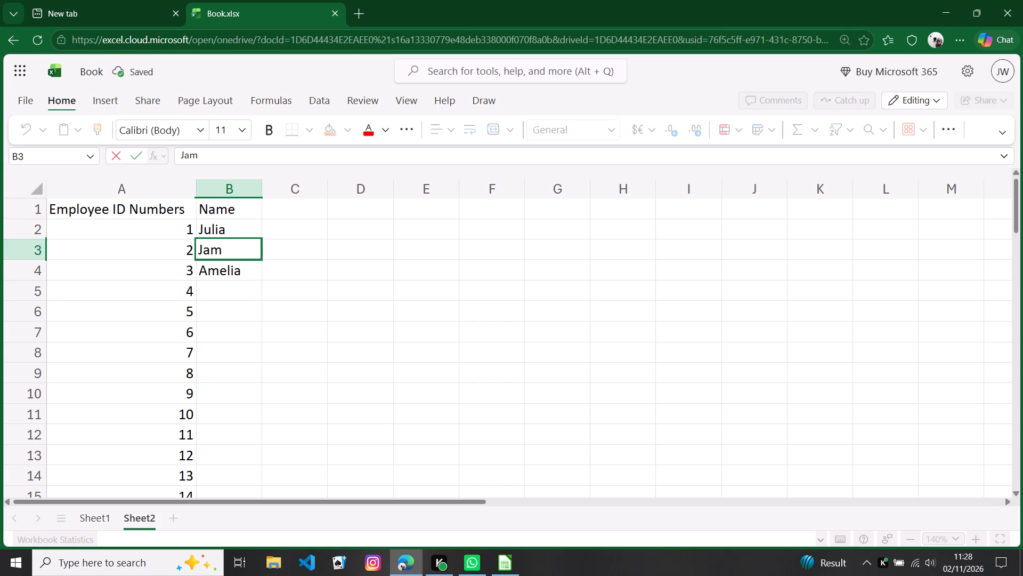
key(s)
click(238, 273)
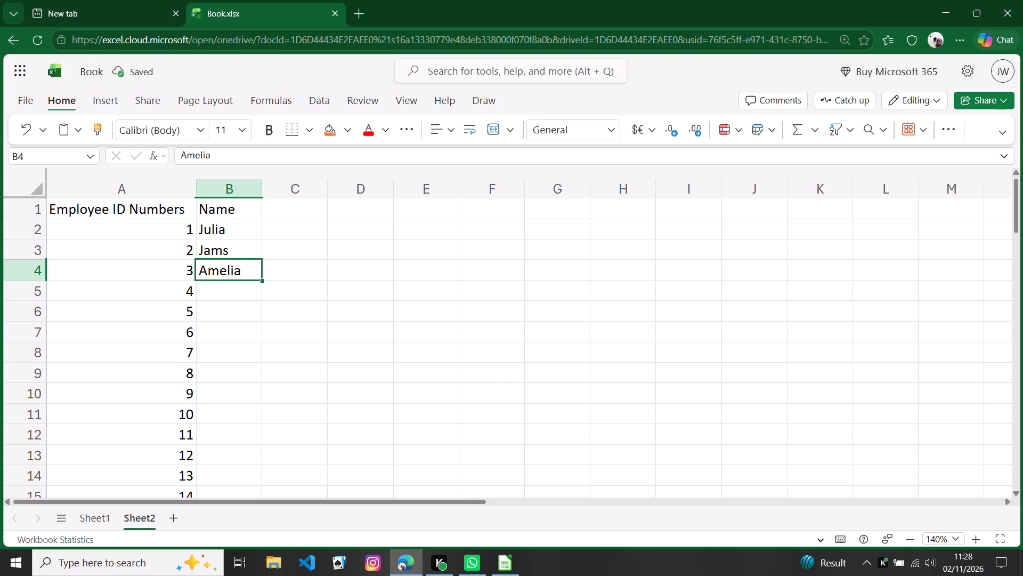
click(232, 249)
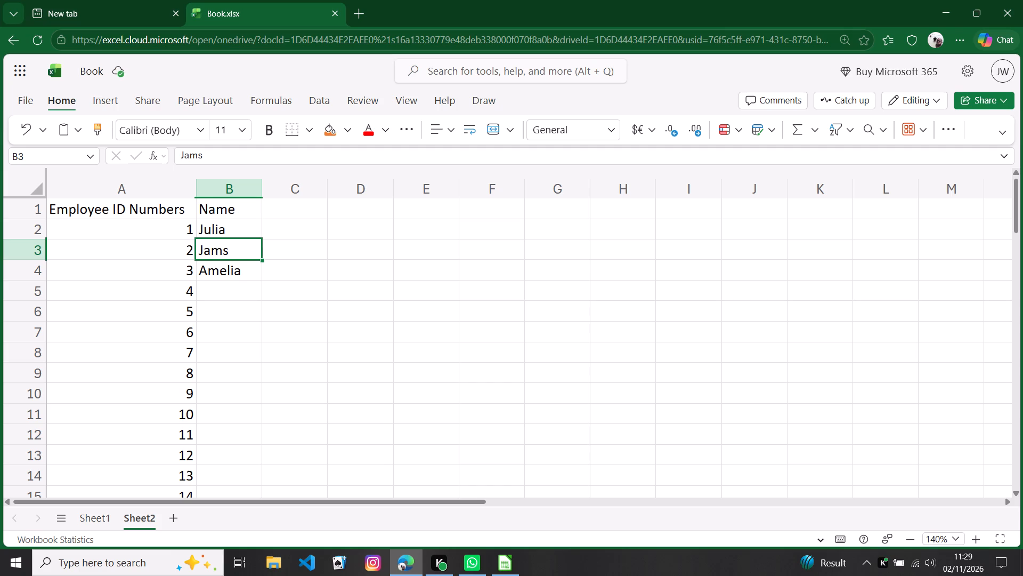
click(243, 275)
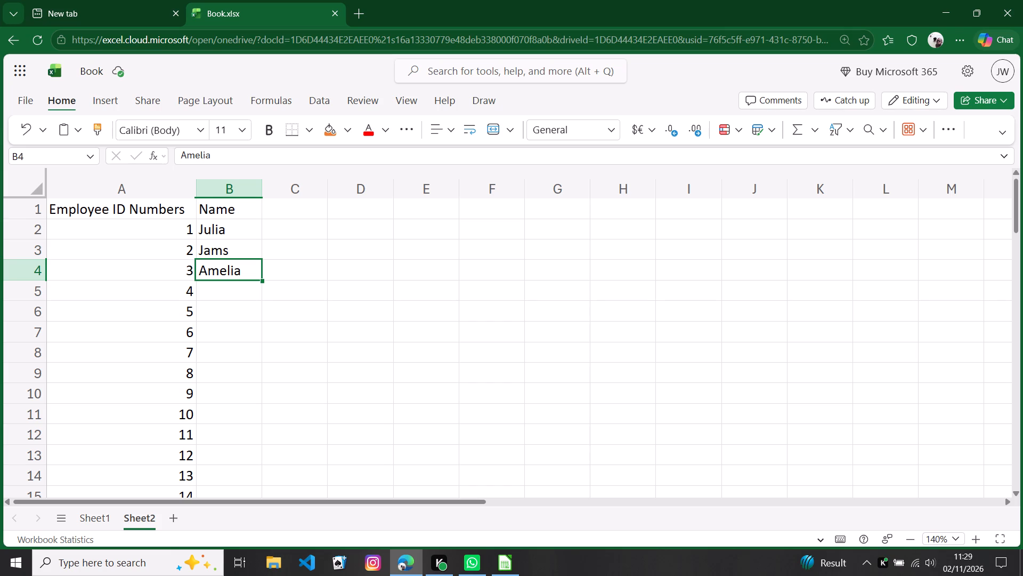
Enter the name Freddy in cell B5 of the Name column, beside ID number 4.
key(Return)
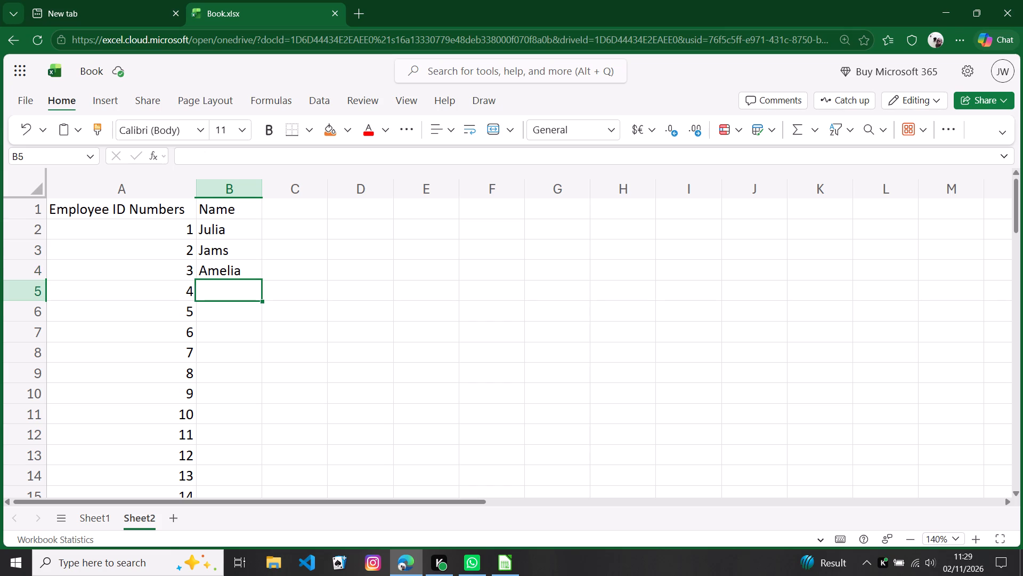
double_click(237, 292)
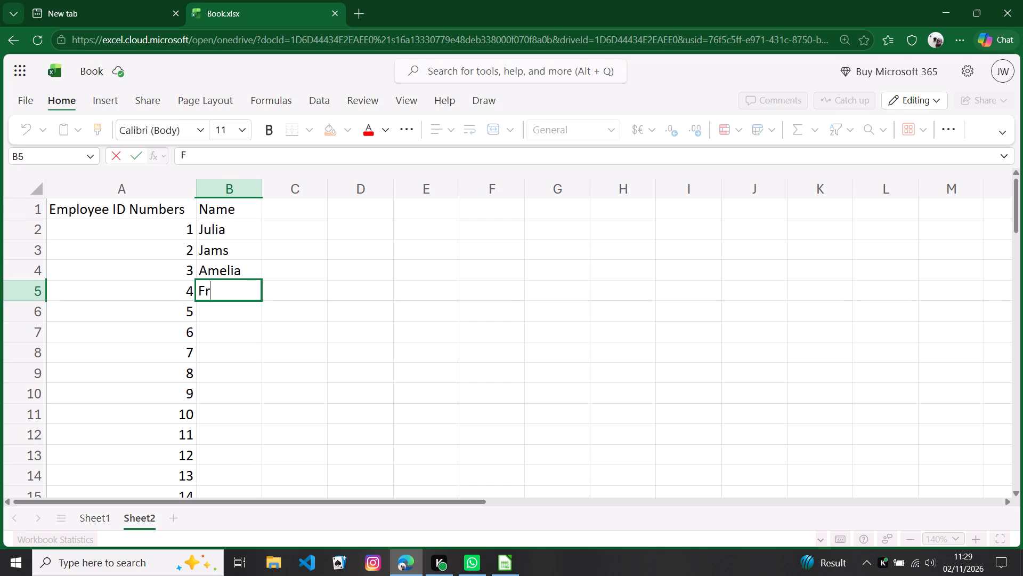
key(Return)
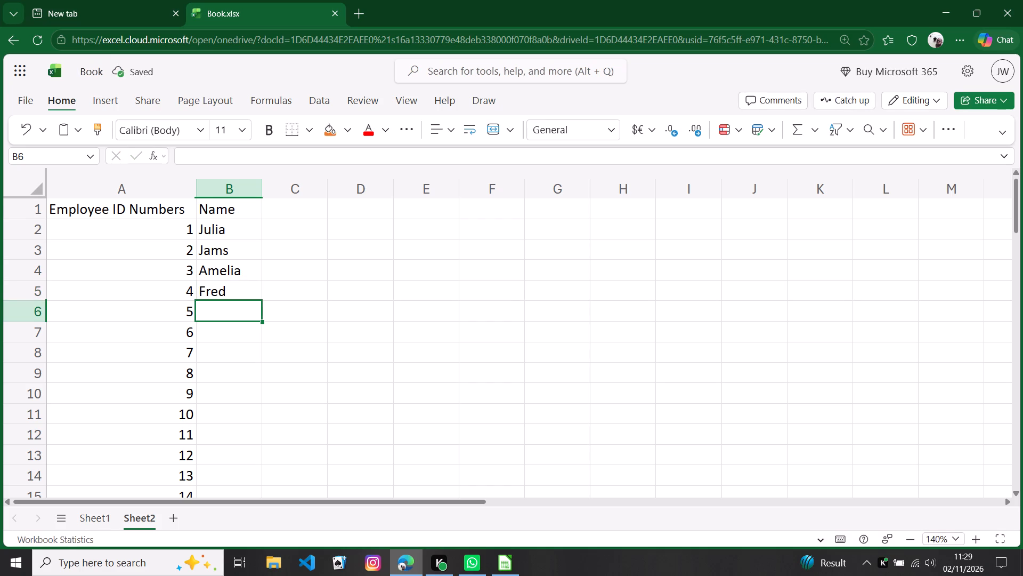
key(shift+Return)
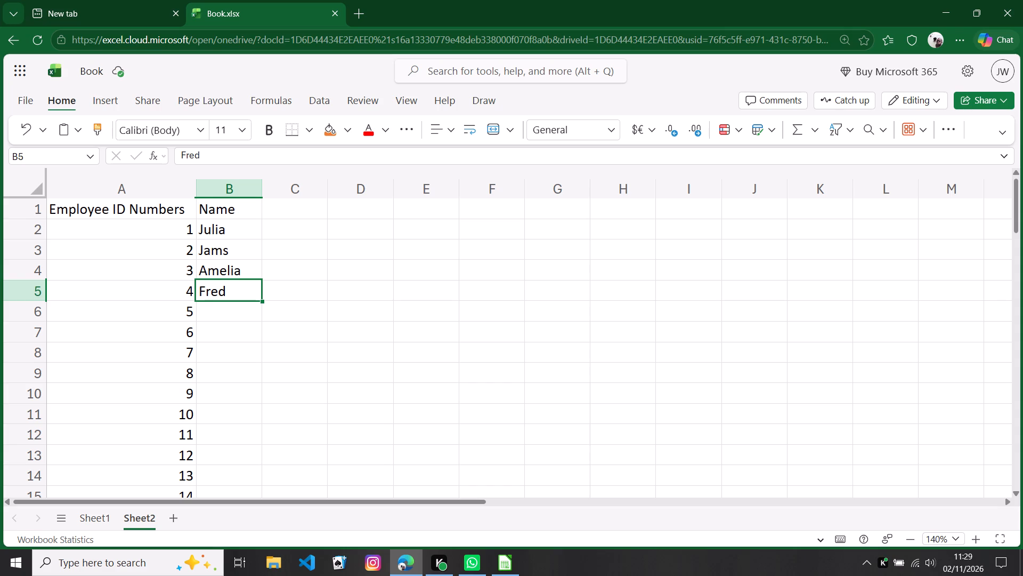
double_click(233, 294)
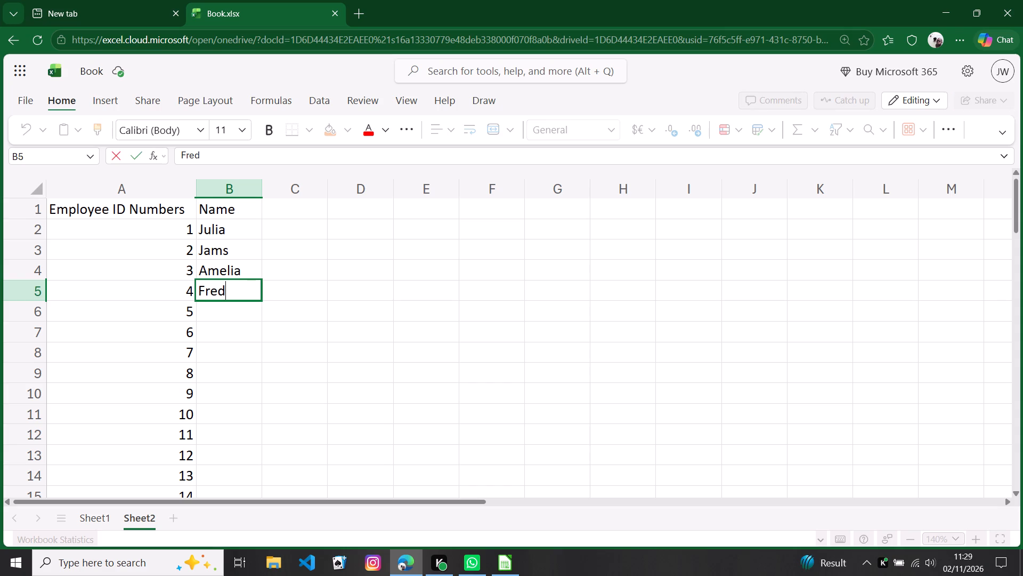
text(dy)
key(Return)
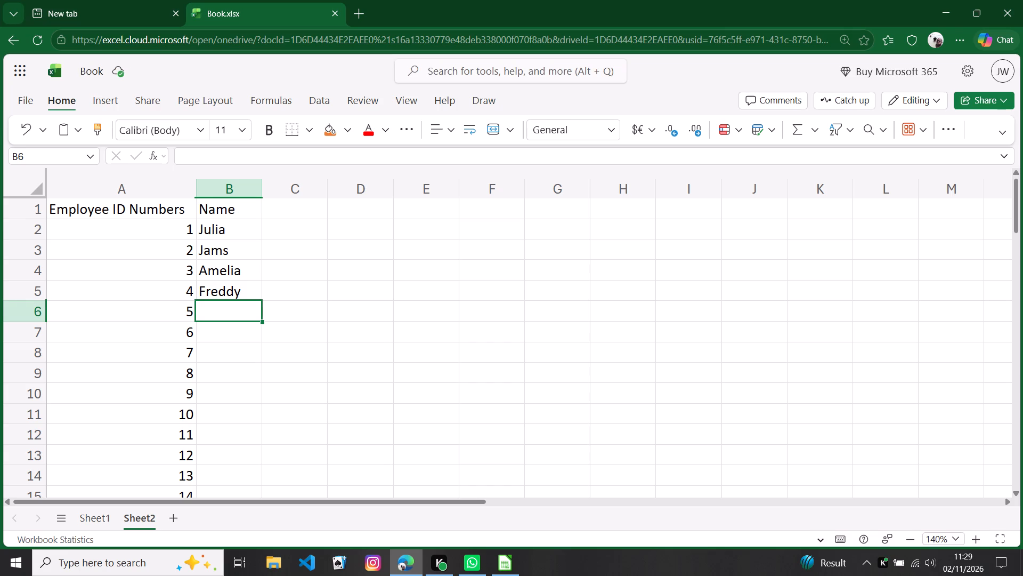
Enter the names Jeff, Jefferson and Clifford in cells B6 to B8 of the Name column.
text(JEF)
key(BackSpace)
key(BackSpace)
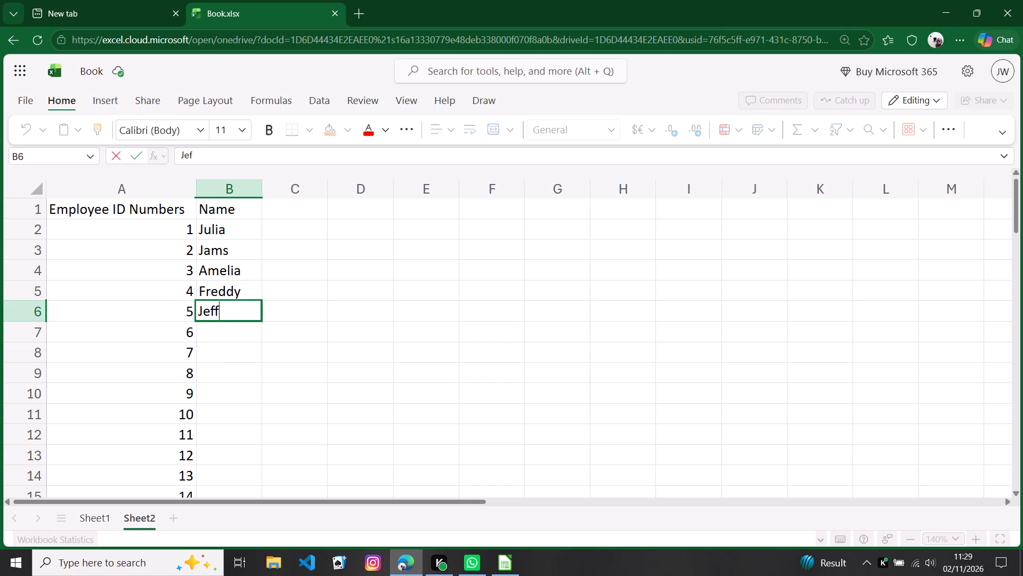
key(Return)
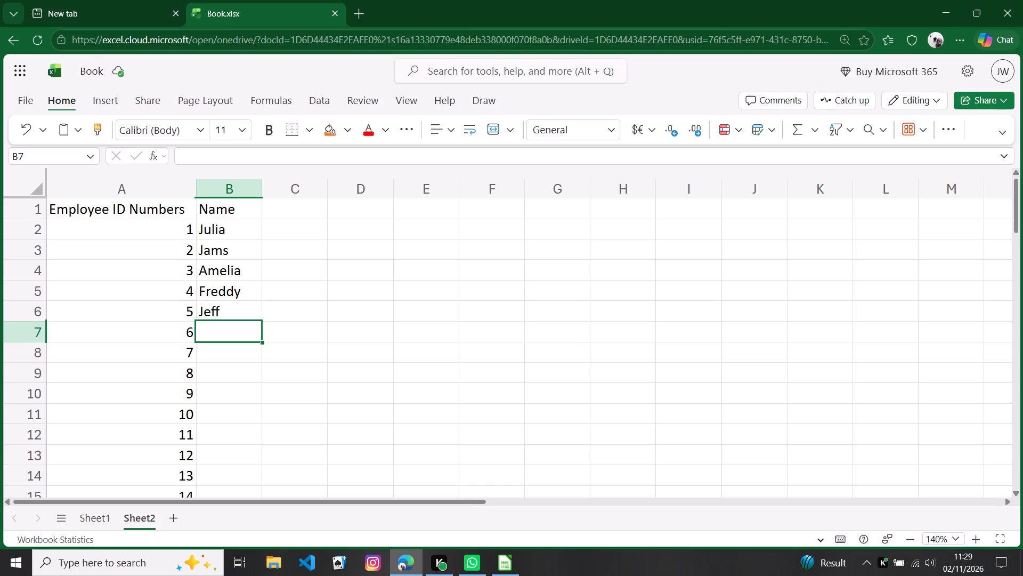
key(j)
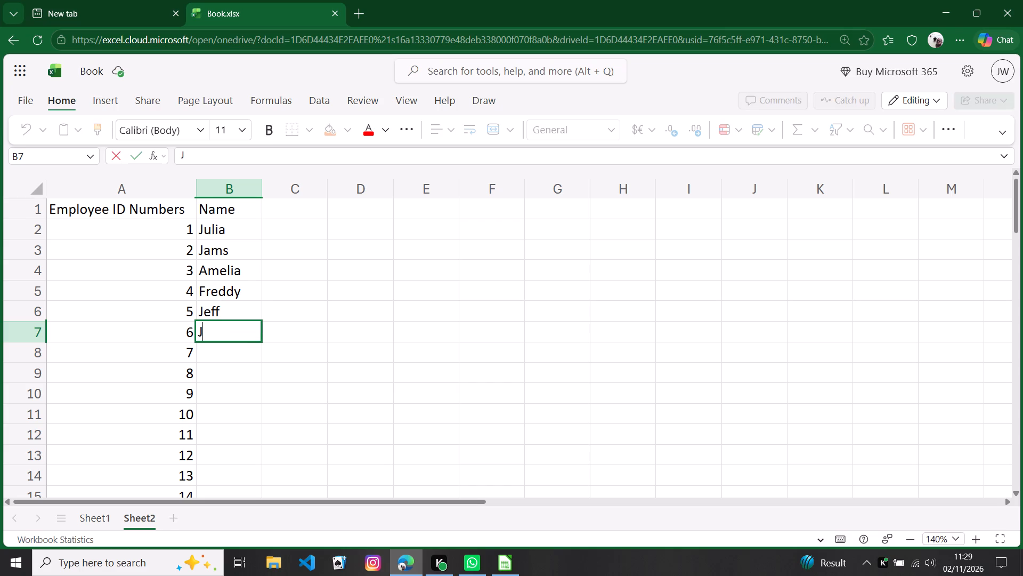
text(efferson)
key(Return)
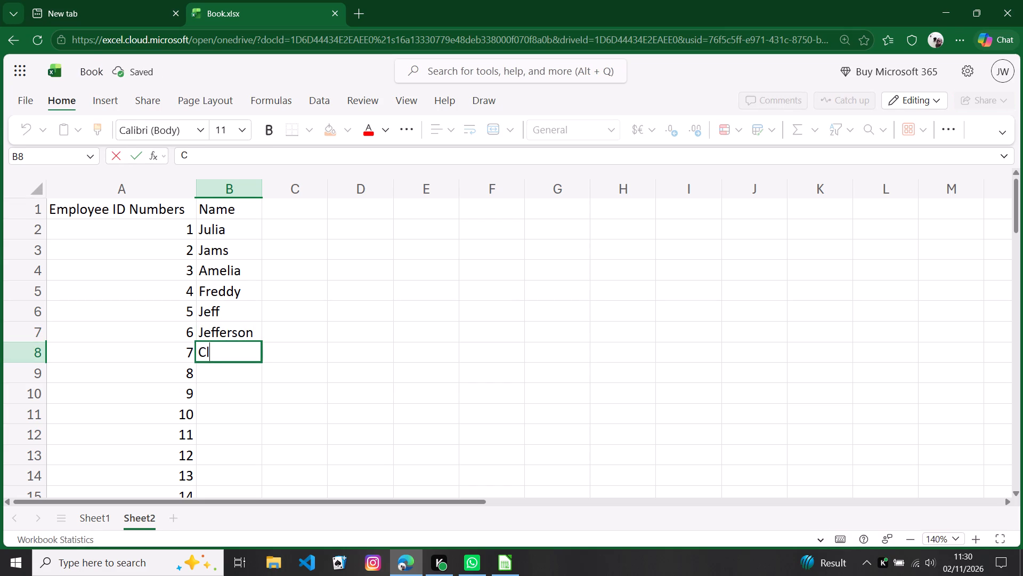
key(BackSpace)
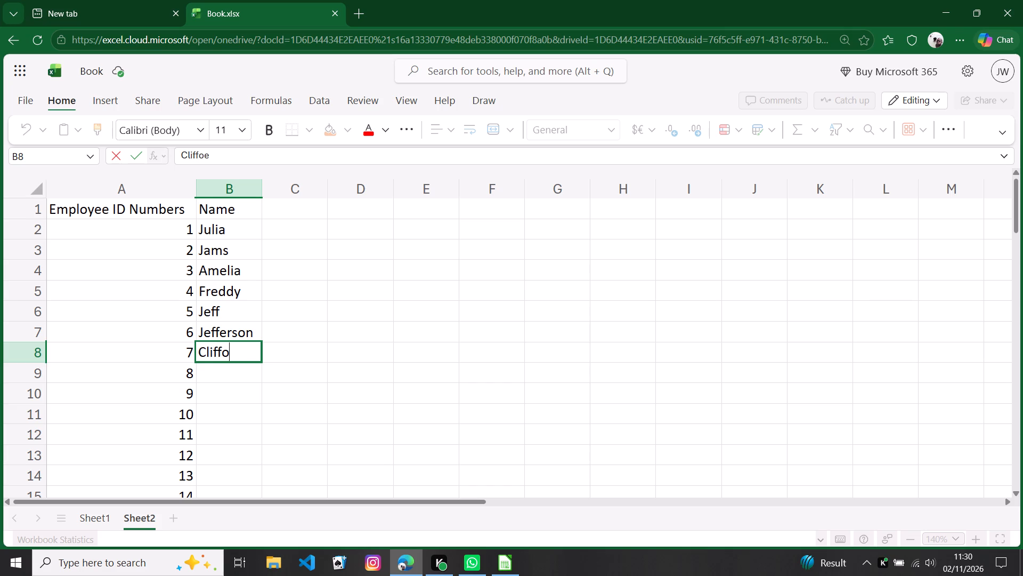
text(rd)
key(Return)
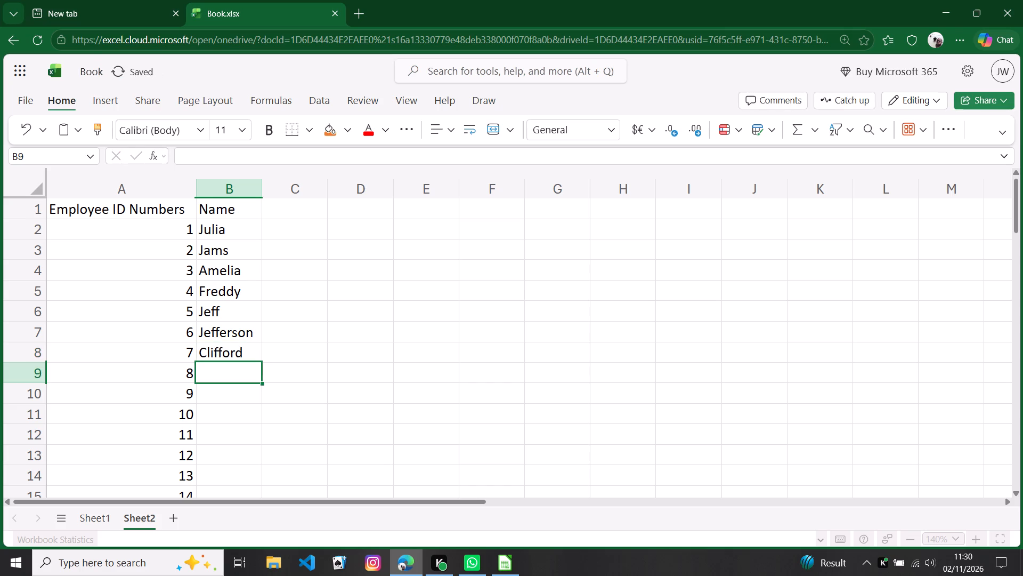
Enter the names Janay, Tanisha, Tre and Ariana in cells B9 to B12 of the Name column.
key(j)
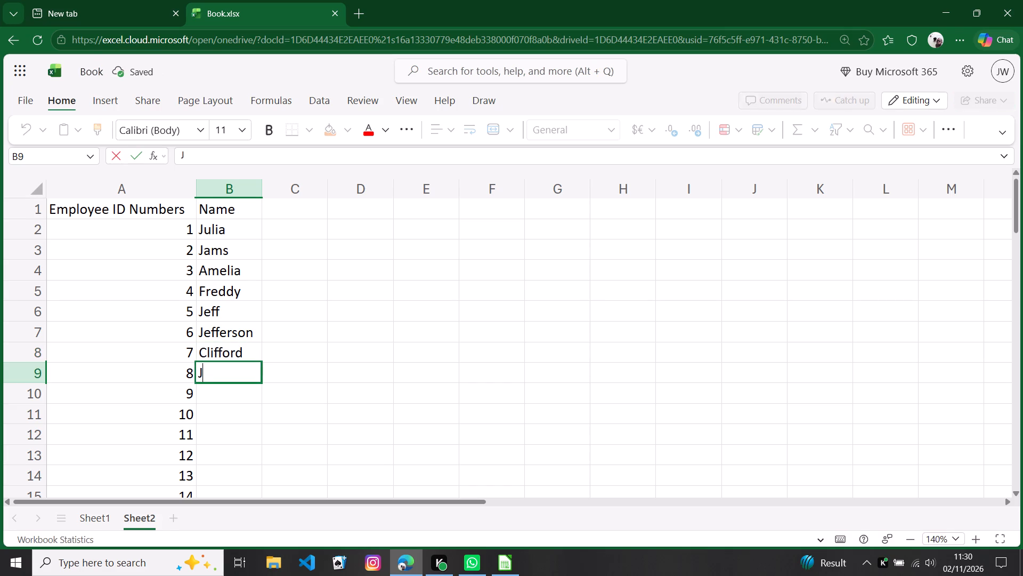
key(Return)
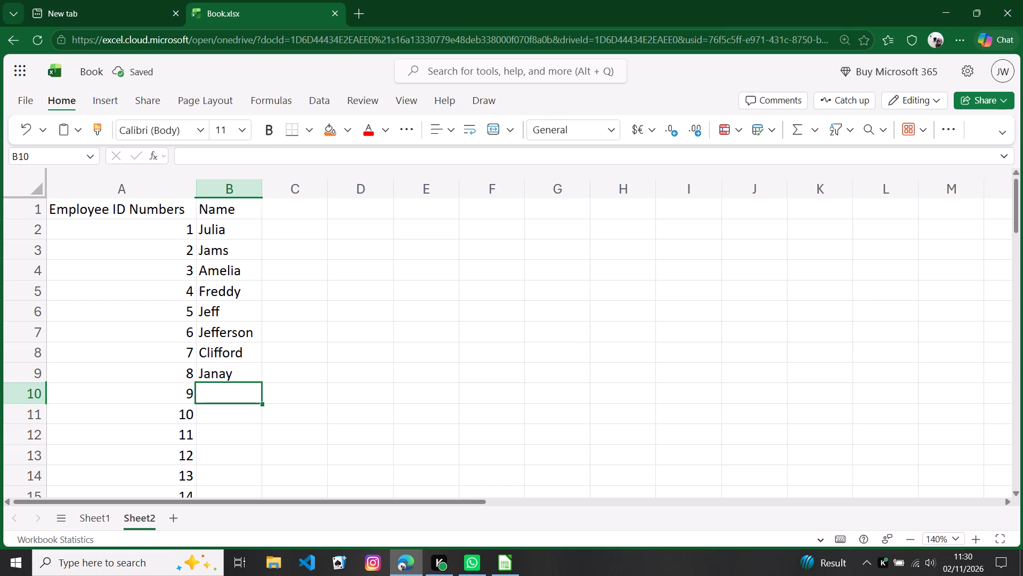
text(anisha)
key(Return)
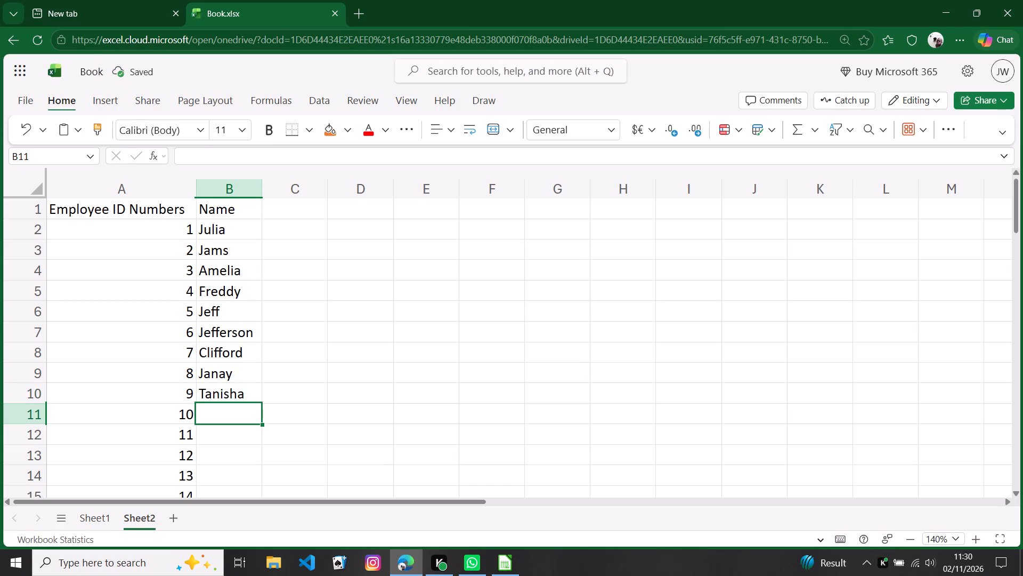
key(t)
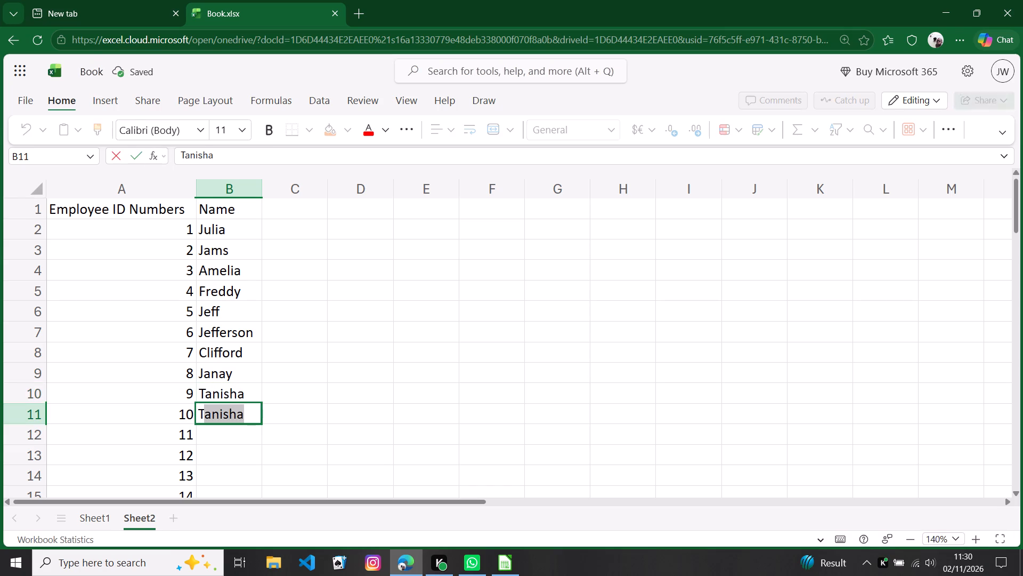
key(Return)
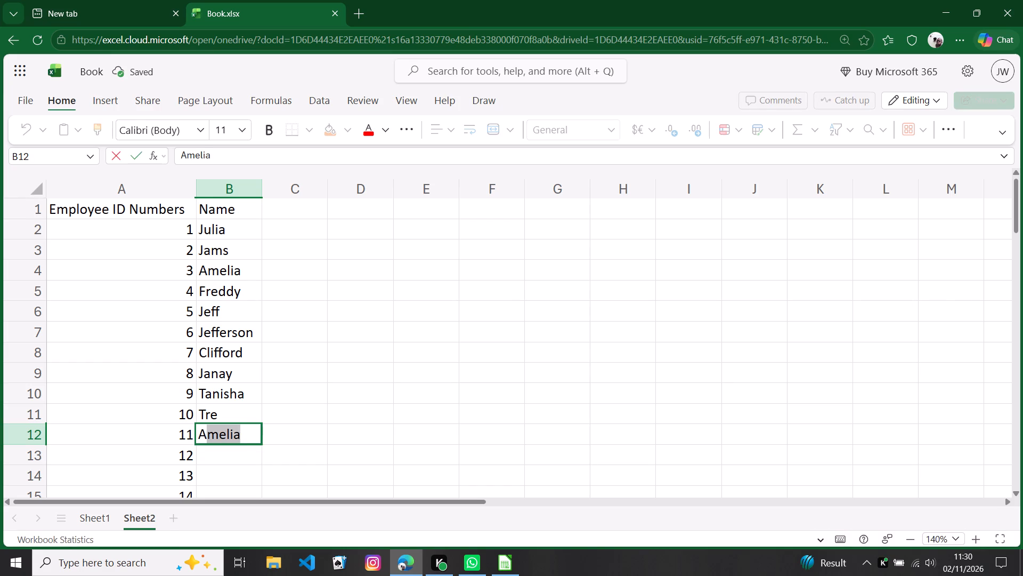
text(riana)
key(Return)
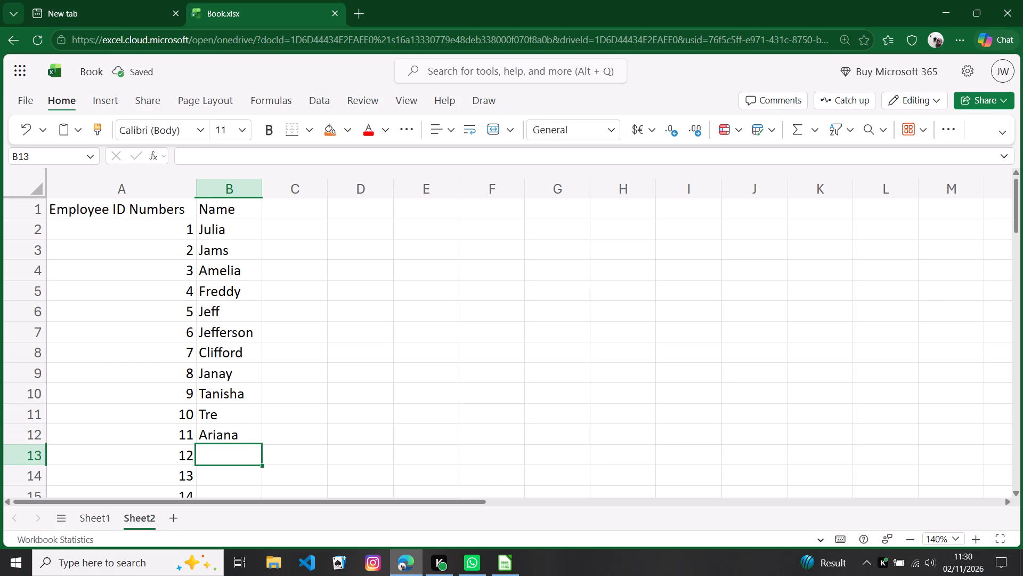
Enter the names Kenan, Andrea and Kolton in cells B20 to B22, beside ID numbers 19 to 21.
scroll(241, 298, down, 1)
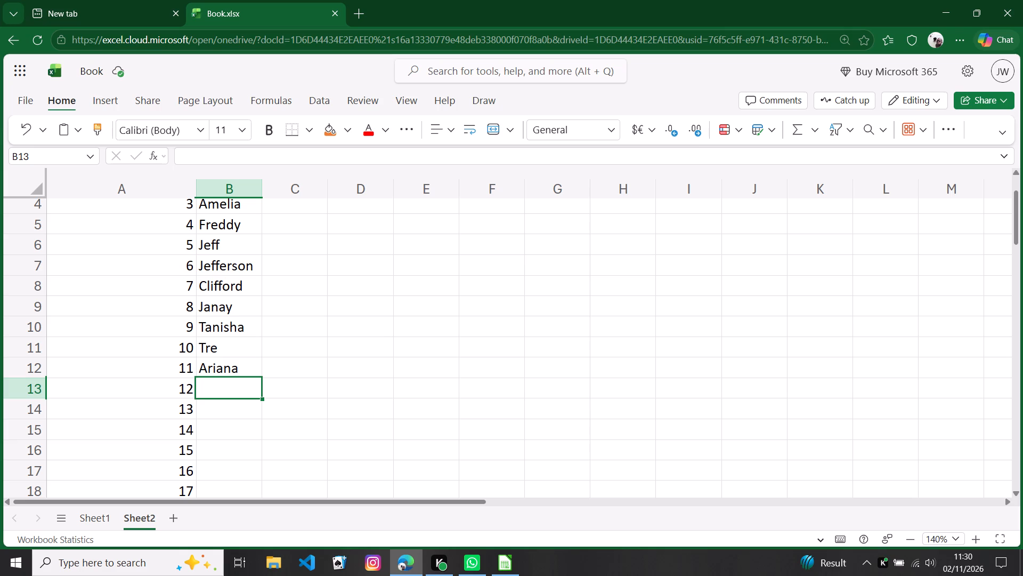
scroll(242, 335, down, 2)
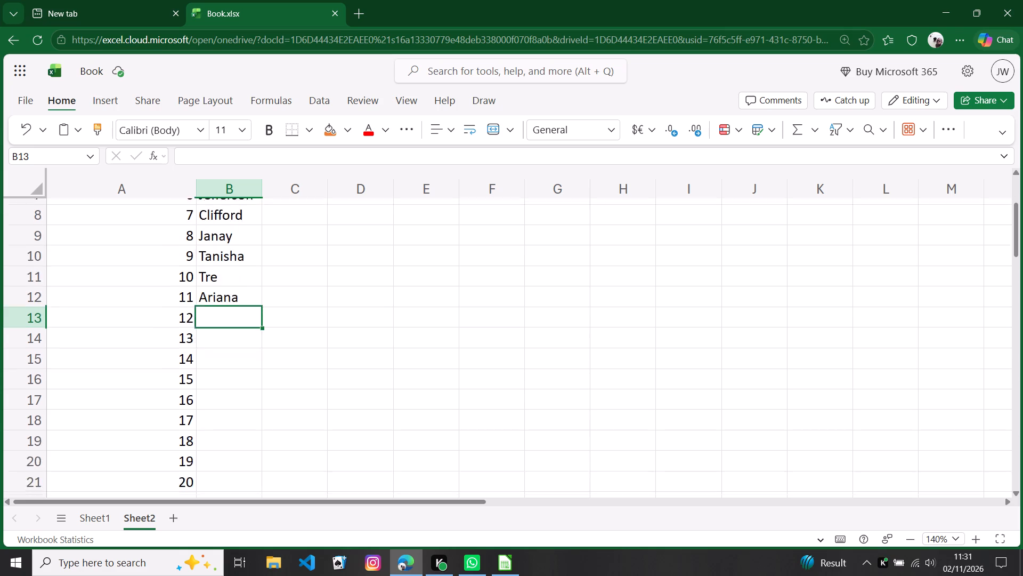
scroll(242, 334, down, 1)
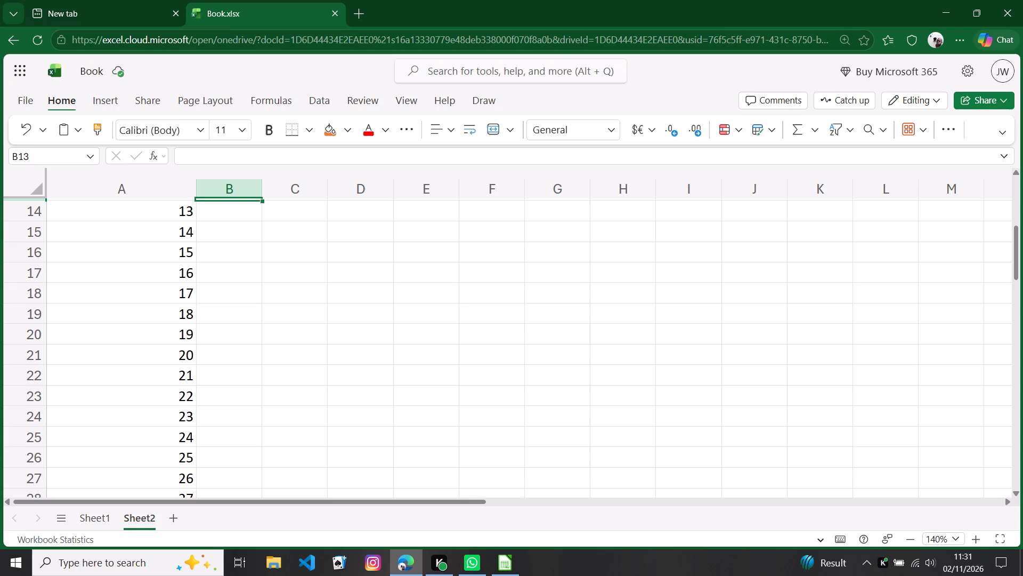
double_click(214, 327)
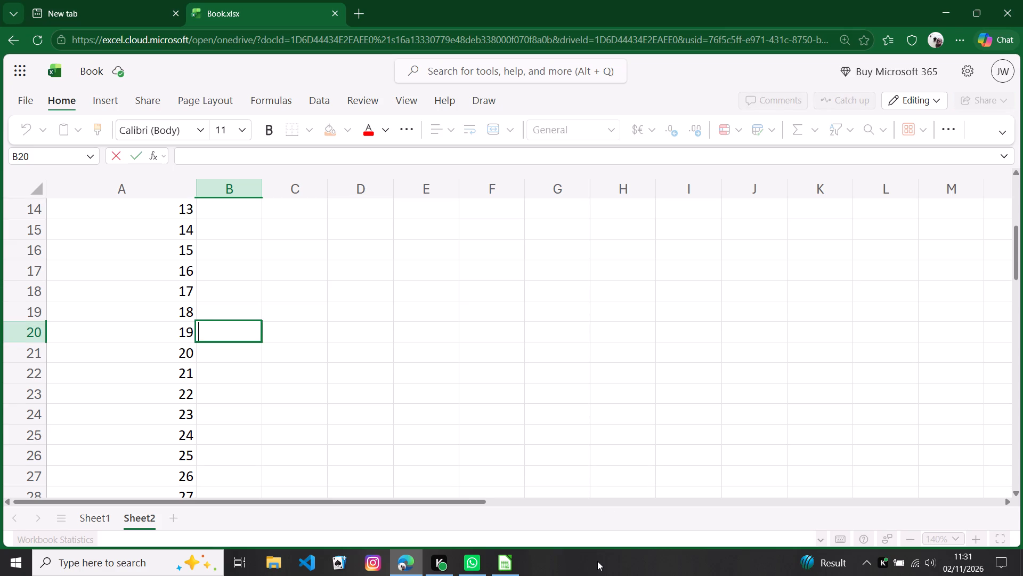
key(k)
key(e)
text(nan)
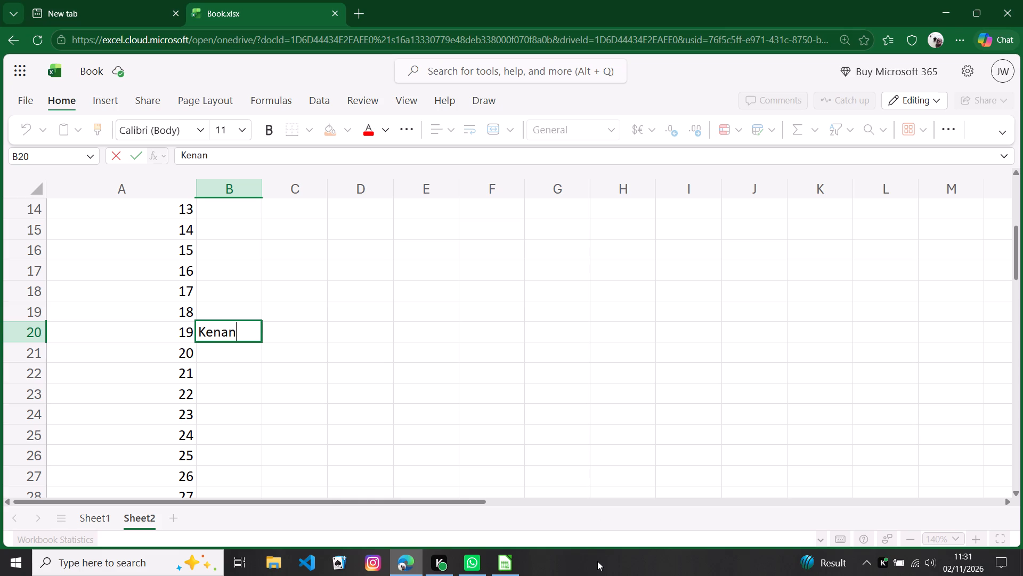
key(Return)
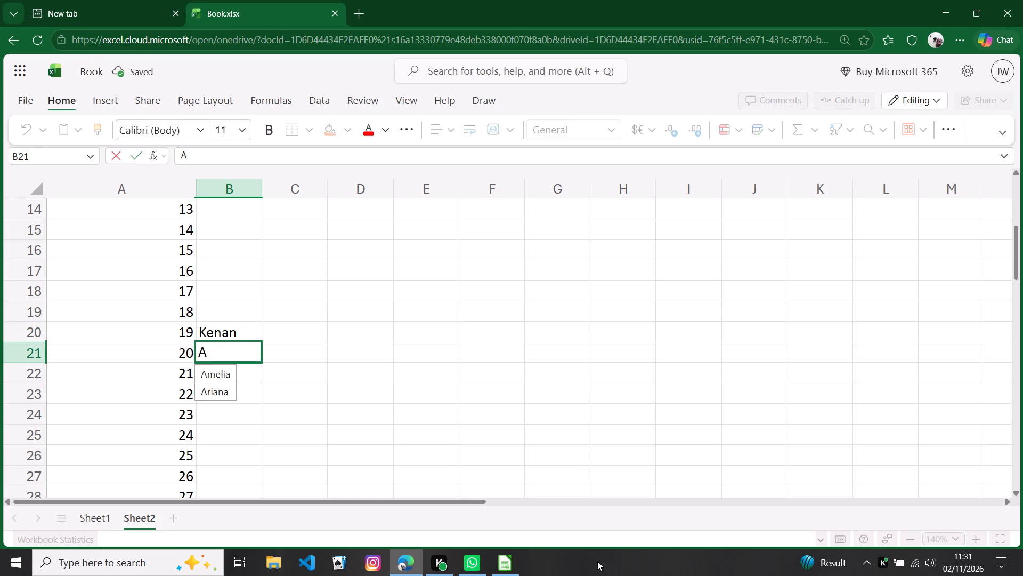
text(ndr)
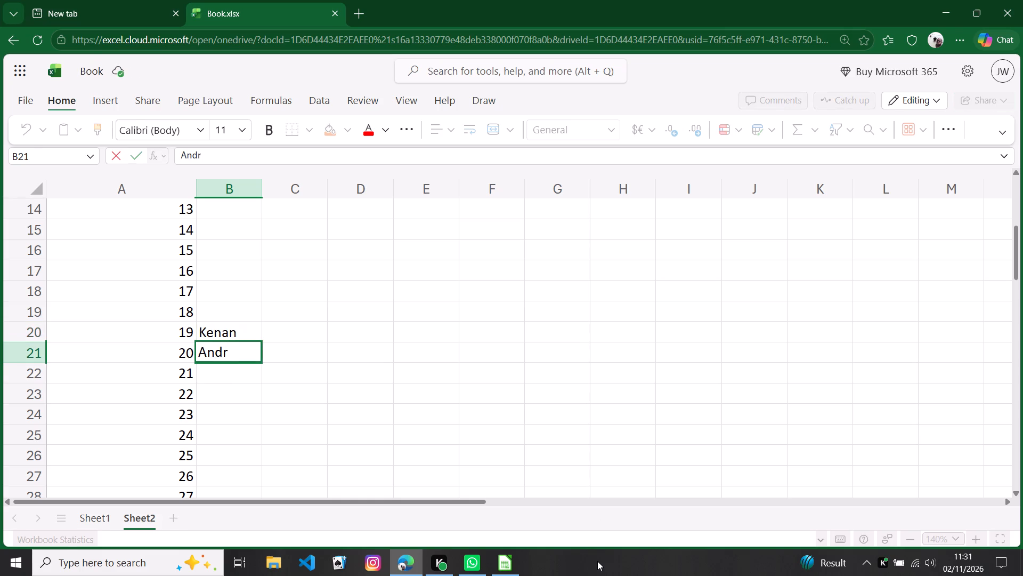
text(ea)
key(Return)
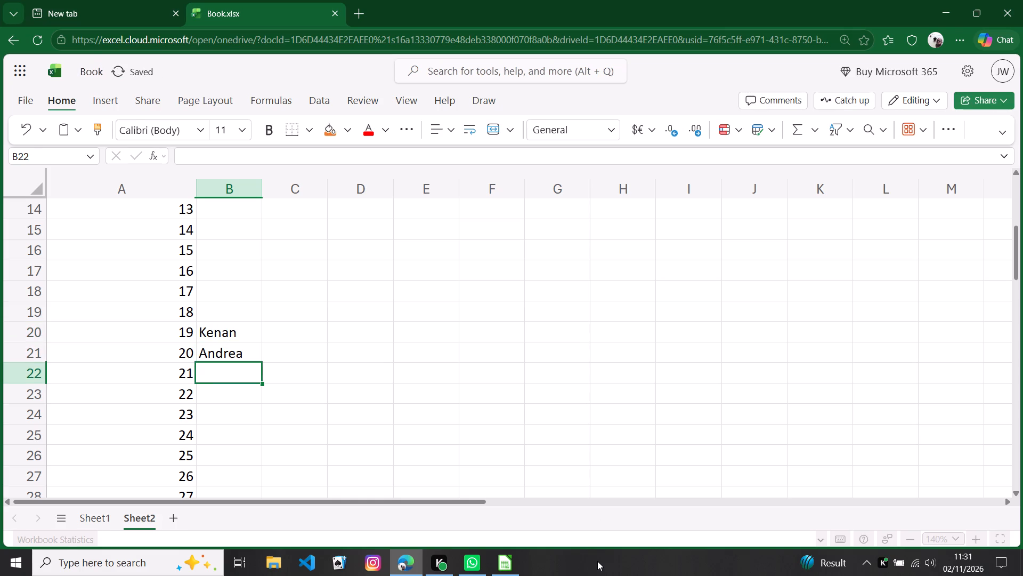
key(k)
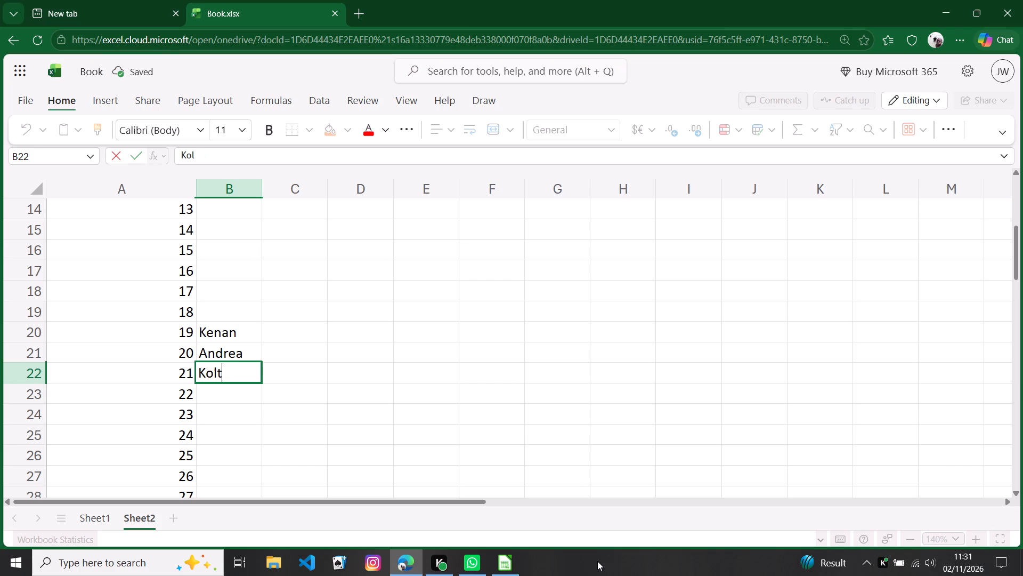
key(Return)
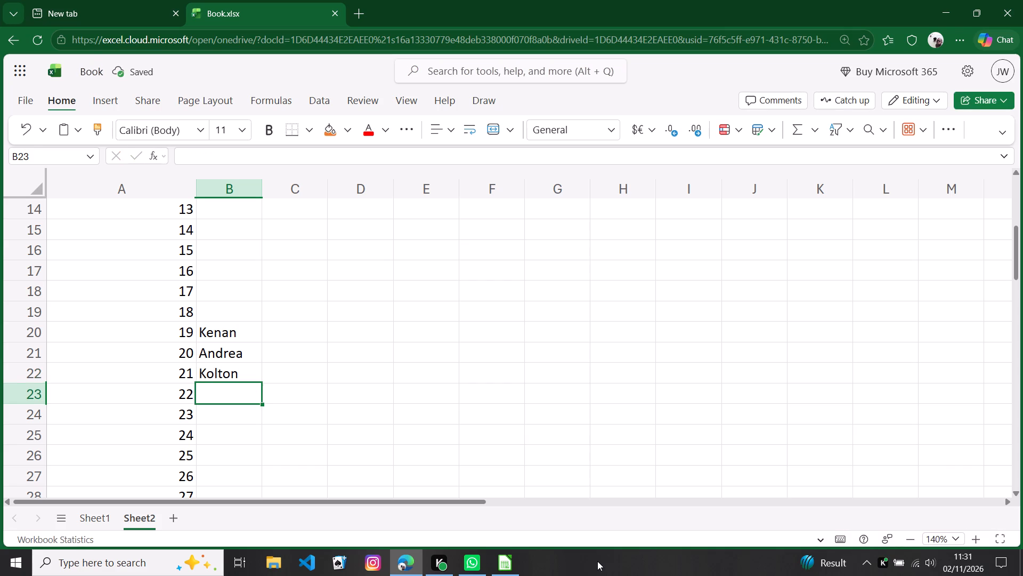
Enter the names Dangelo, Louis and Kerry in cells B23 to B25, beside ID numbers 22 to 24.
text(an)
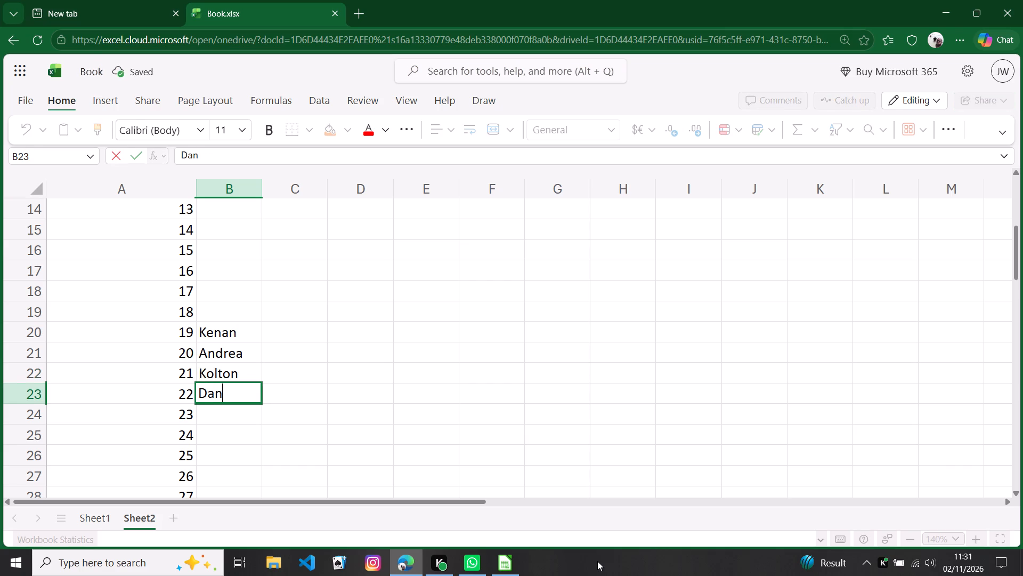
text(gelo)
key(Return)
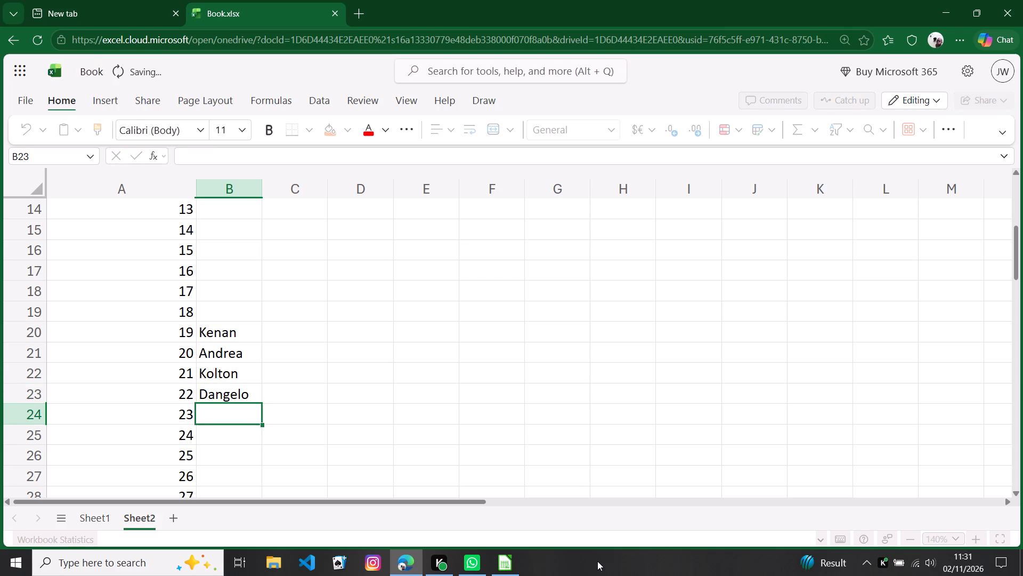
key(l)
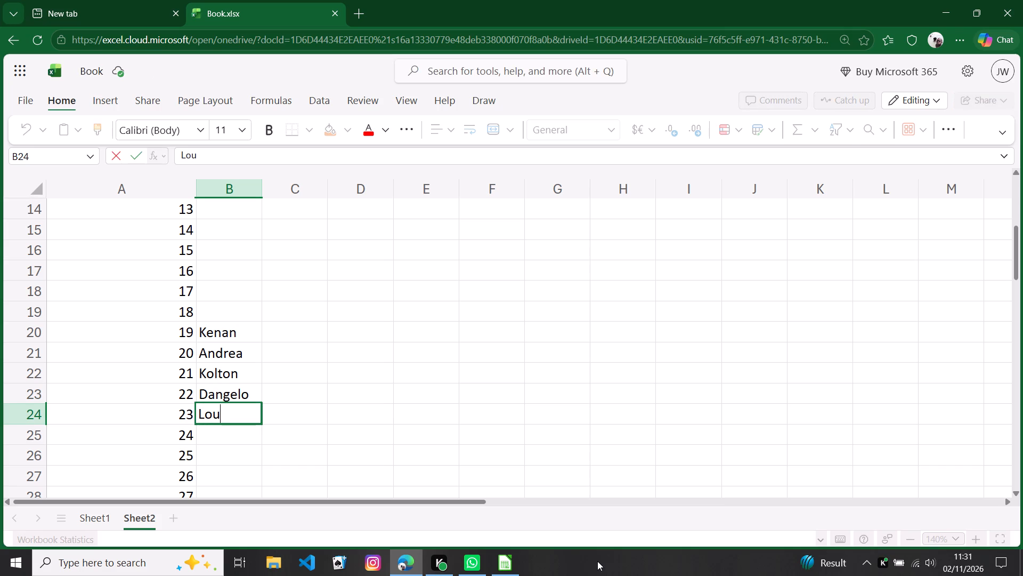
text(is)
key(Return)
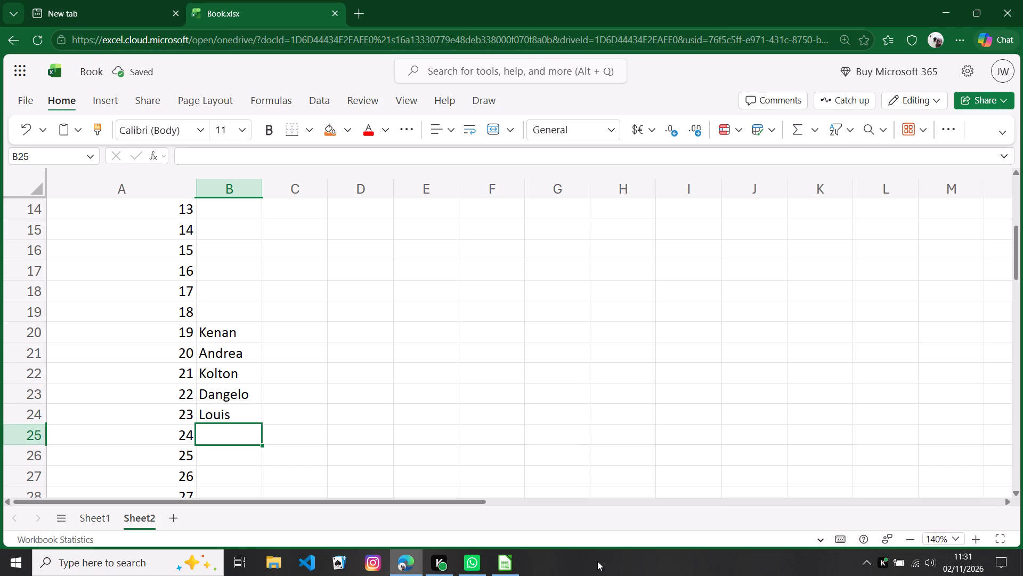
key(a)
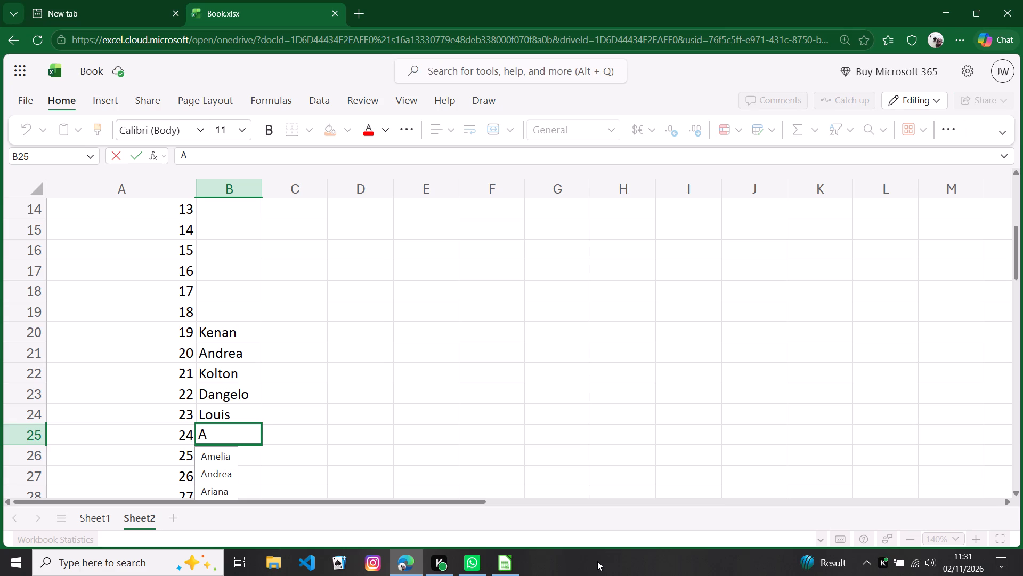
key(BackSpace)
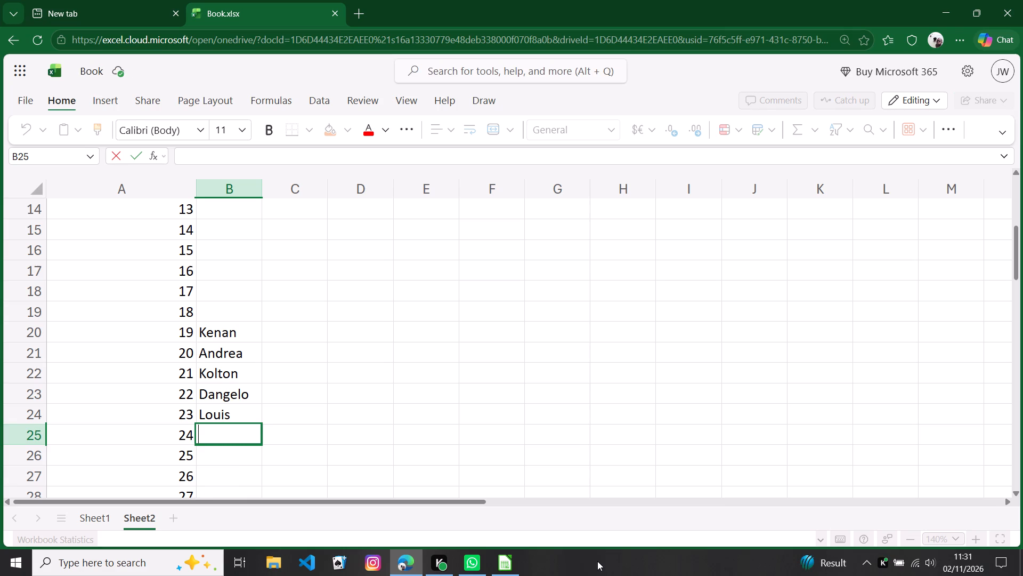
key(k)
text(err)
key(y)
key(Return)
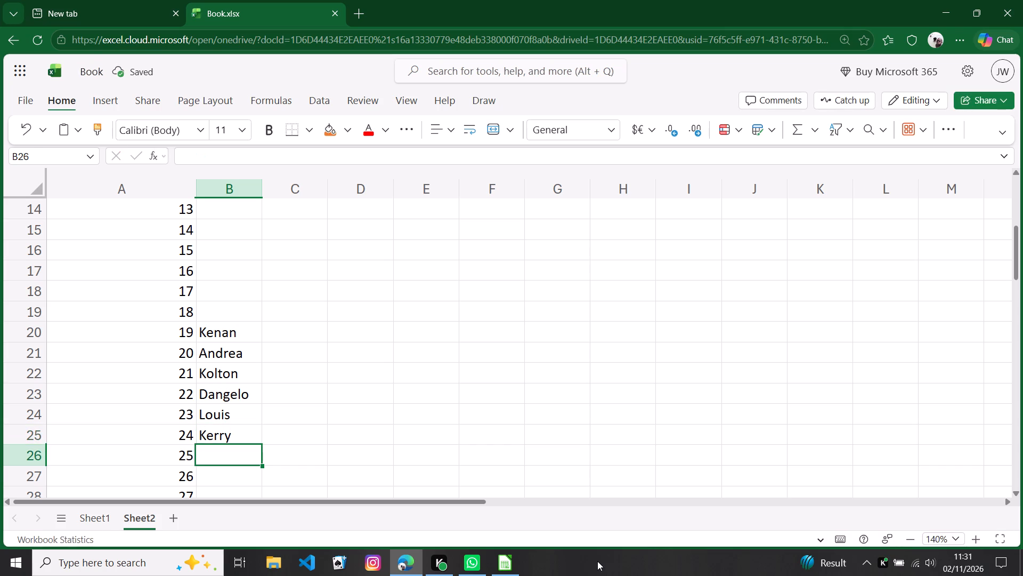
Enter the names Ane, Dangelo, Keisha, Dymond and Ingrid in cells B26 to B30, beside ID numbers 25 to 29.
text(ne)
key(Return)
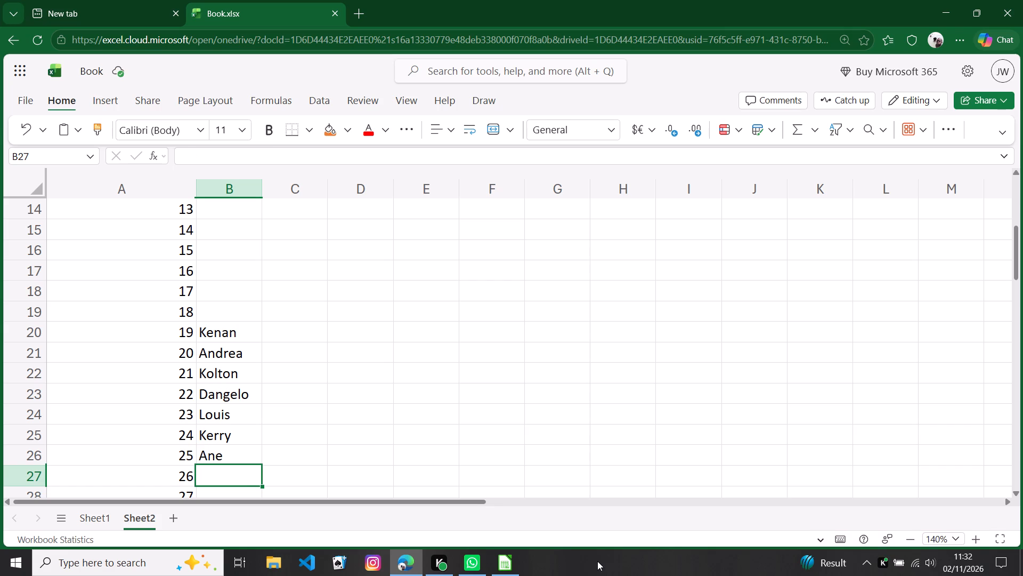
key(d)
text(angelo)
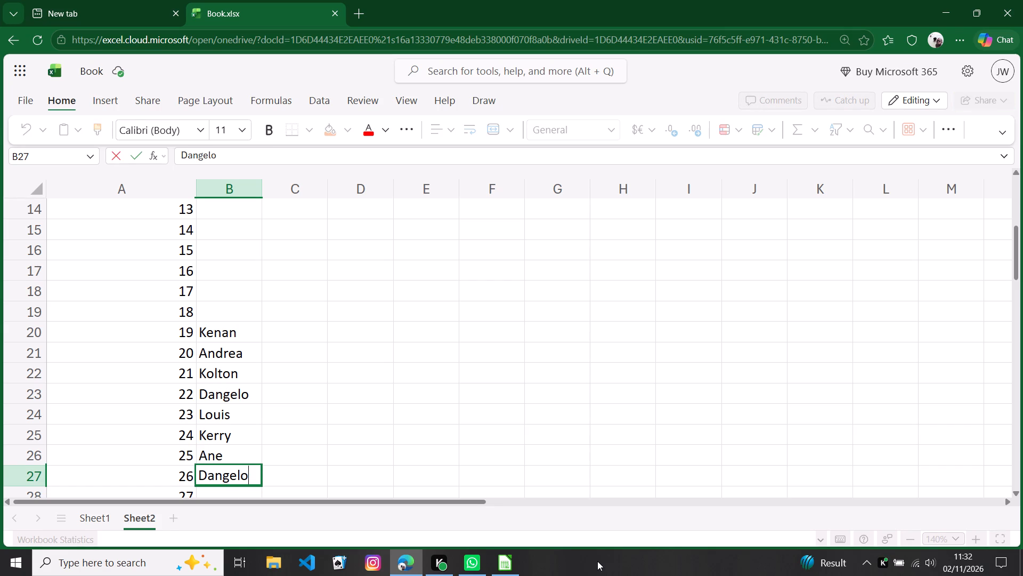
key(Return)
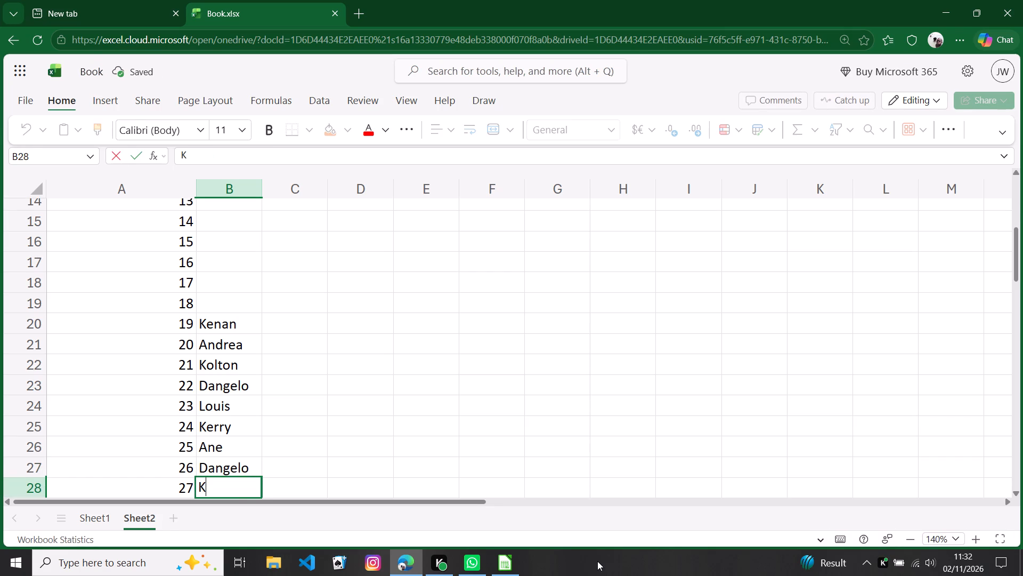
text(eisha)
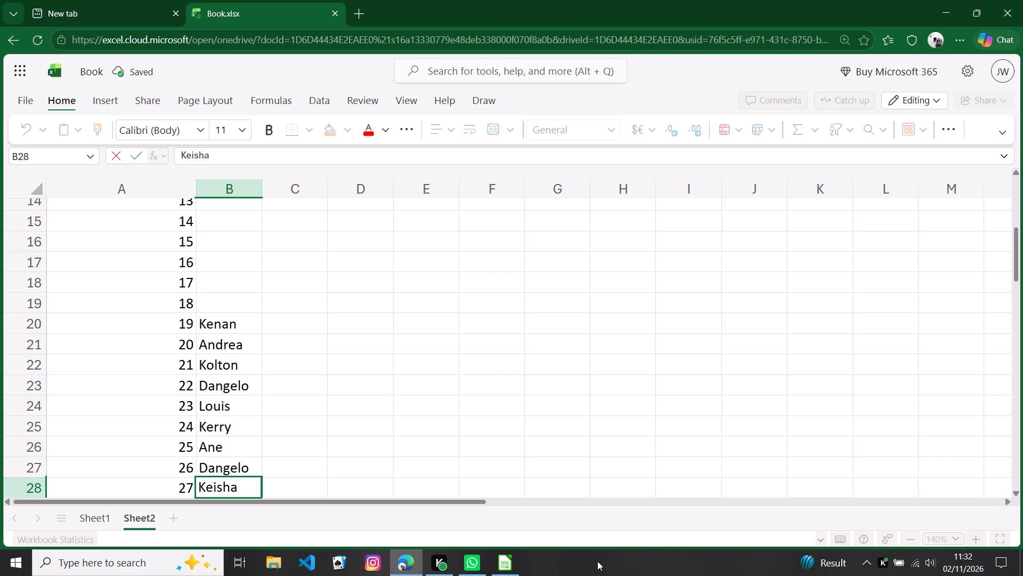
key(Return)
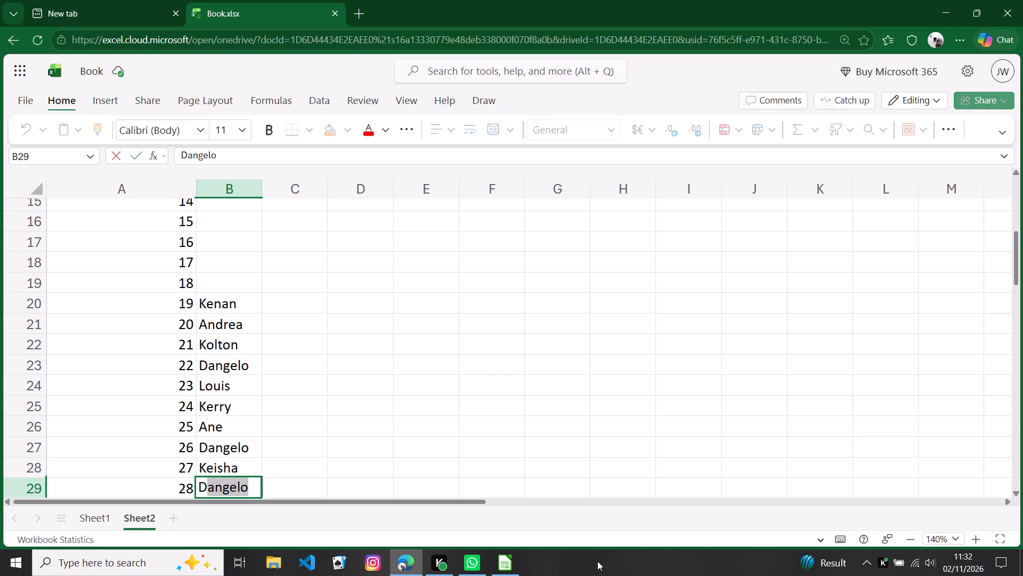
text(ymond)
key(Return)
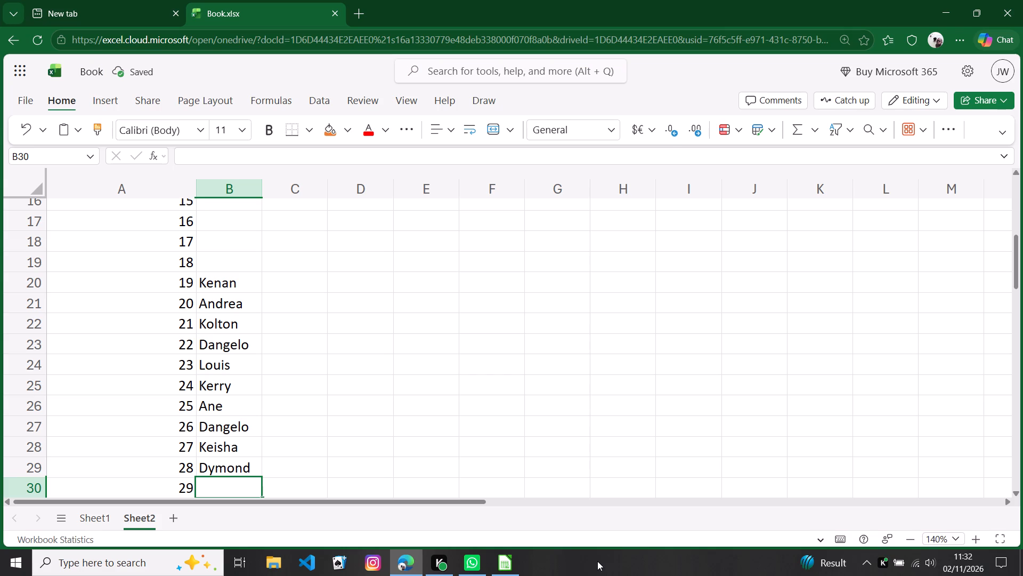
key(i)
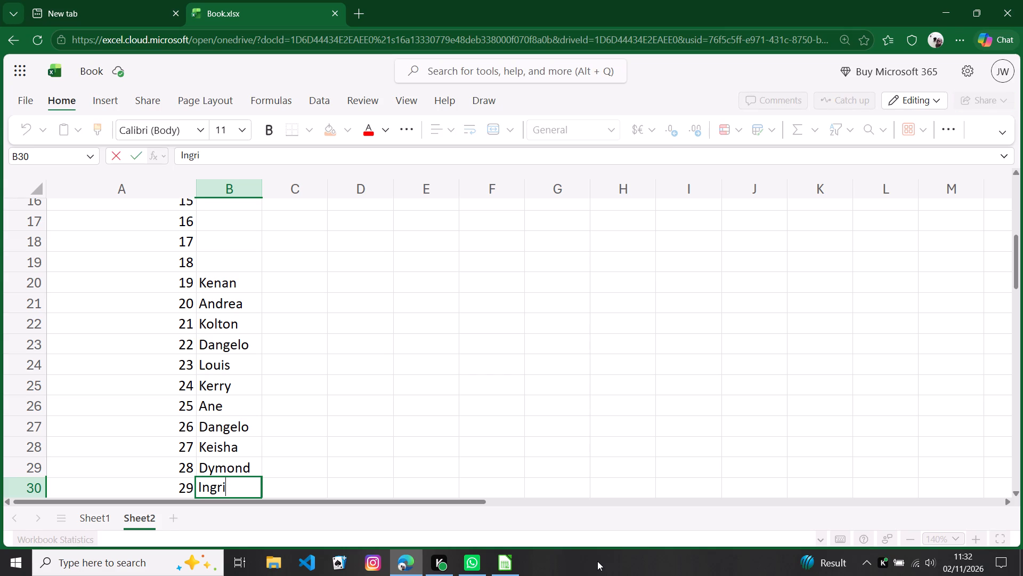
key(Return)
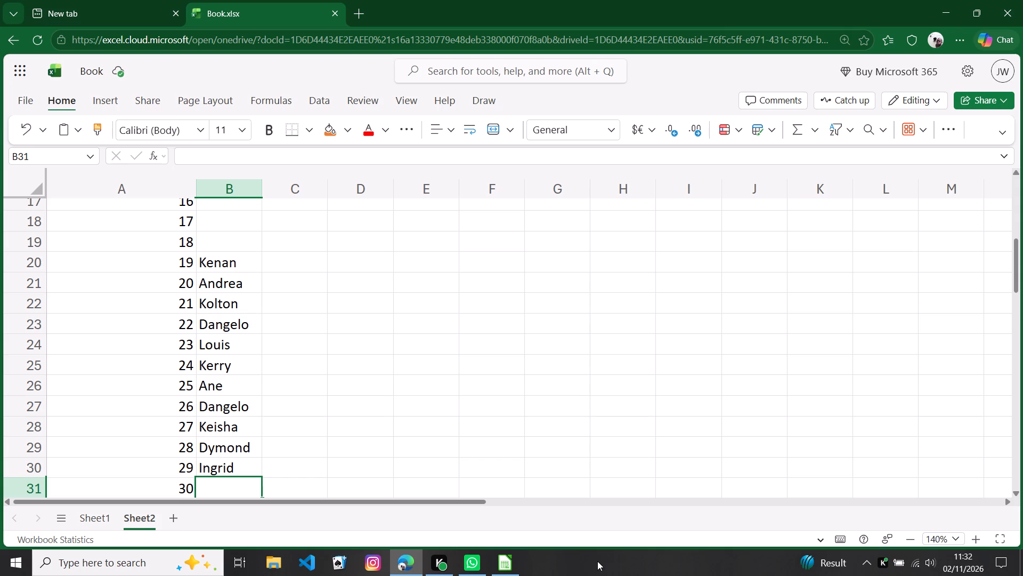
Fill the skipped cells B13 and B14, beside ID numbers 12 and 13, with the names Marisela and Adrienne.
scroll(332, 437, up, 1)
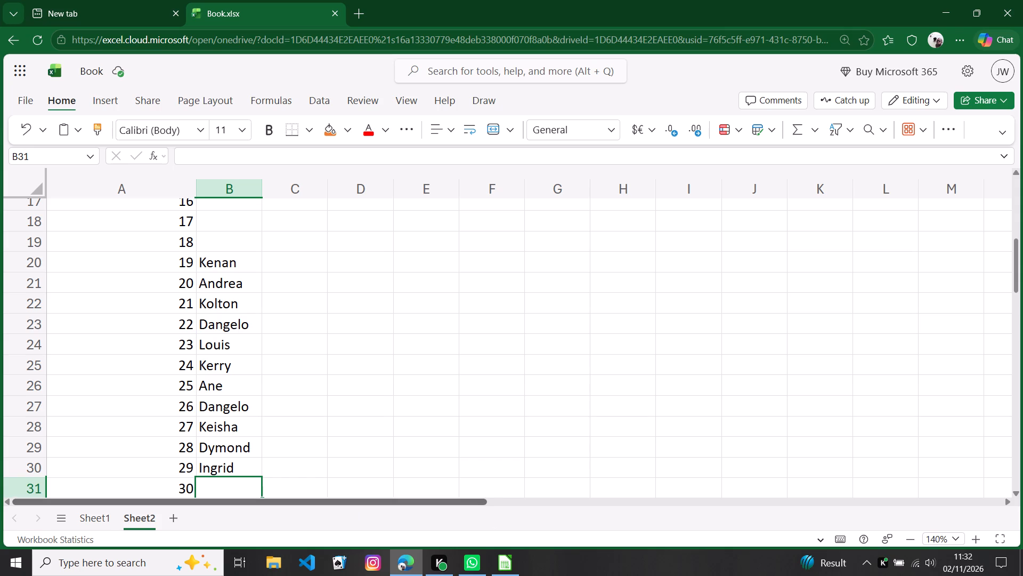
scroll(332, 437, up, 3)
double_click(214, 389)
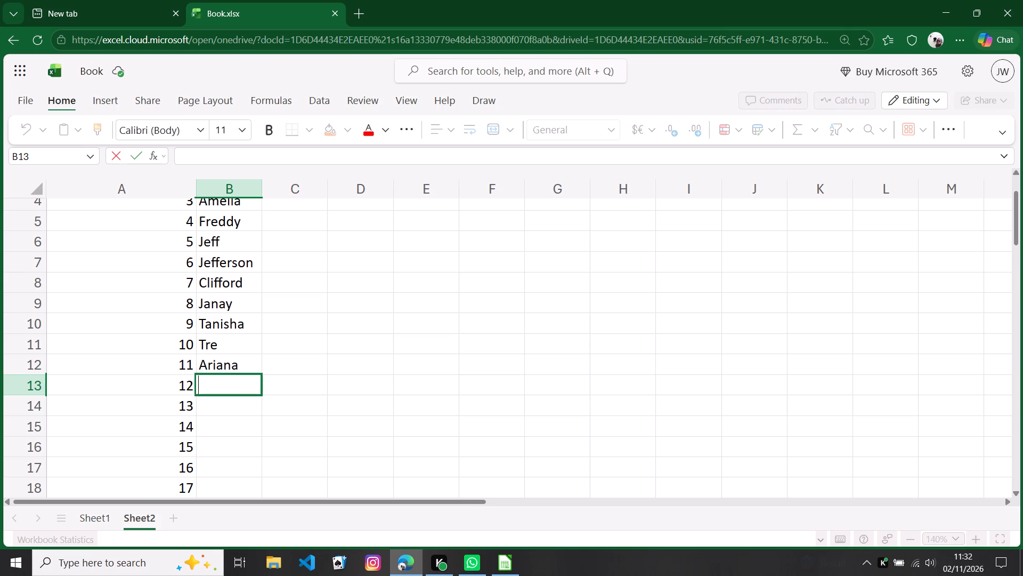
text(arisela)
key(Return)
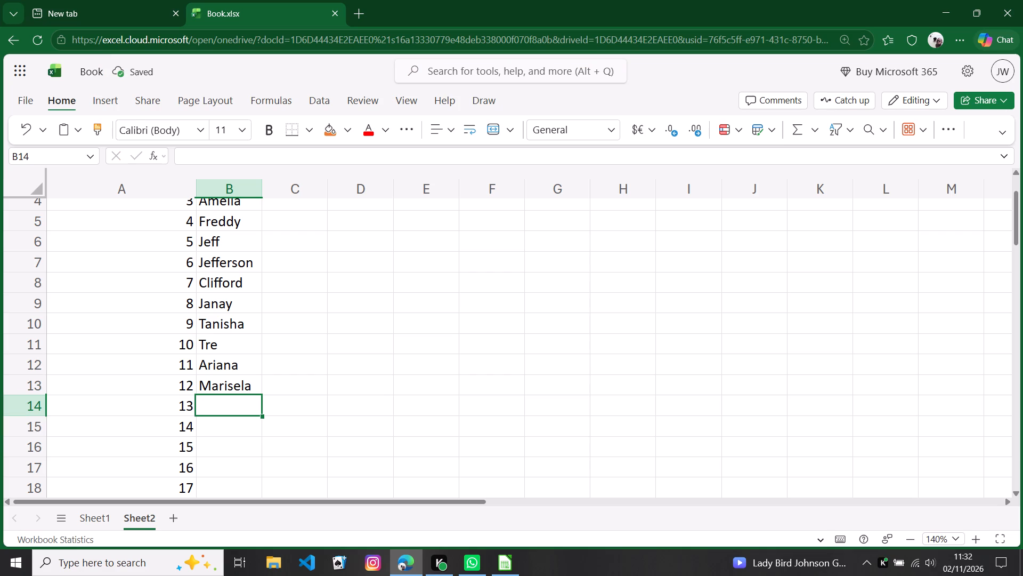
key(a)
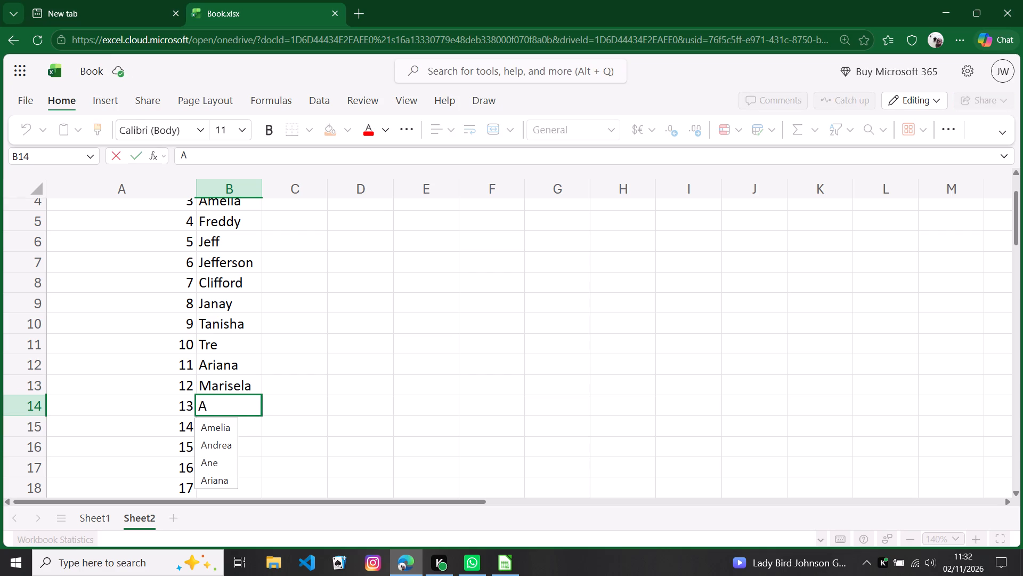
text(dr)
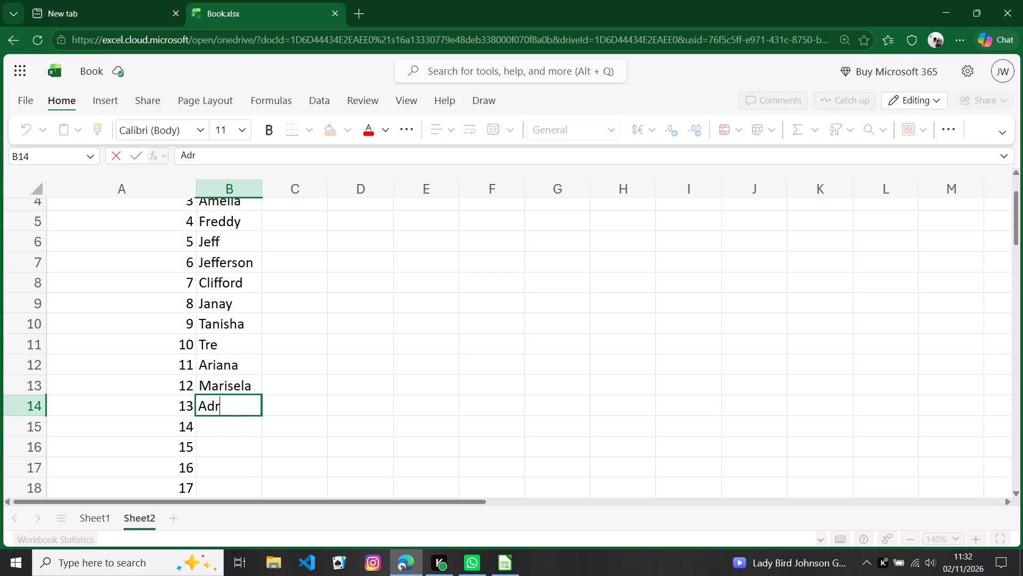
key(i)
text(enne)
key(Return)
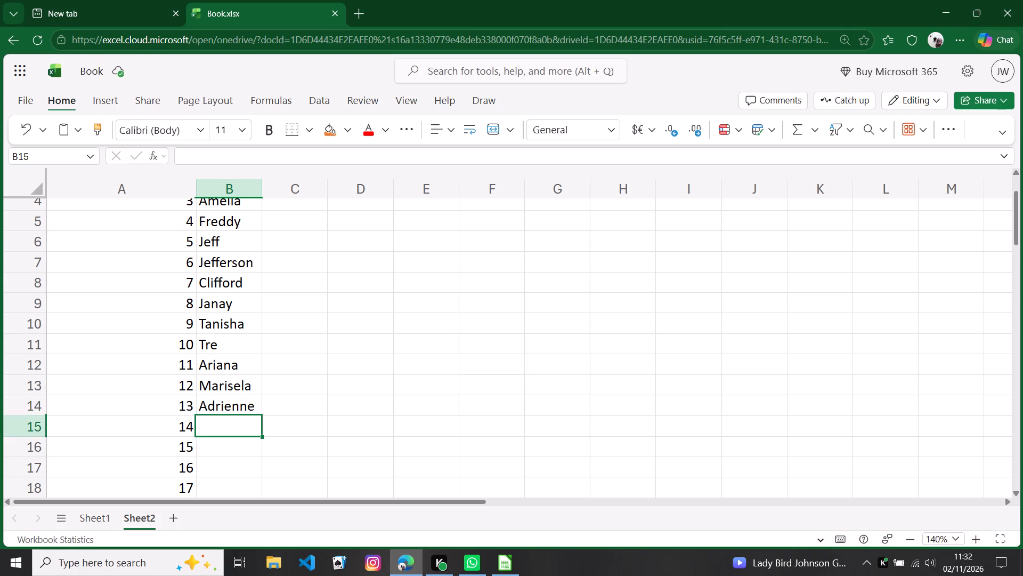
Enter the names Keegen and Nestor in cells B15 and B16, beside ID numbers 14 and 15.
key(k)
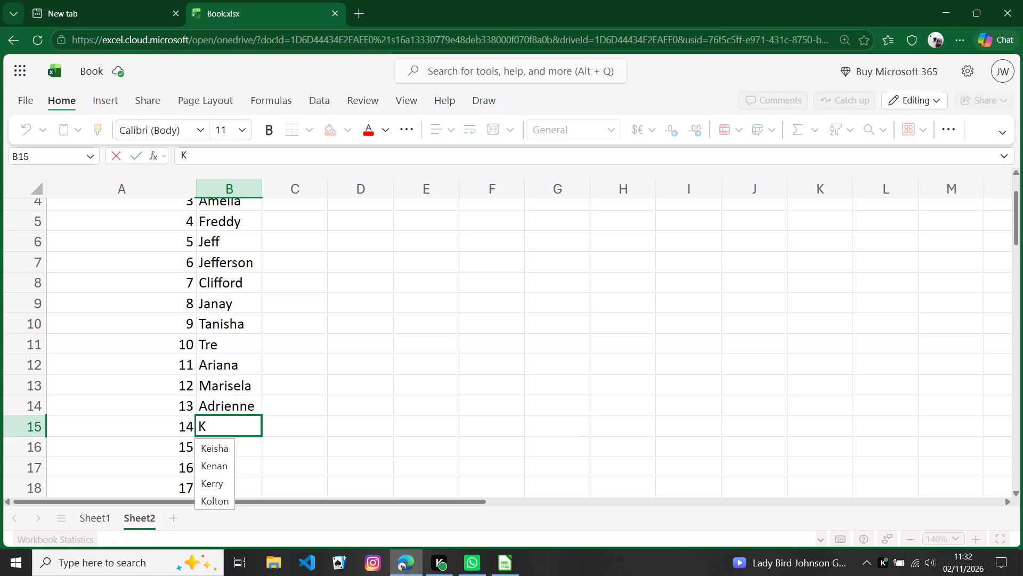
text(ee)
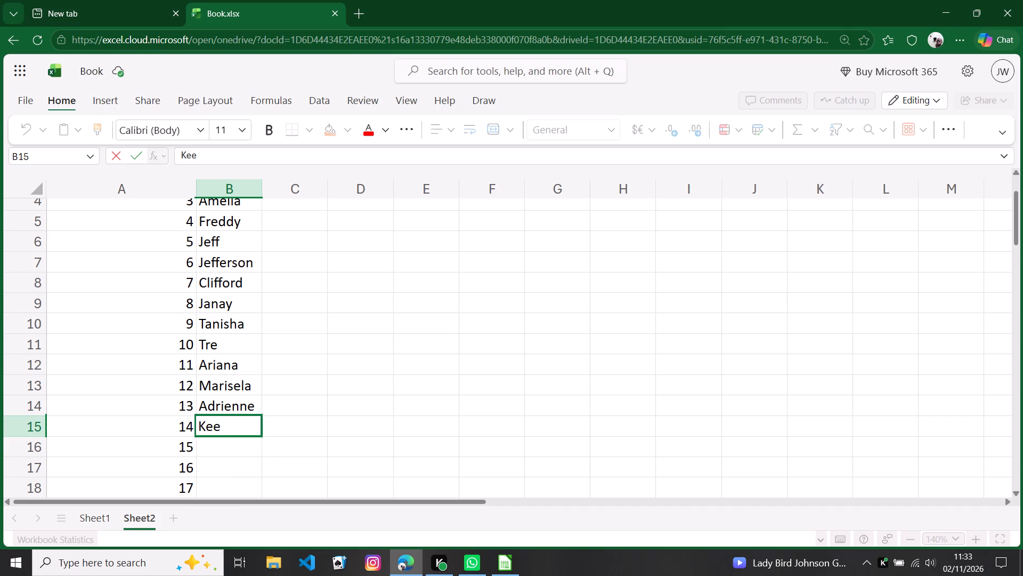
text(gen)
key(Return)
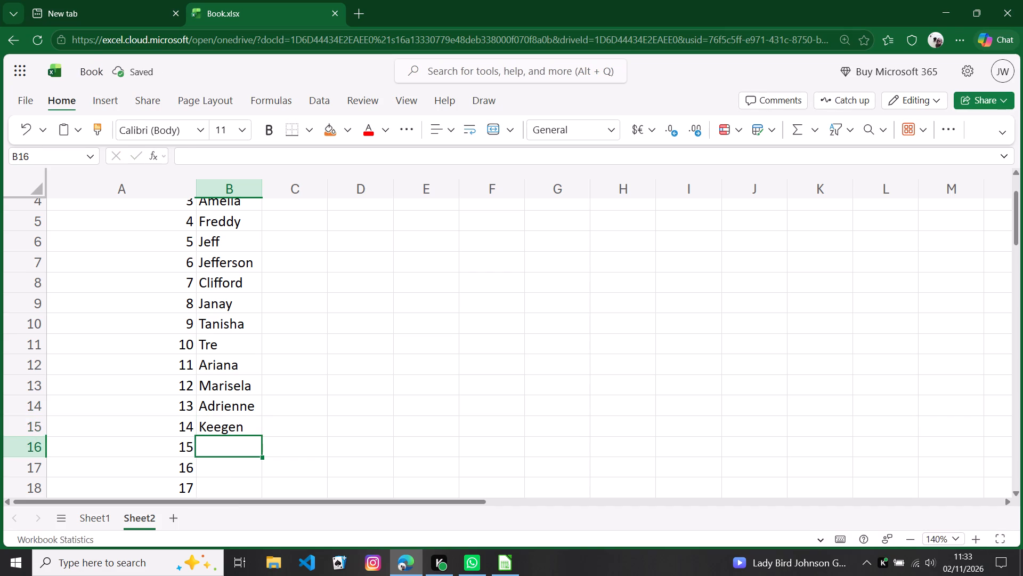
key(n)
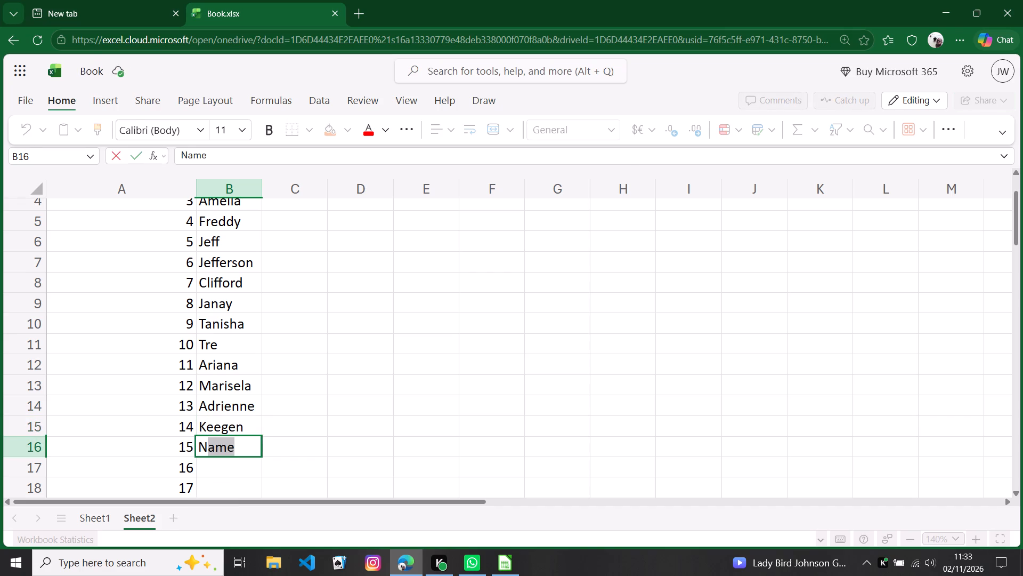
text(es)
text(tor)
key(Return)
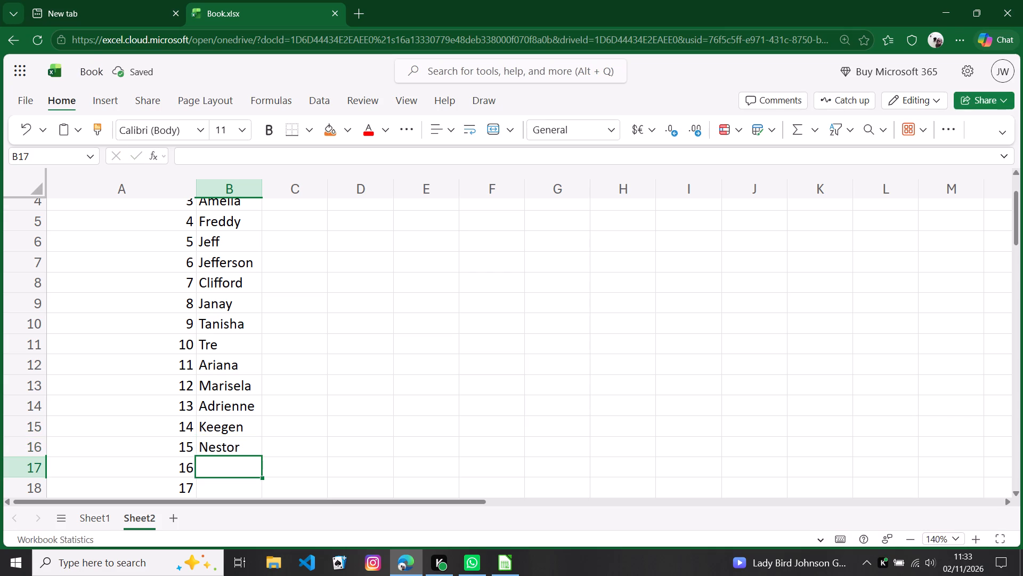
Enter the names Mari and Jerod in cells B17 and B18, beside ID numbers 16 and 17.
text(ari)
key(Return)
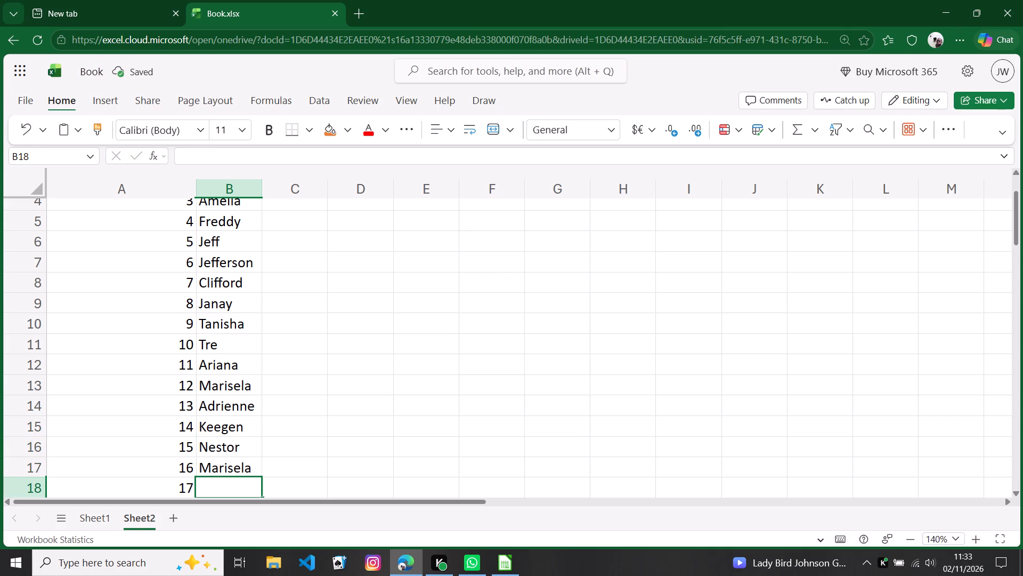
key(BackSpace)
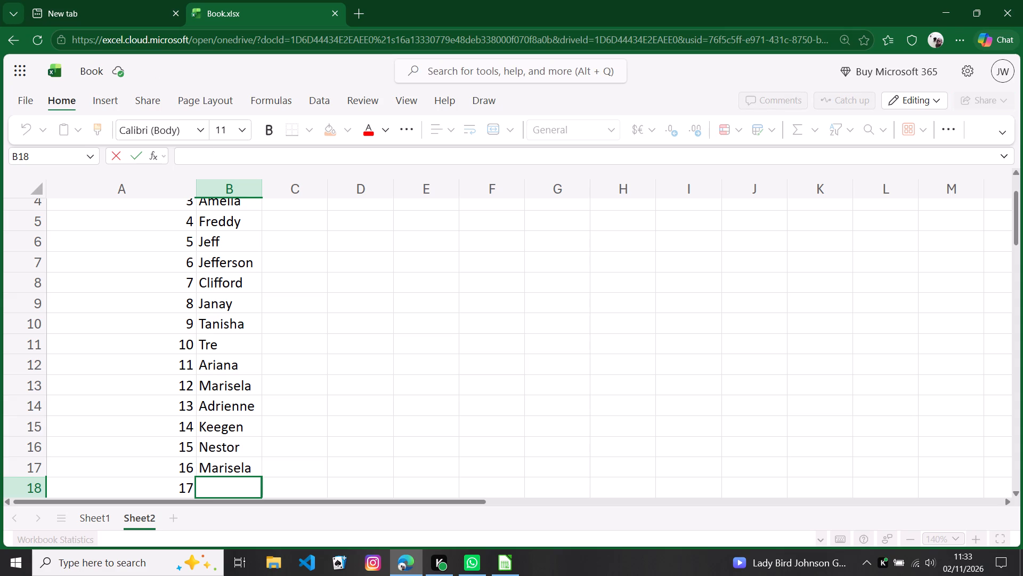
double_click(255, 467)
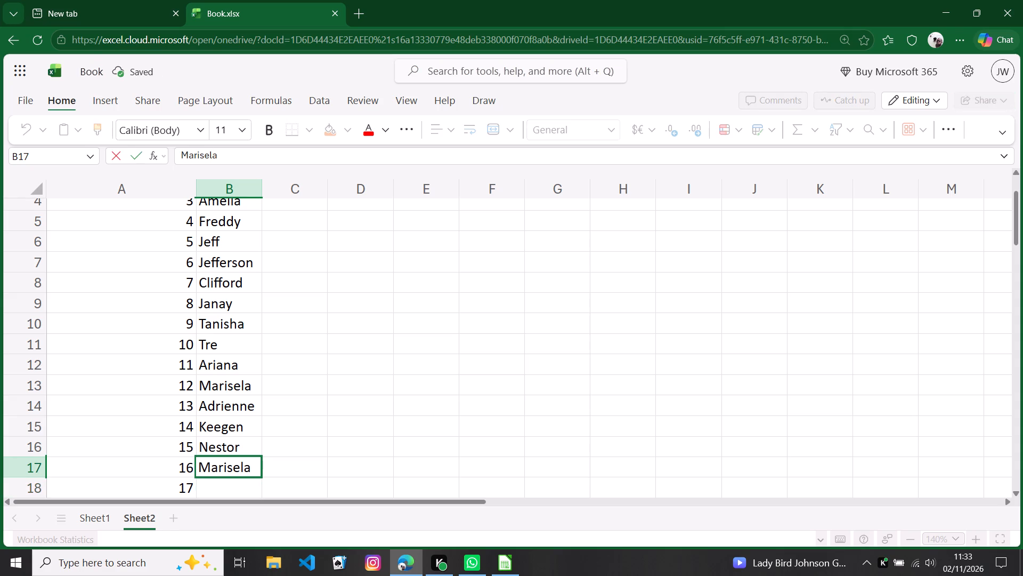
key(BackSpace)
key(BackSpace)
key(BackSpace)
key(BackSpace)
key(Return)
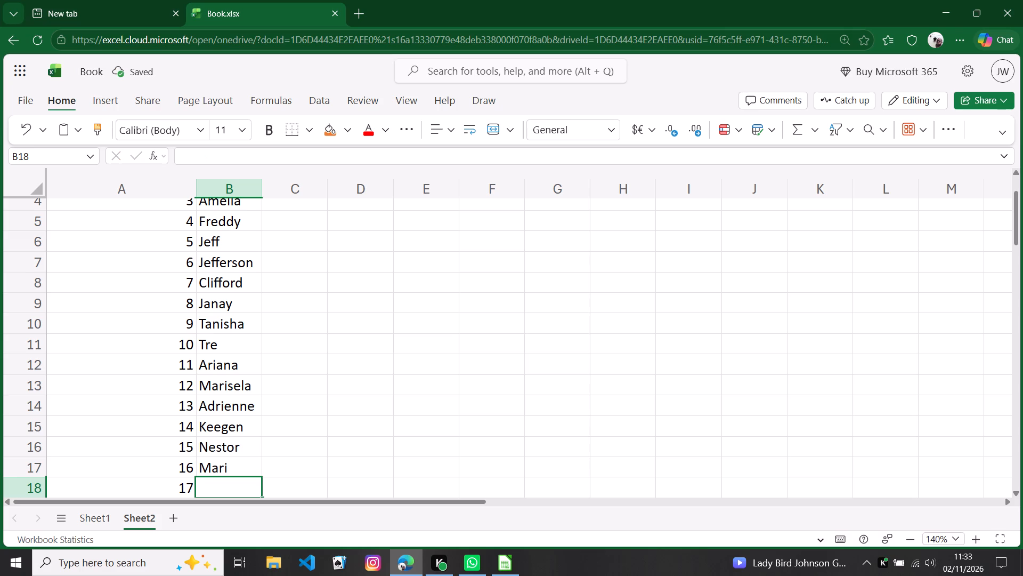
key(j)
text(erod)
scroll(301, 484, down, 2)
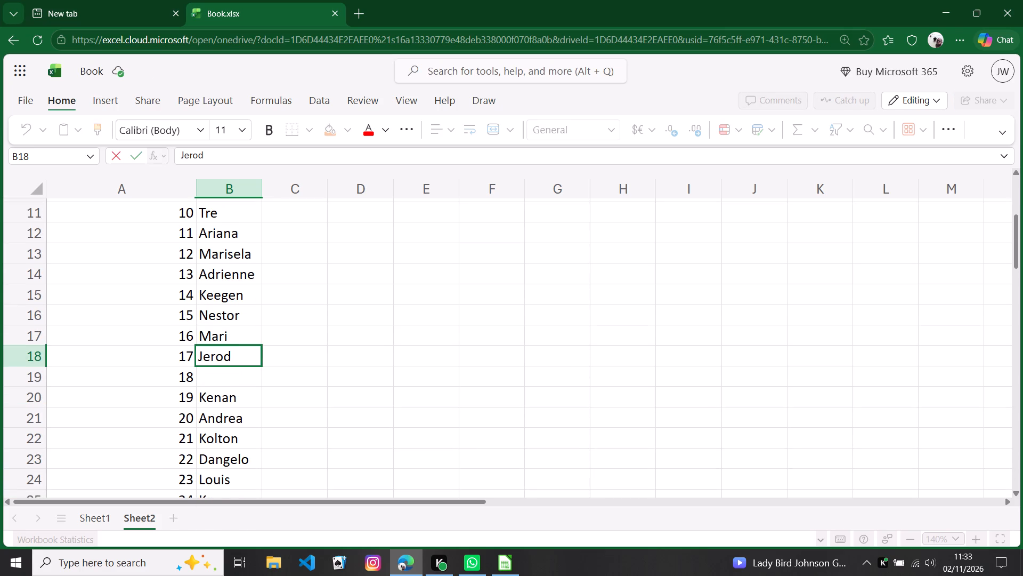
double_click(215, 376)
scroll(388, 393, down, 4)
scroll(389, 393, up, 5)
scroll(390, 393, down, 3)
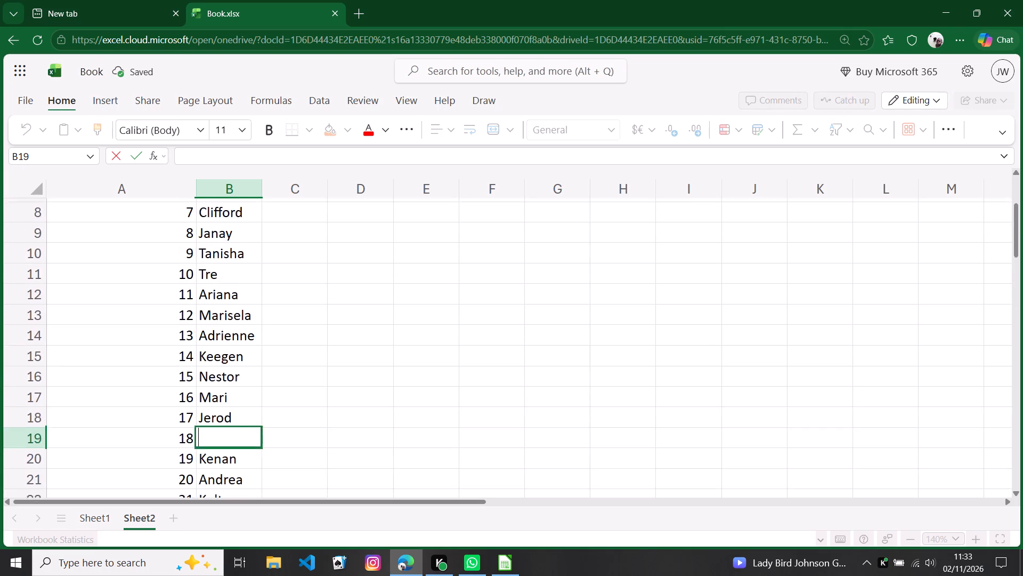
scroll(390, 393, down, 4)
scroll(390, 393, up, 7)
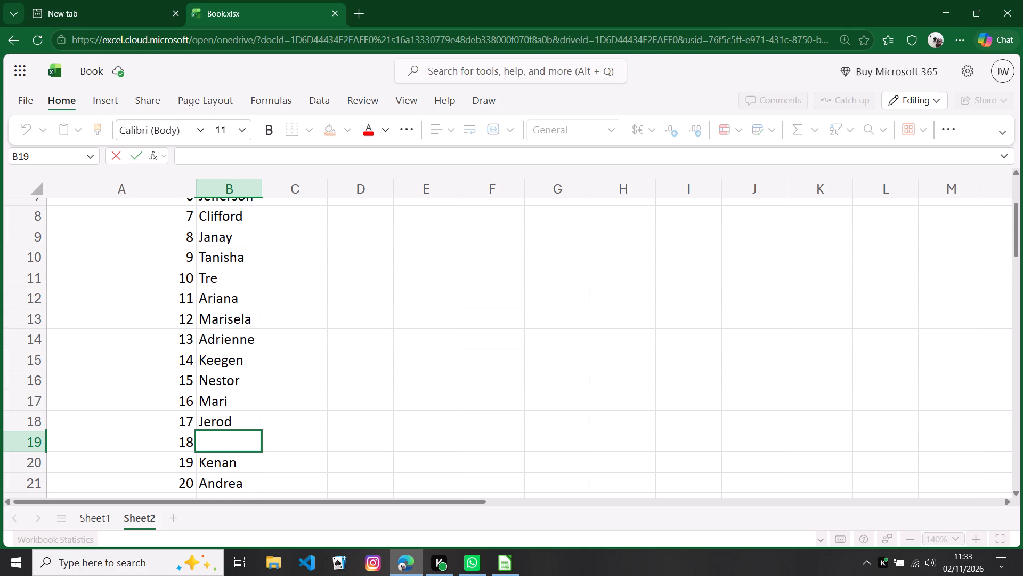
Fill the header cells A1 and B1, Employee ID Numbers and Name, with orange.
scroll(359, 267, up, 12)
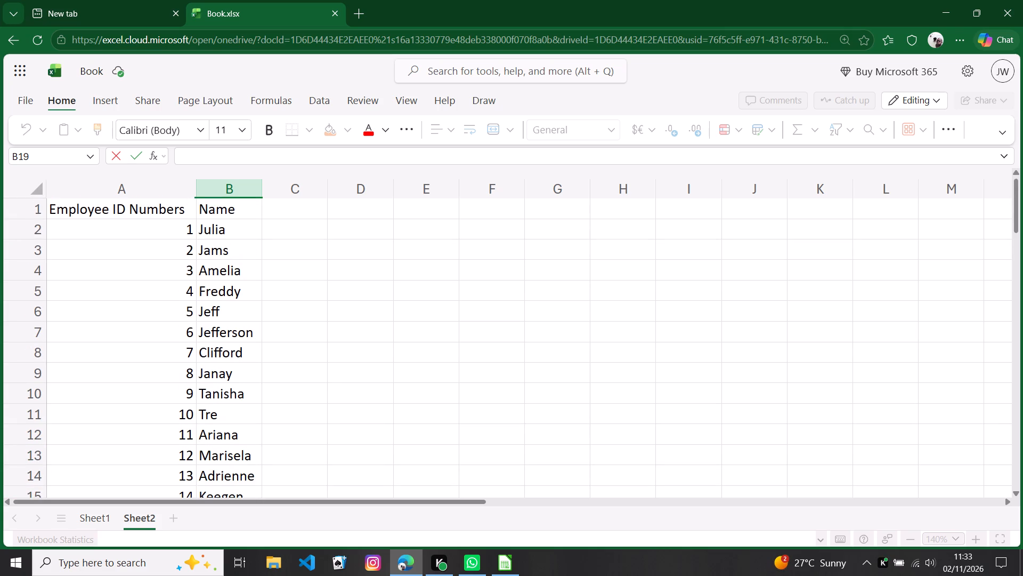
click(219, 227)
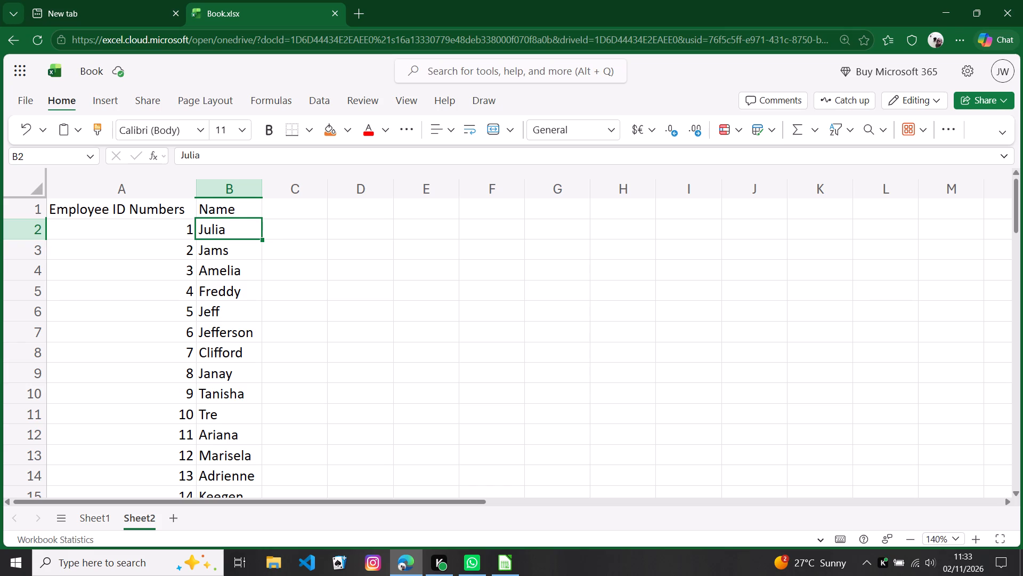
drag(49, 208, 213, 210)
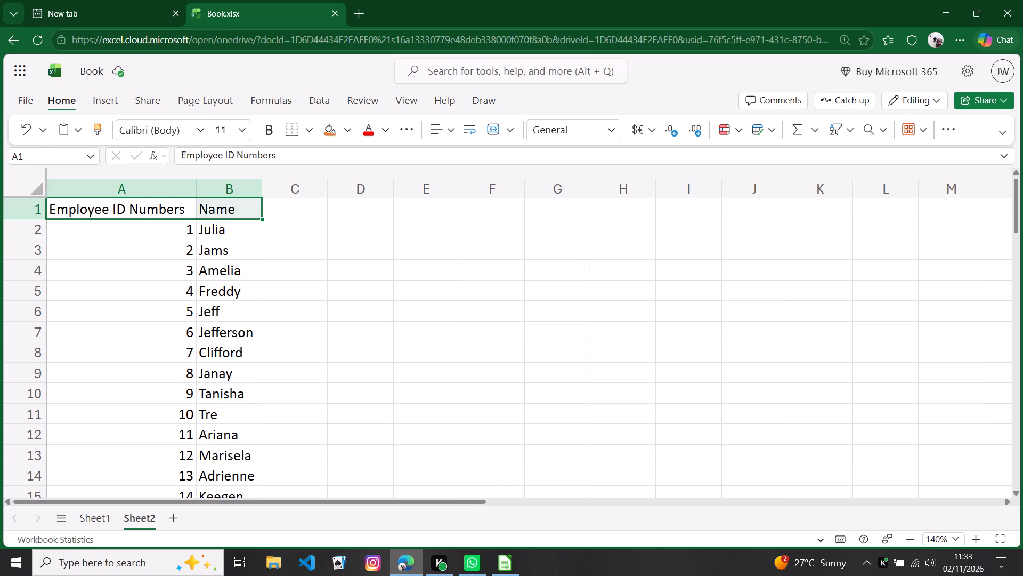
click(330, 131)
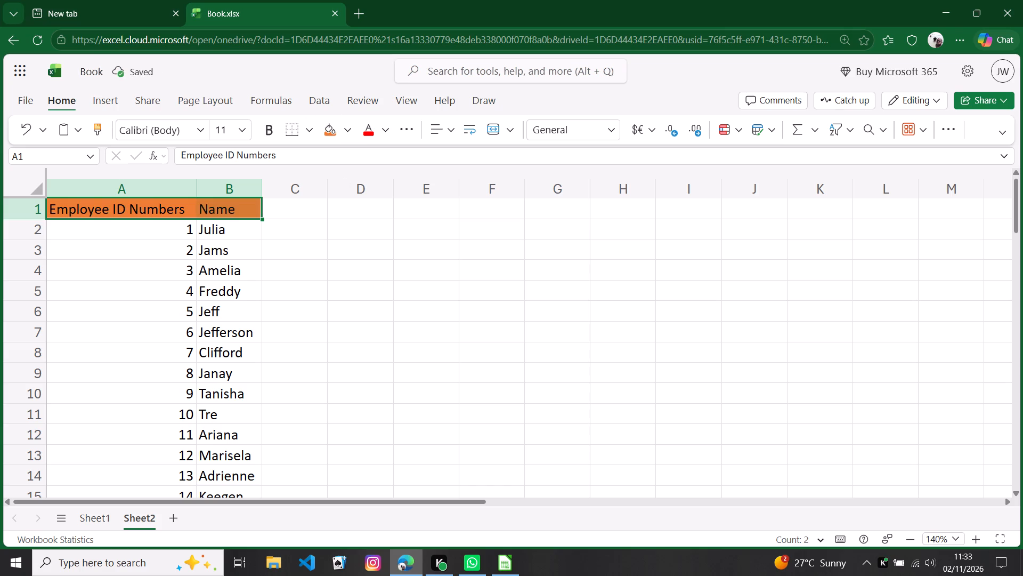
click(330, 234)
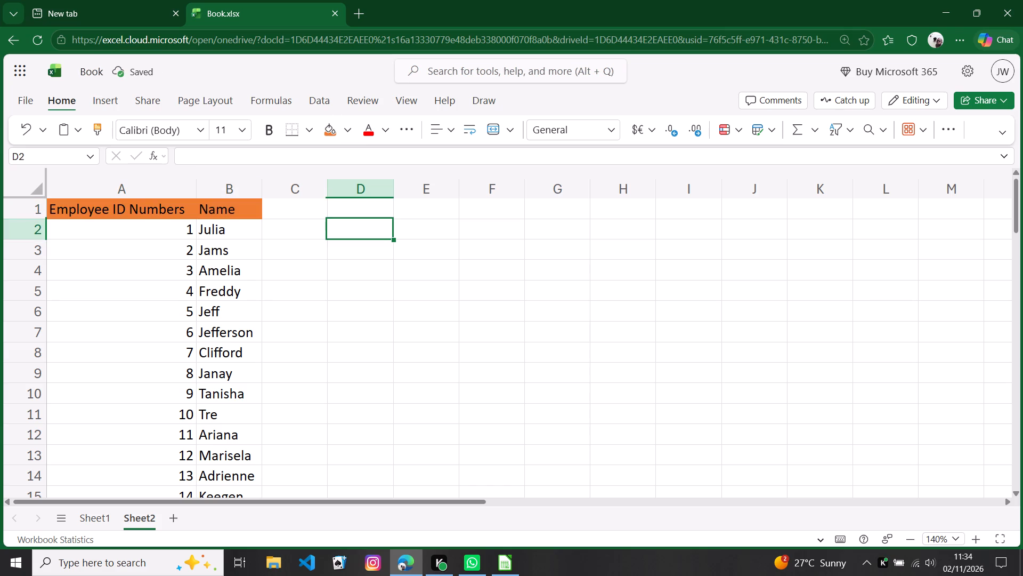
click(240, 234)
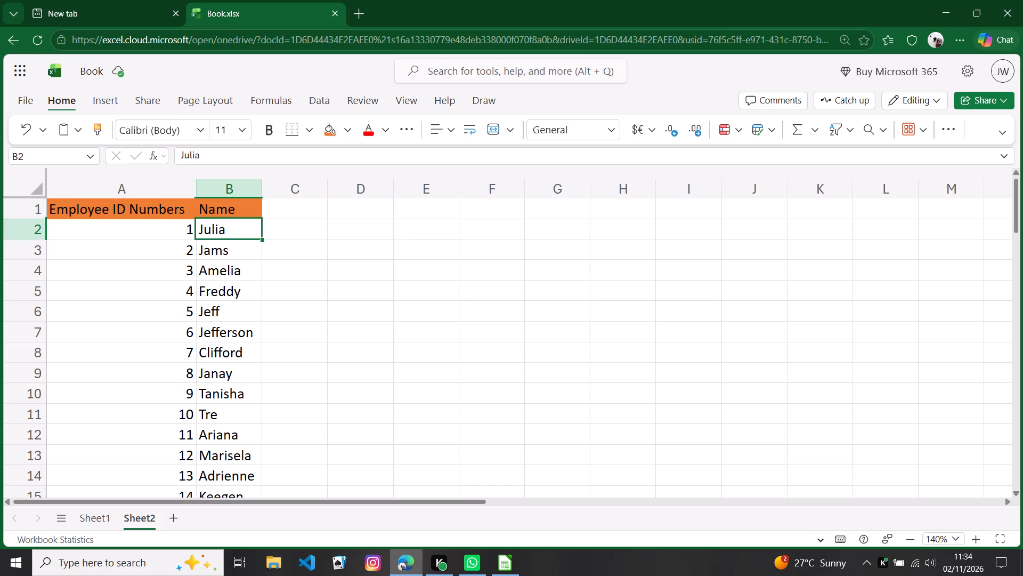
key(Tab)
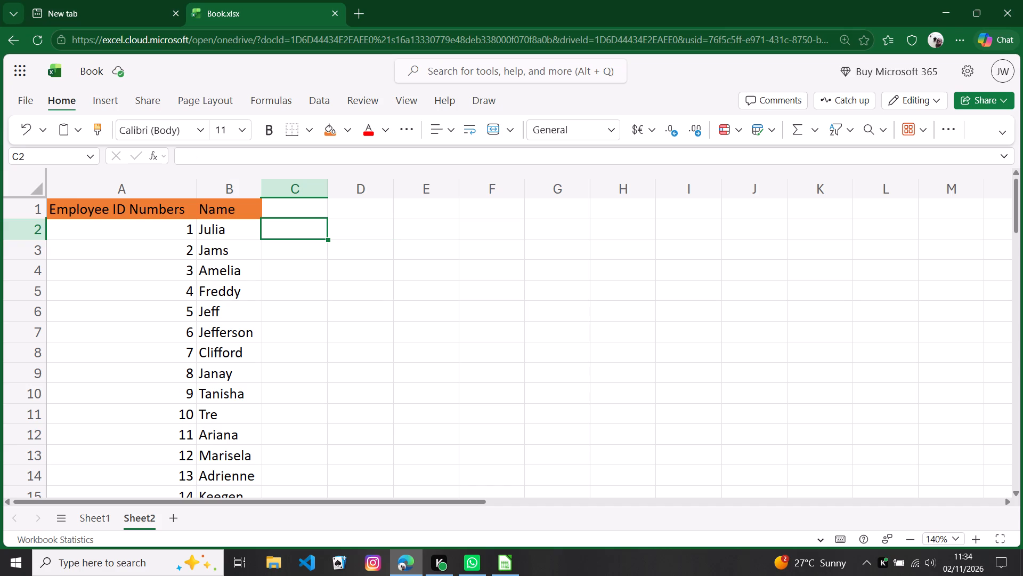
Centre-align the employee ID numbers in column A, selecting from cell A2 down to A72.
drag(181, 223, 186, 251)
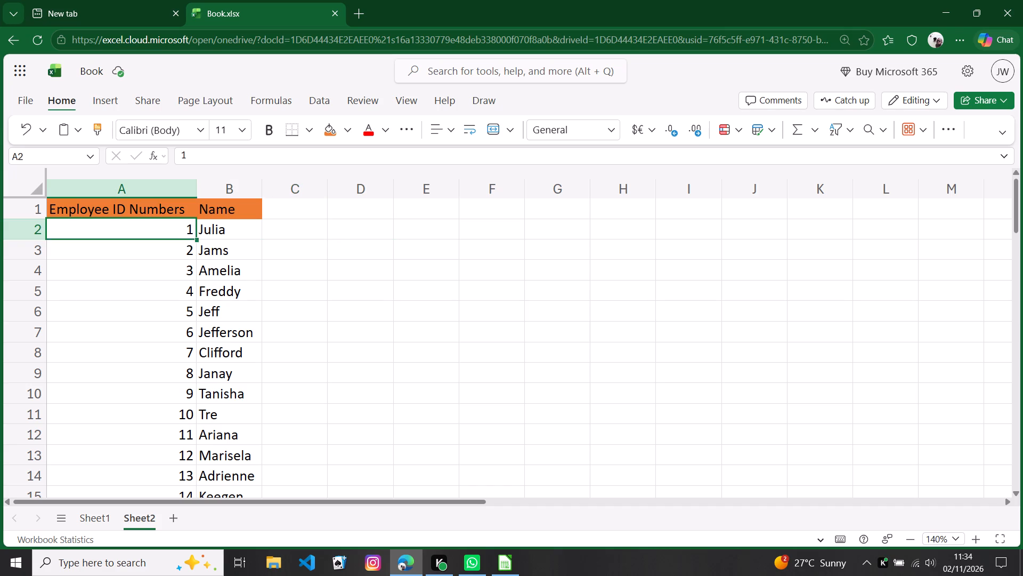
drag(186, 251, 188, 452)
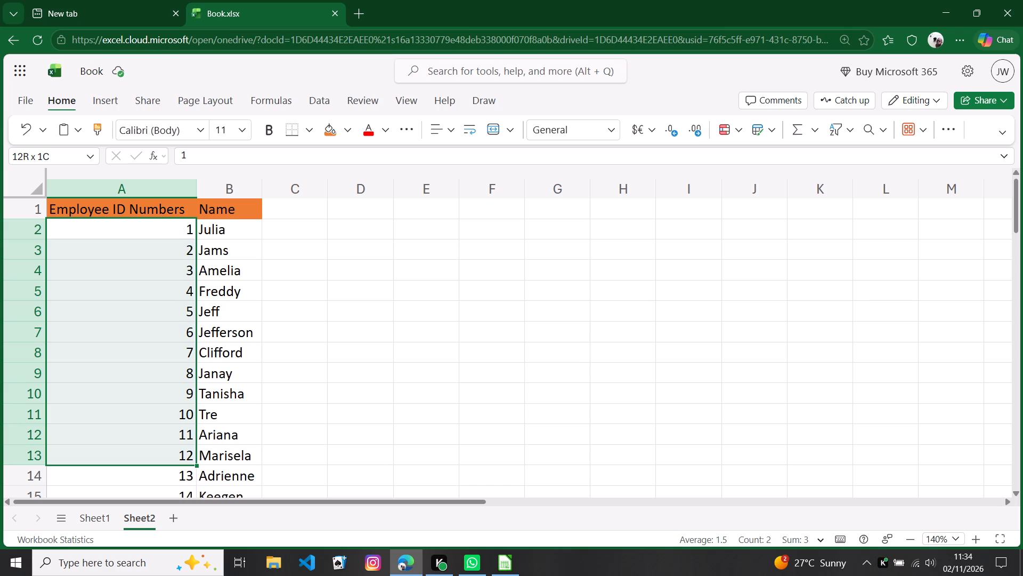
drag(188, 452, 188, 455)
scroll(188, 455, down, 4)
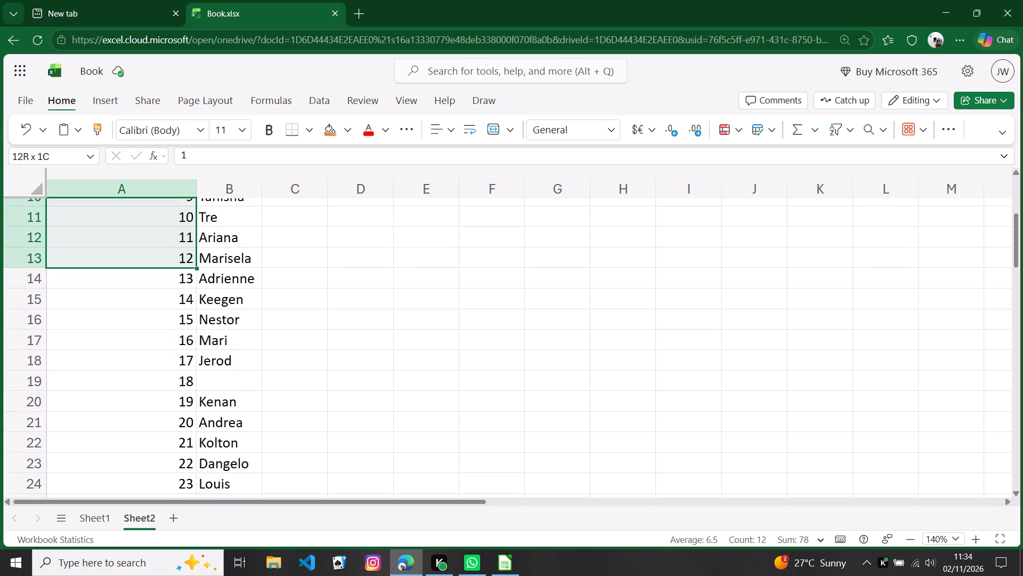
scroll(188, 455, down, 2)
drag(188, 455, 190, 462)
scroll(190, 462, down, 5)
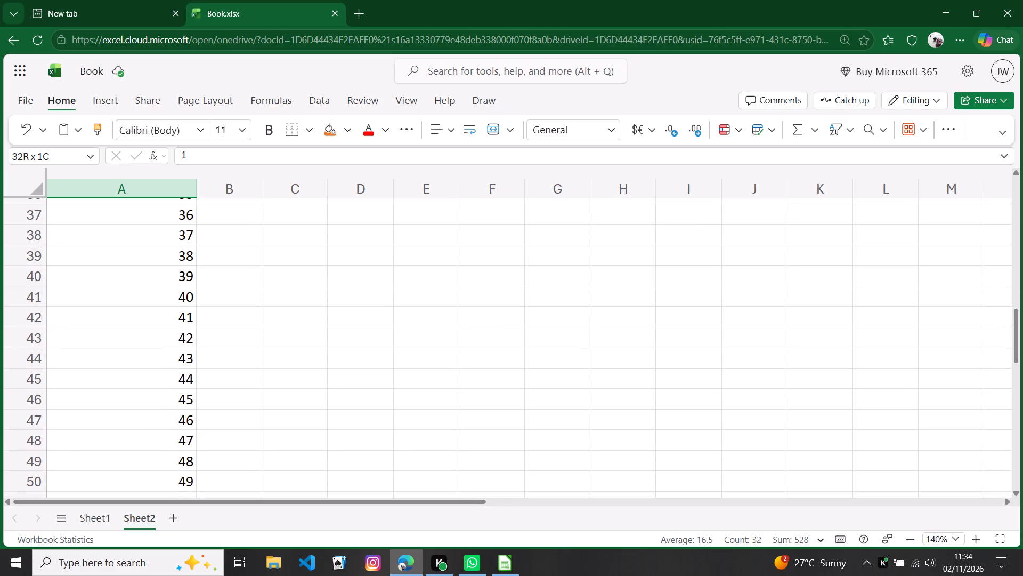
drag(190, 462, 191, 482)
scroll(190, 462, down, 5)
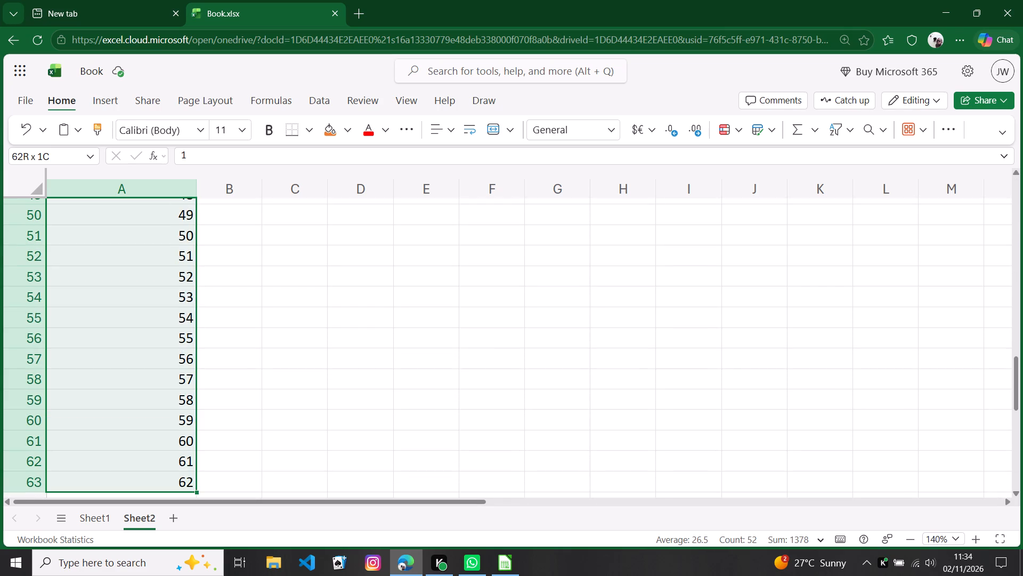
scroll(191, 482, down, 3)
drag(191, 482, 199, 411)
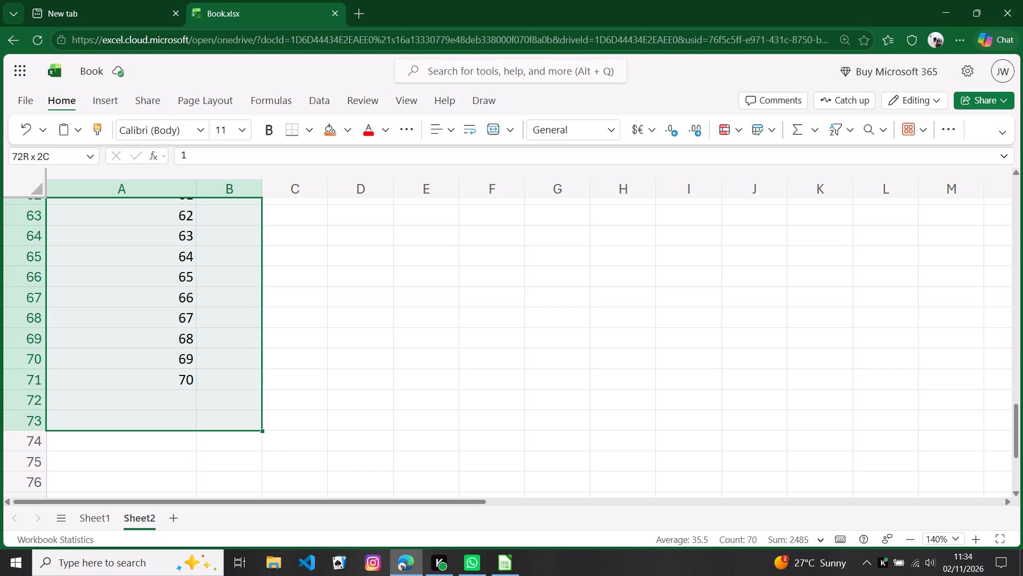
drag(199, 411, 187, 409)
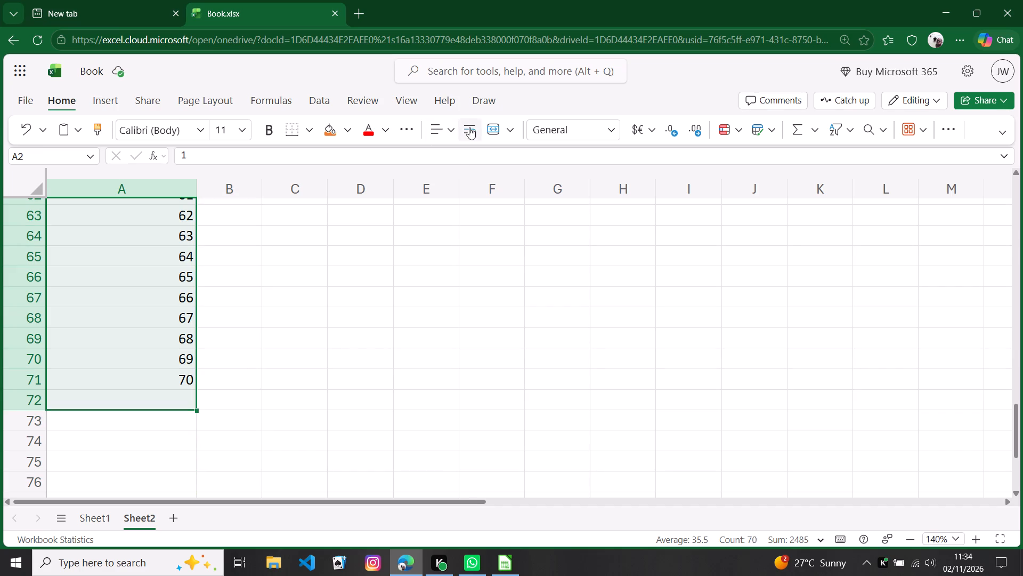
click(450, 129)
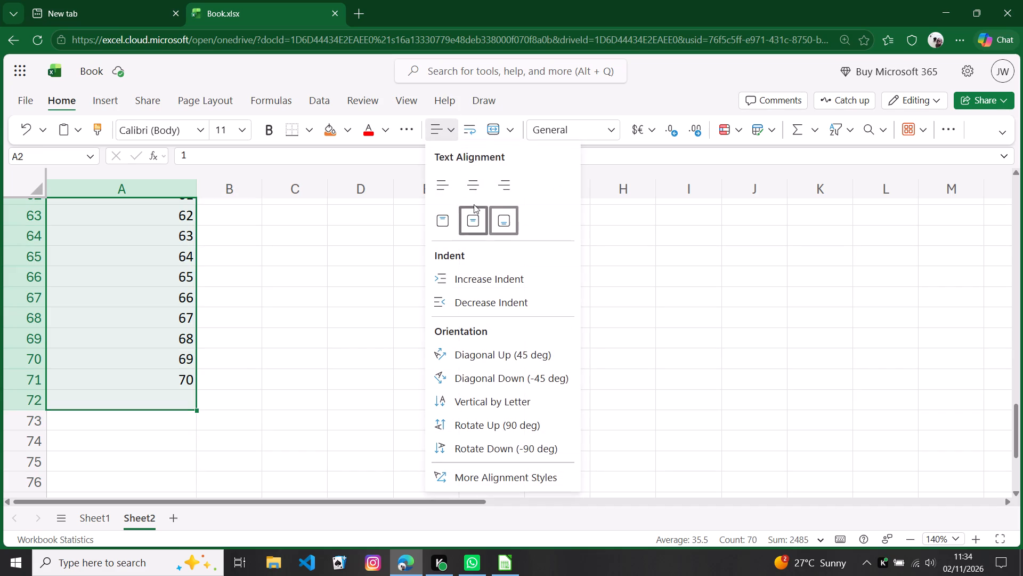
click(473, 183)
scroll(136, 384, up, 14)
scroll(146, 378, up, 13)
click(484, 422)
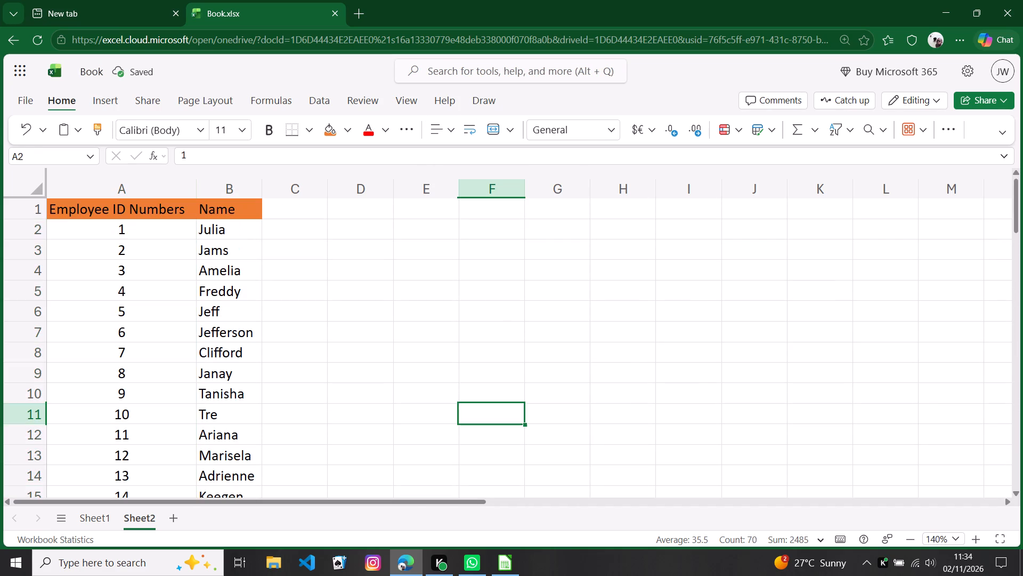
Enter the column header Hour in cell C1, beside the Name header.
scroll(208, 361, down, 4)
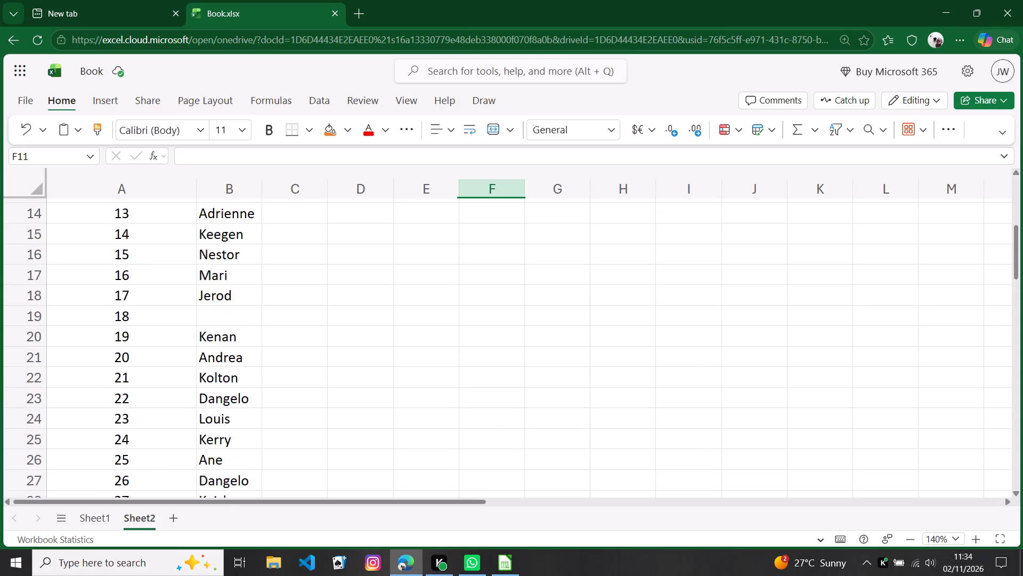
scroll(205, 355, up, 7)
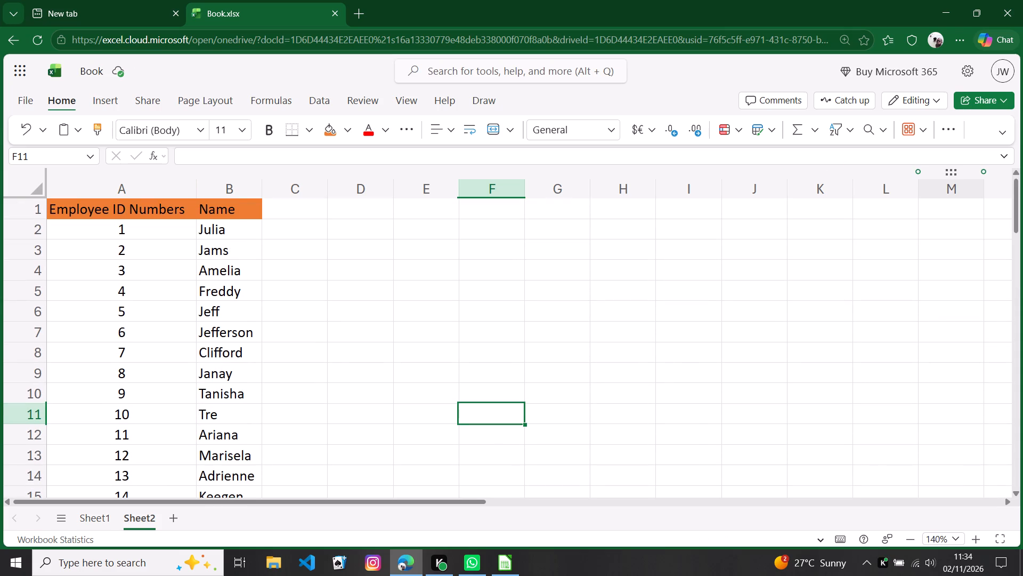
double_click(305, 207)
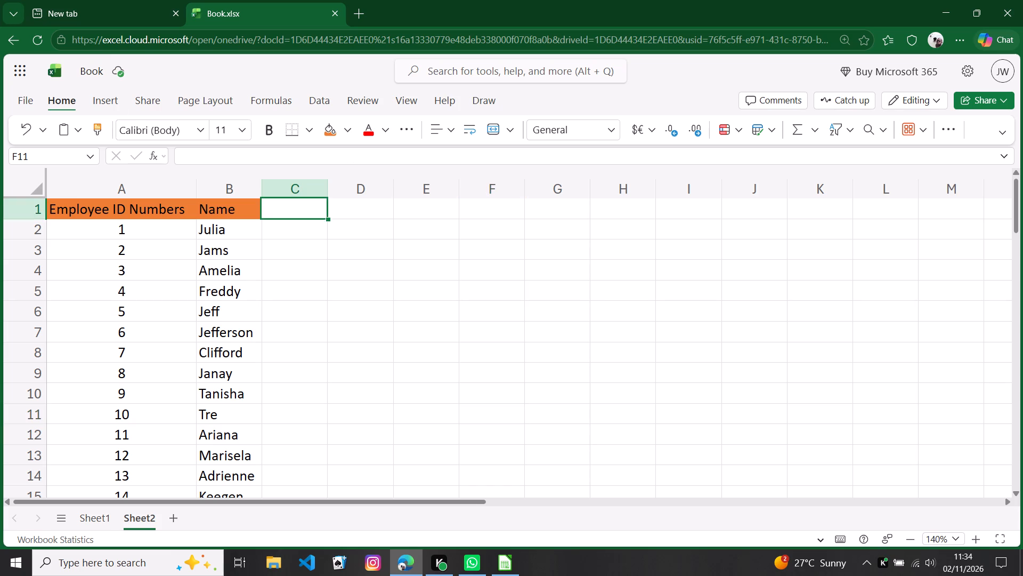
double_click(285, 240)
double_click(282, 208)
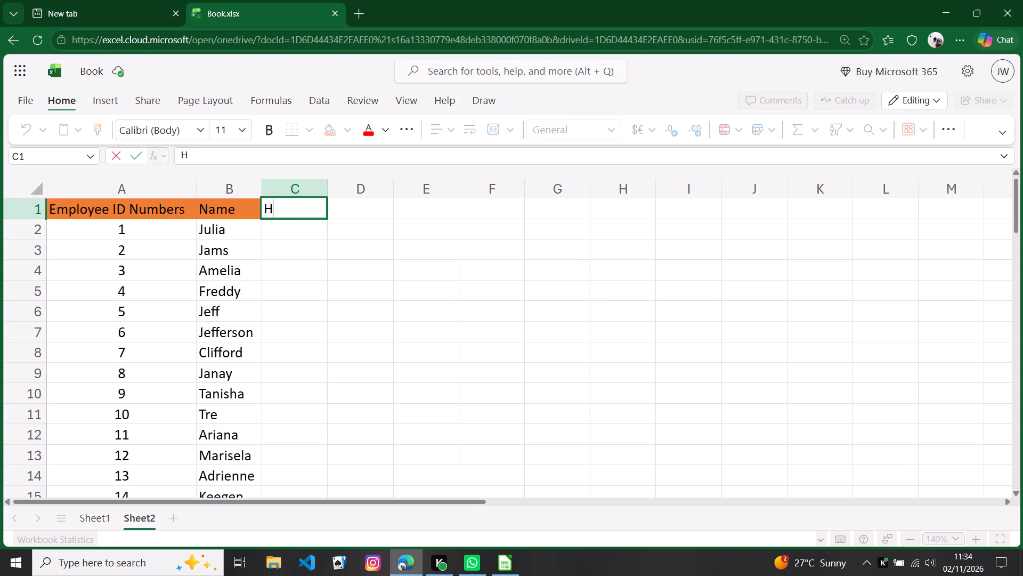
text(our)
Enter the column header Hours Worked in cell D1 and autofit the width of column D to it.
double_click(360, 209)
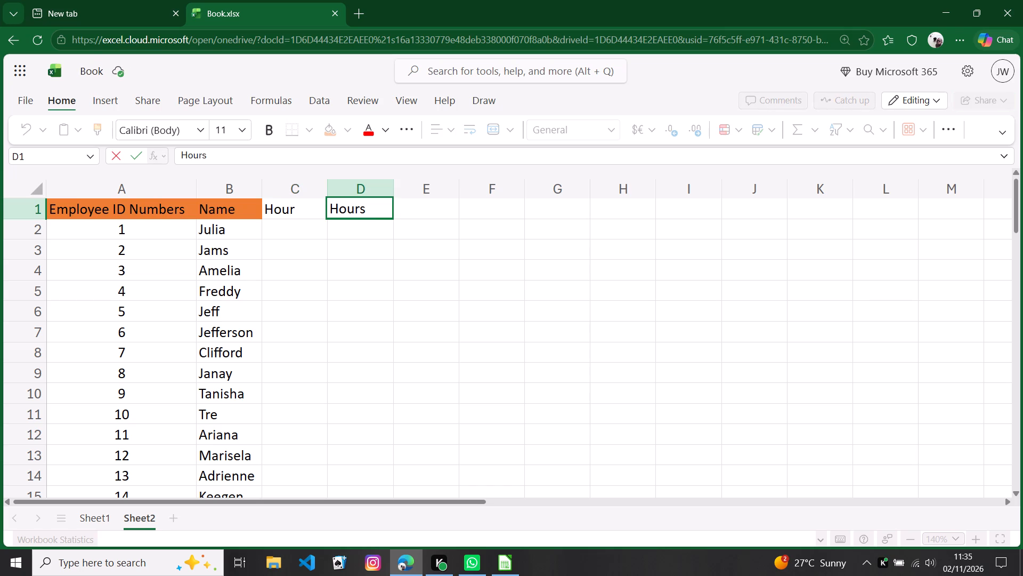
text(orked)
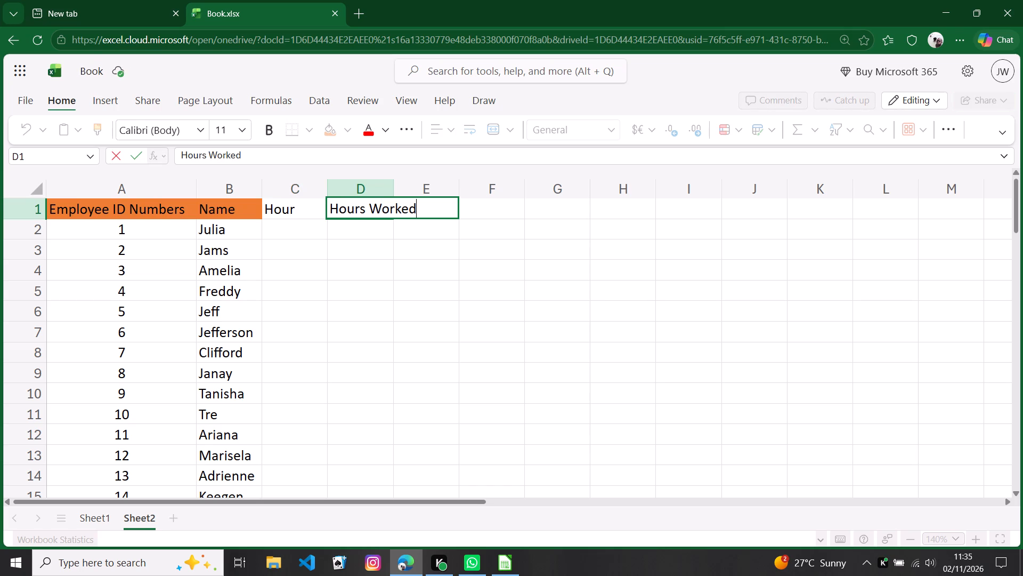
click(363, 191)
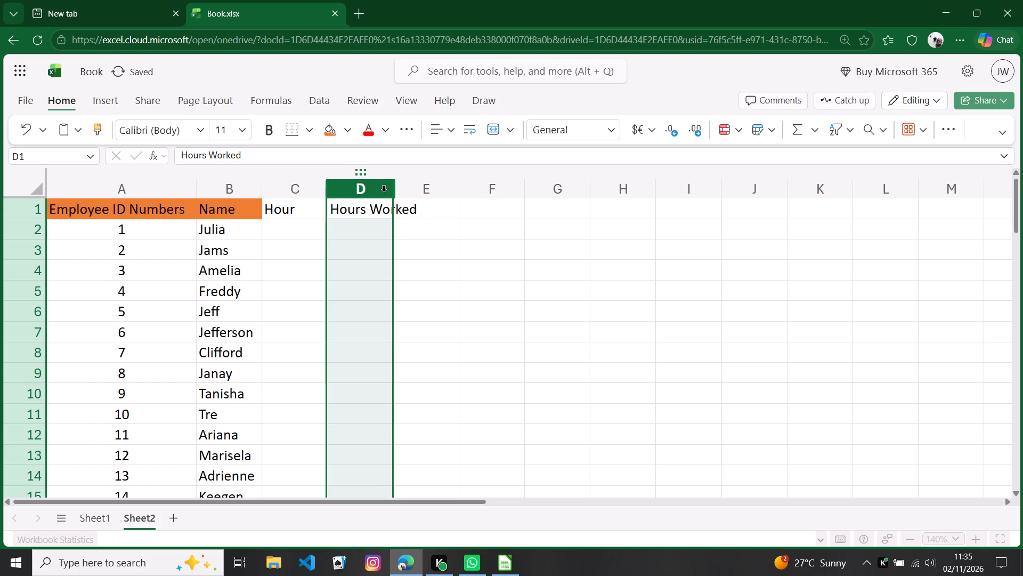
double_click(389, 192)
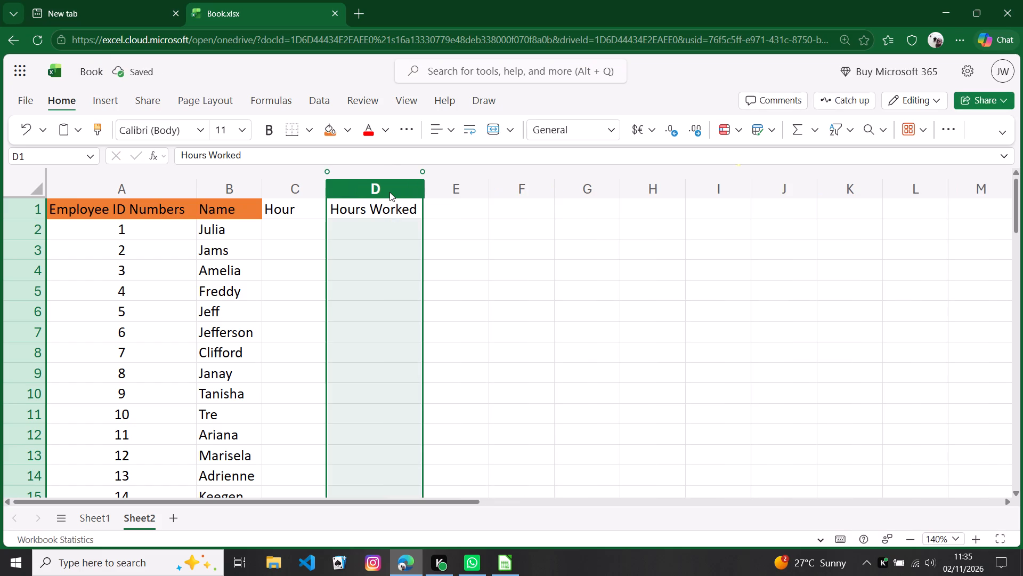
Change the header in cell C1 to Hourly wage and autofit column C to it.
click(305, 210)
double_click(305, 210)
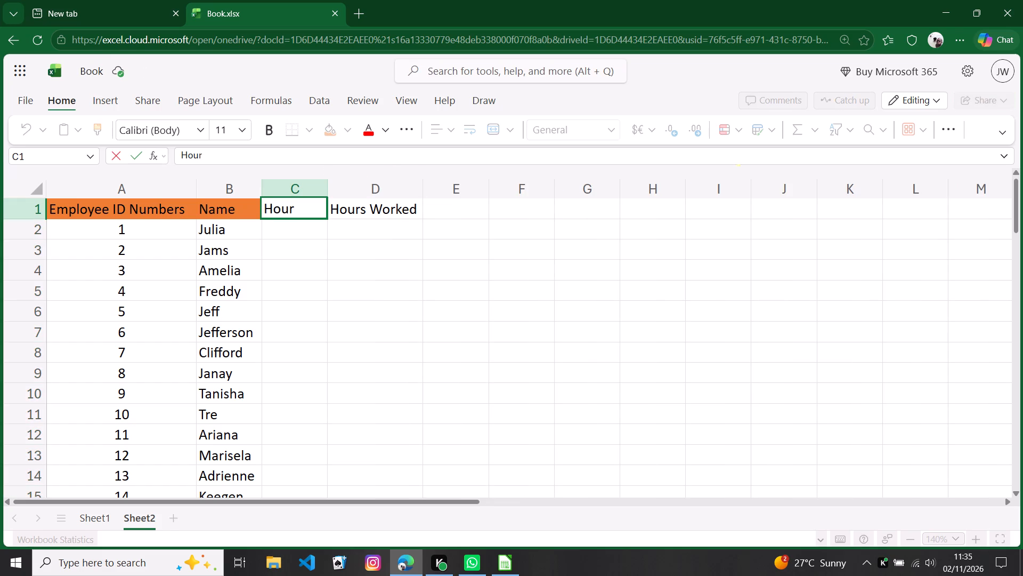
text(ly)
key(space)
key(w)
text(age)
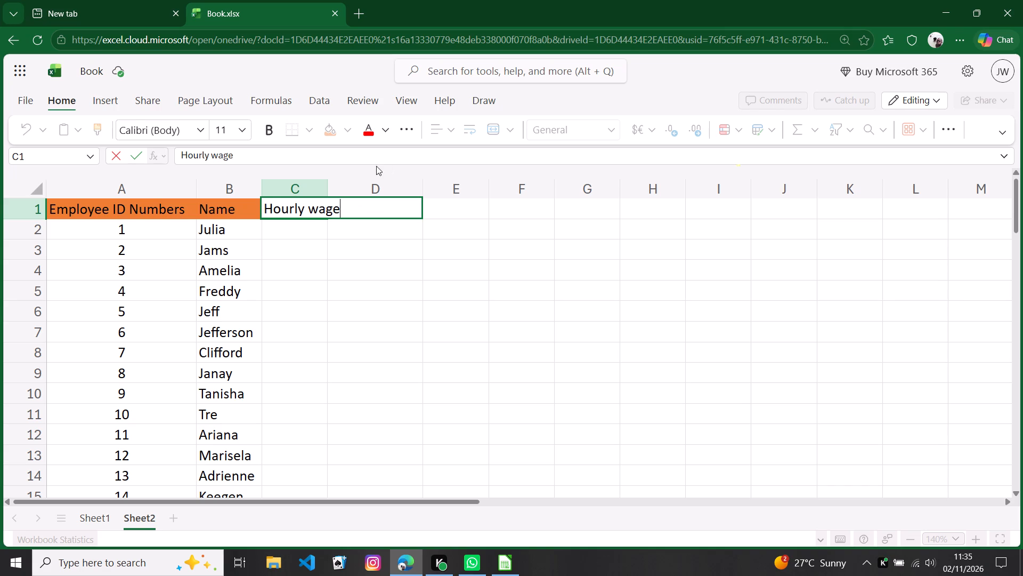
click(323, 191)
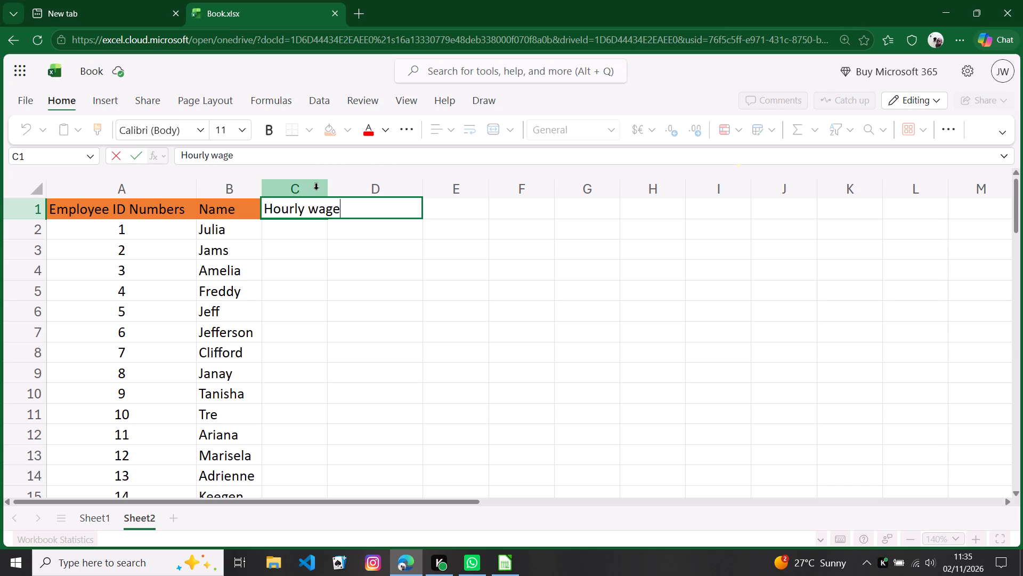
click(316, 190)
double_click(328, 193)
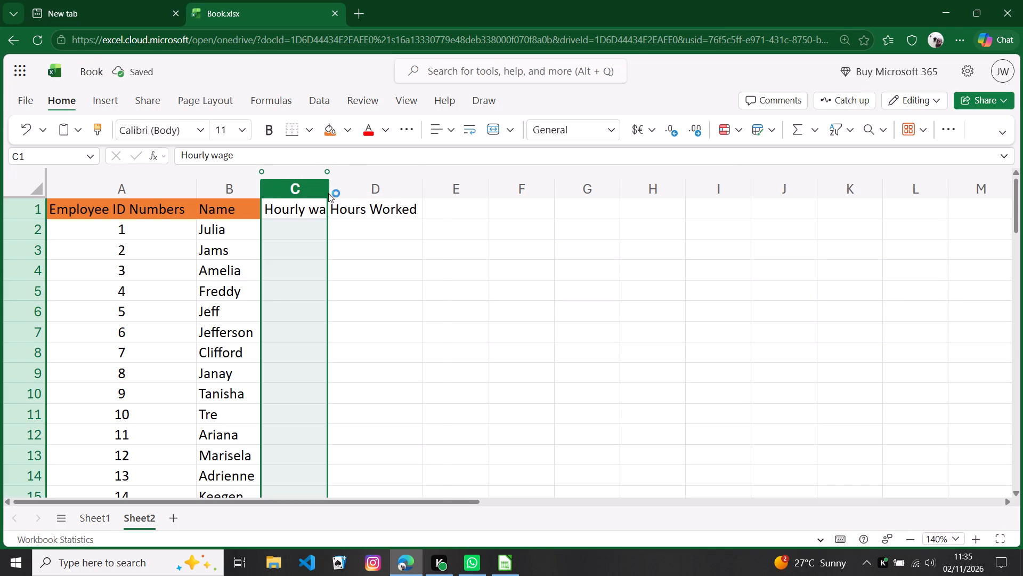
Enter 15 as the first employee's hourly wage in cell C2.
double_click(311, 235)
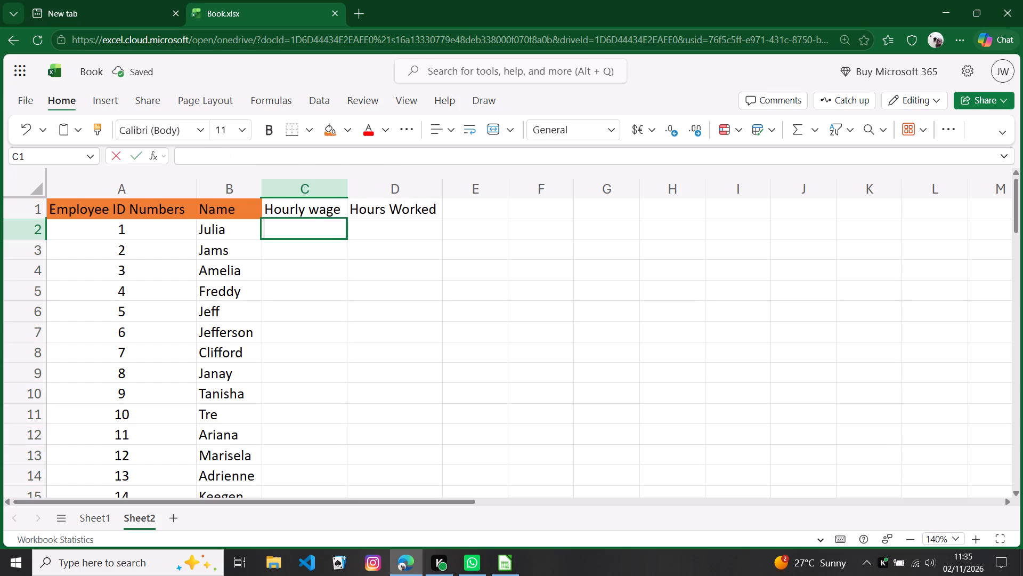
text(15)
key(Tab)
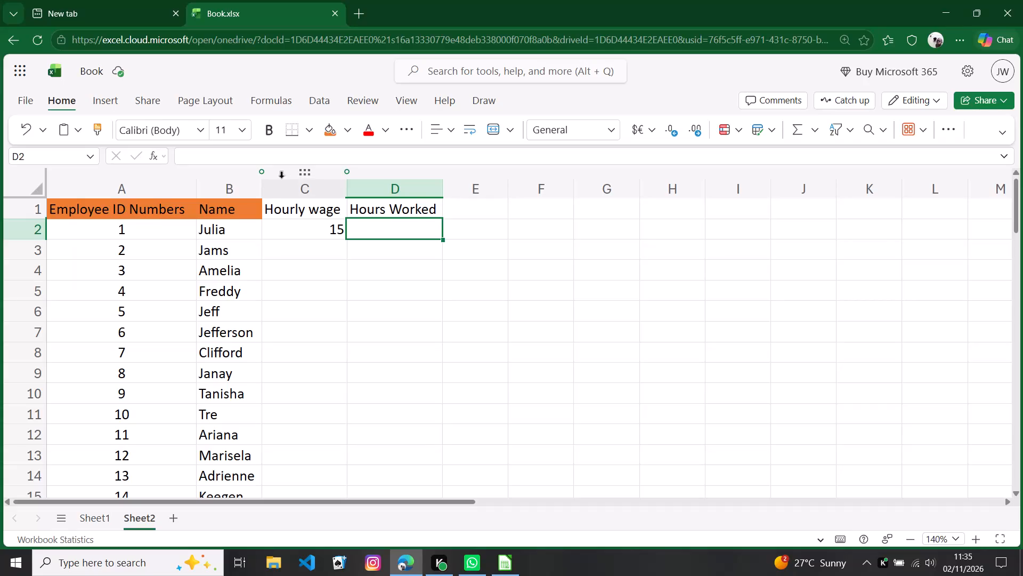
Copy the orange formatting of the Name header onto the Hourly wage and Hours Worked headers.
click(231, 213)
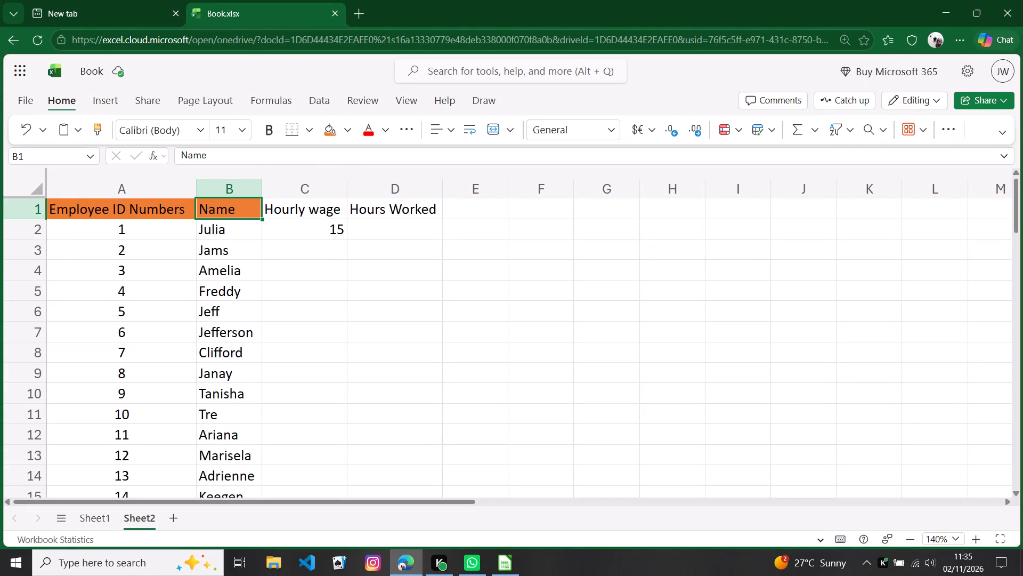
click(102, 132)
click(323, 209)
click(375, 213)
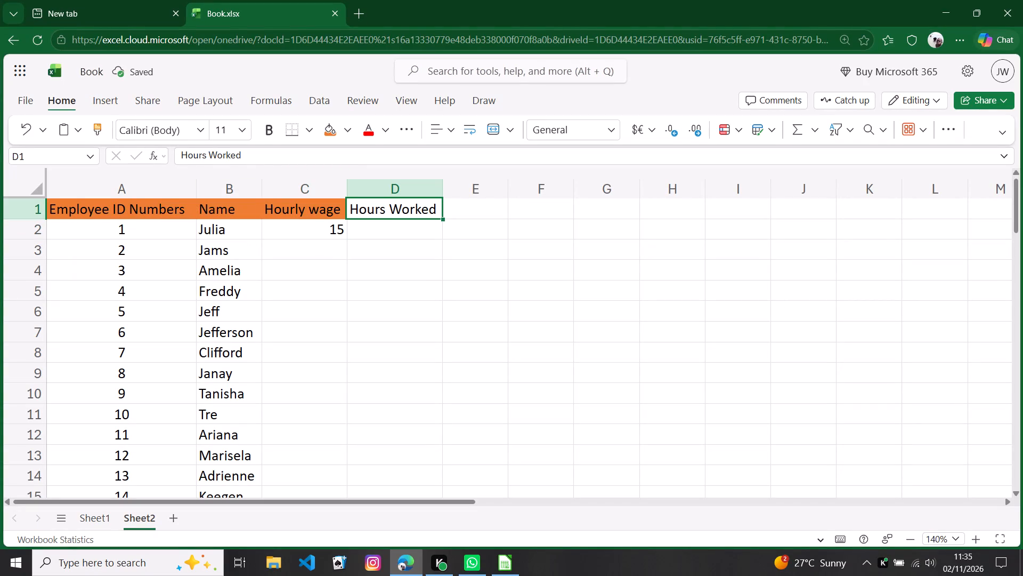
click(306, 210)
click(97, 129)
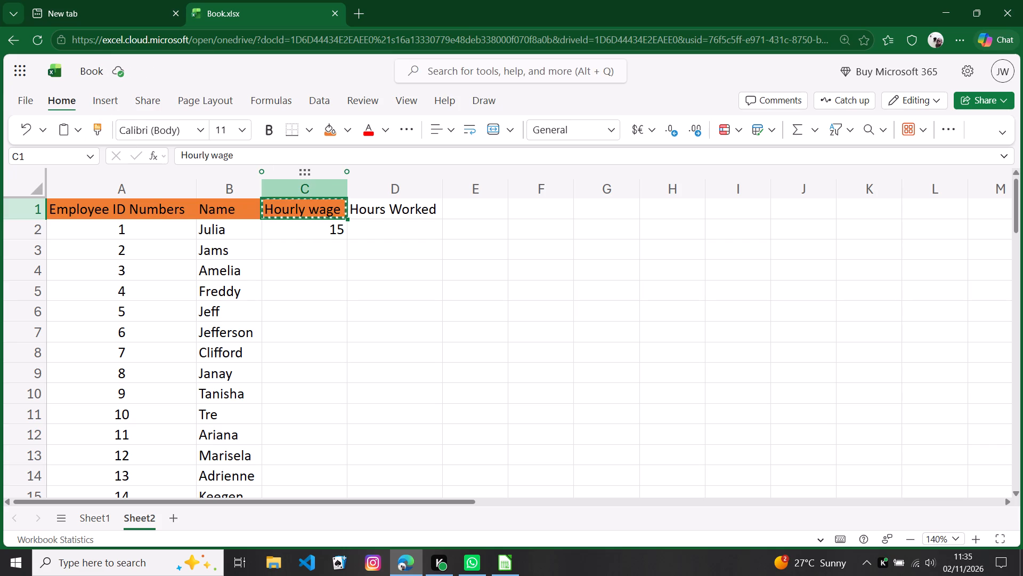
click(371, 207)
Enter 160 as the first employee's hours worked in cell D2.
click(419, 233)
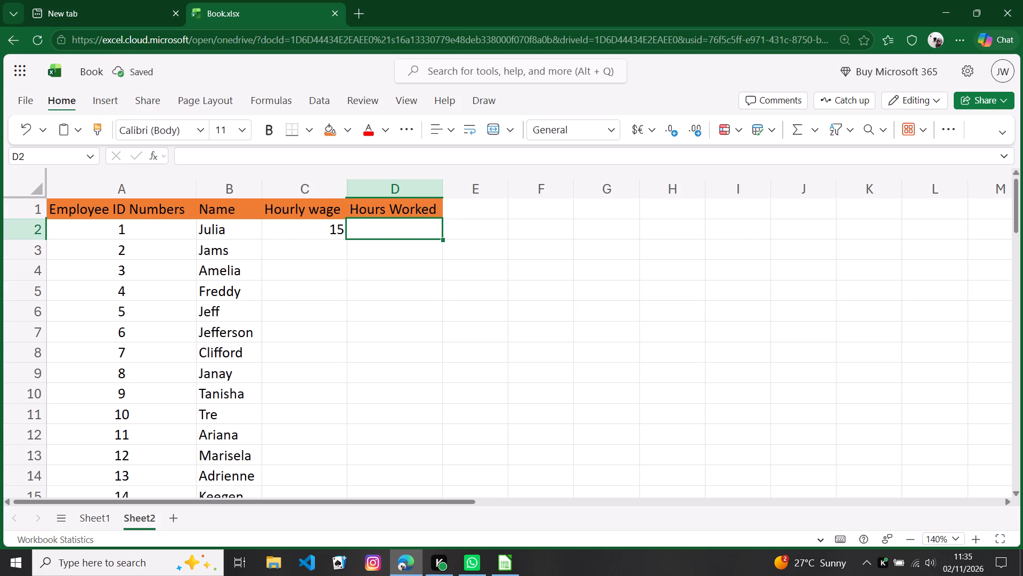
double_click(418, 236)
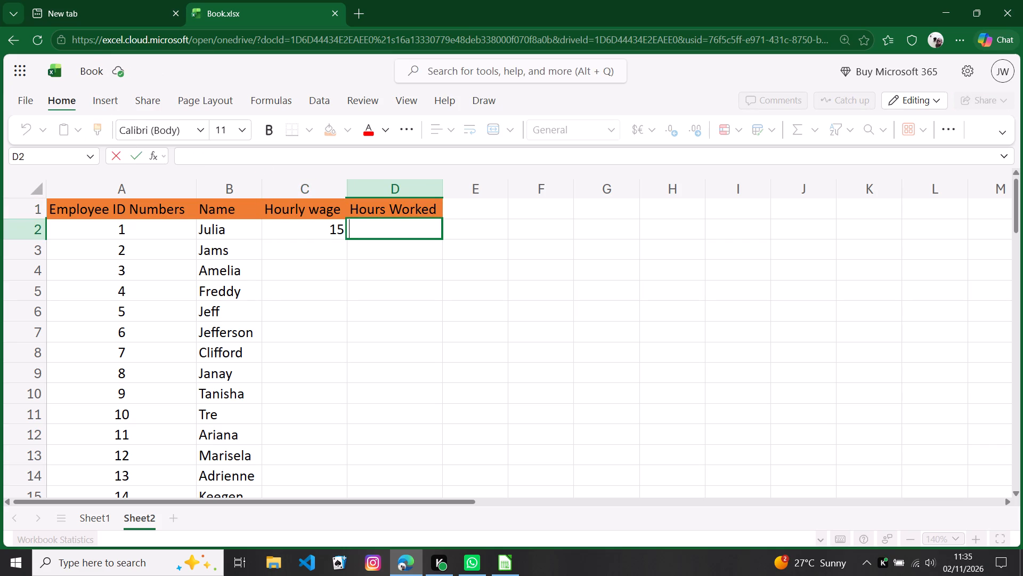
key(1)
text(60)
key(Return)
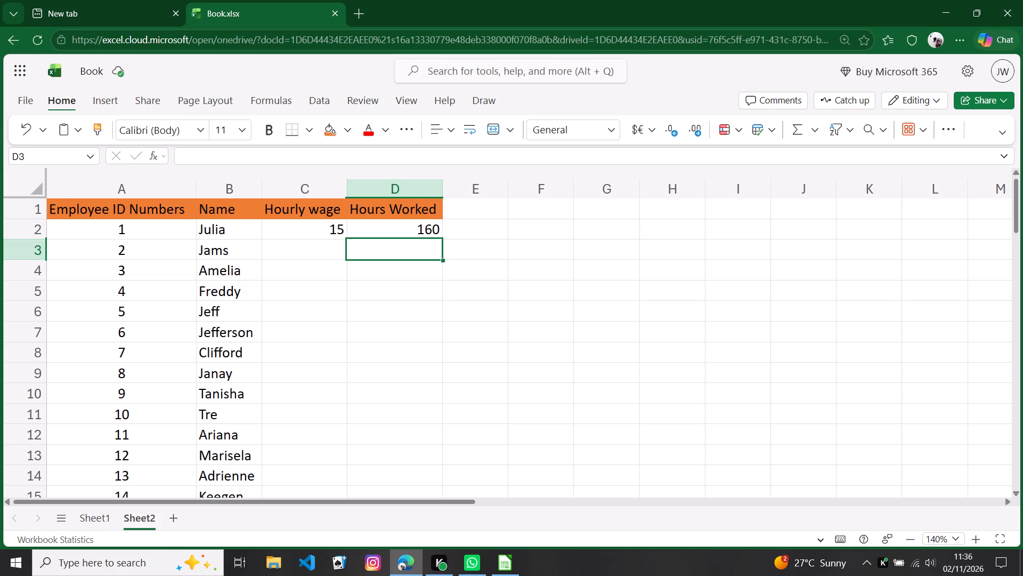
Copy the hourly wage from cell C2 into cell C3 for the second employee.
click(334, 235)
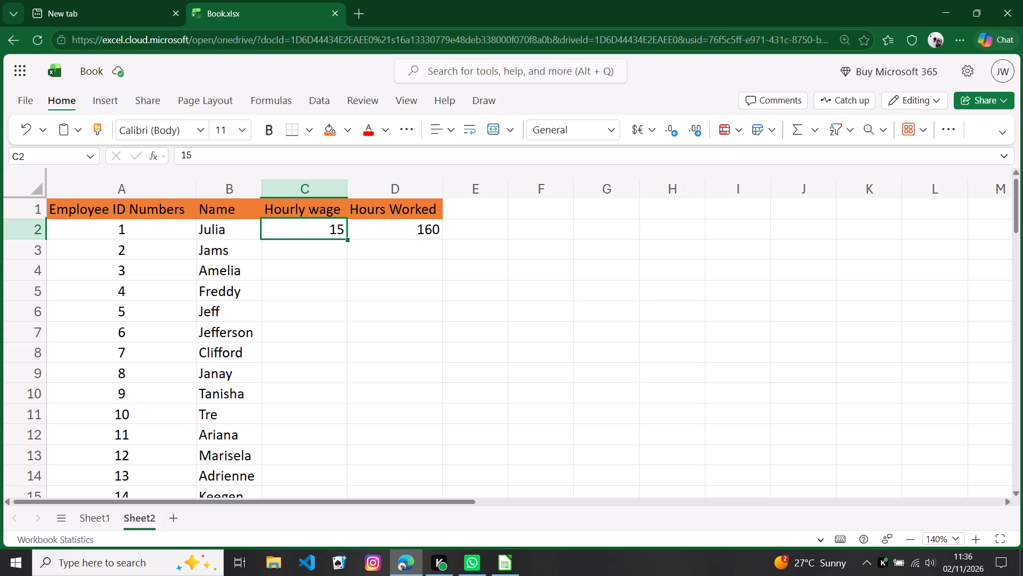
key(ctrl+c)
key(ctrl+c)
key(ctrl+c)
key(ctrl+c)
key(ctrl+c)
key(ctrl+c)
key(ctrl+c)
key(ctrl+c)
key(ctrl+c)
key(ctrl+c)
key(ctrl+c)
key(ctrl+c)
key(ctrl+c)
key(ctrl+c)
key(ctrl+c)
key(ctrl+c)
key(ctrl+c)
key(ctrl+c)
key(ctrl+c)
key(ctrl+c)
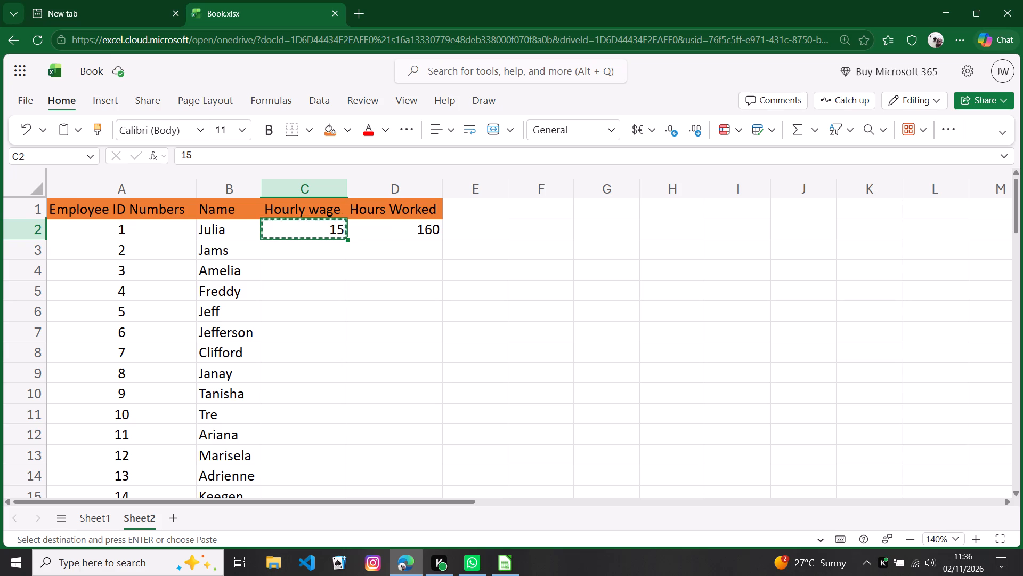
click(314, 253)
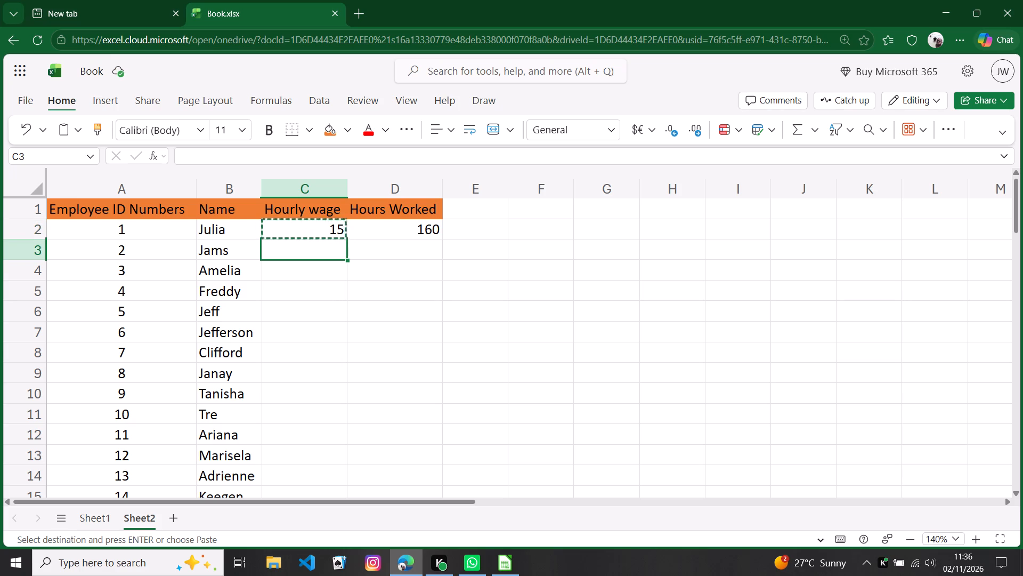
key(ctrl+v)
click(396, 303)
click(400, 319)
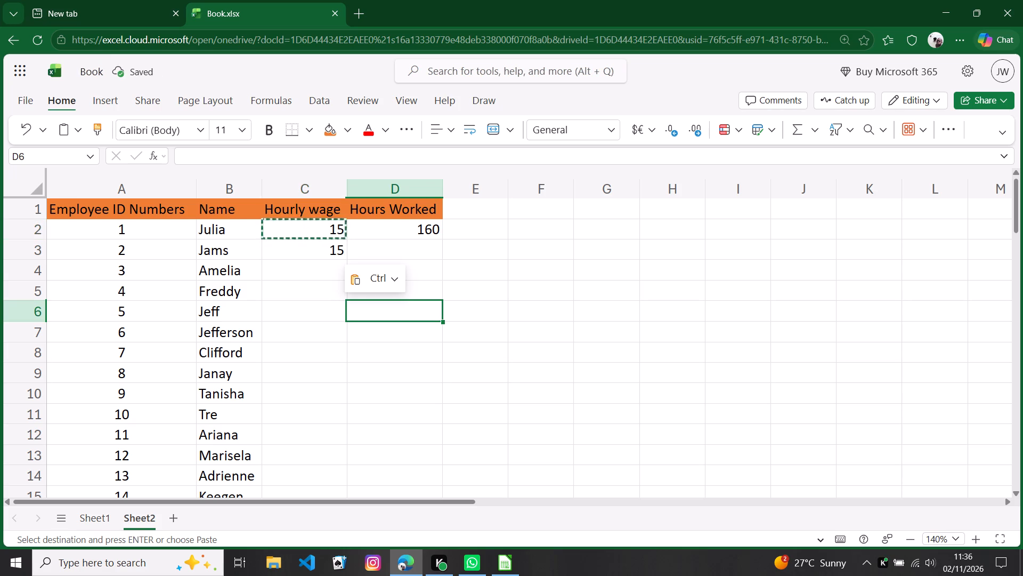
click(457, 362)
click(461, 314)
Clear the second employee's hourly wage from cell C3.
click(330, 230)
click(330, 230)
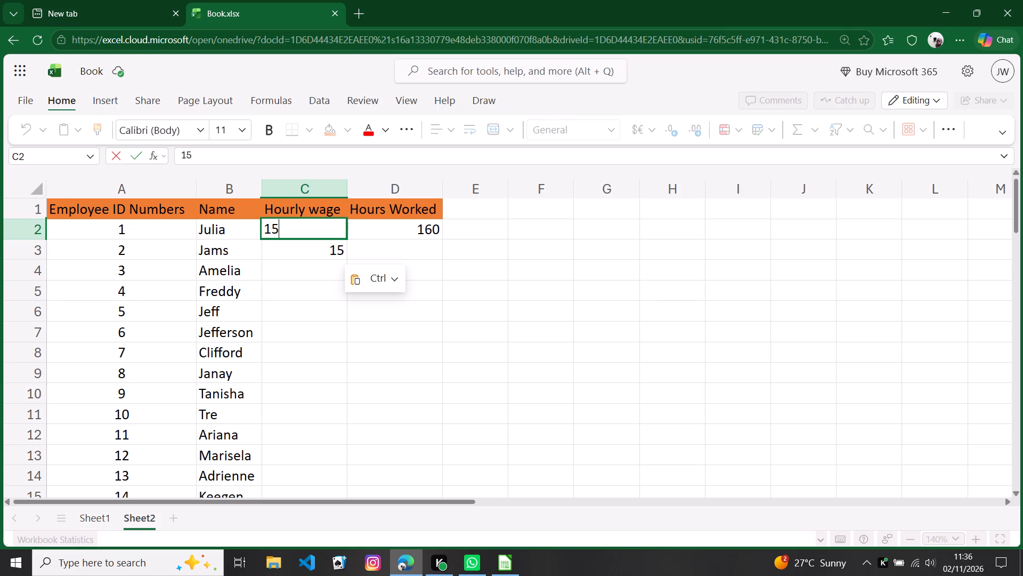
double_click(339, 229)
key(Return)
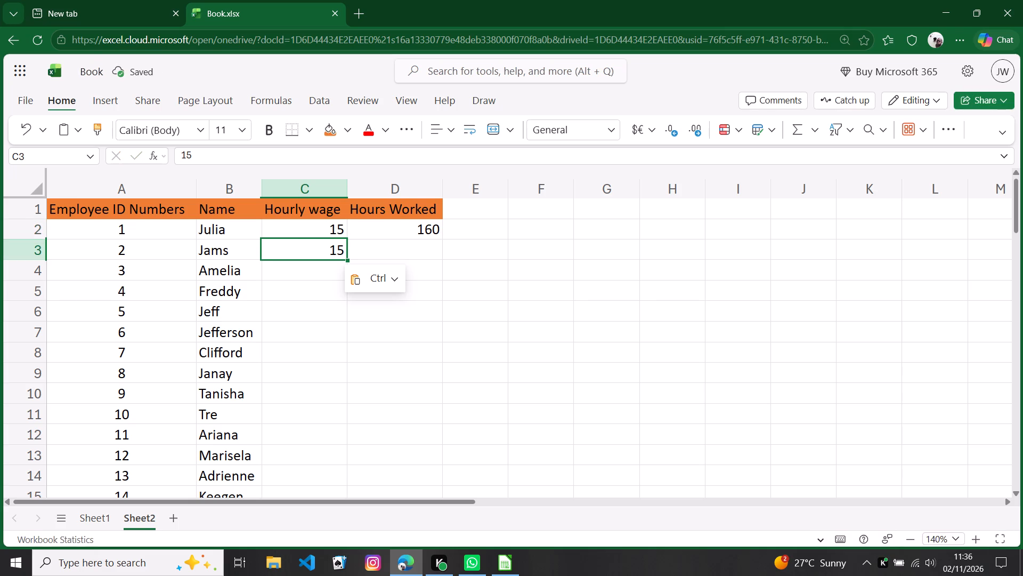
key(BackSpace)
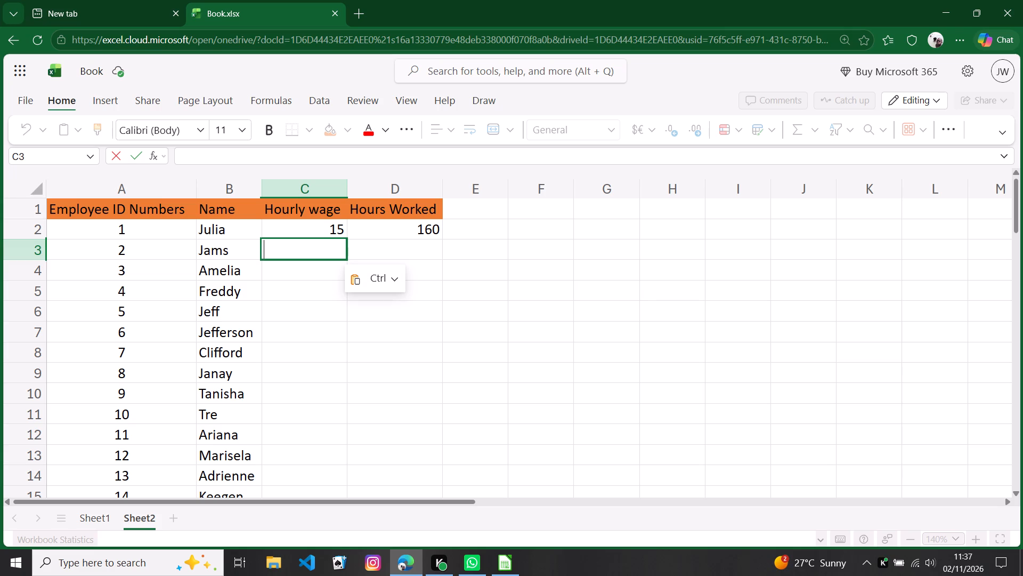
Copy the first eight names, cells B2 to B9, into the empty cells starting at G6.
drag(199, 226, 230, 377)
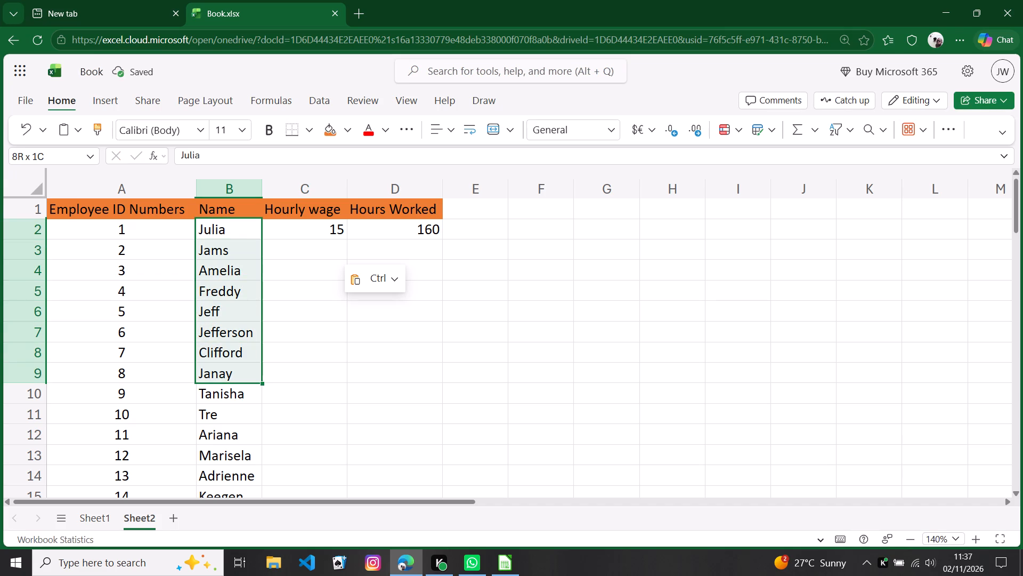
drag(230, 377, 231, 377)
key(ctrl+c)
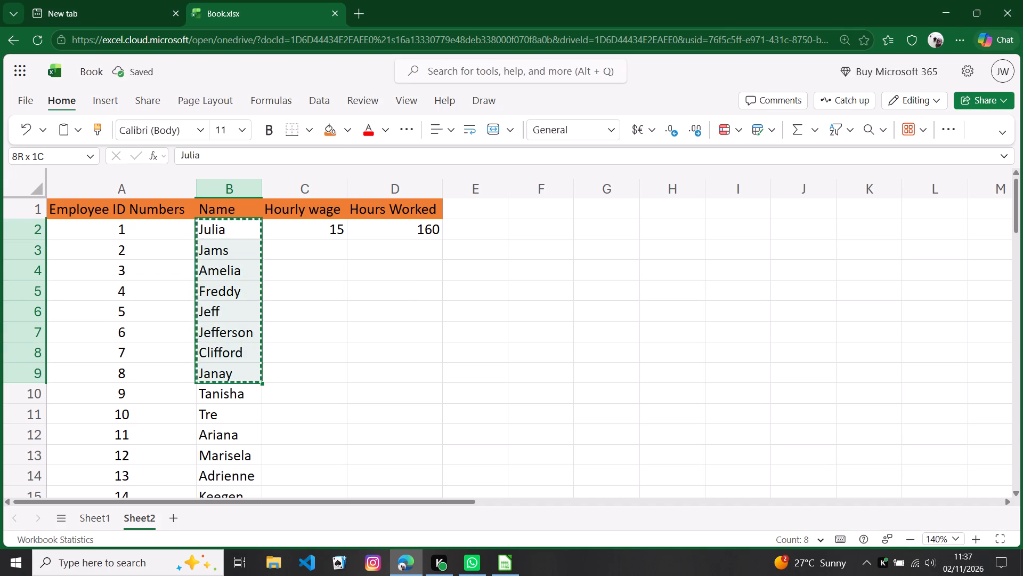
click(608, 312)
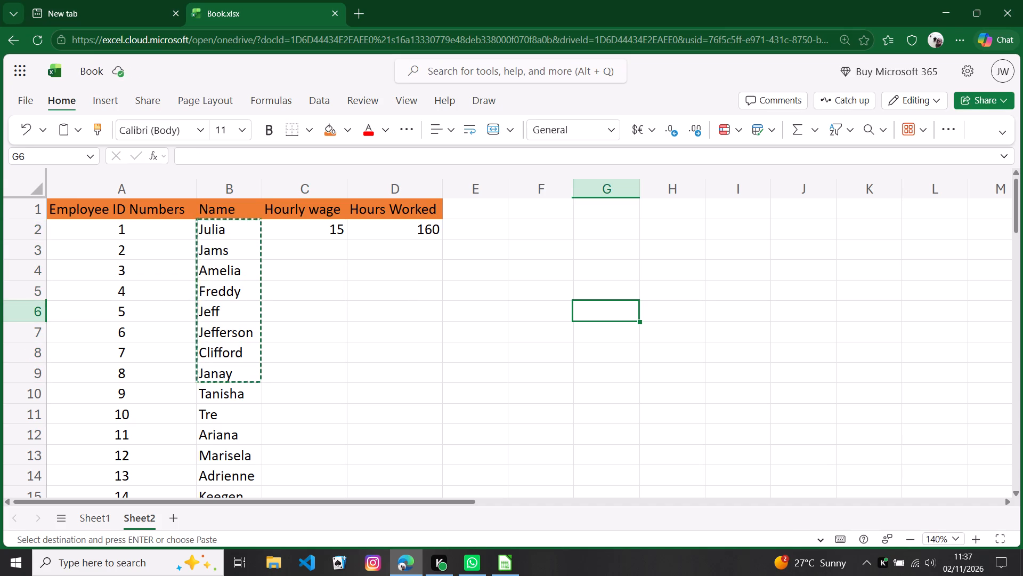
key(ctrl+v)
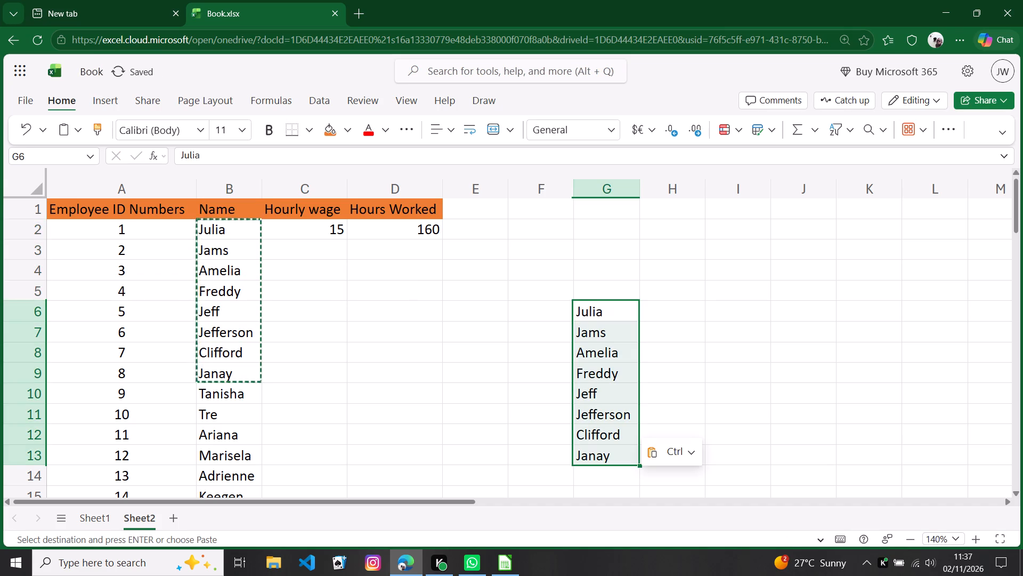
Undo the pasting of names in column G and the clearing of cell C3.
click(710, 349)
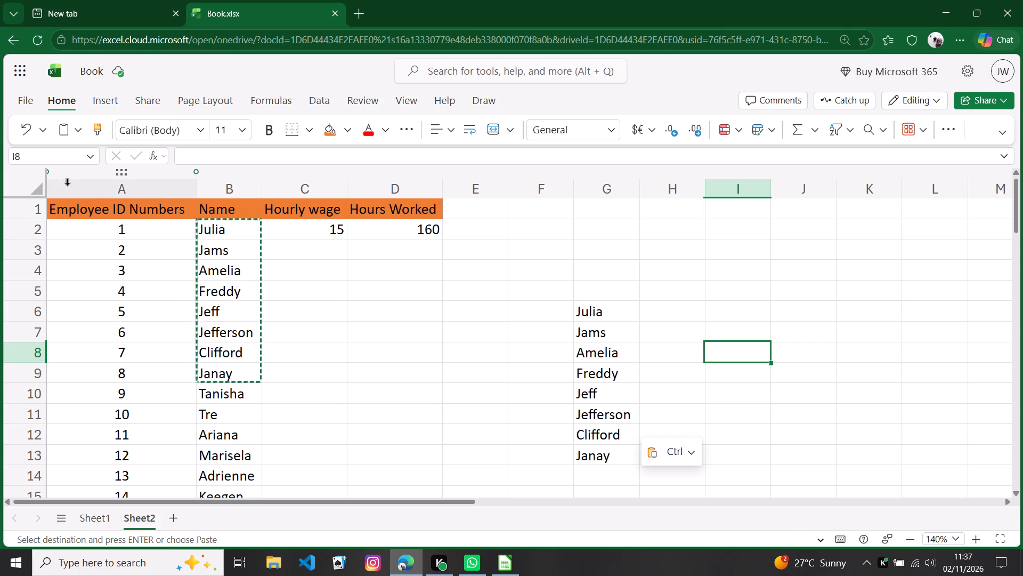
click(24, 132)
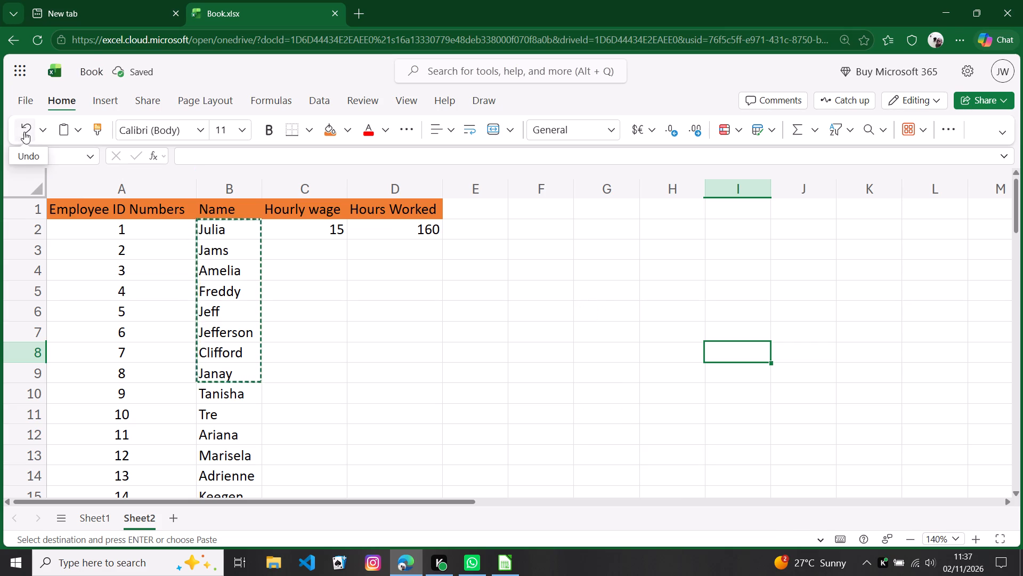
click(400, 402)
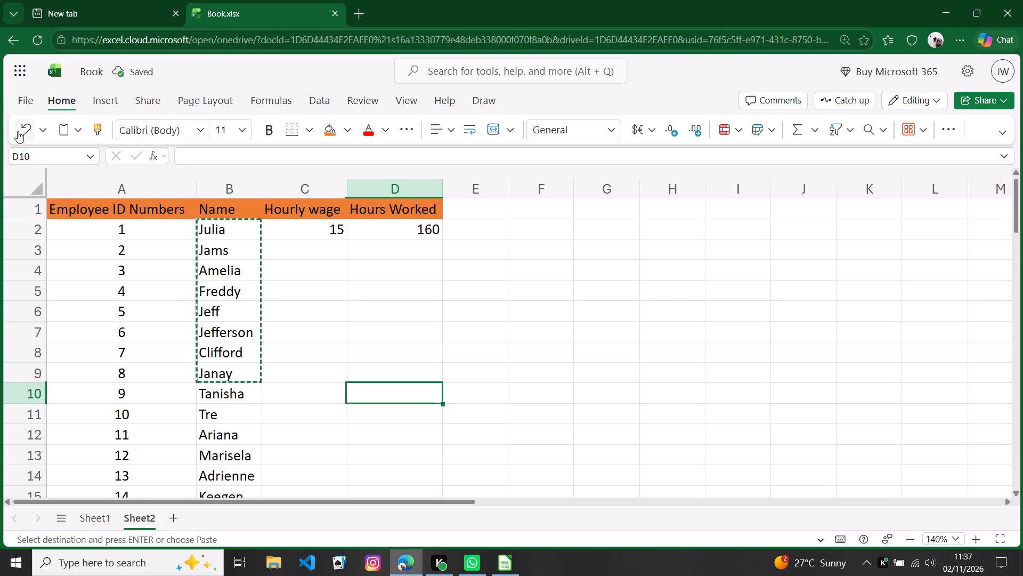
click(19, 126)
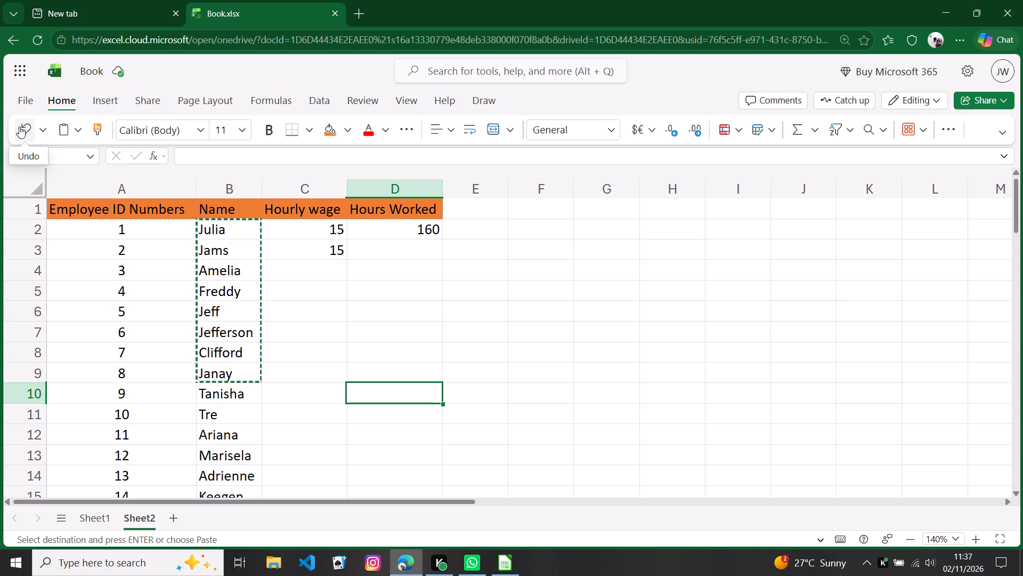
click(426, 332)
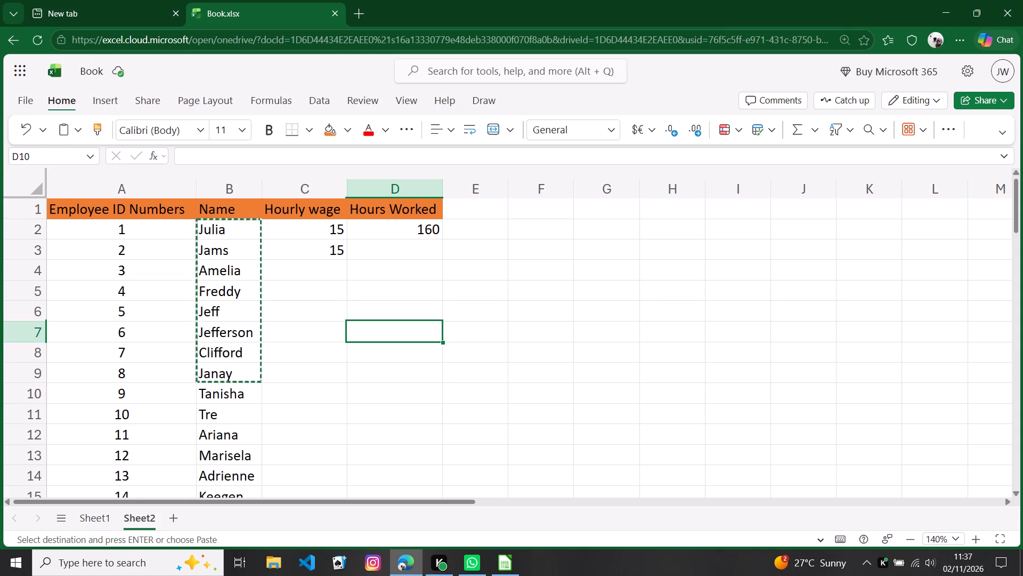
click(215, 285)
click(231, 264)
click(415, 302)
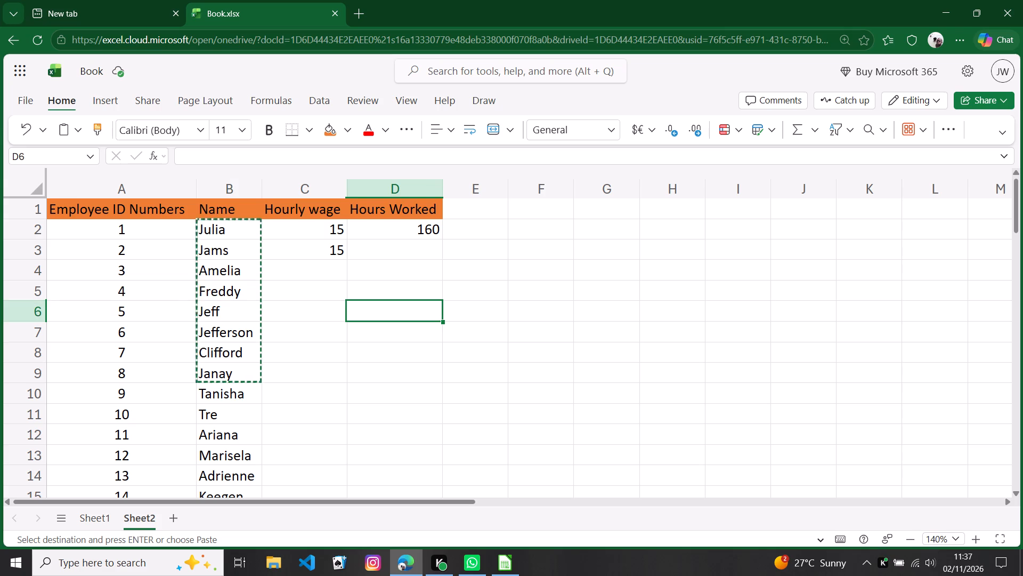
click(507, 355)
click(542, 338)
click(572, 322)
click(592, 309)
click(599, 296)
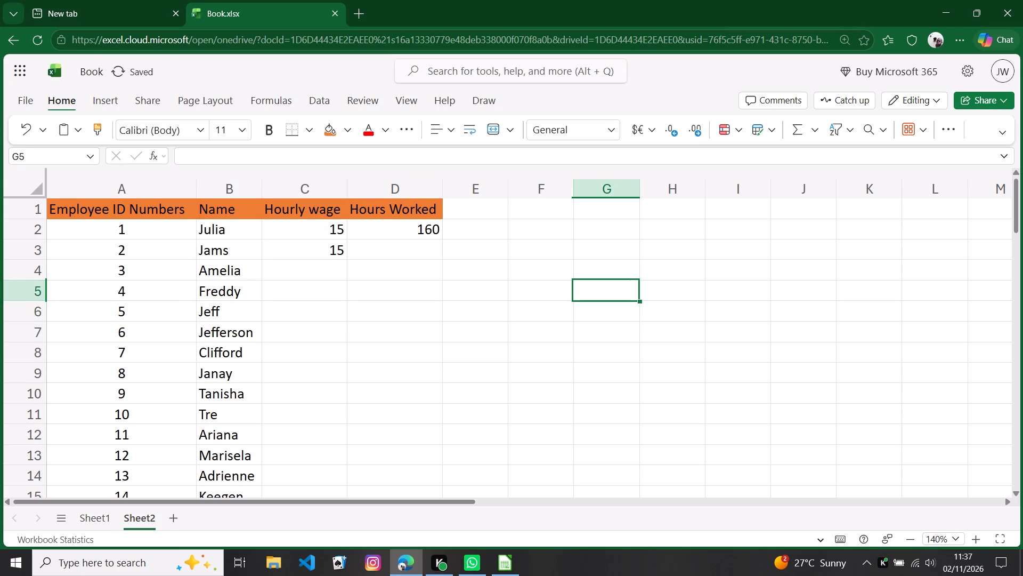
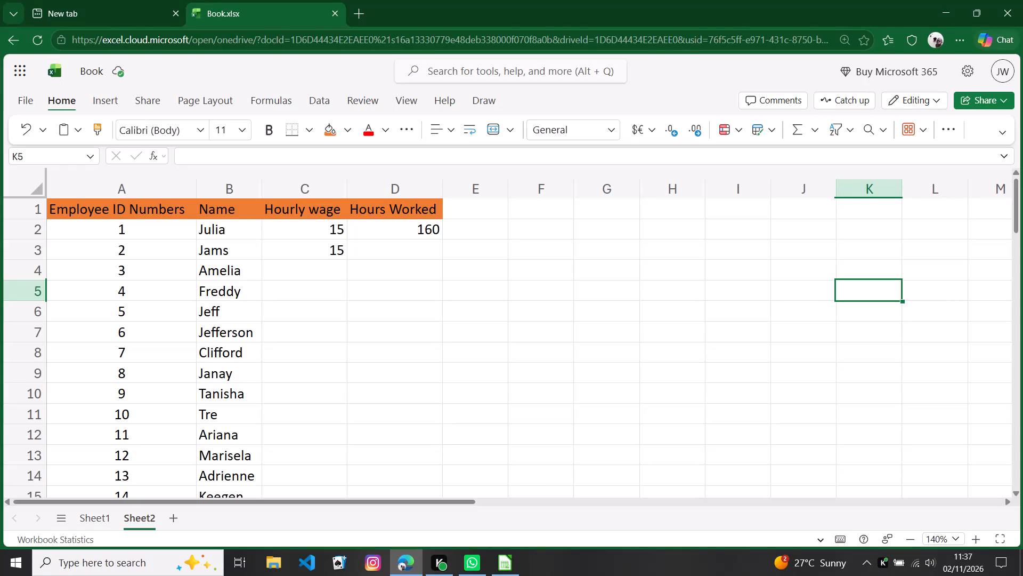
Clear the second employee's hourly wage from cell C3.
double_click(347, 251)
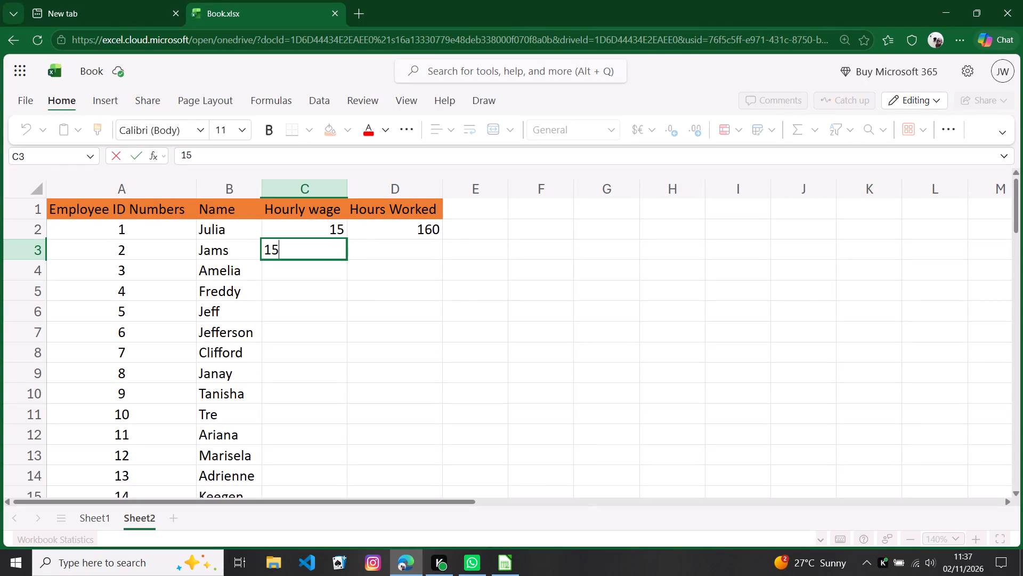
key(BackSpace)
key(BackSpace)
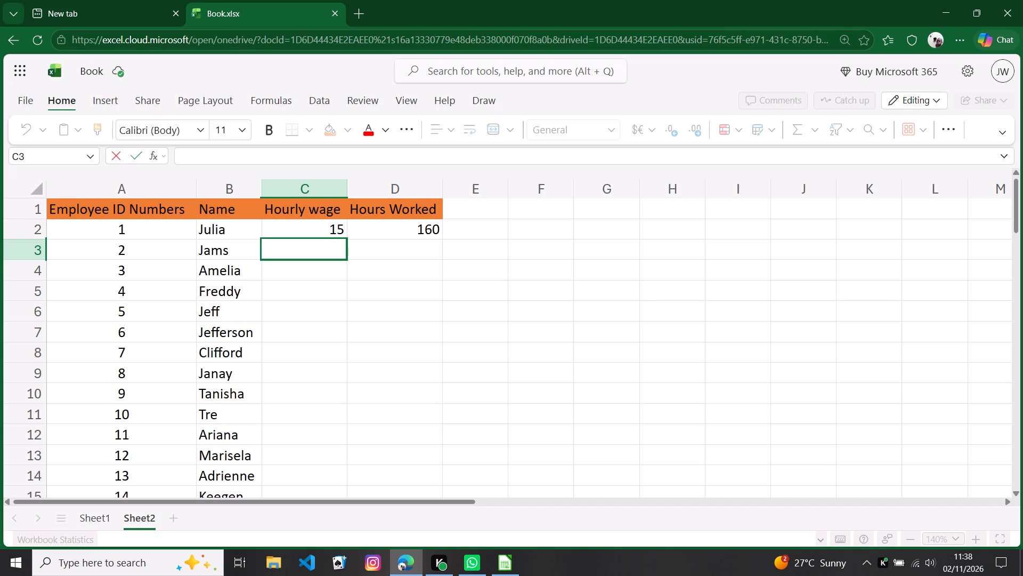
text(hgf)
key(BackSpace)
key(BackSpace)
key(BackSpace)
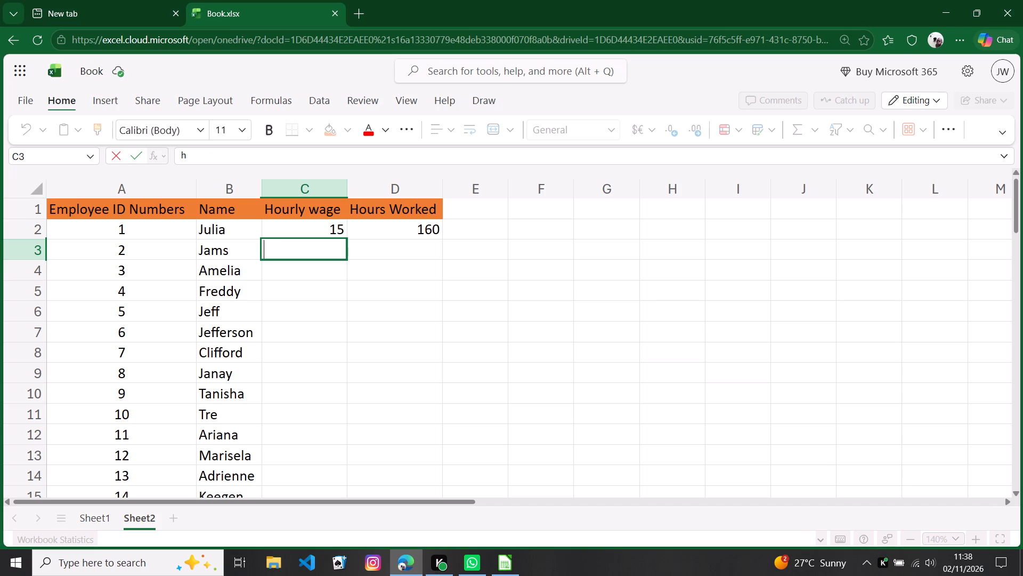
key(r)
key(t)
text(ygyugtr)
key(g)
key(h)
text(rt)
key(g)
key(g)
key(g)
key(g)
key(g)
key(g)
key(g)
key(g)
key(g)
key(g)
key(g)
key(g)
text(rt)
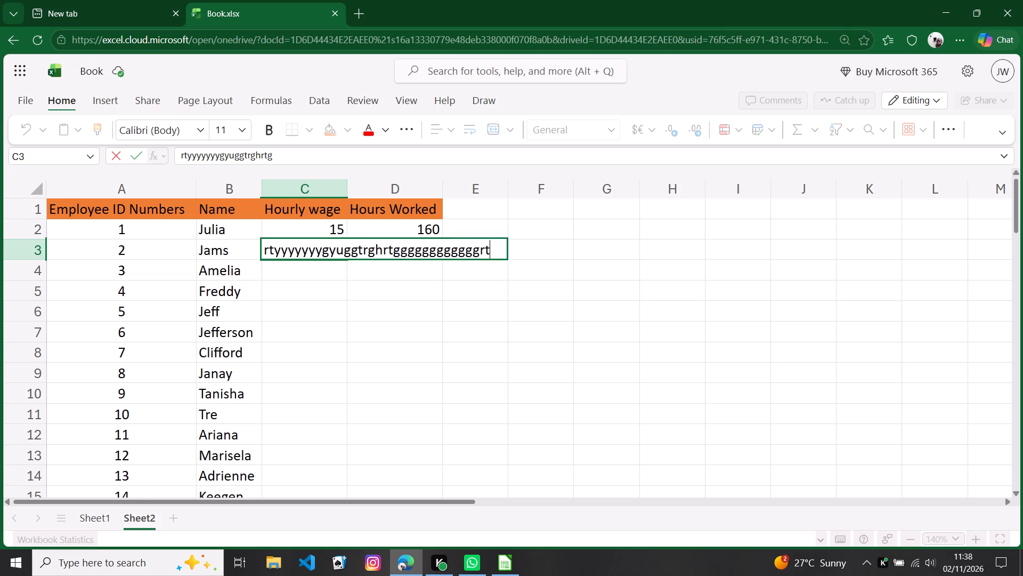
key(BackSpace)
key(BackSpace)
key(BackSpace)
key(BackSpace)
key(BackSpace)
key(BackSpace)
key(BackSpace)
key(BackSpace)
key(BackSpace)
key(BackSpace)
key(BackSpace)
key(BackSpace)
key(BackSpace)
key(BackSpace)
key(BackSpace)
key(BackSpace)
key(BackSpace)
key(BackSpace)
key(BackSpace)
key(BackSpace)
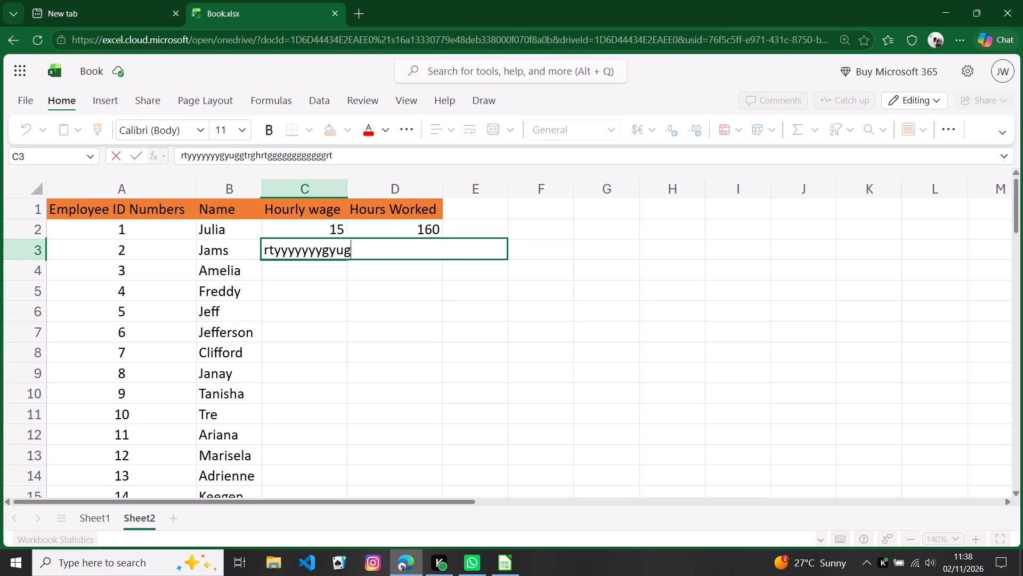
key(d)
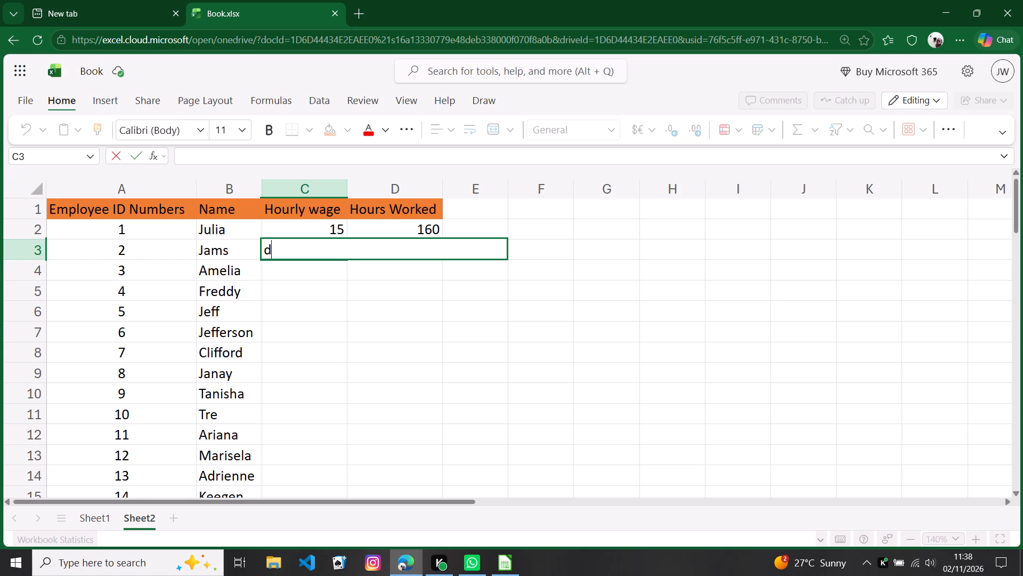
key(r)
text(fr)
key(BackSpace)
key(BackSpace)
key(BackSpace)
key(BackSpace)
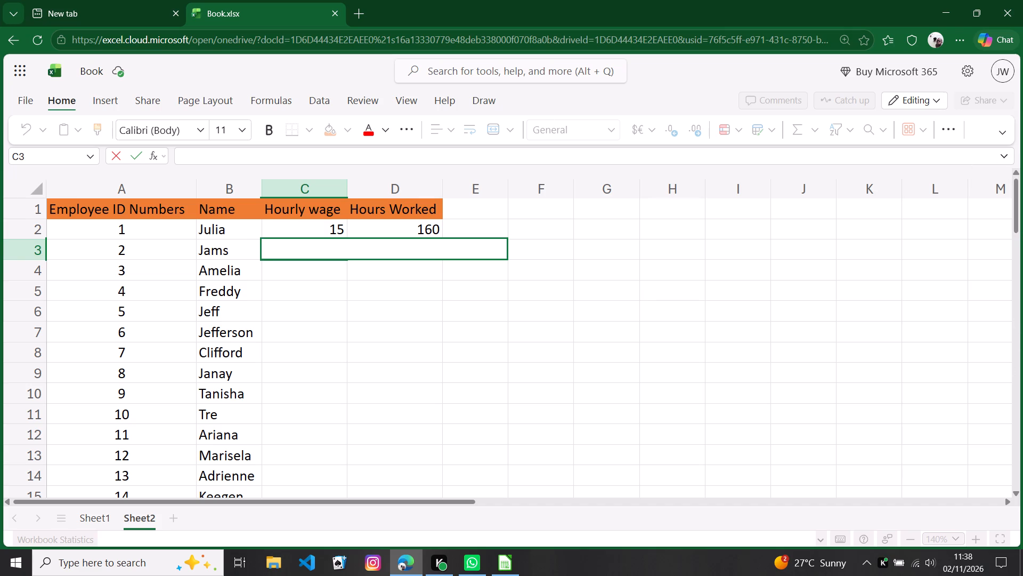
Enter an hourly wage of 15 for the second and third employees in cells C3 and C4.
click(342, 235)
click(340, 251)
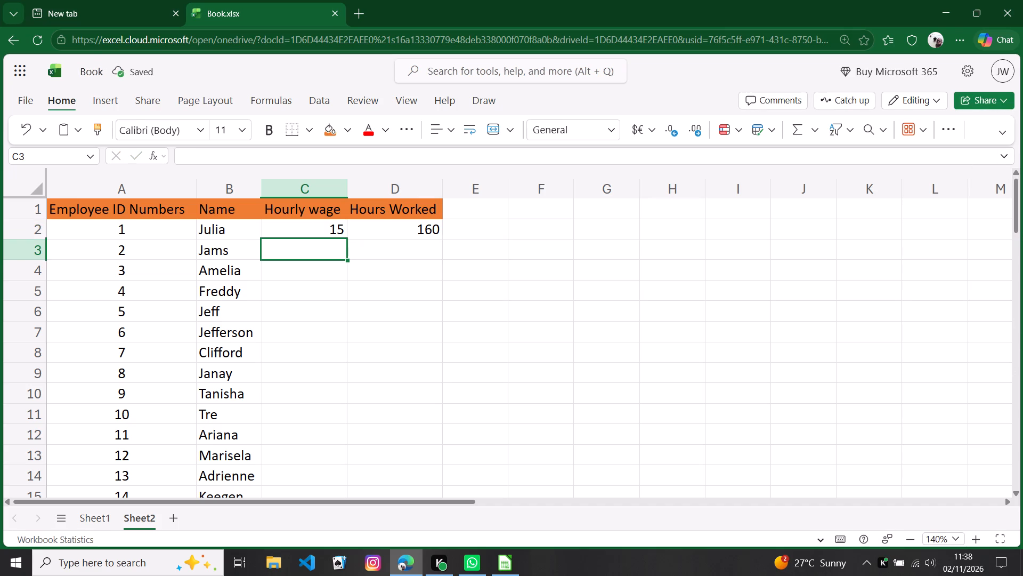
text(15)
key(Return)
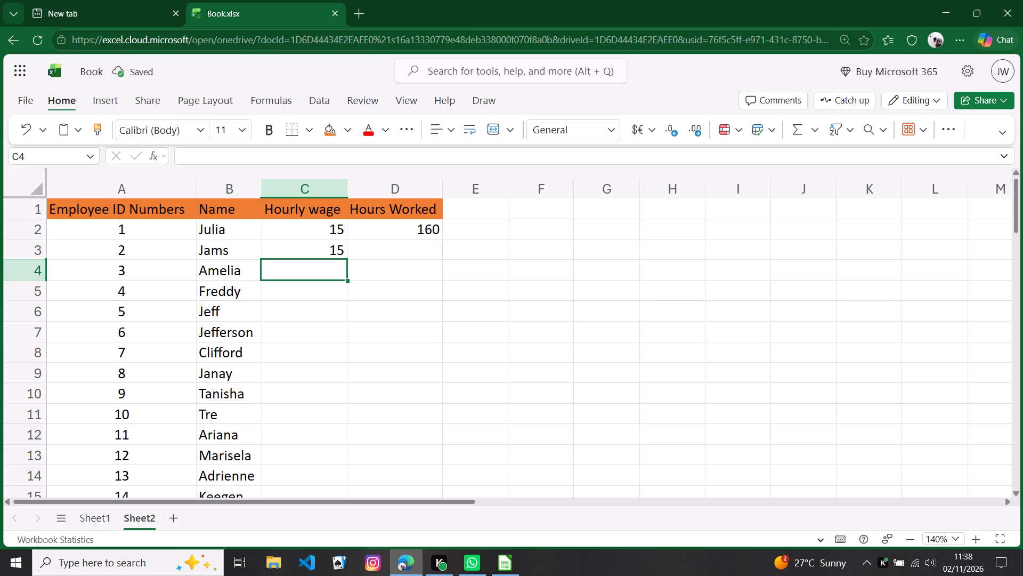
click(308, 274)
key(1)
key(5)
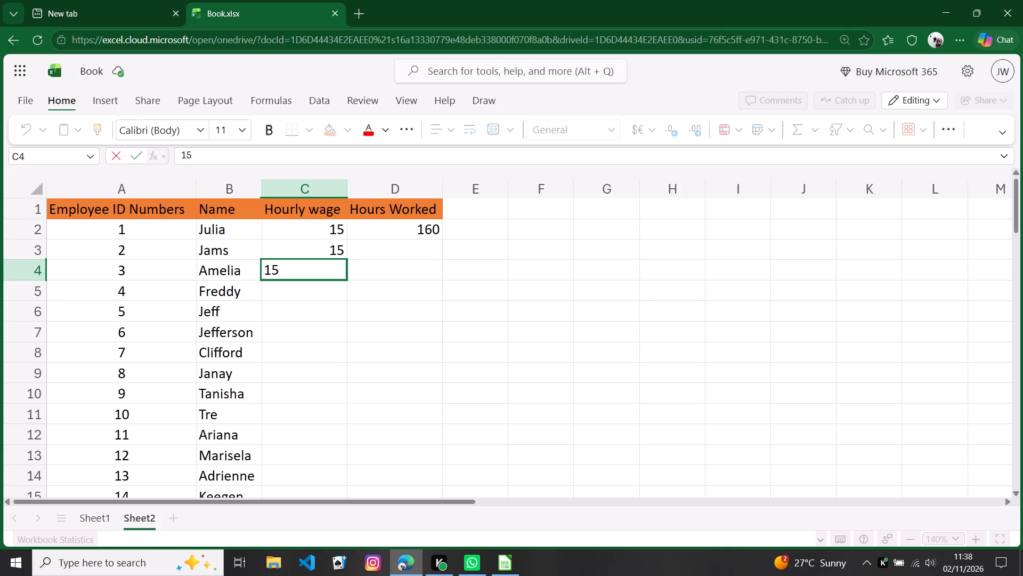
key(Return)
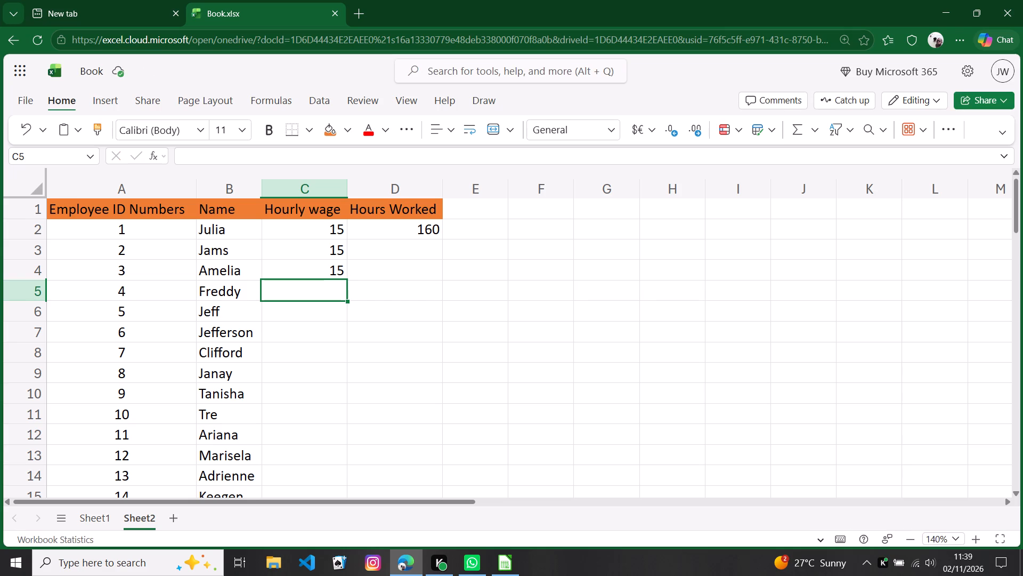
Fill the hourly wage of 15 from cell C4 down to C30, the row of employee 29.
click(337, 266)
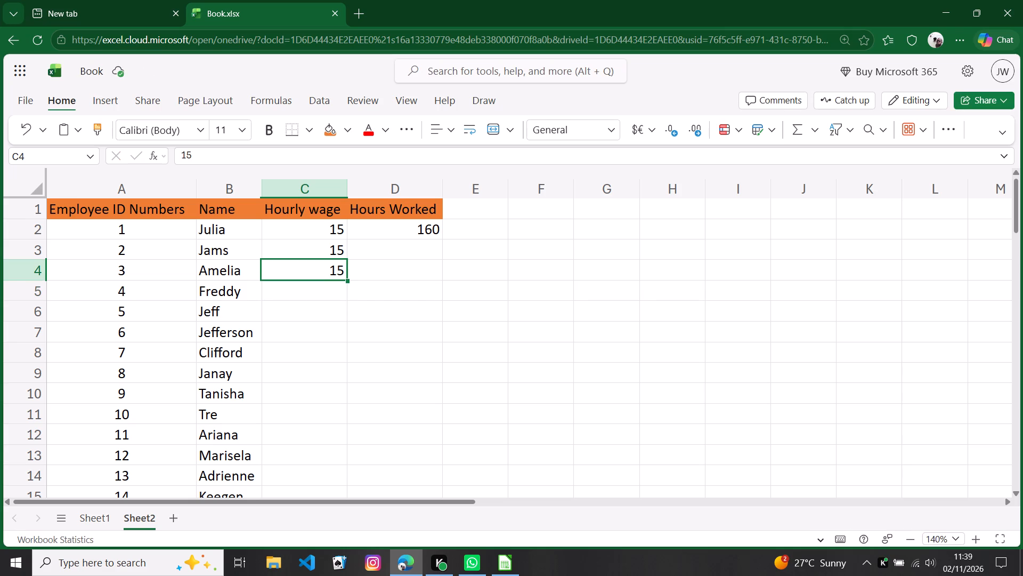
drag(348, 283, 344, 357)
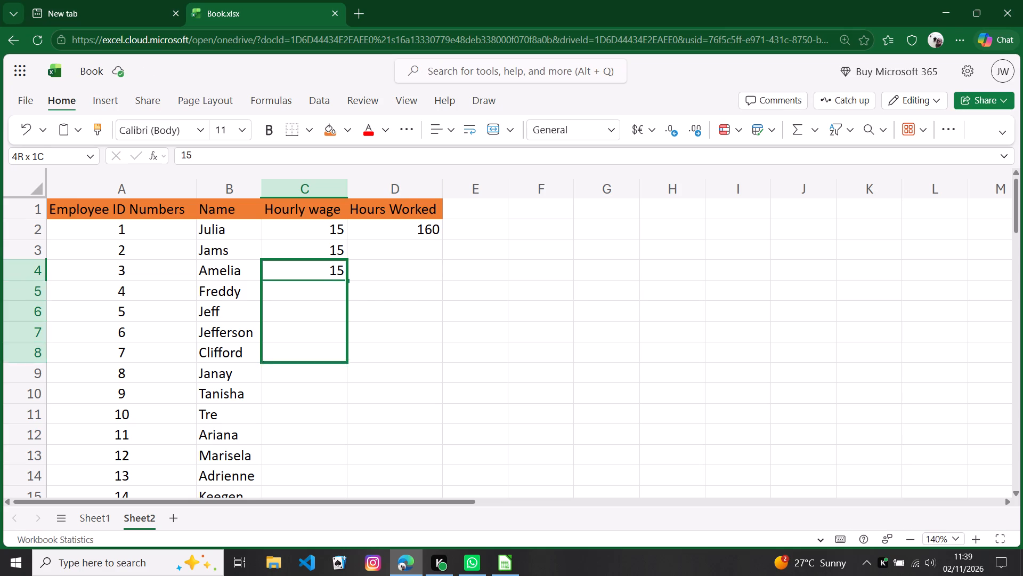
drag(344, 357, 338, 451)
scroll(342, 418, down, 3)
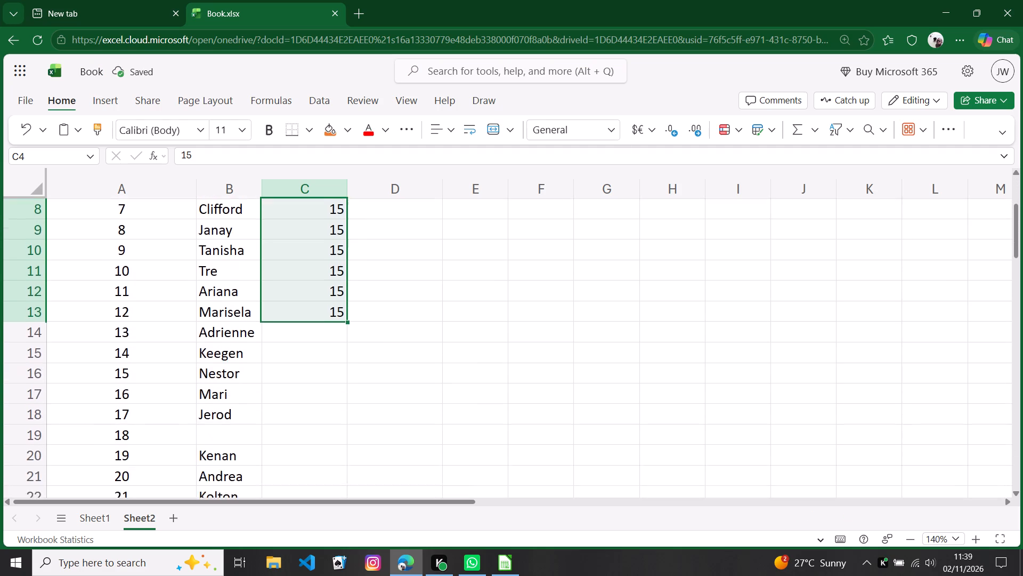
drag(347, 266, 349, 317)
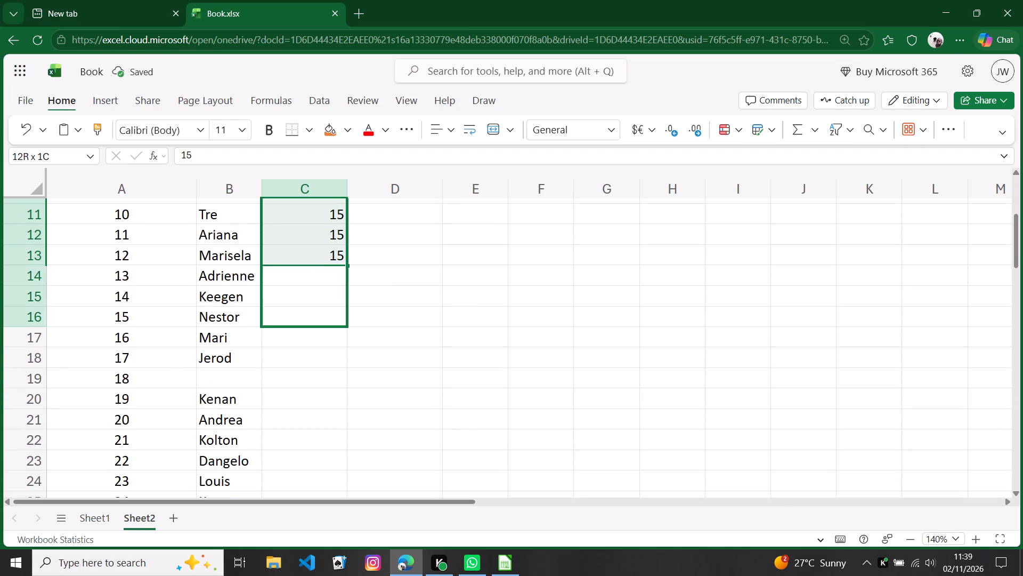
drag(349, 317, 334, 462)
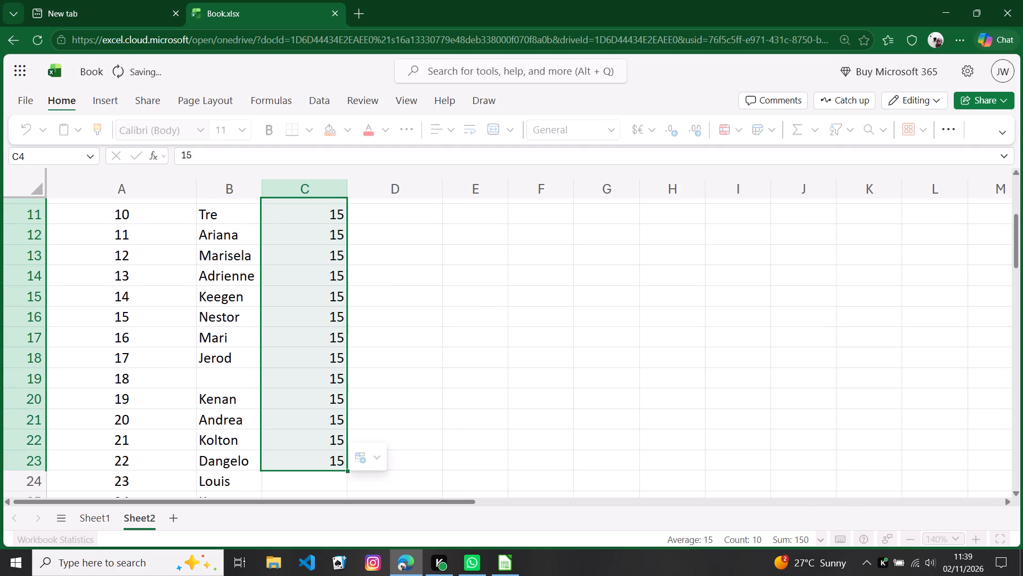
scroll(331, 426, down, 3)
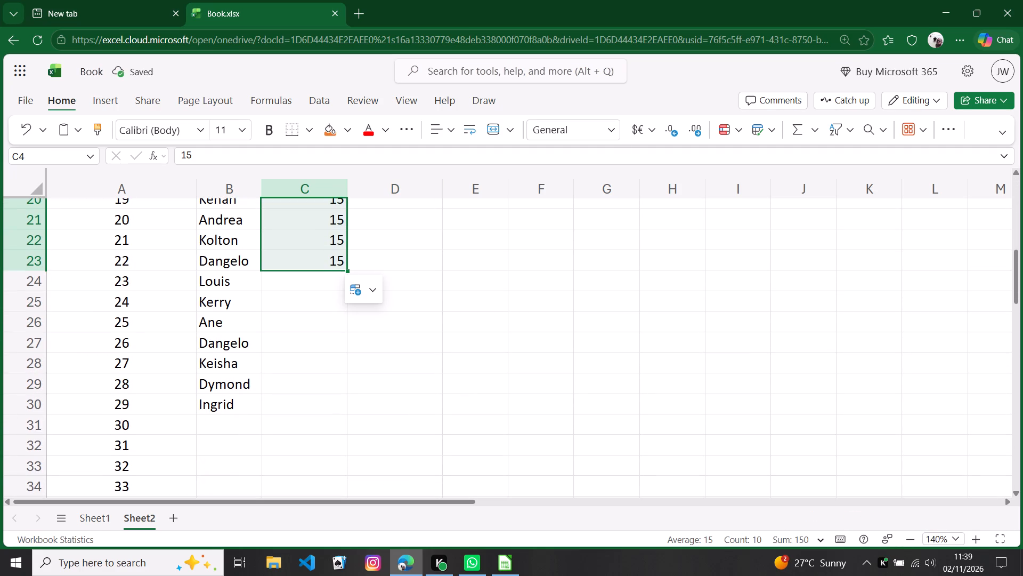
drag(346, 270, 331, 375)
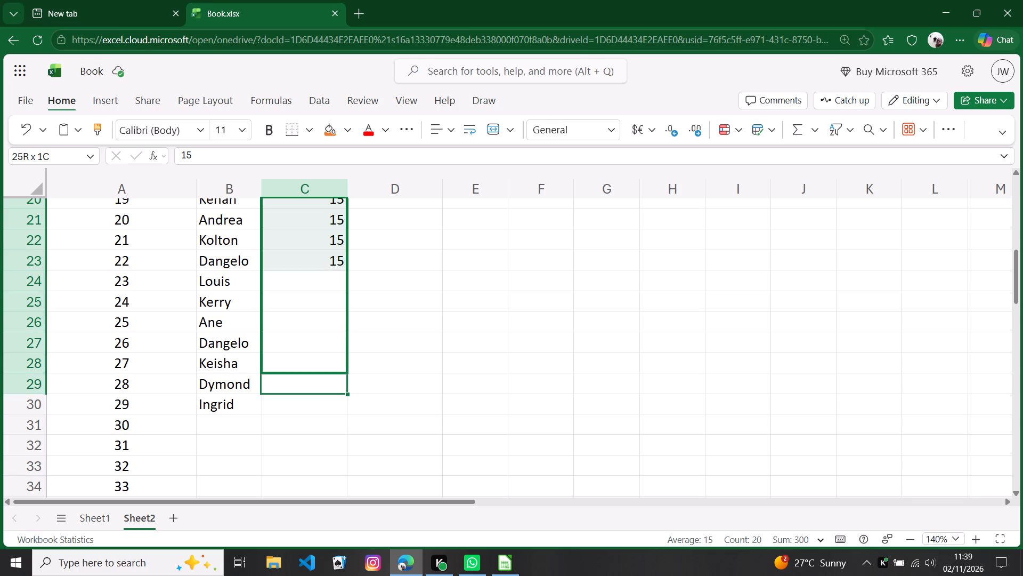
drag(331, 375, 330, 397)
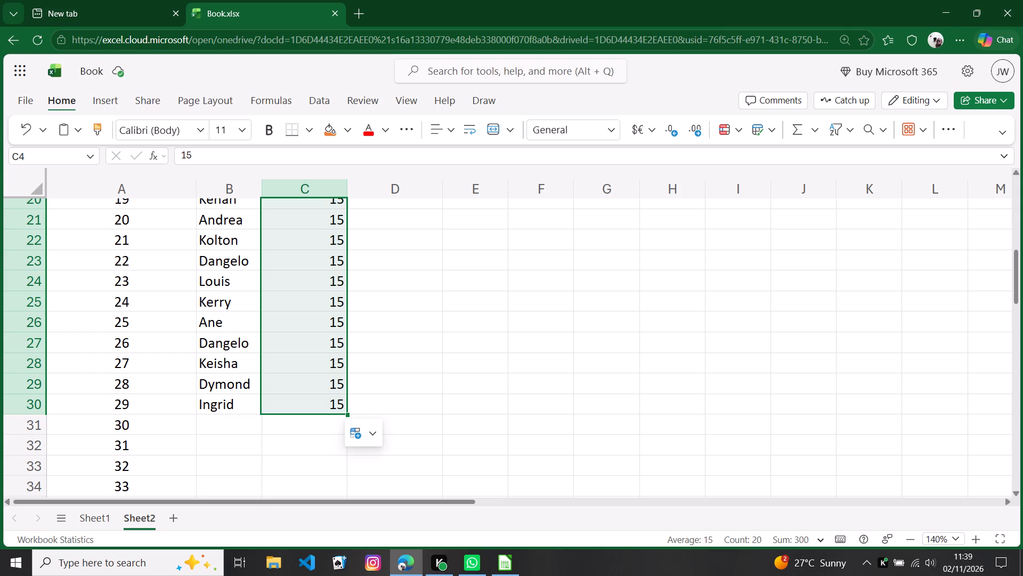
Enter the names Caden and Tanya for employees 53 and 54 in cells B54 and B55.
scroll(390, 420, down, 4)
scroll(278, 395, down, 4)
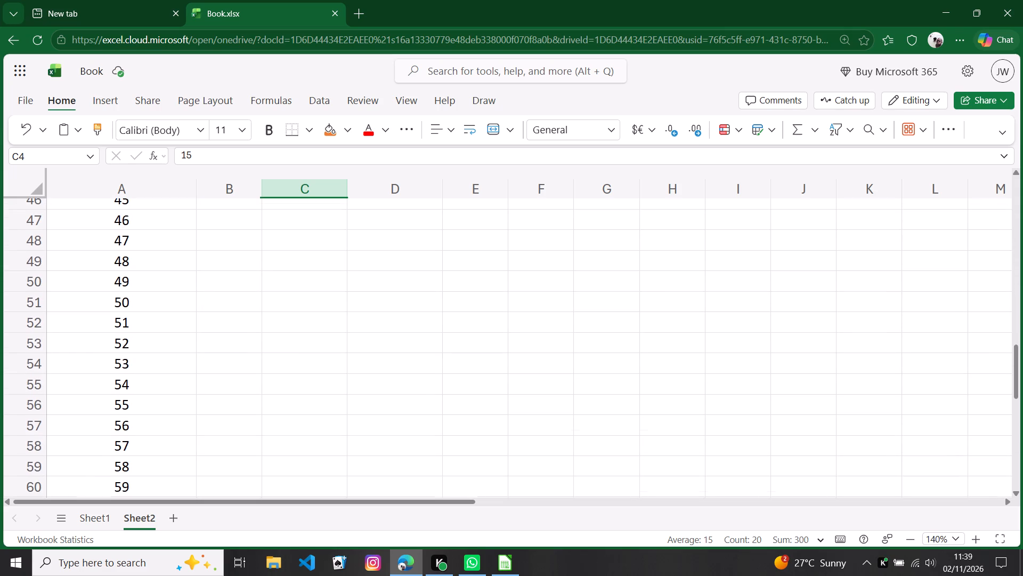
double_click(217, 365)
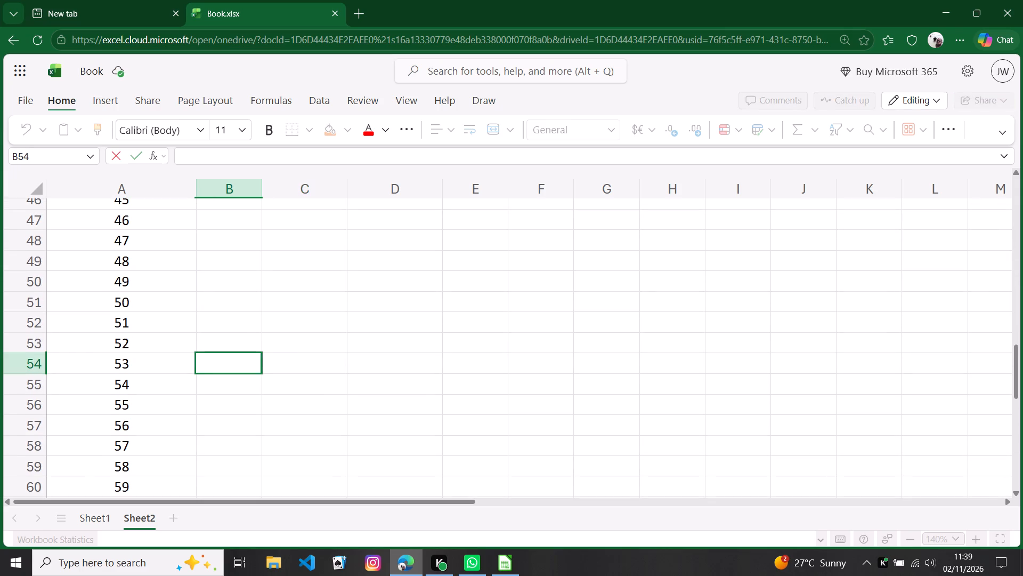
scroll(276, 302, up, 7)
scroll(286, 299, down, 4)
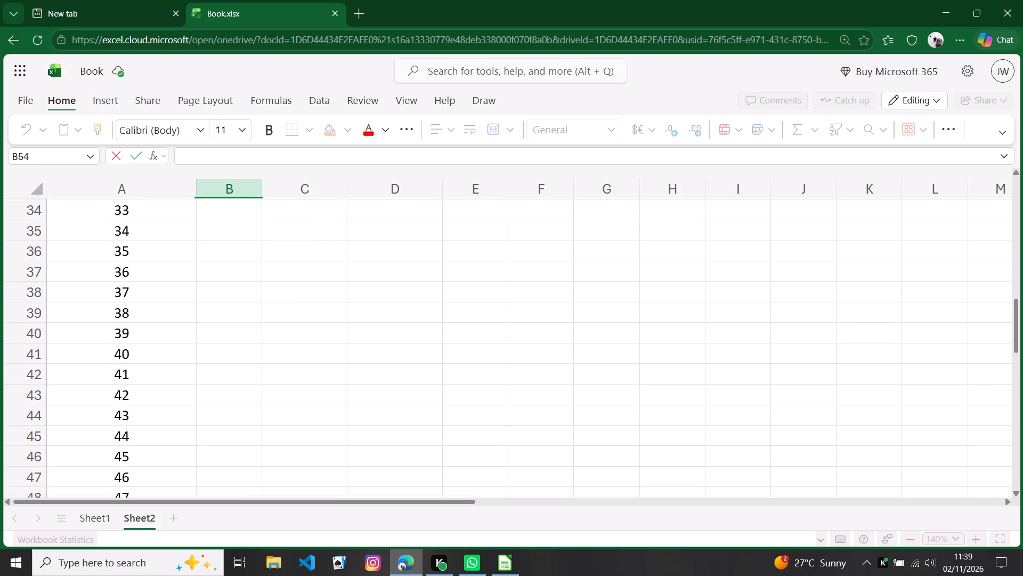
scroll(286, 299, up, 5)
scroll(286, 299, down, 8)
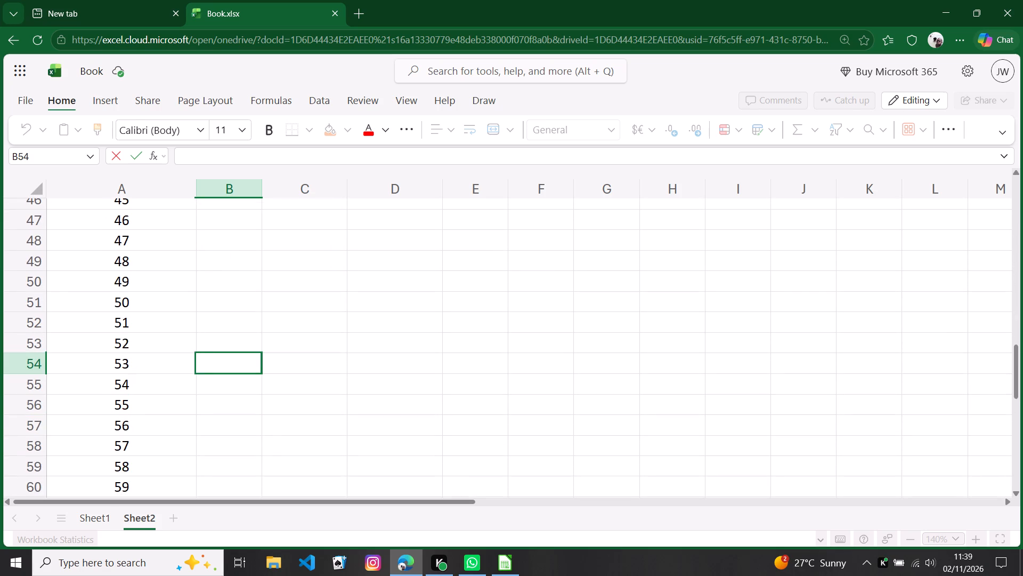
key(c)
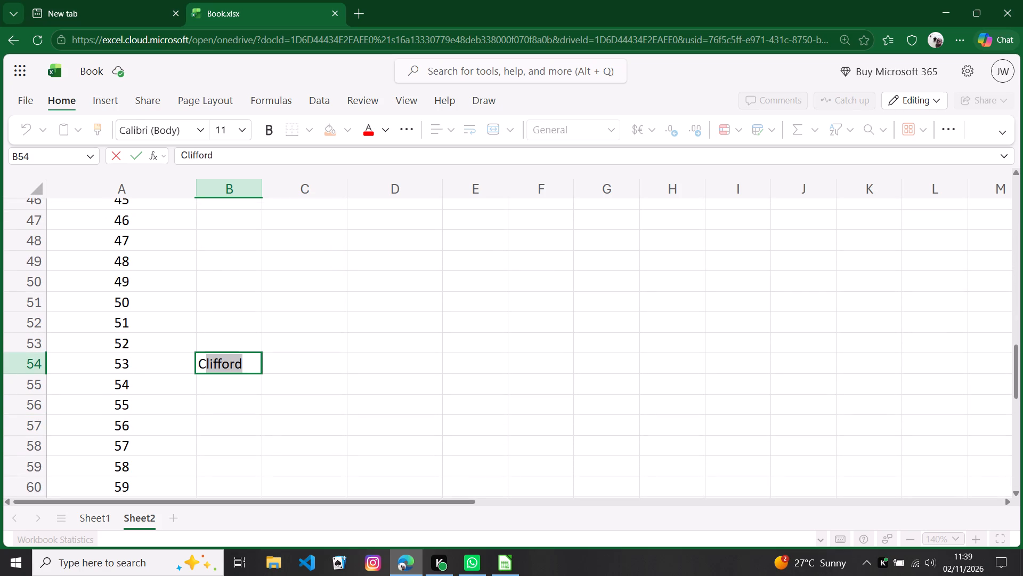
text(aden)
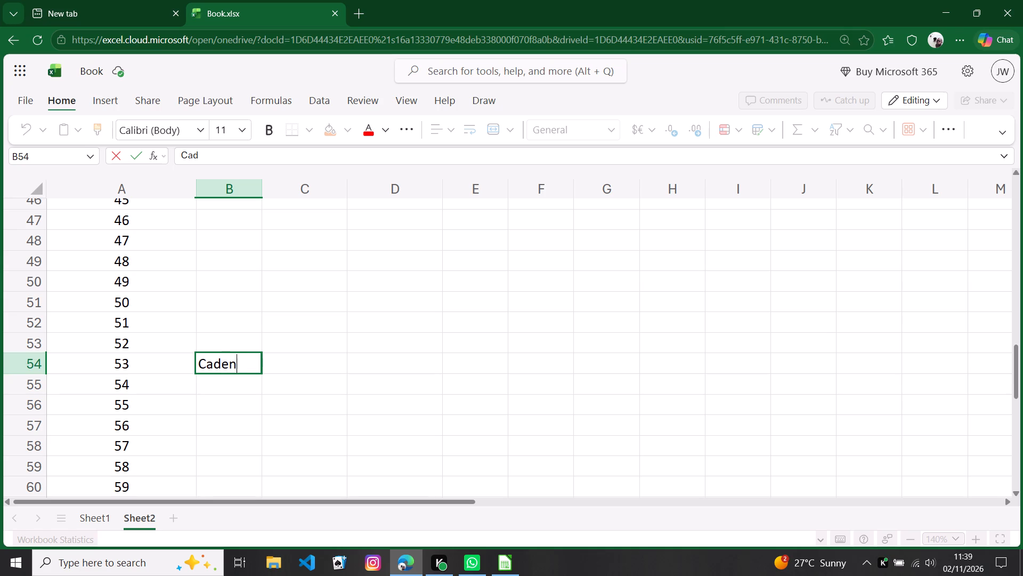
key(Return)
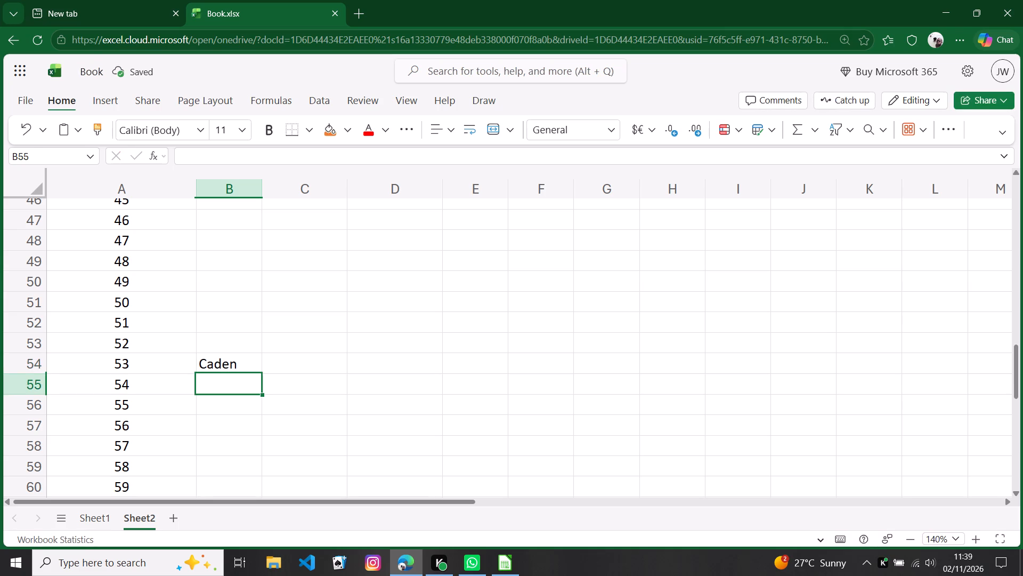
text(anya)
key(Return)
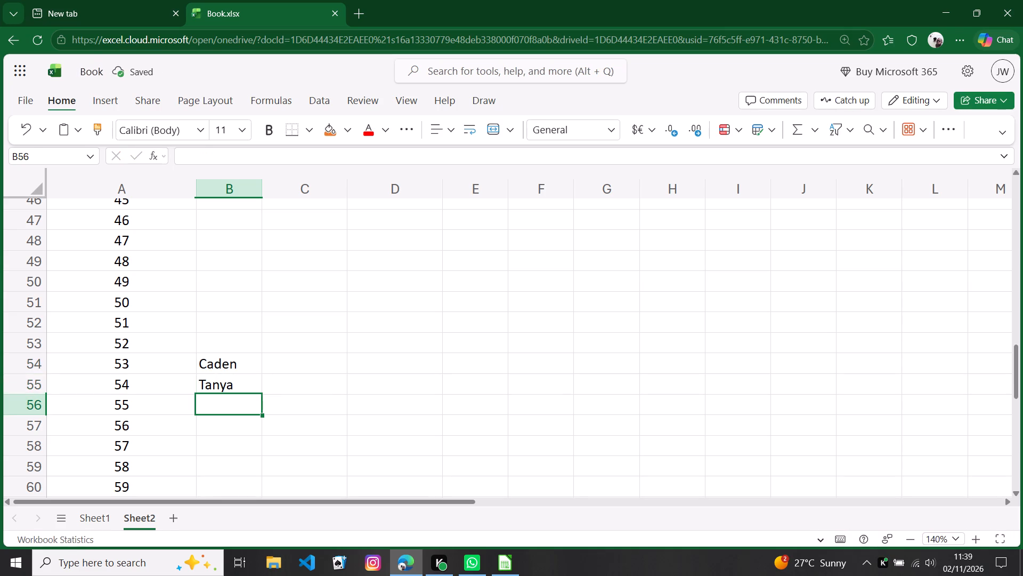
Enter the names Rosalinda, Raekwon and Jude for employees 55 to 57 in cells B56 to B58.
key(r)
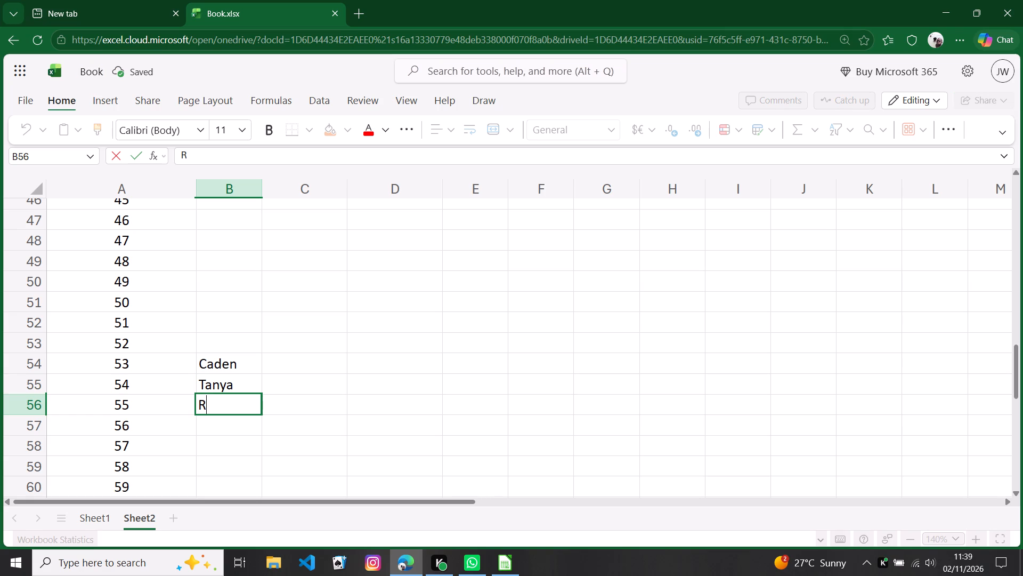
text(osalinda)
key(Return)
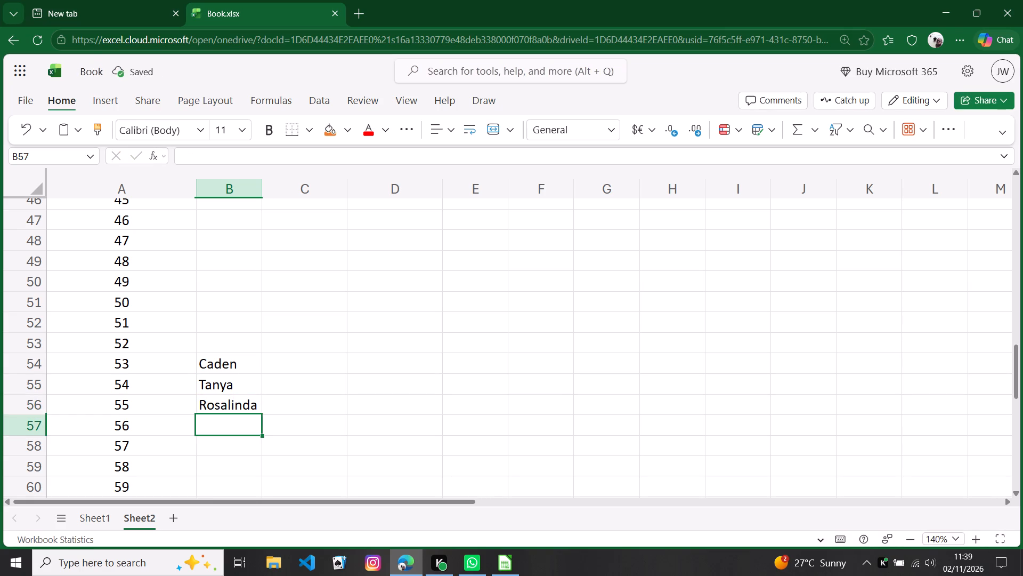
key(r)
key(a)
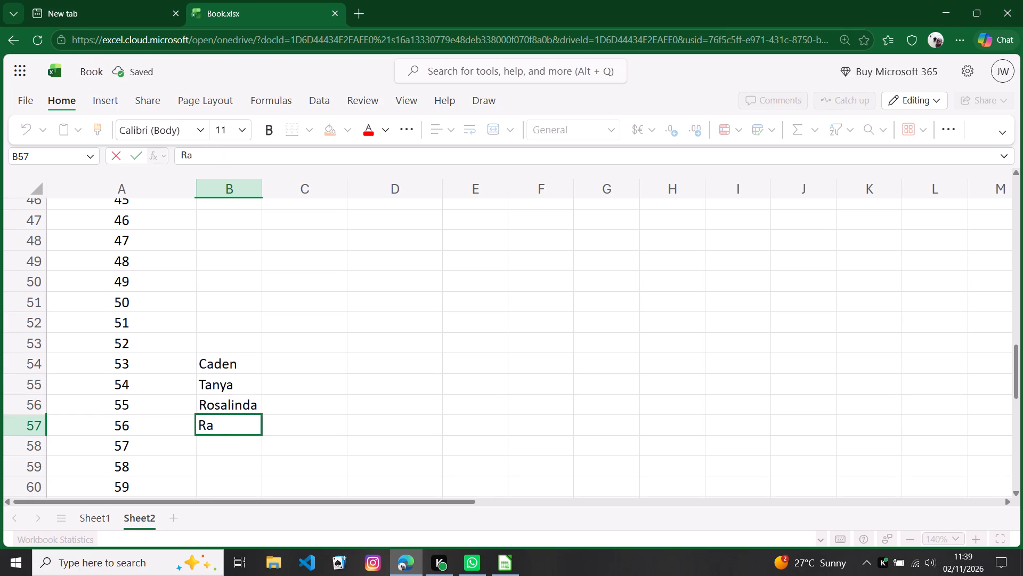
key(e)
text(kwon)
key(Return)
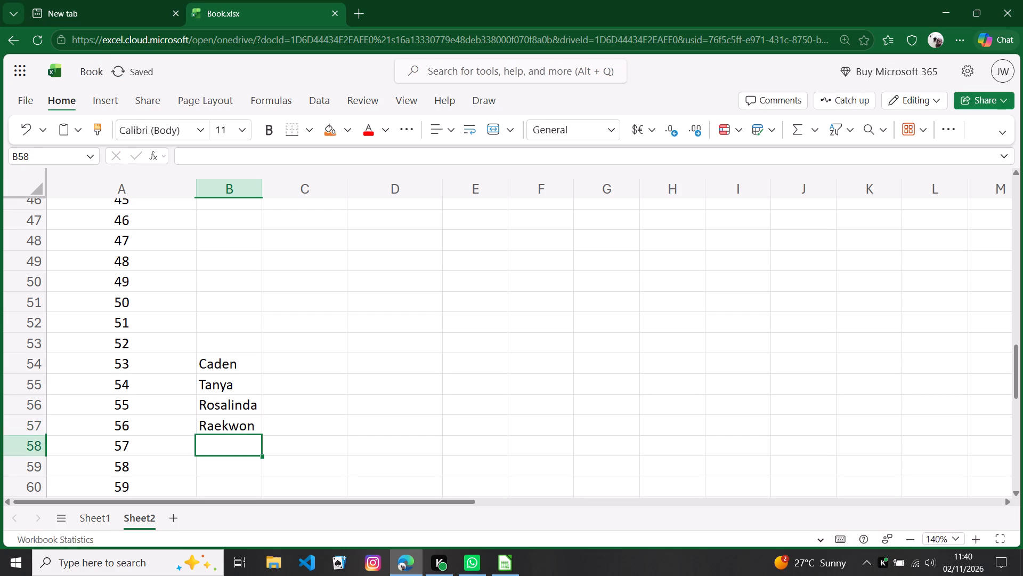
key(Return)
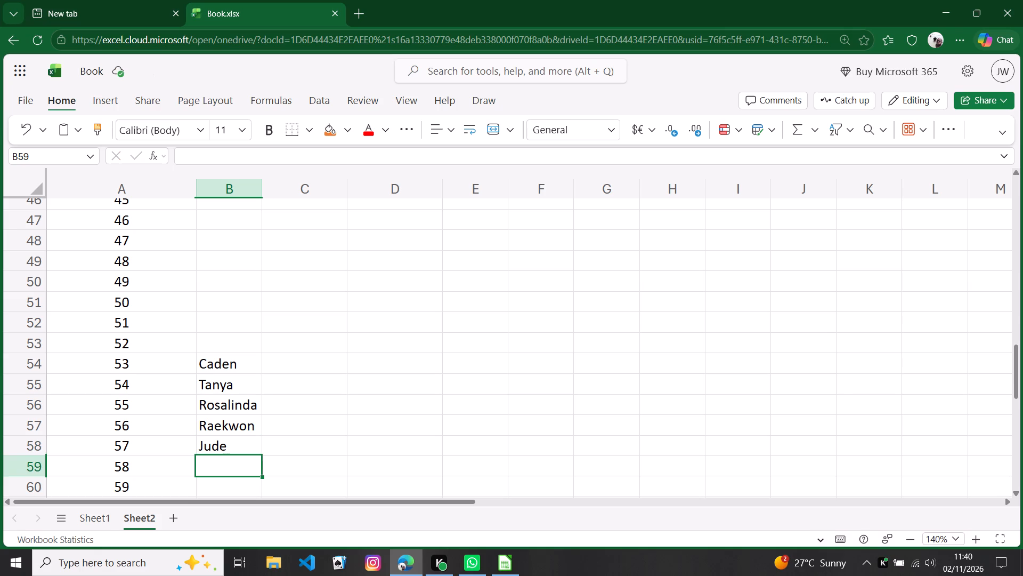
Enter the names Dante, Jayden and Tianna for employees 58 to 60 in cells B59 to B61.
text(ante)
key(Return)
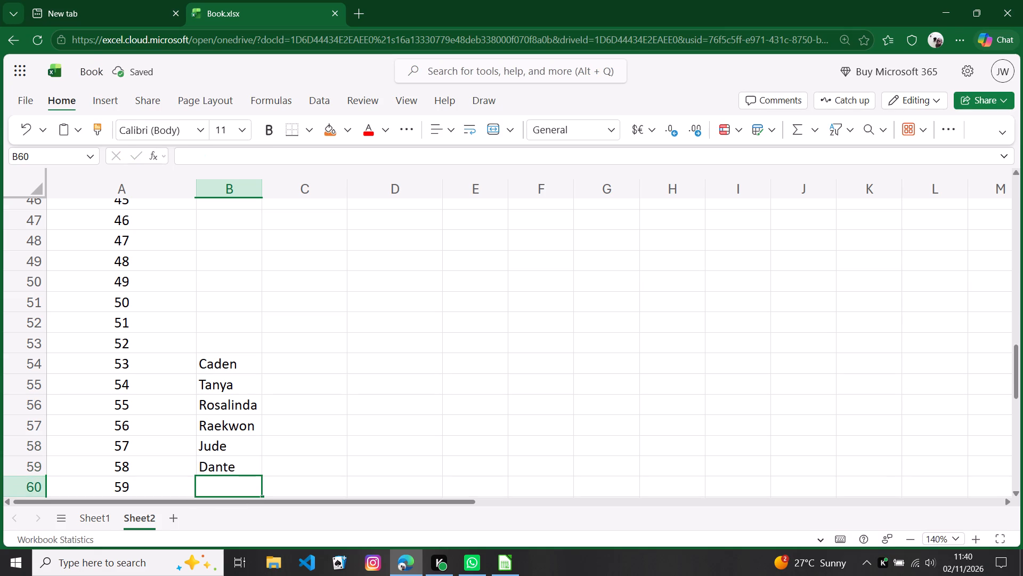
text(ayden)
key(Return)
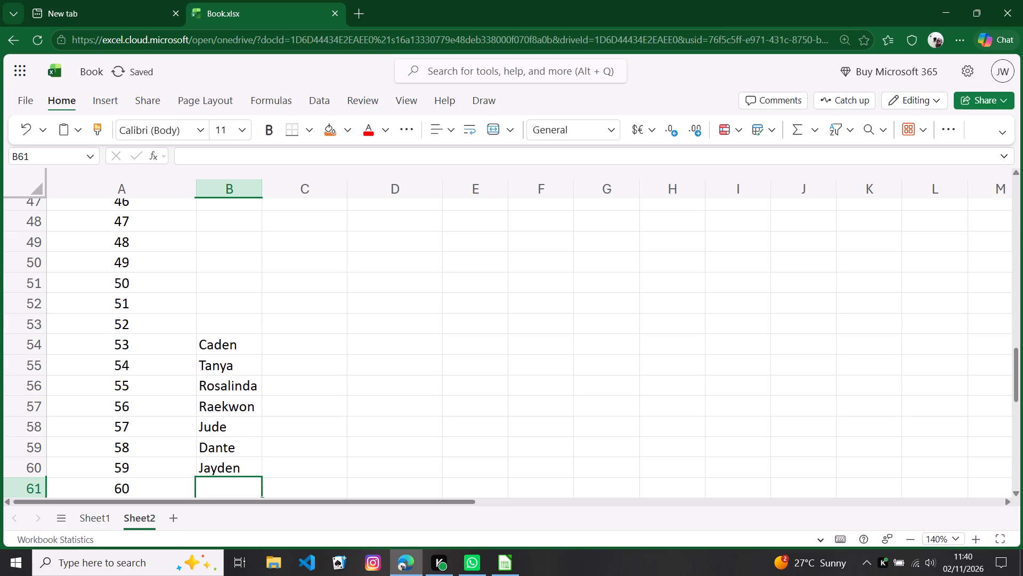
key(t)
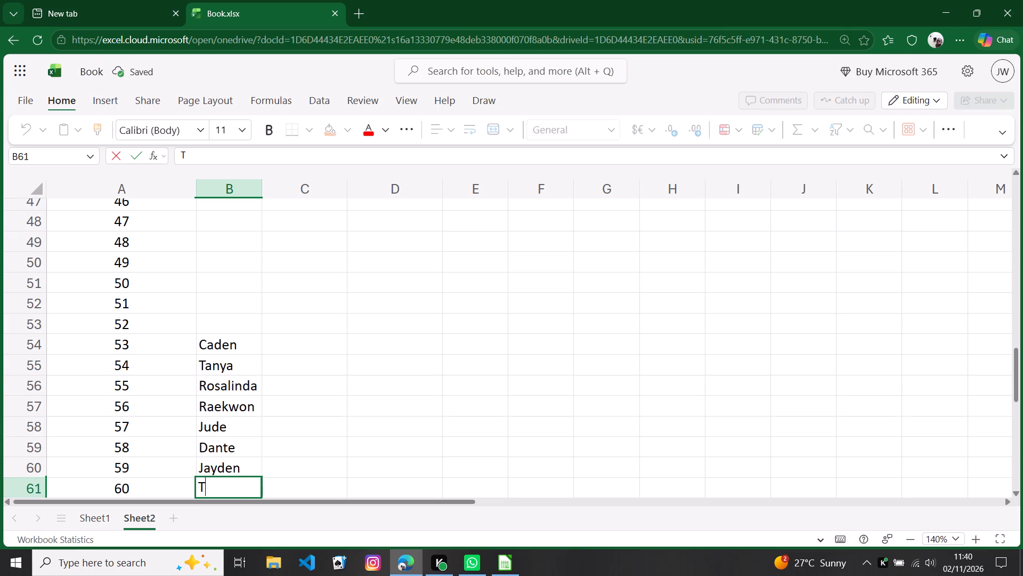
text(iana)
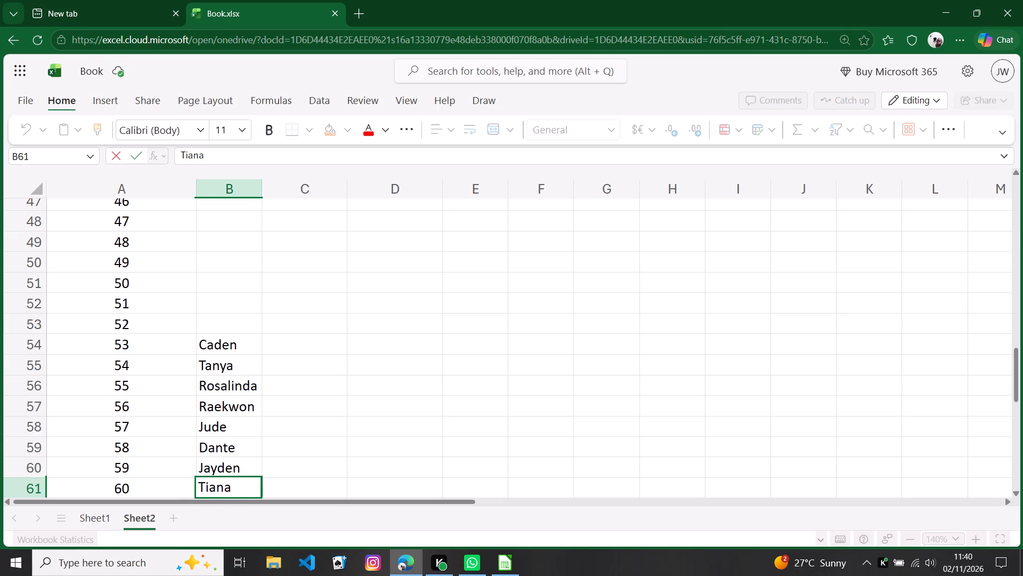
key(BackSpace)
text(na#)
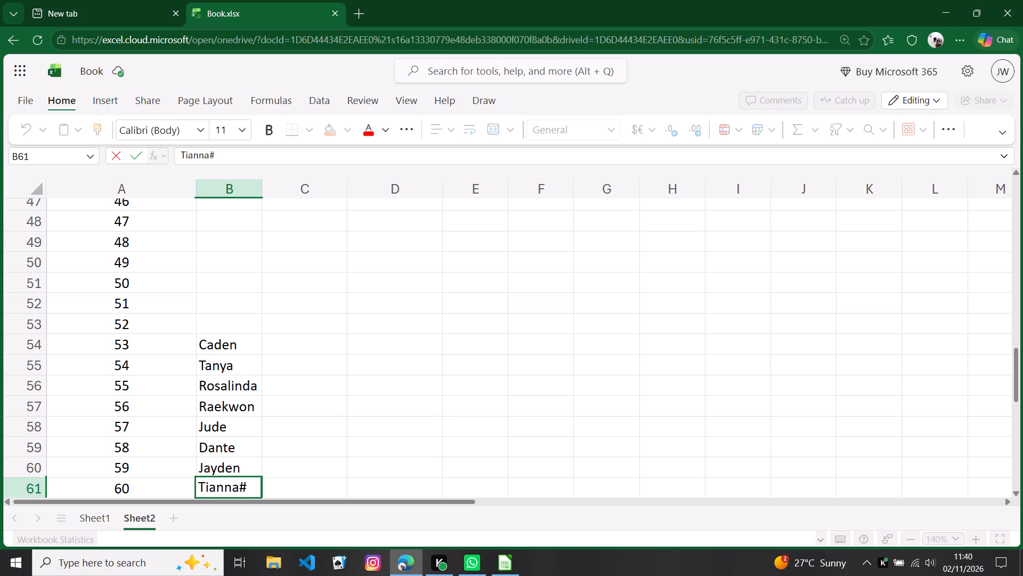
key(BackSpace)
key(Return)
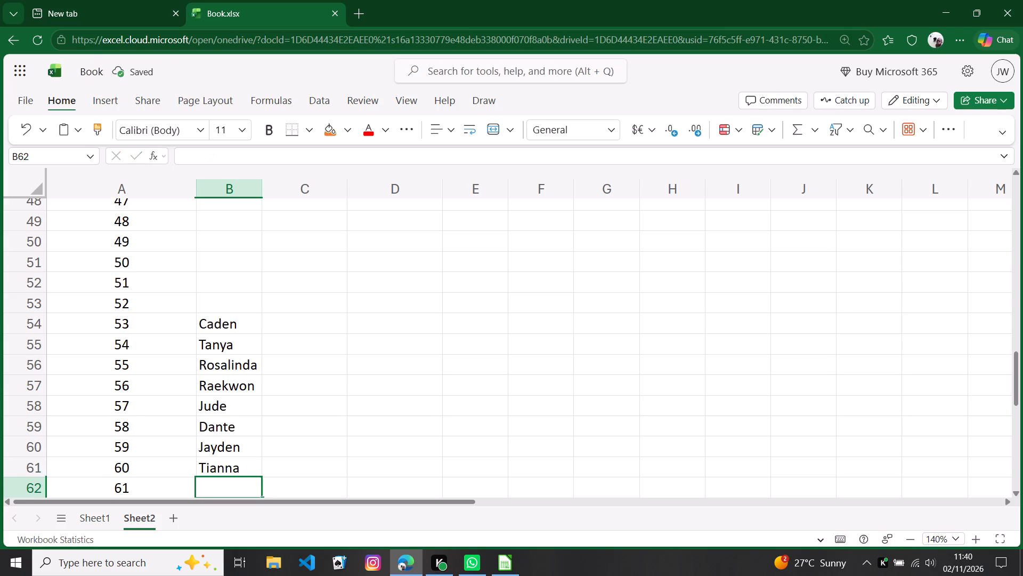
Enter employee 61's two-part name in cell B62, and the names Danae and Alvaro for employees 62 and 63 in B63 and B64.
key(d)
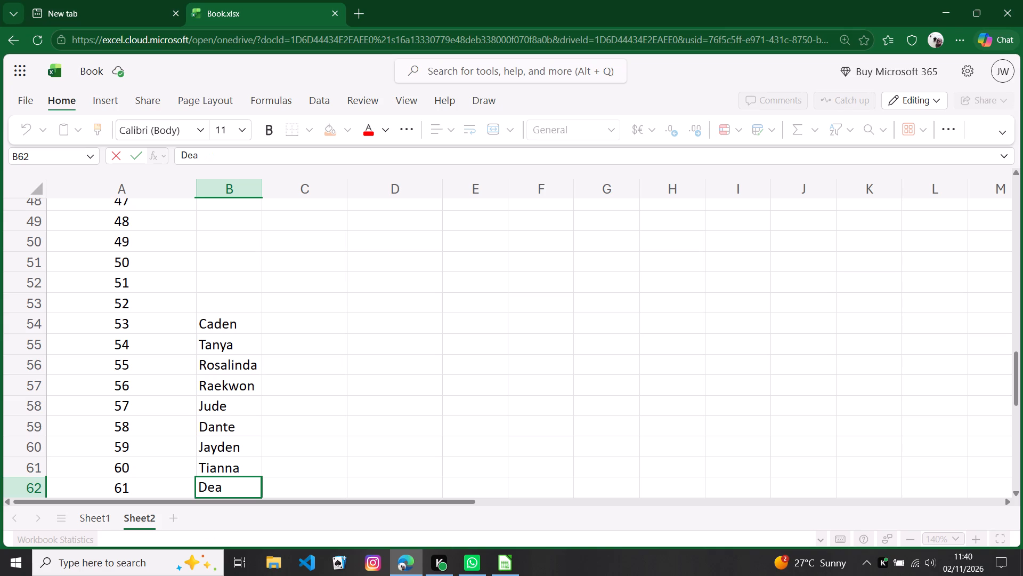
text(n)
key(space)
key(Return)
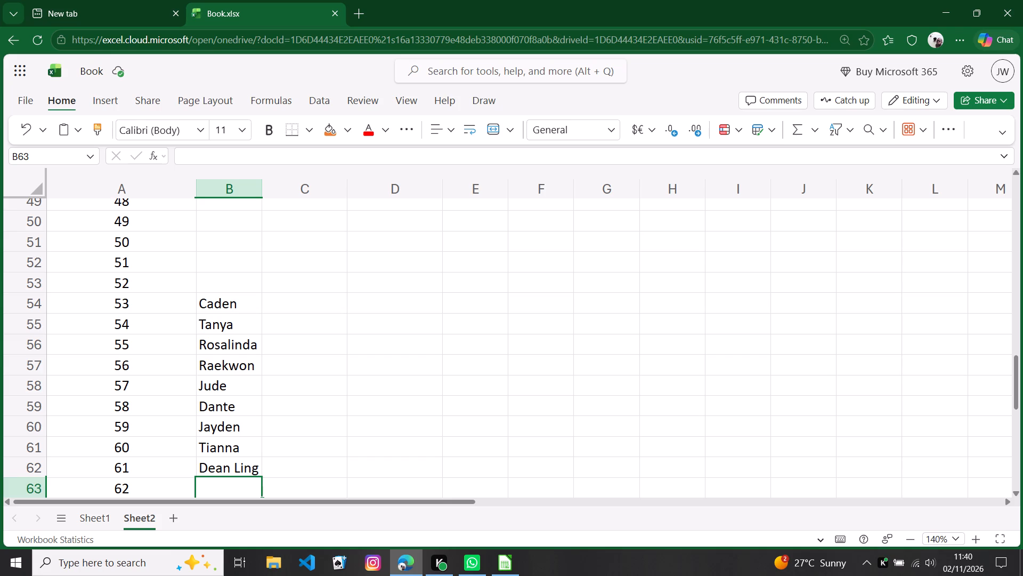
text(ana)
key(e)
key(Return)
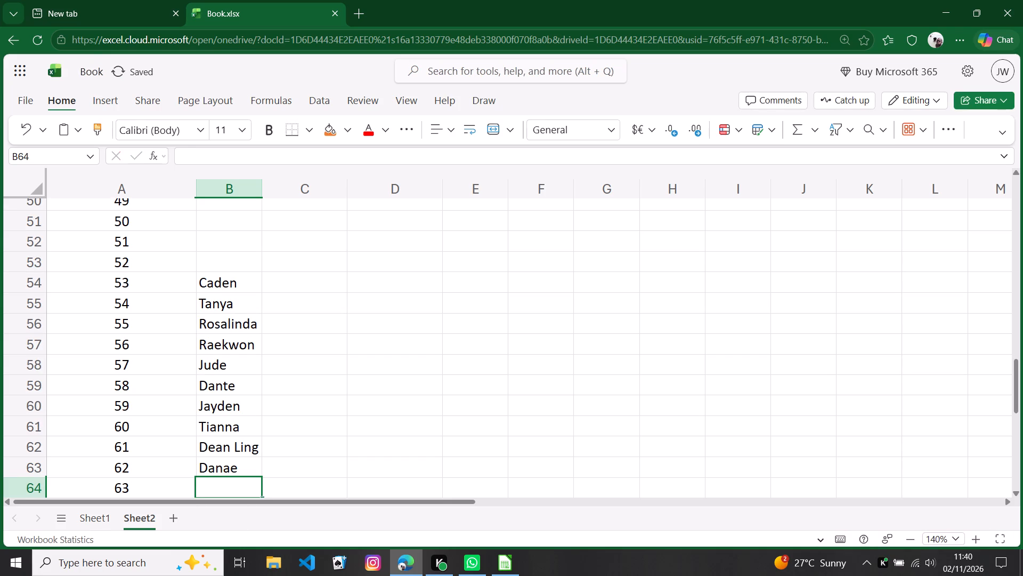
text(lva)
text(ro)
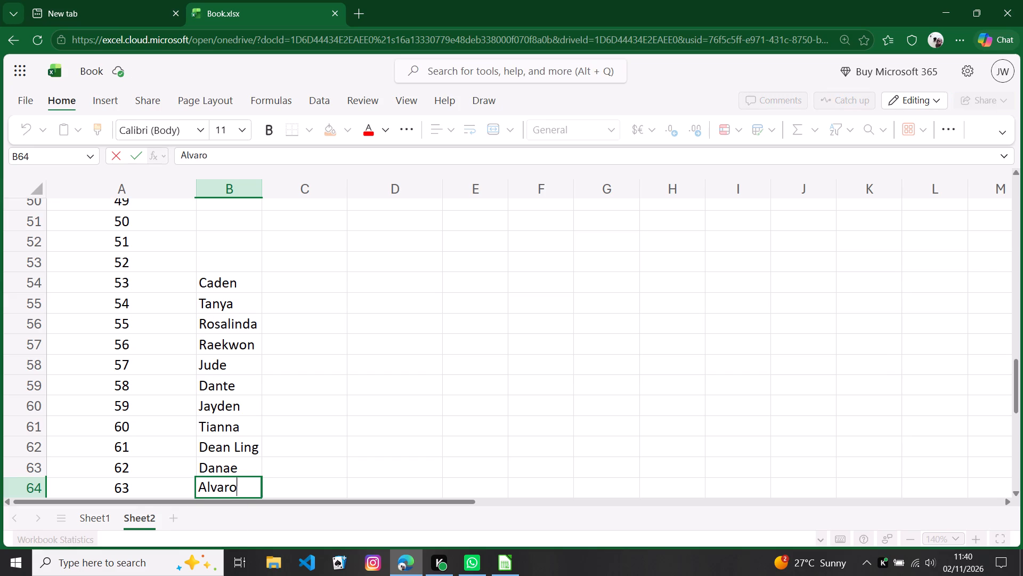
key(Return)
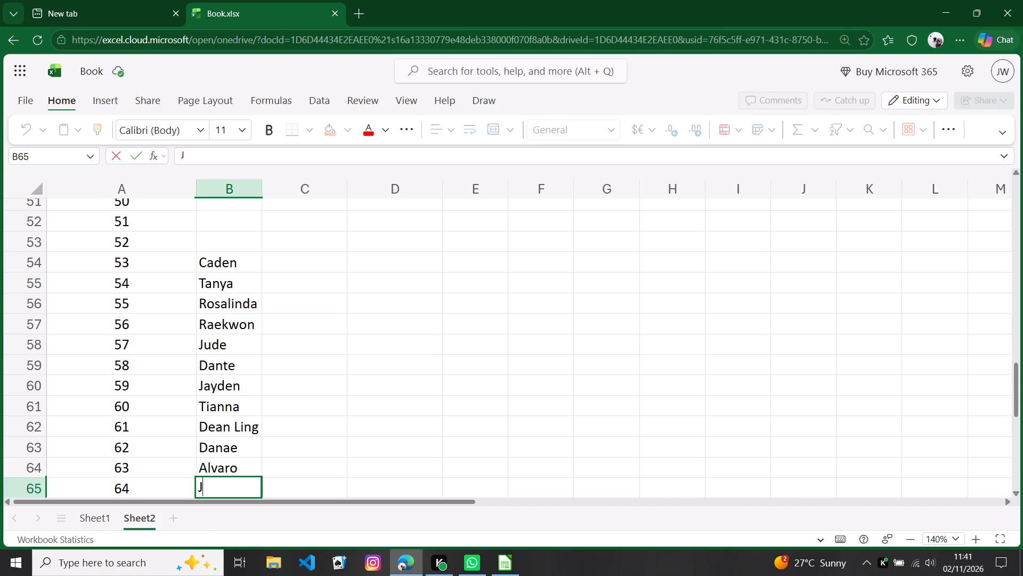
Enter the names Jayce, Tanner, Derek and Ellie for employees 64 to 67 in cells B65 to B68.
text(ayce)
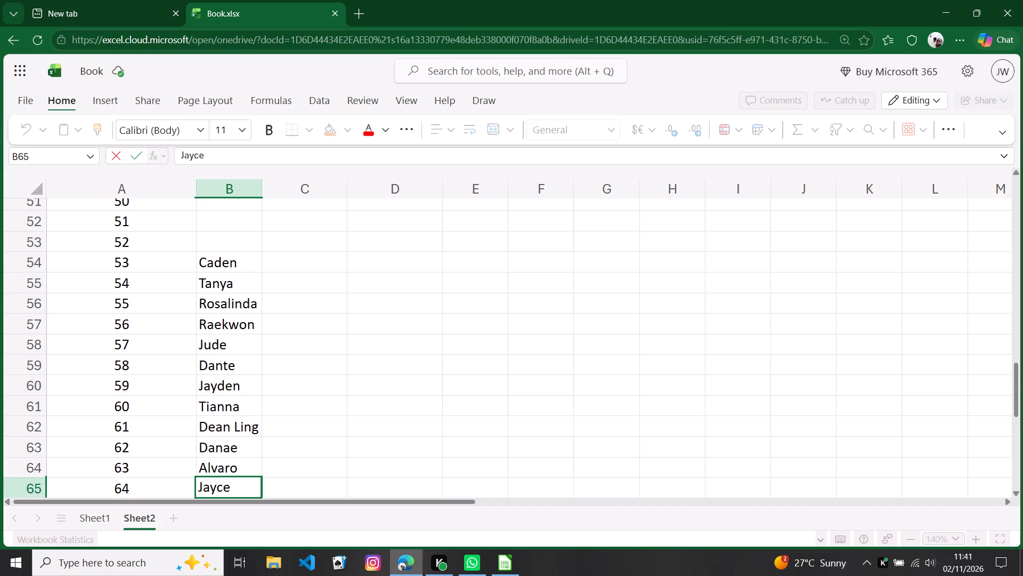
key(Return)
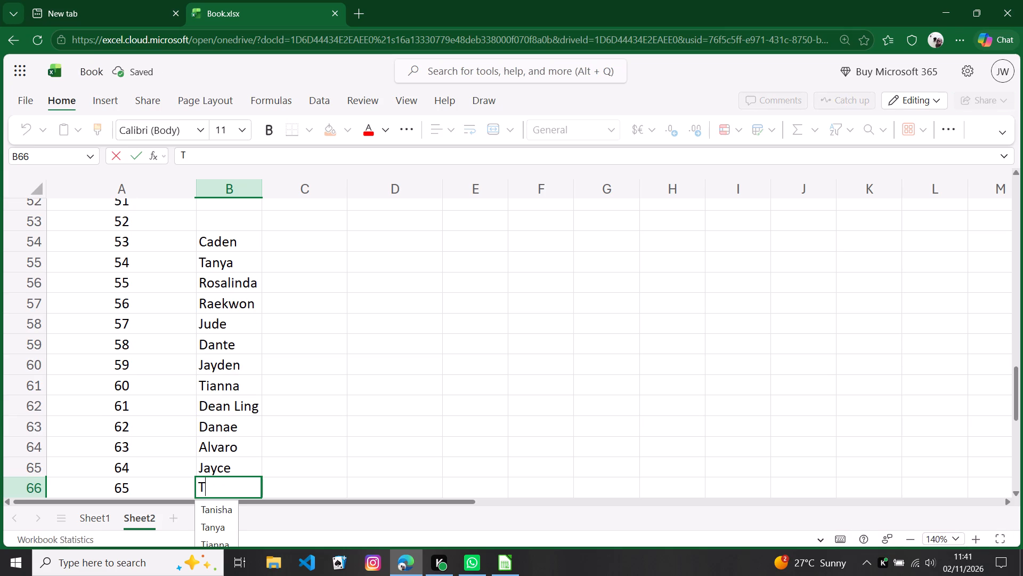
text(anner)
key(Return)
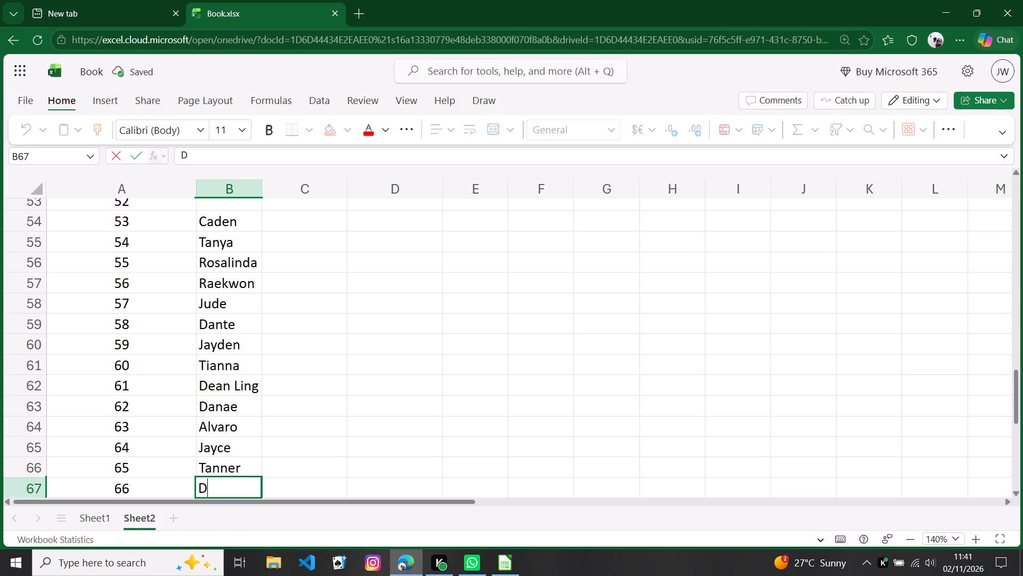
key(k)
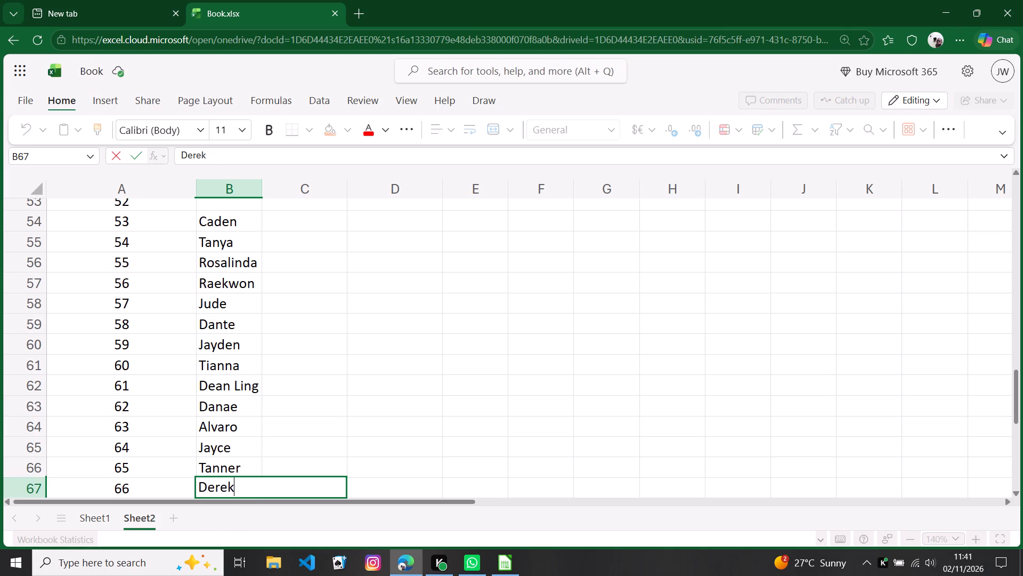
key(Return)
key(e)
text(lli)
key(e)
key(Return)
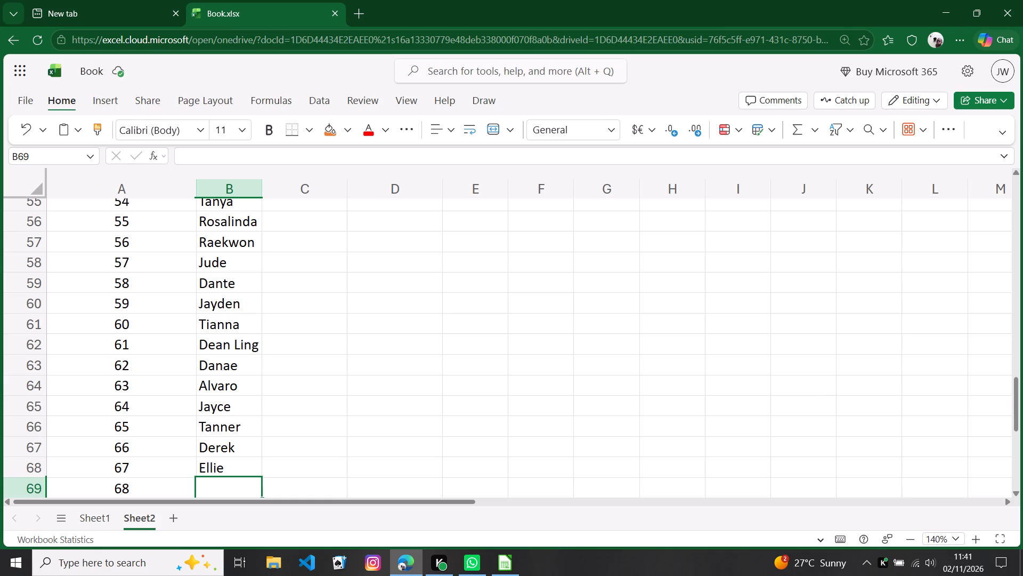
Enter the names Alek, Riya and Cortney for employees 68 to 70 in cells B69 to B71.
scroll(290, 242, down, 1)
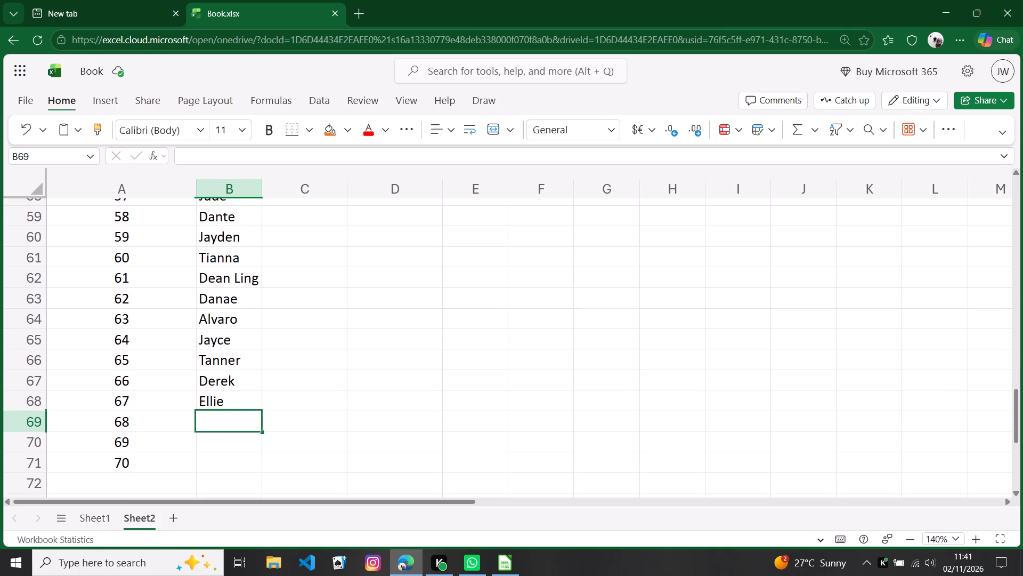
text(lek)
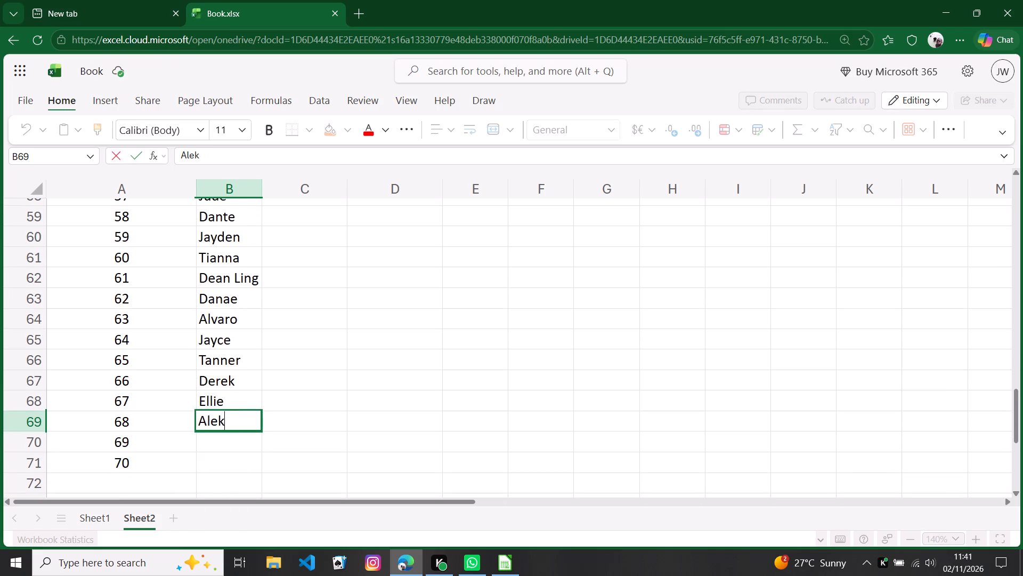
key(Return)
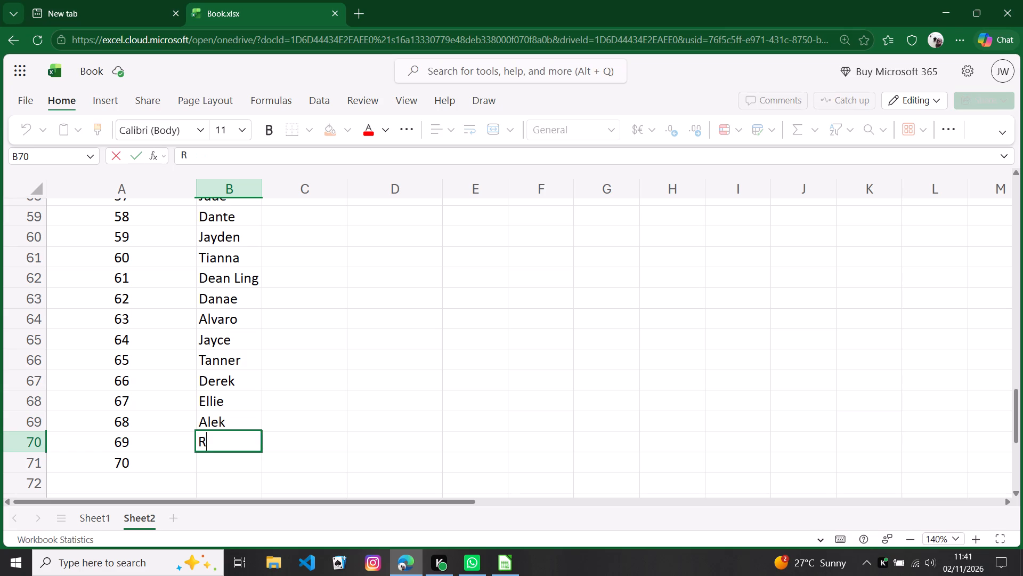
text(iya)
key(Return)
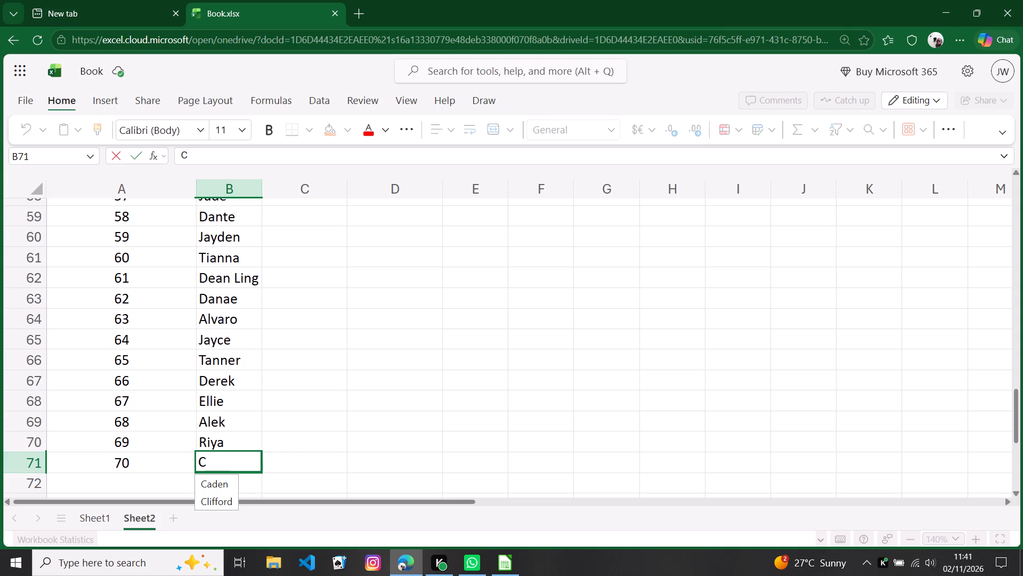
text(or)
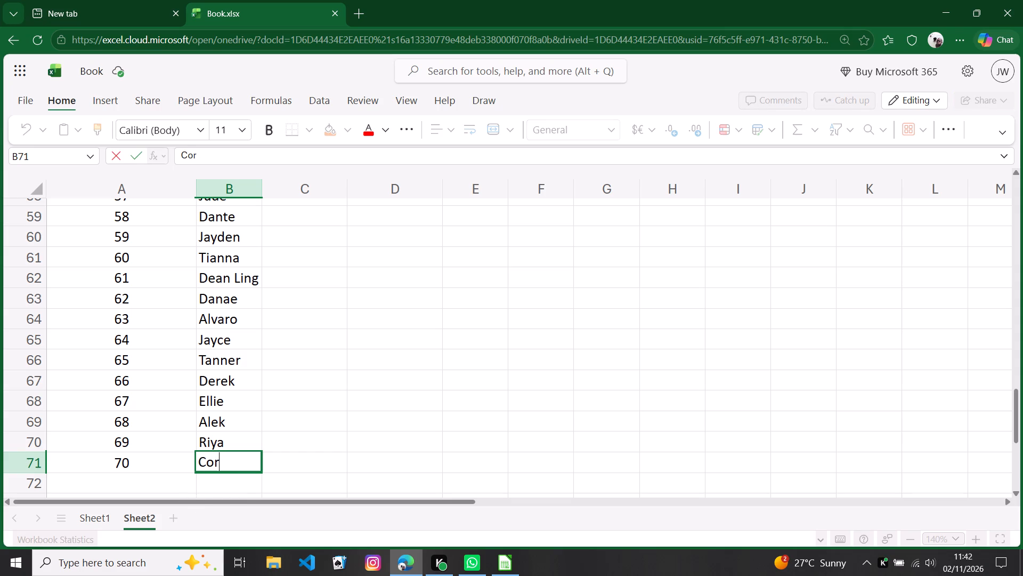
text(tney)
key(Return)
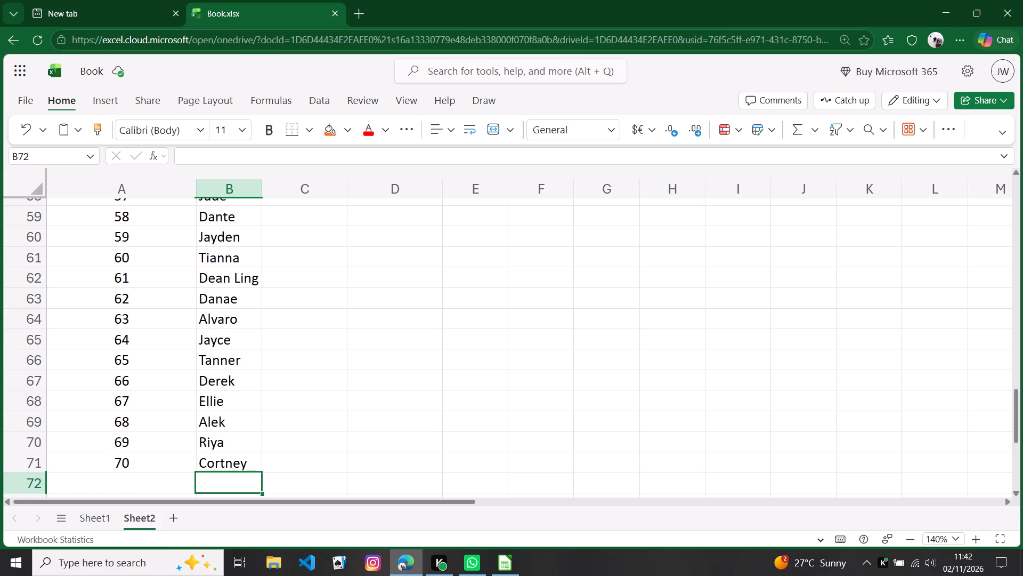
Enter the names Samuel, Ester, Leandra and Emma for employees 42 to 45 in cells B43 to B46.
scroll(274, 349, up, 2)
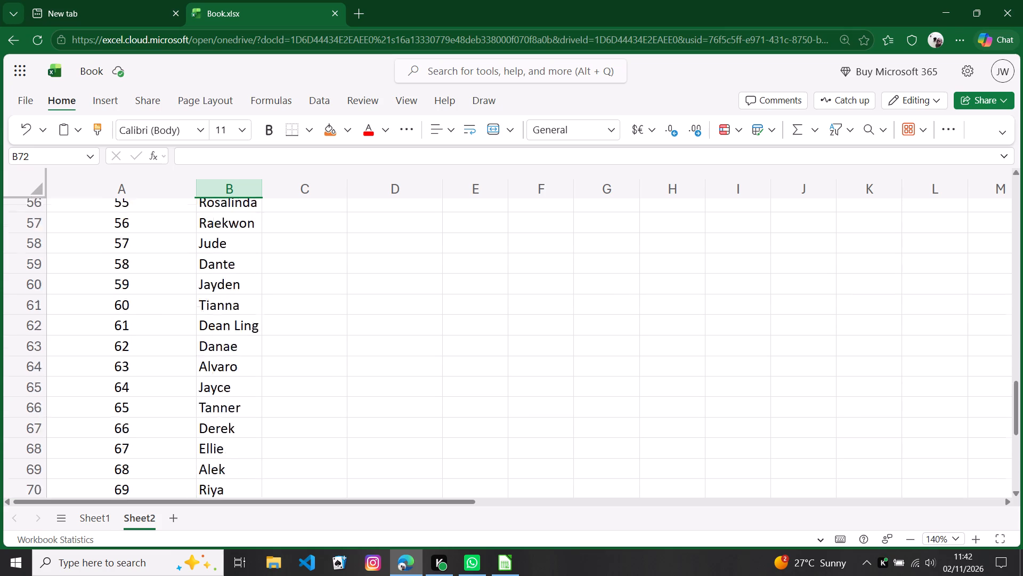
scroll(274, 349, up, 5)
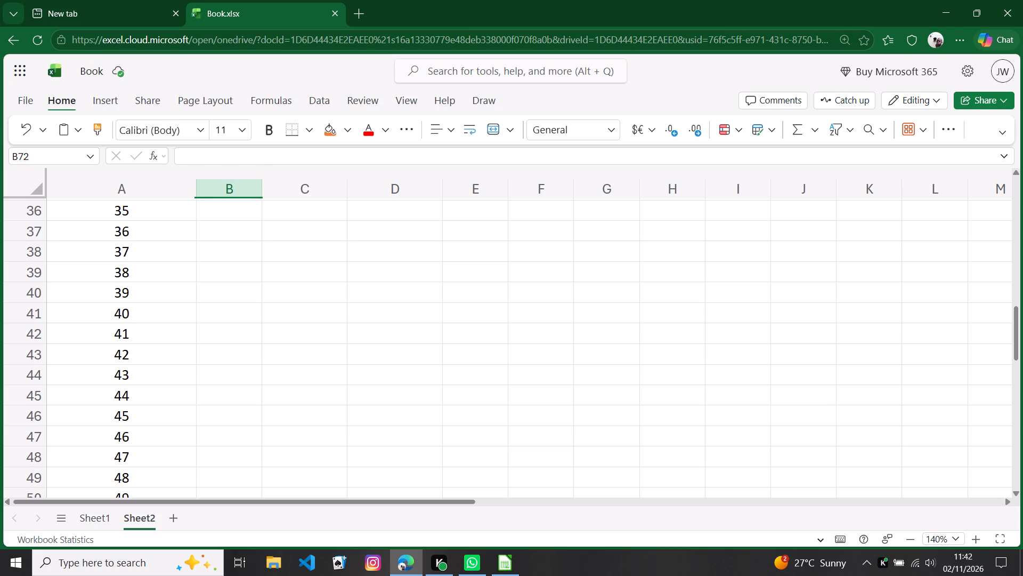
double_click(215, 359)
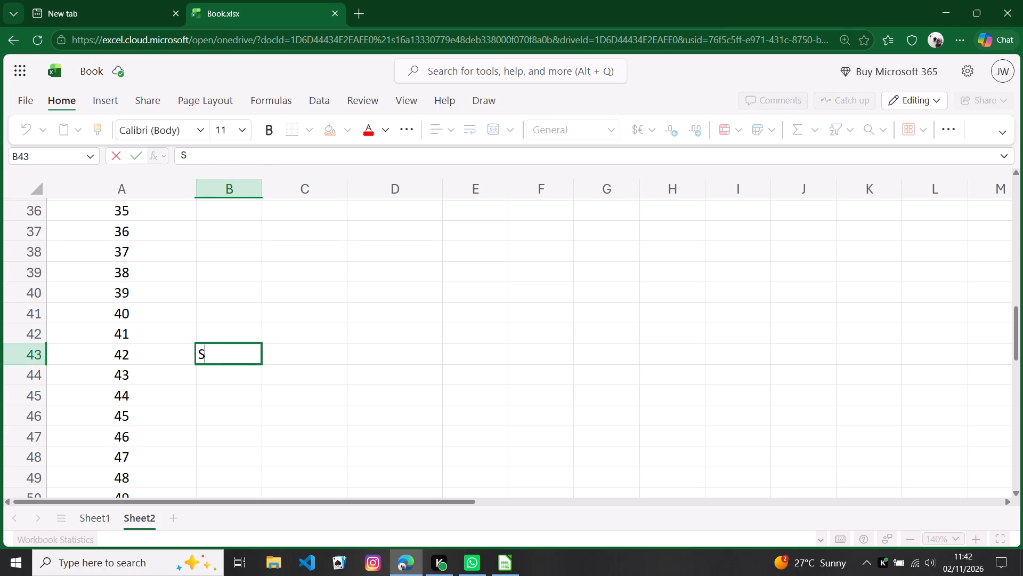
text(amuel)
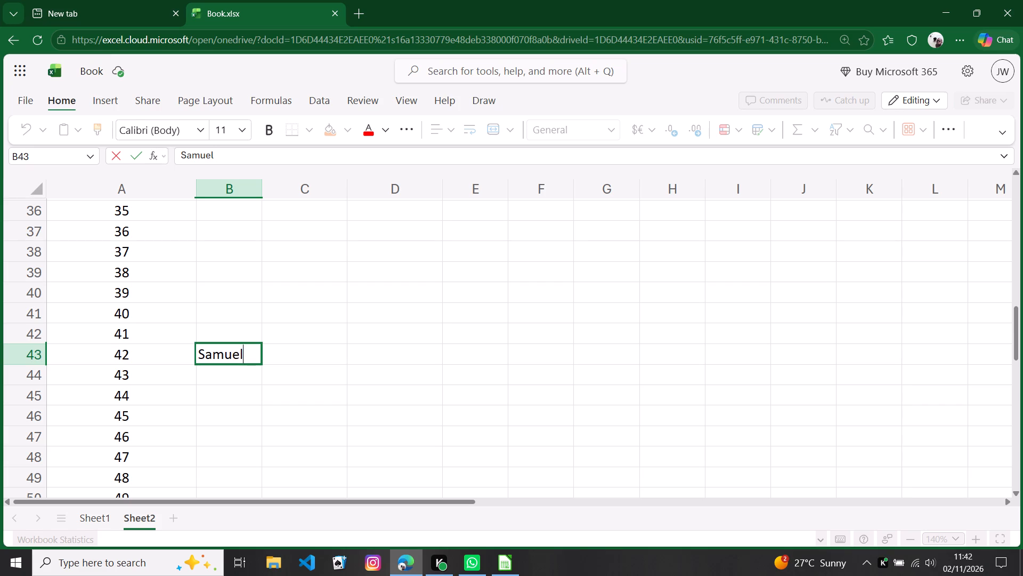
key(Return)
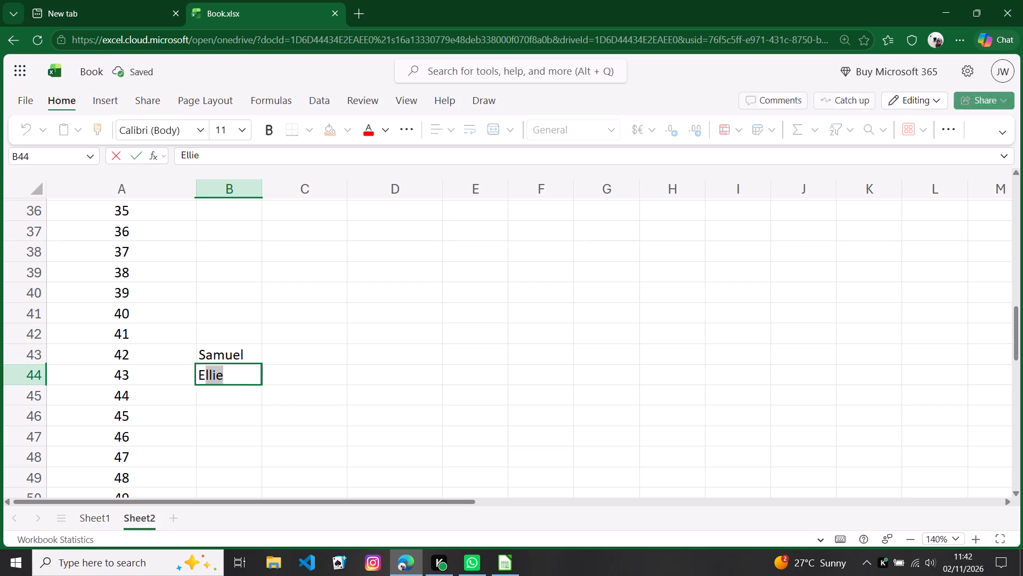
key(Return)
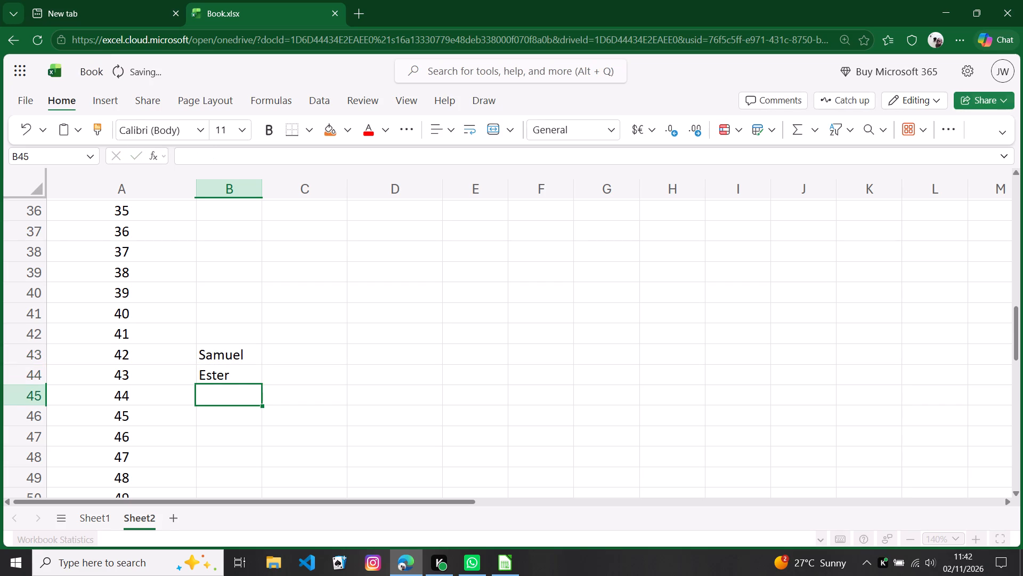
key(l)
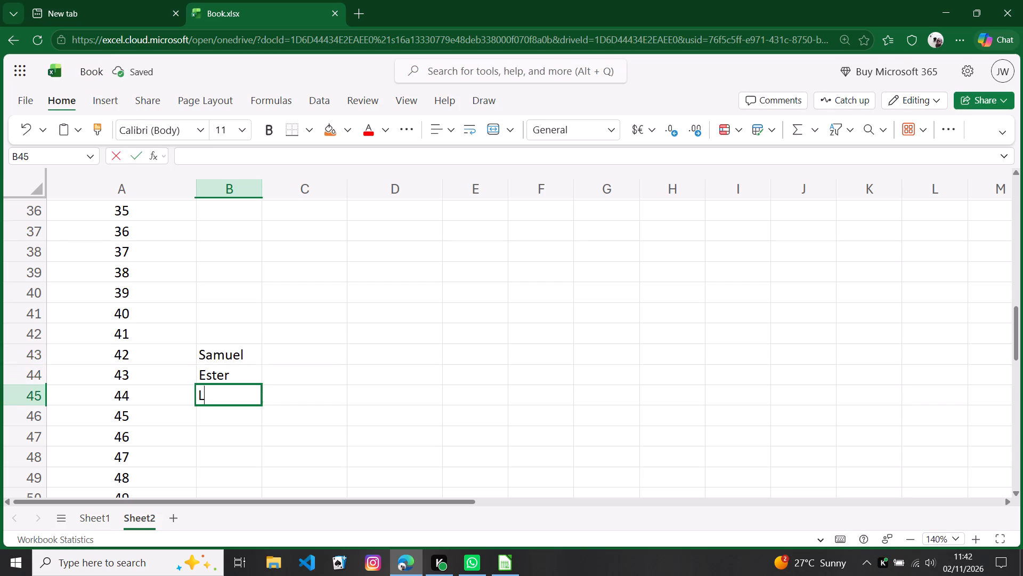
key(e)
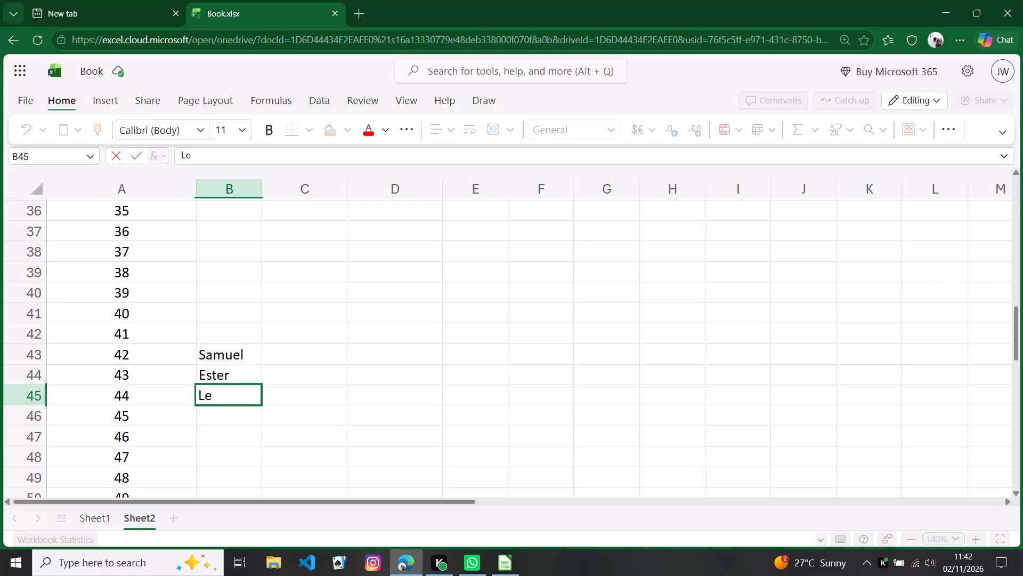
text(andra)
key(Return)
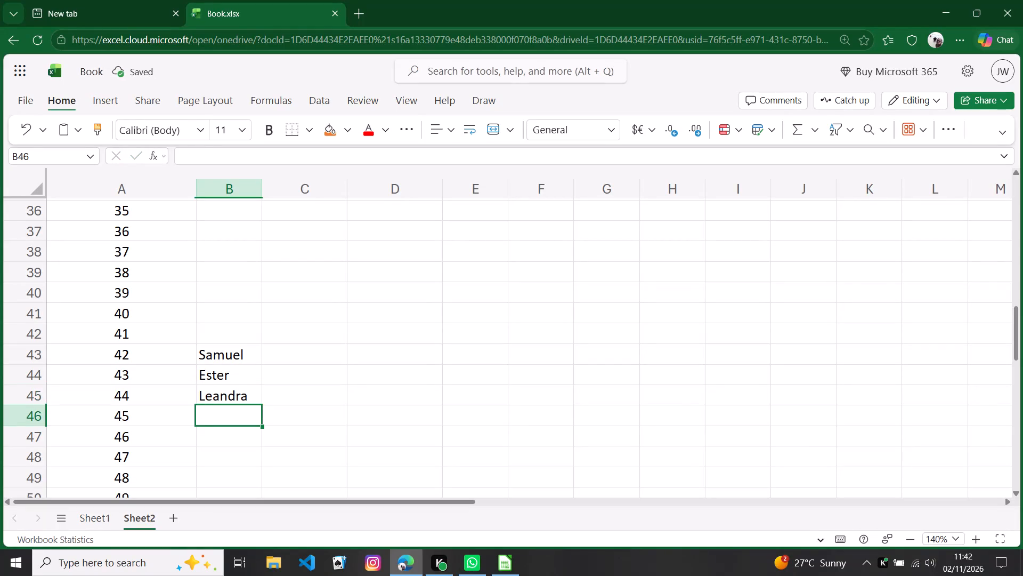
text(mma)
key(Return)
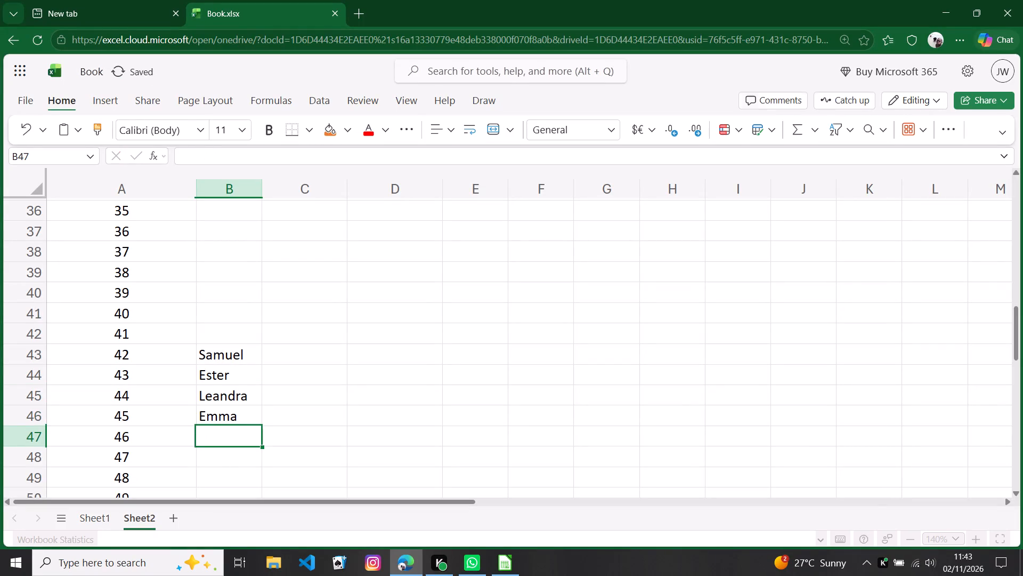
Enter the names Efrain, Phillip and Judah for employees 46 to 48 in cells B47 to B49.
key(e)
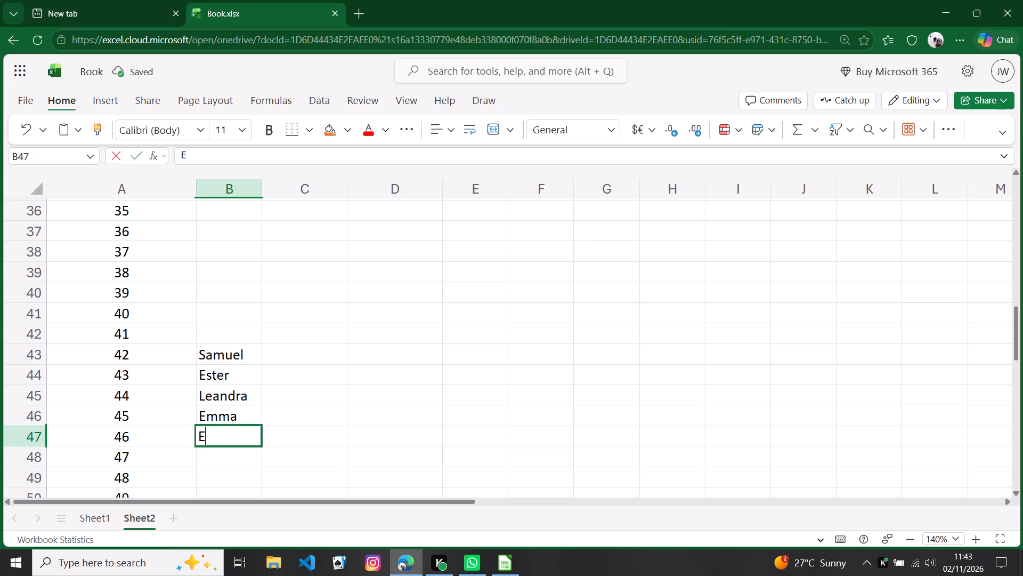
key(Return)
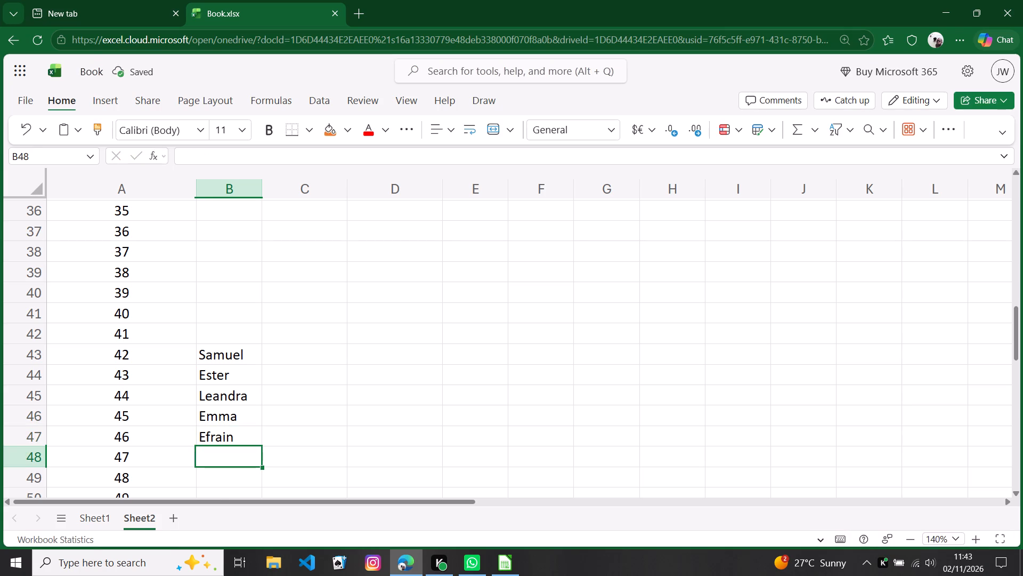
key(p)
text(hillip)
key(Return)
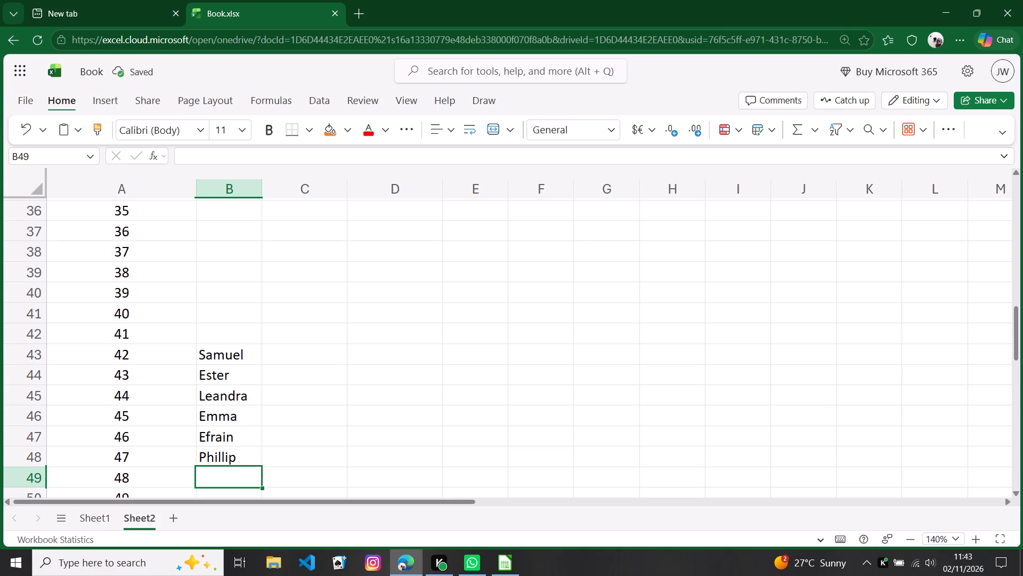
scroll(218, 346, down, 2)
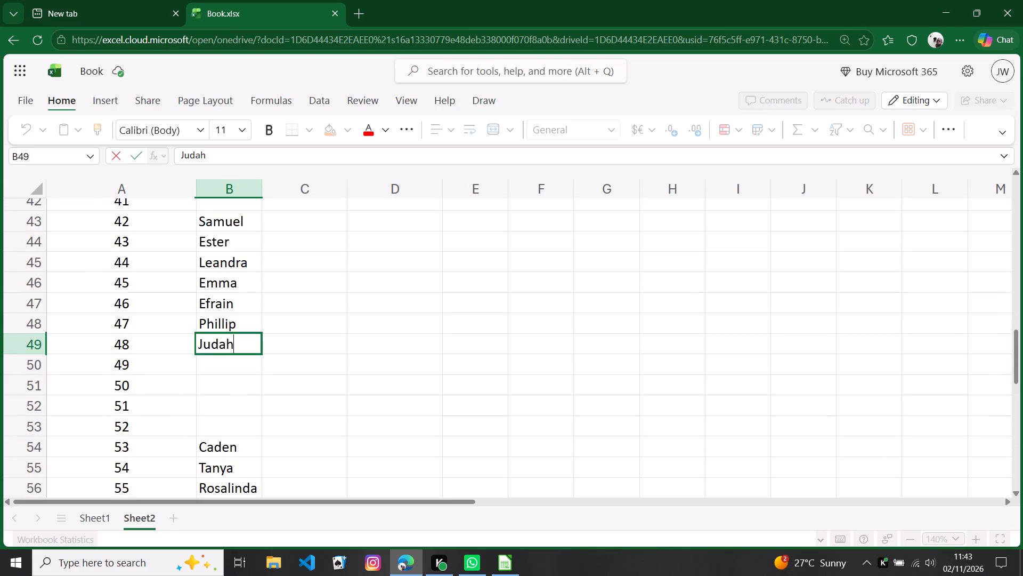
key(Return)
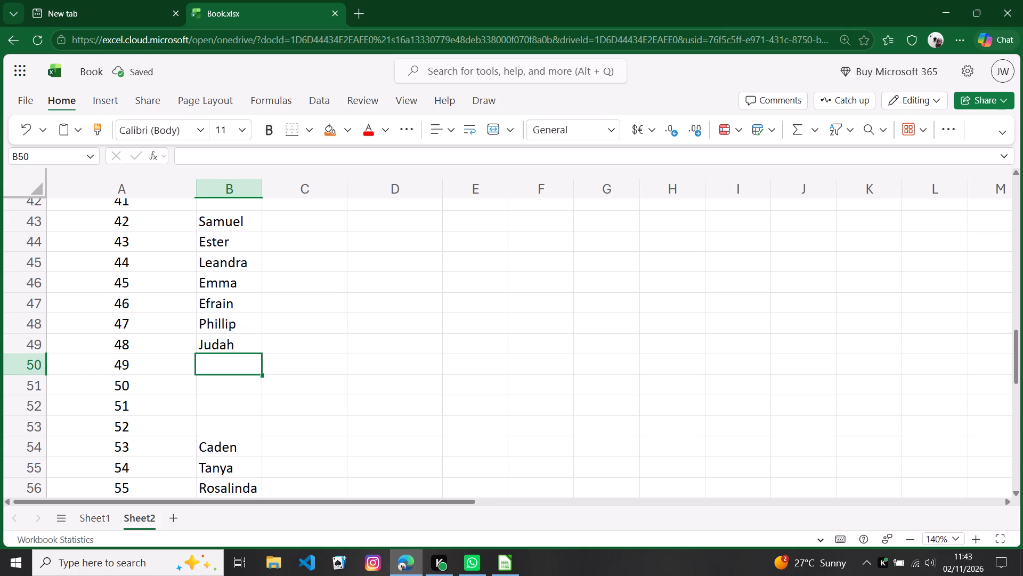
Enter the names Keaton, Kavon, Allan and Jacinda for employees 49 to 52 in cells B50 to B53.
key(k)
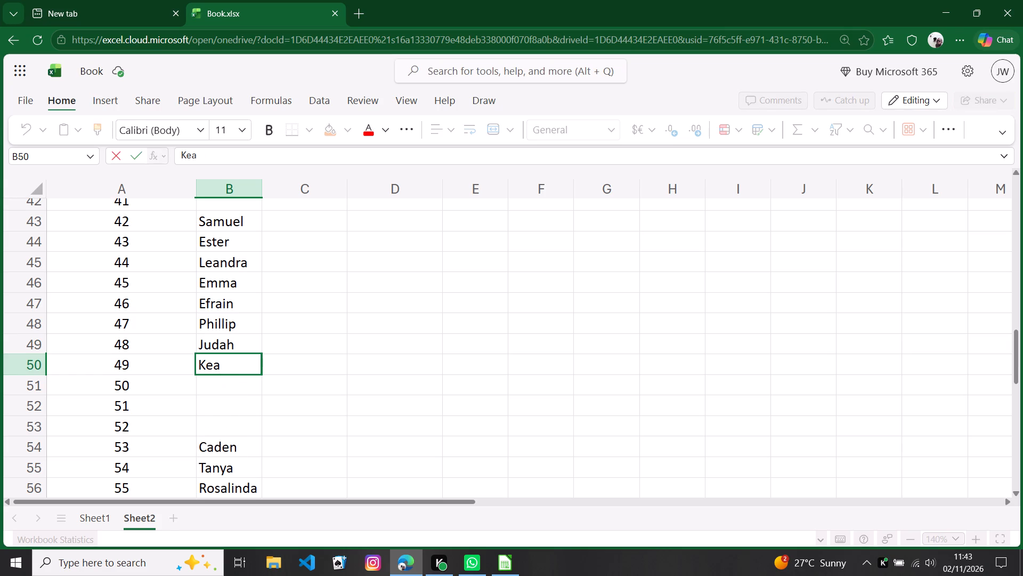
text(ton)
key(Return)
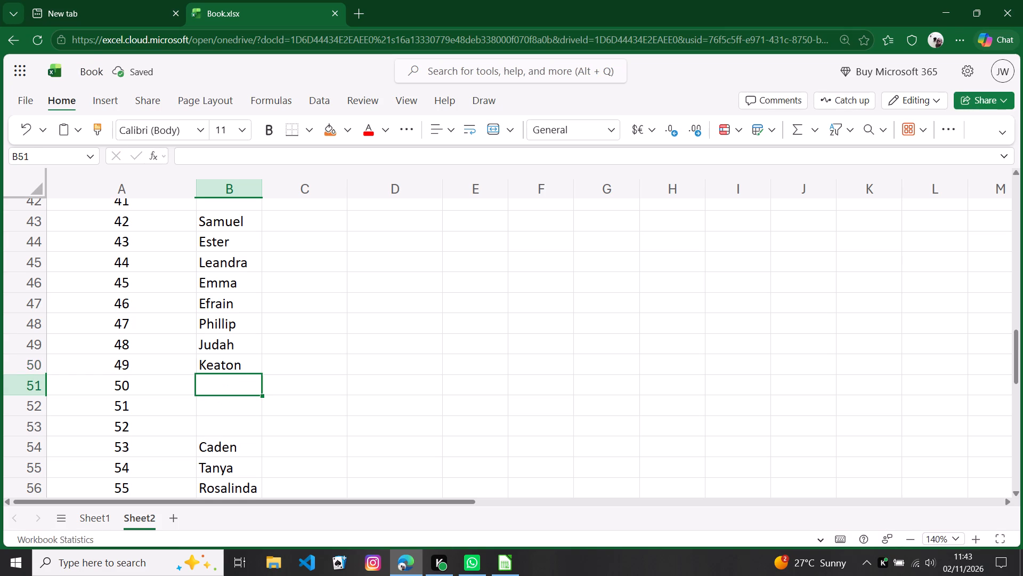
key(k)
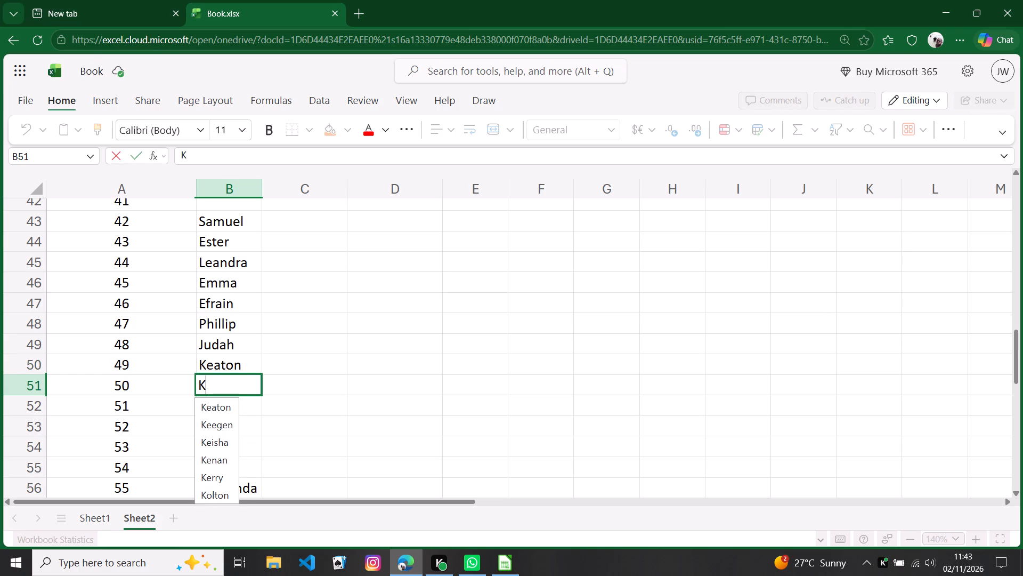
text(avon)
key(Return)
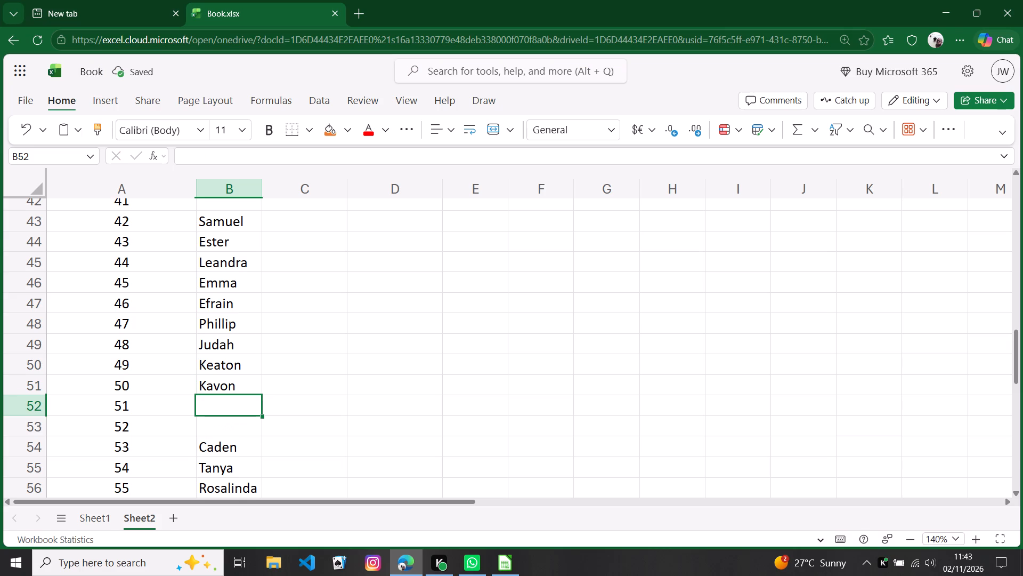
key(a)
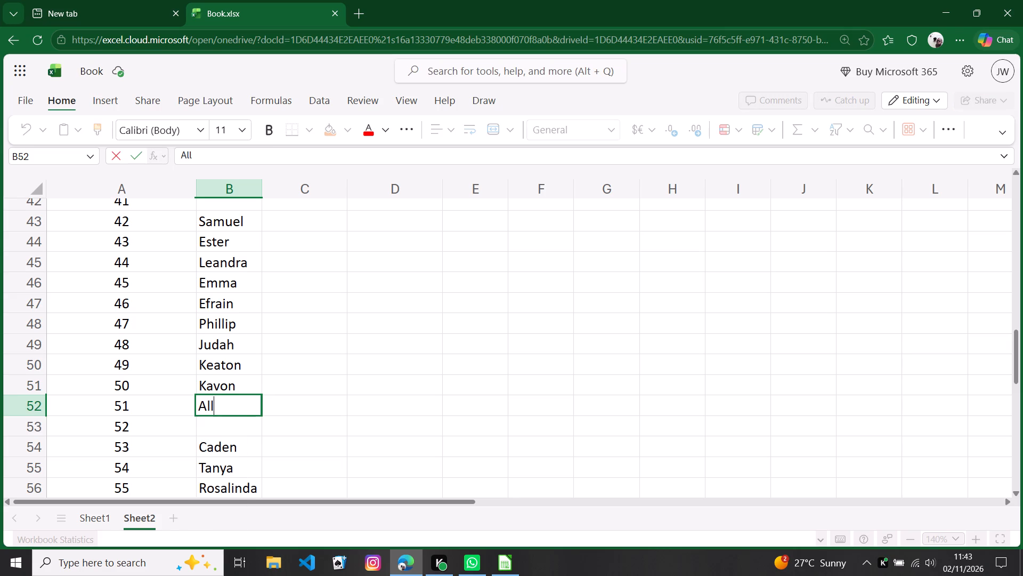
key(Return)
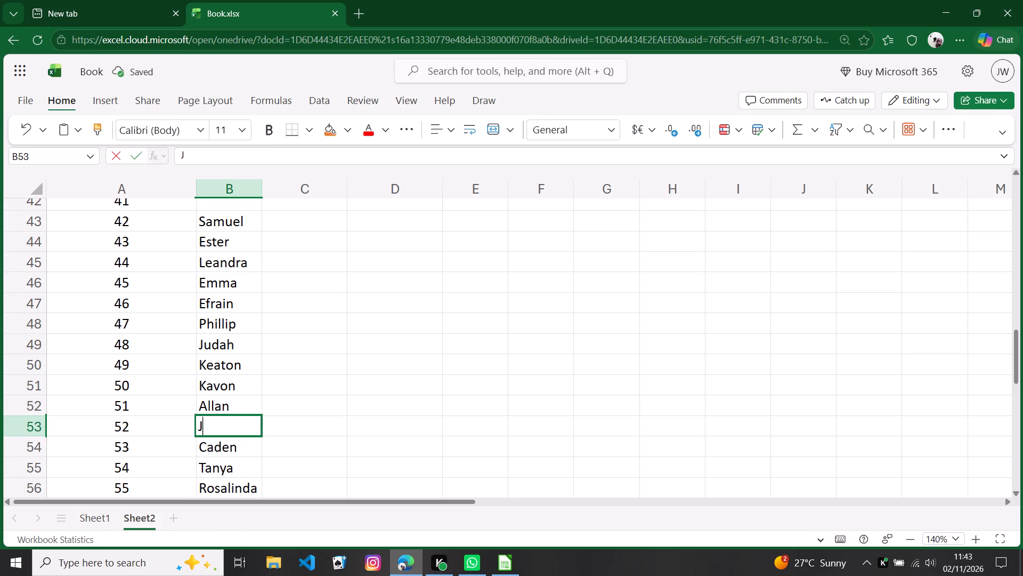
text(acinda)
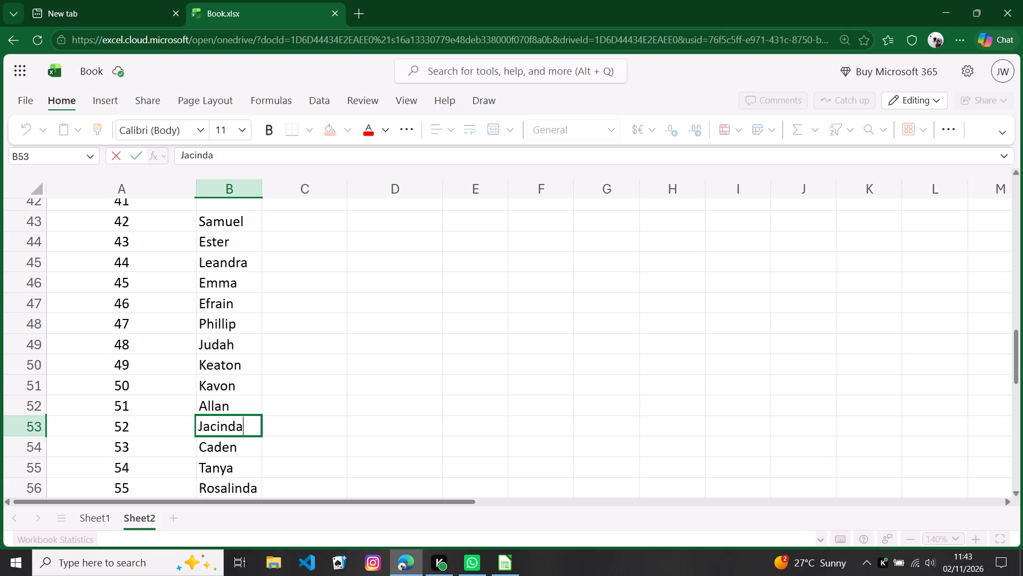
Open the empty name cell B31 of employee 30 for entry.
scroll(323, 389, up, 4)
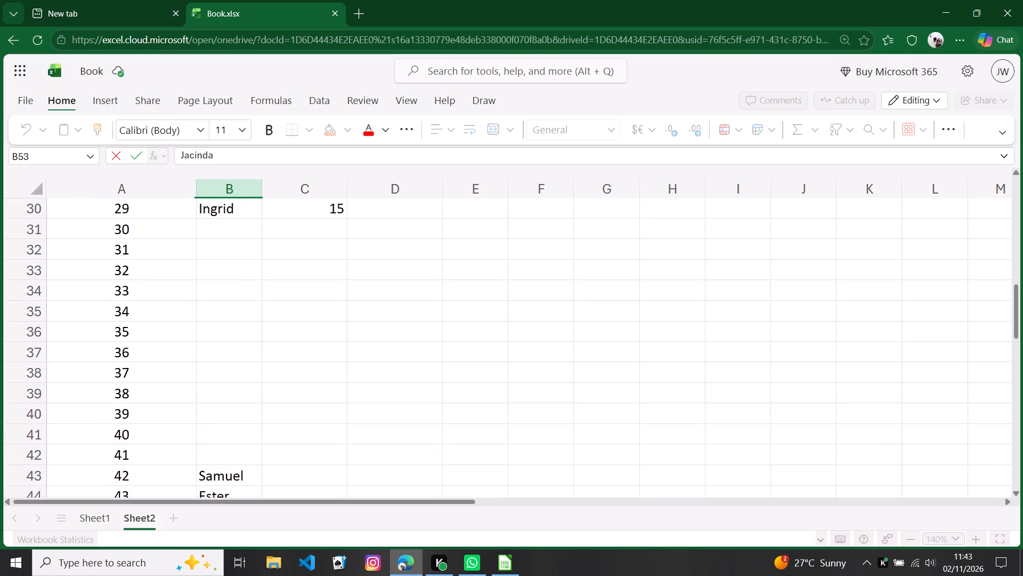
scroll(323, 388, up, 2)
double_click(212, 381)
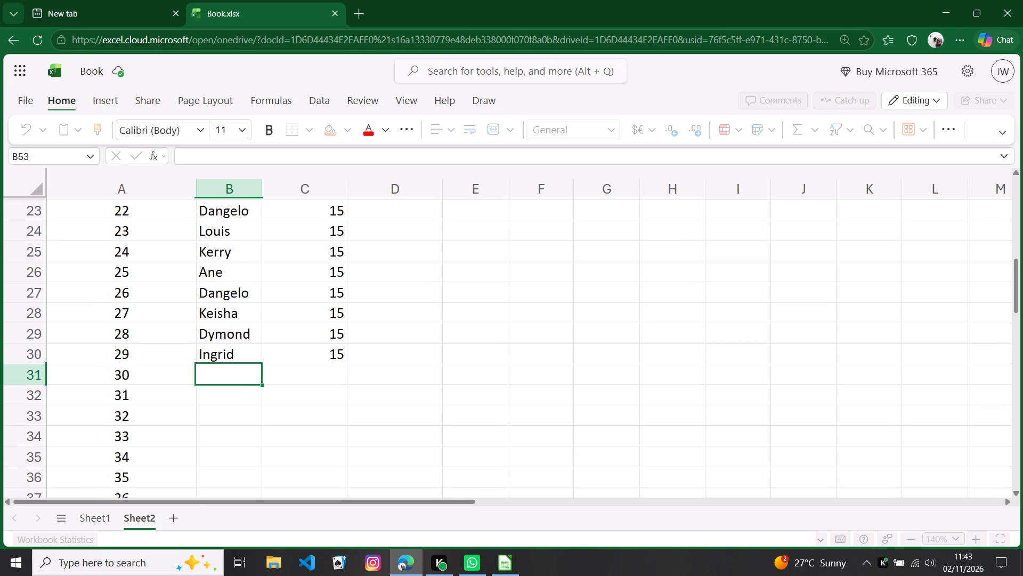
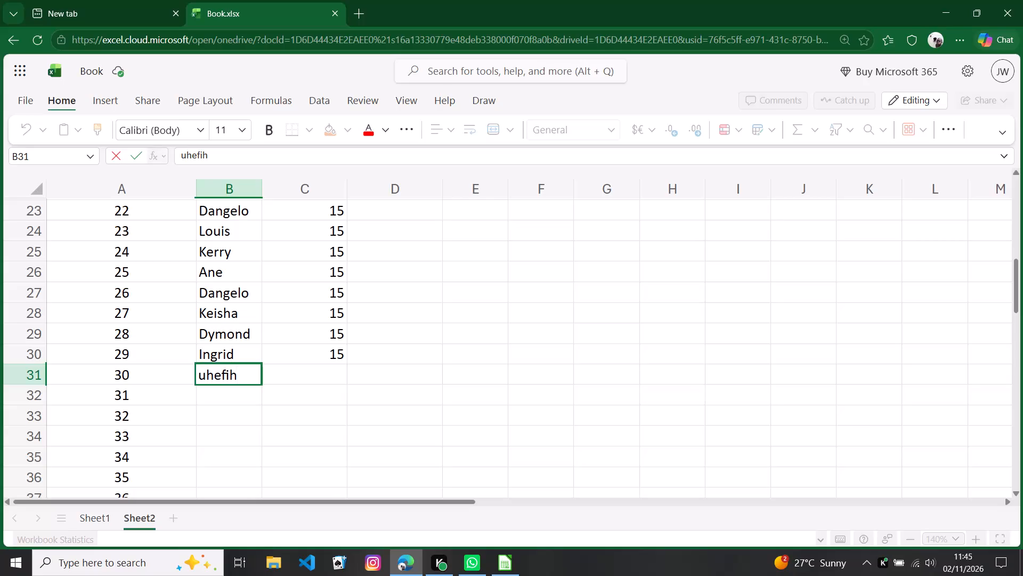
Clear the stray text in B31 and enter the names Jamie and Lilly for employees 30 and 31 in cells B31 and B32.
key(BackSpace)
key(BackSpace)
key(BackSpace)
key(BackSpace)
key(BackSpace)
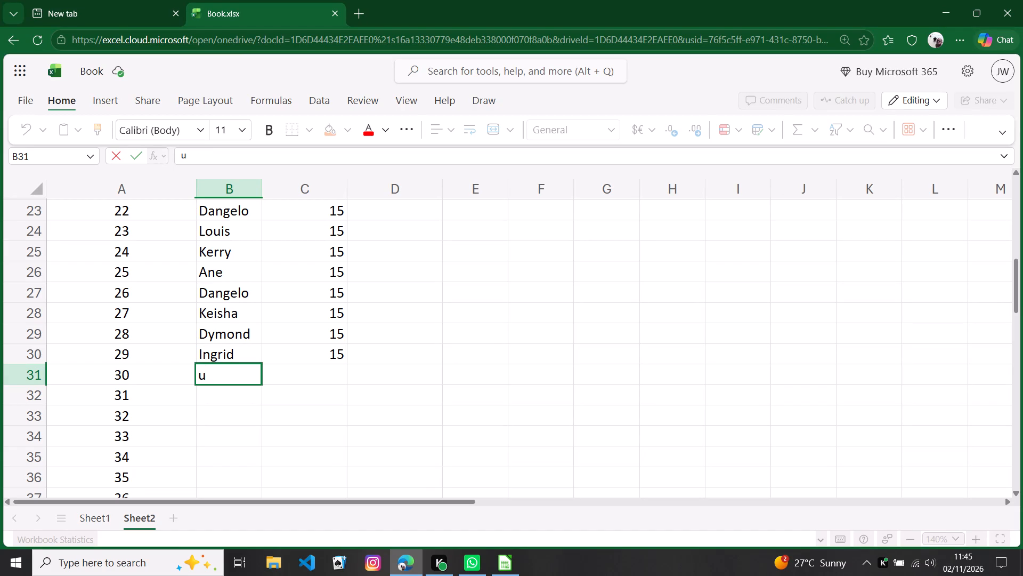
key(BackSpace)
key(j)
text(amie)
key(Return)
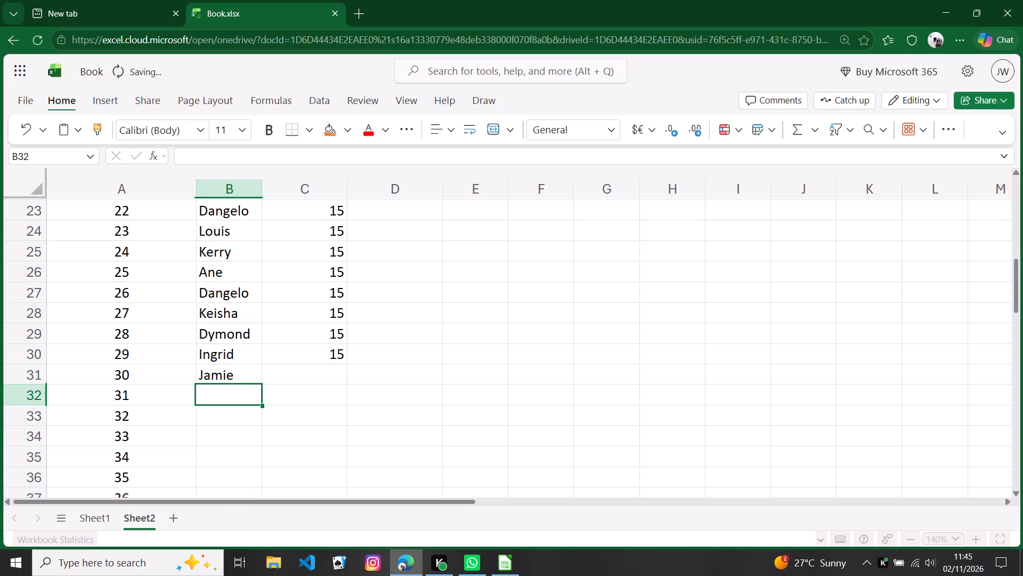
text(illy)
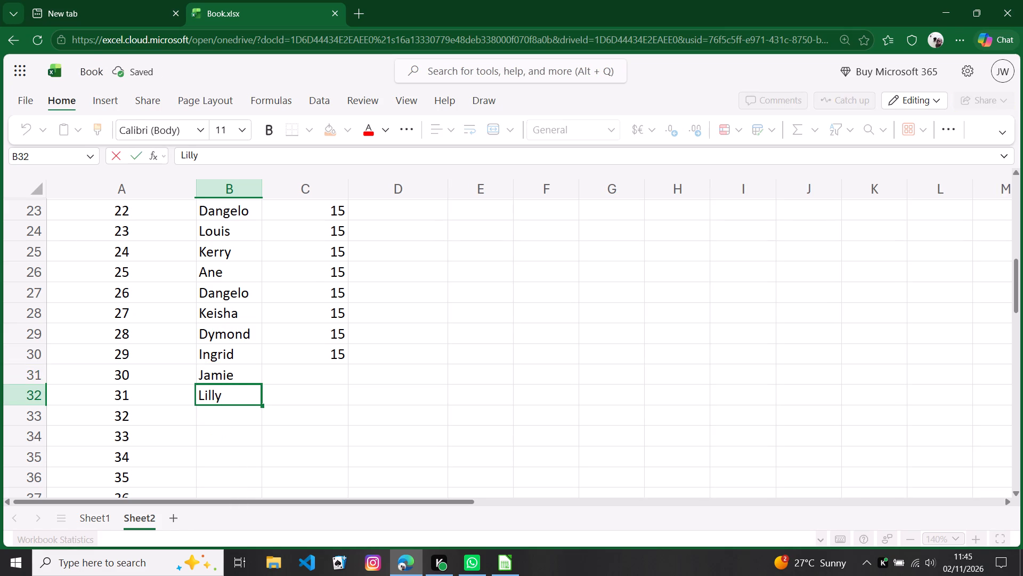
key(Return)
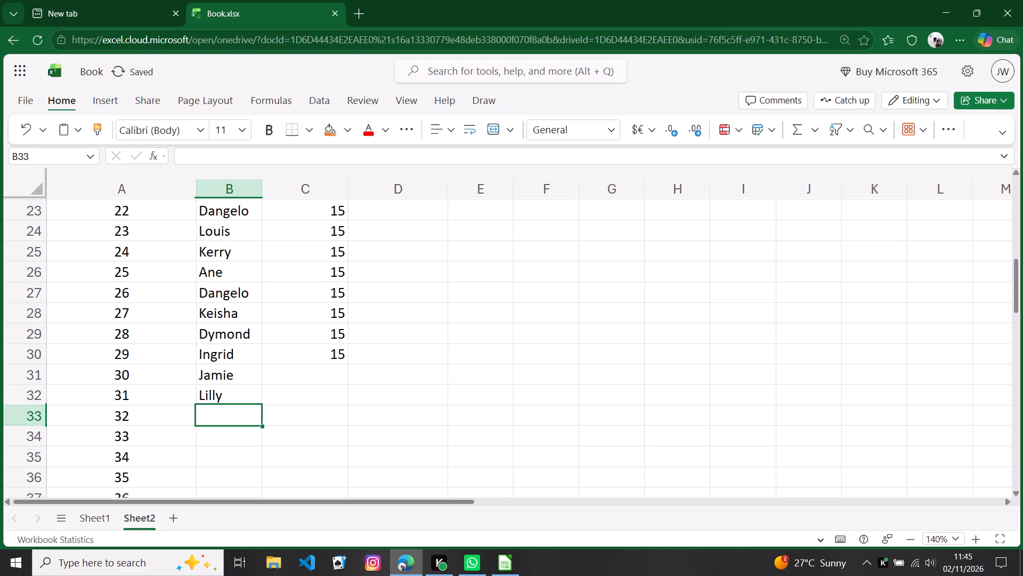
Fill the hourly wage of 15 from cell C30 down to C51, for employees 30 to 50.
scroll(297, 416, down, 5)
scroll(287, 388, up, 4)
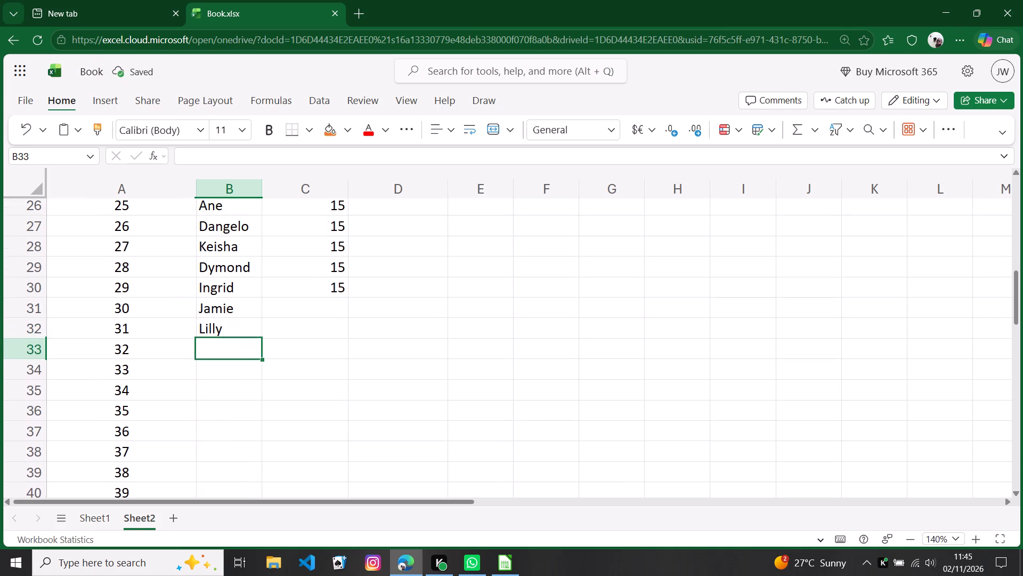
click(339, 289)
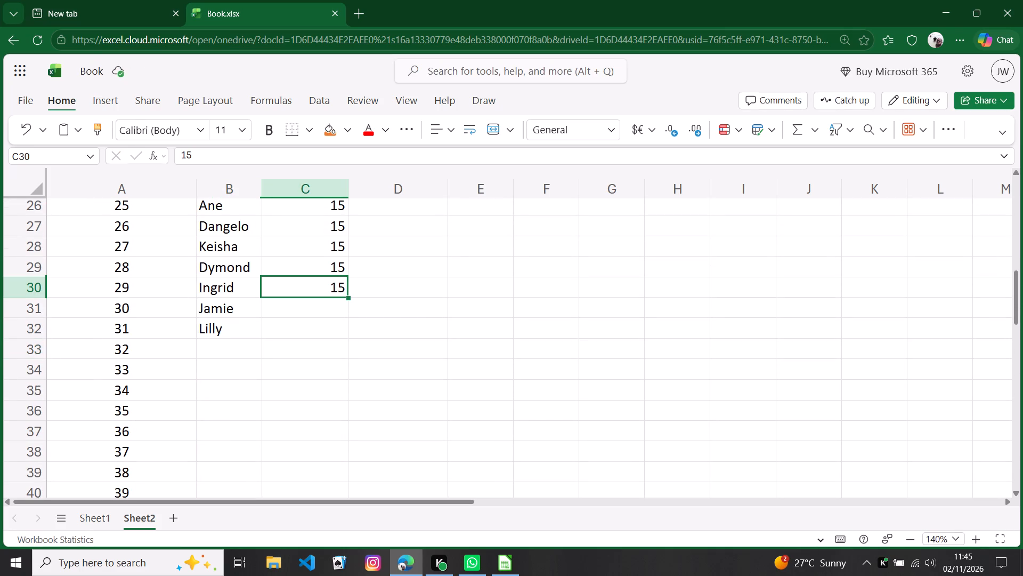
drag(347, 299, 354, 324)
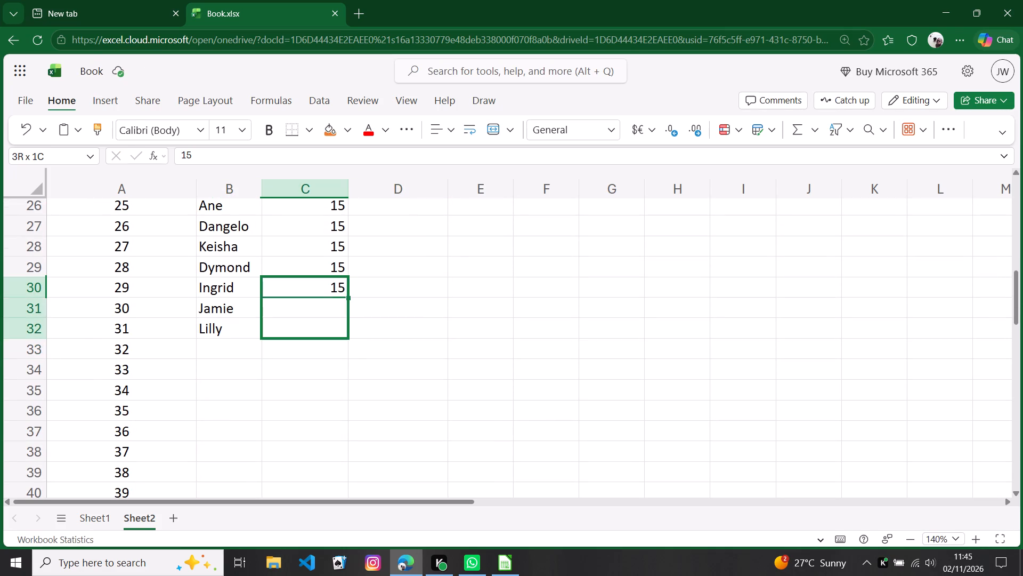
drag(354, 324, 343, 418)
scroll(337, 392, down, 2)
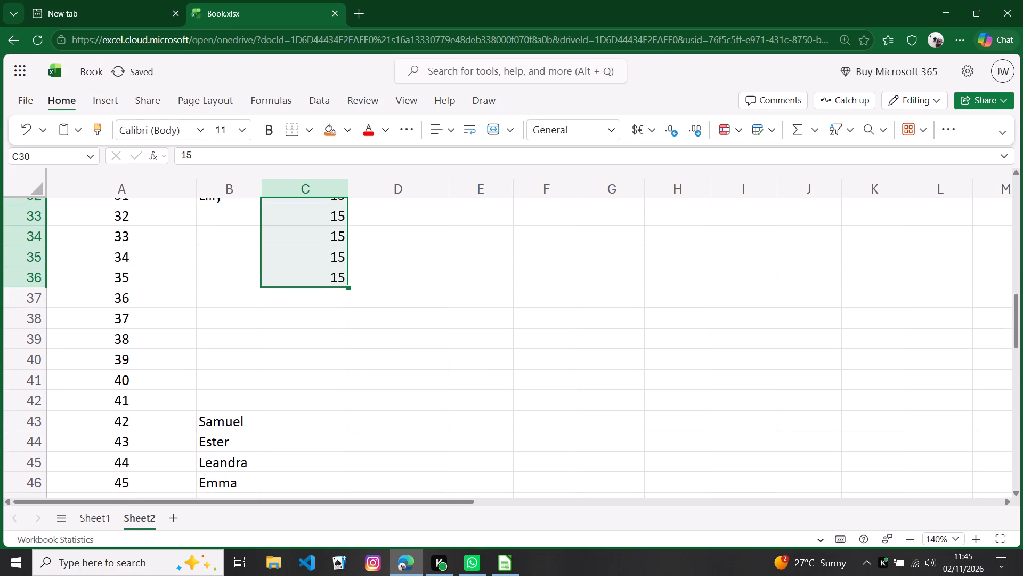
drag(347, 286, 353, 371)
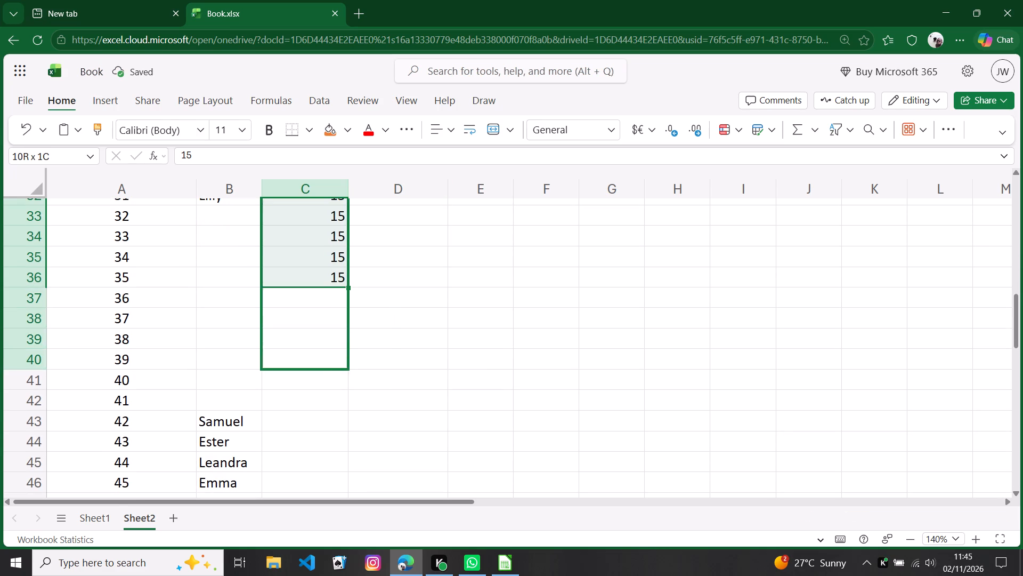
drag(353, 371, 353, 415)
scroll(351, 392, down, 3)
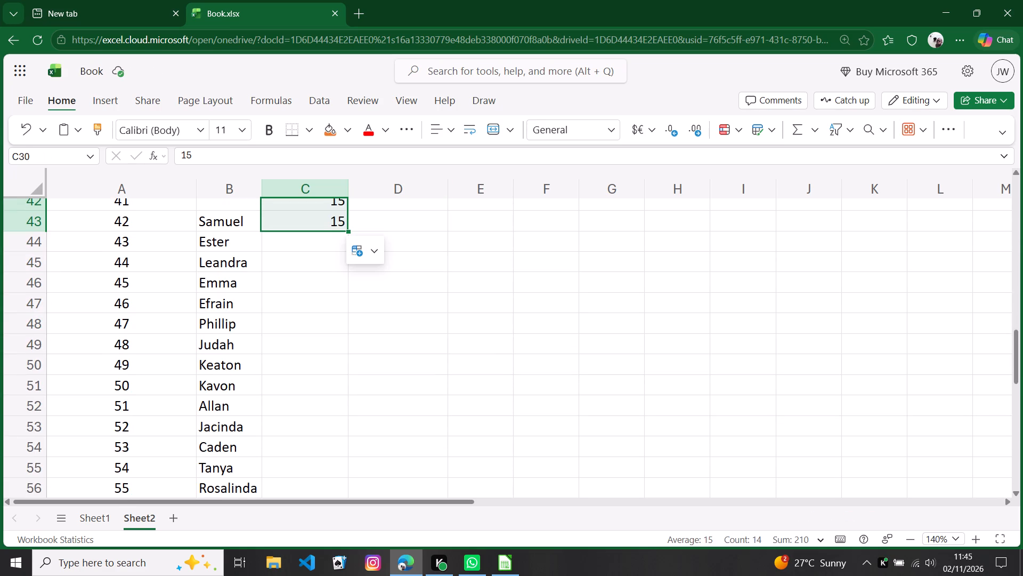
drag(348, 232, 343, 271)
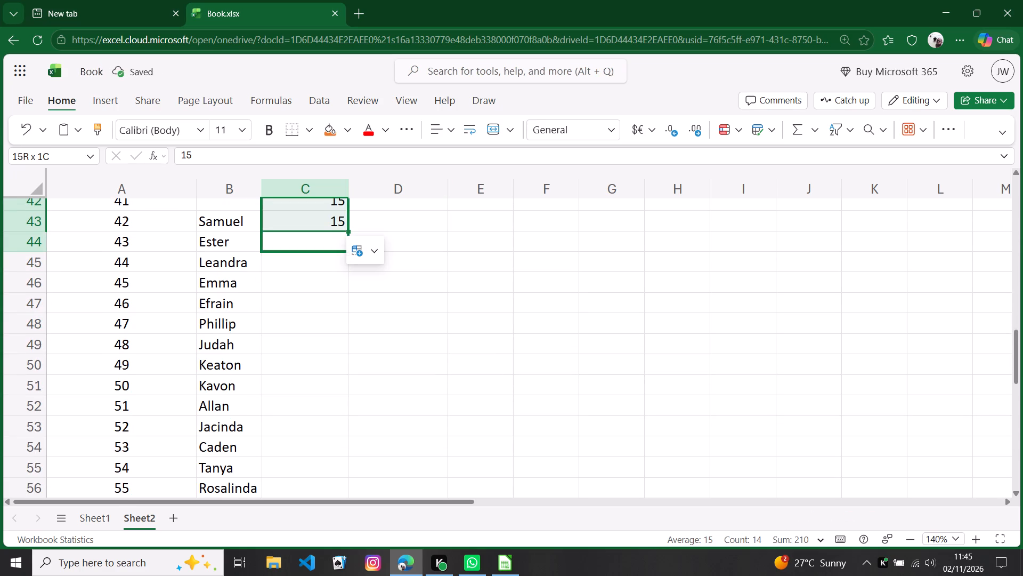
drag(343, 271, 339, 394)
Extend the hourly wage fill of 15 down to cell C71, covering employees 51 to 70.
scroll(339, 377, down, 3)
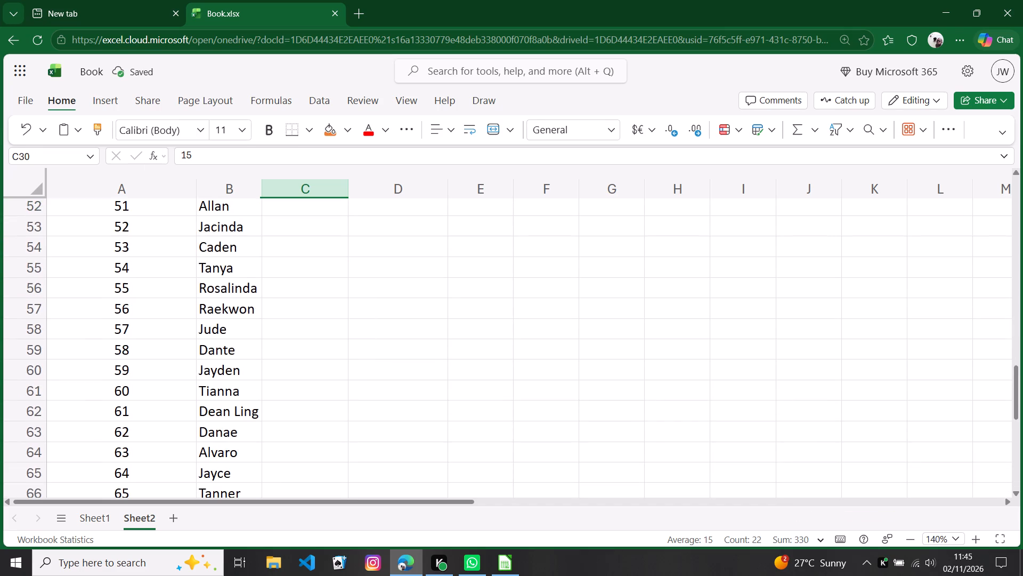
scroll(334, 269, up, 2)
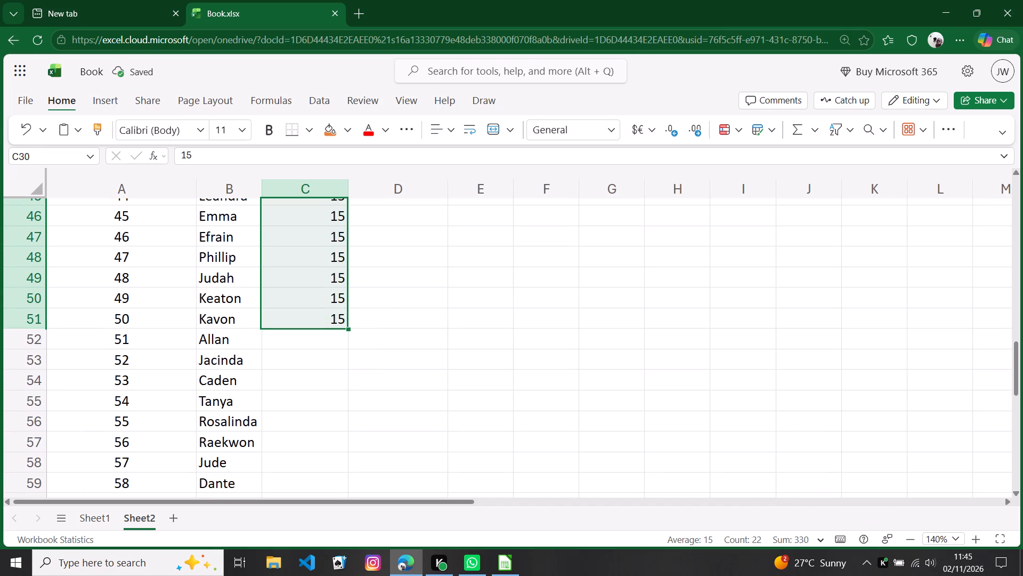
drag(347, 329, 347, 426)
scroll(346, 401, down, 2)
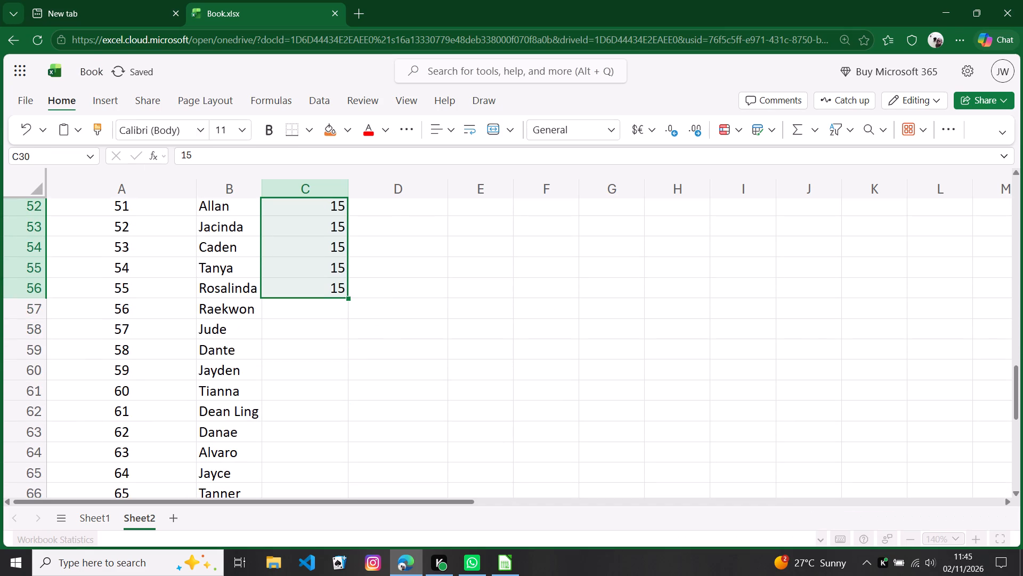
drag(348, 299, 344, 373)
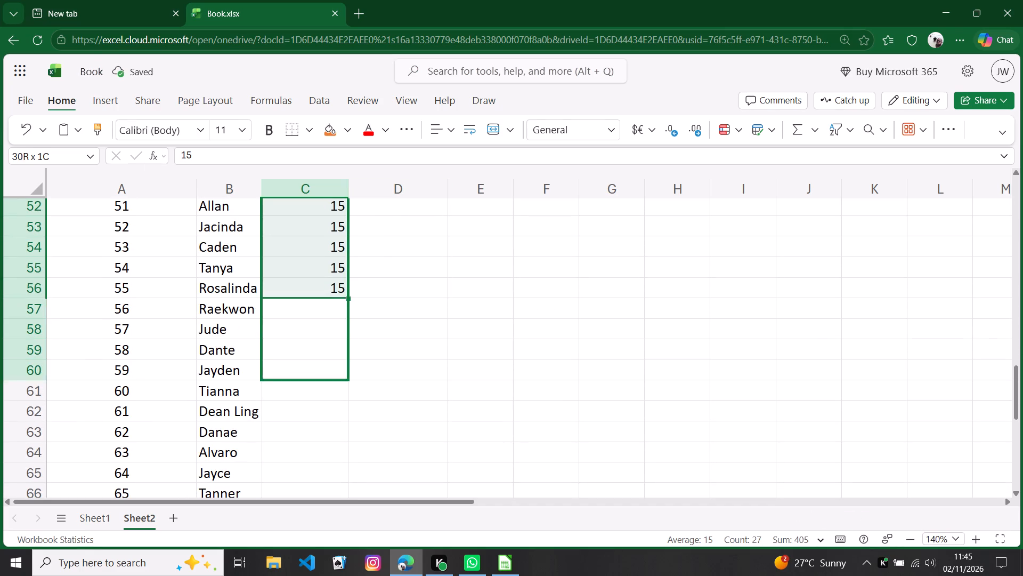
drag(344, 373, 344, 415)
scroll(342, 388, down, 3)
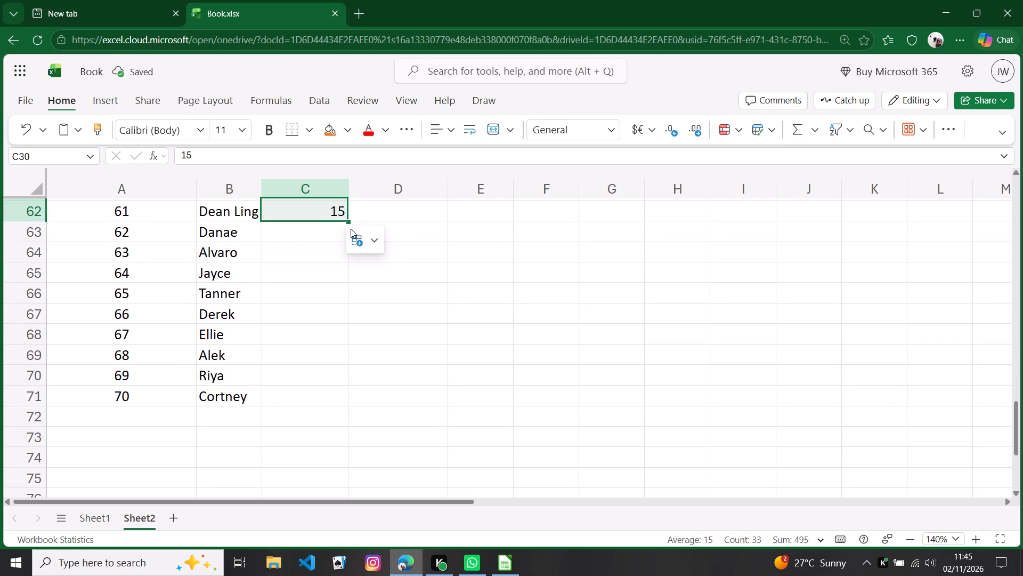
drag(346, 221, 347, 221)
drag(347, 221, 328, 387)
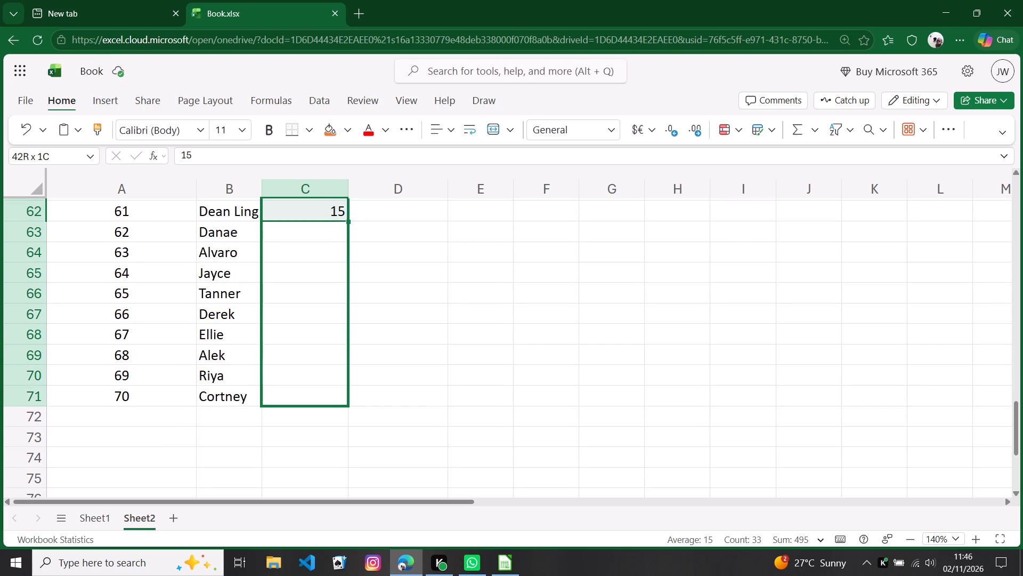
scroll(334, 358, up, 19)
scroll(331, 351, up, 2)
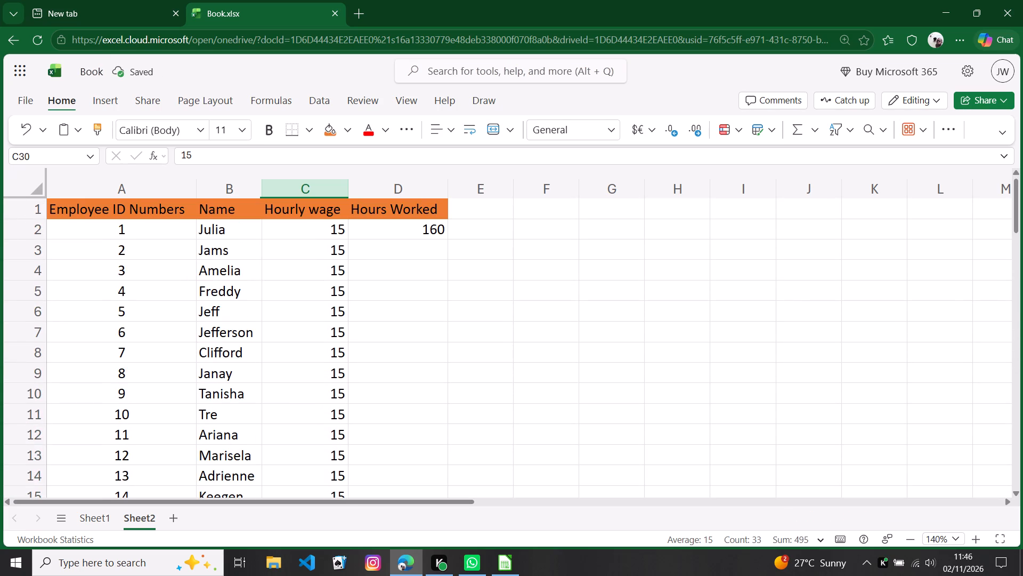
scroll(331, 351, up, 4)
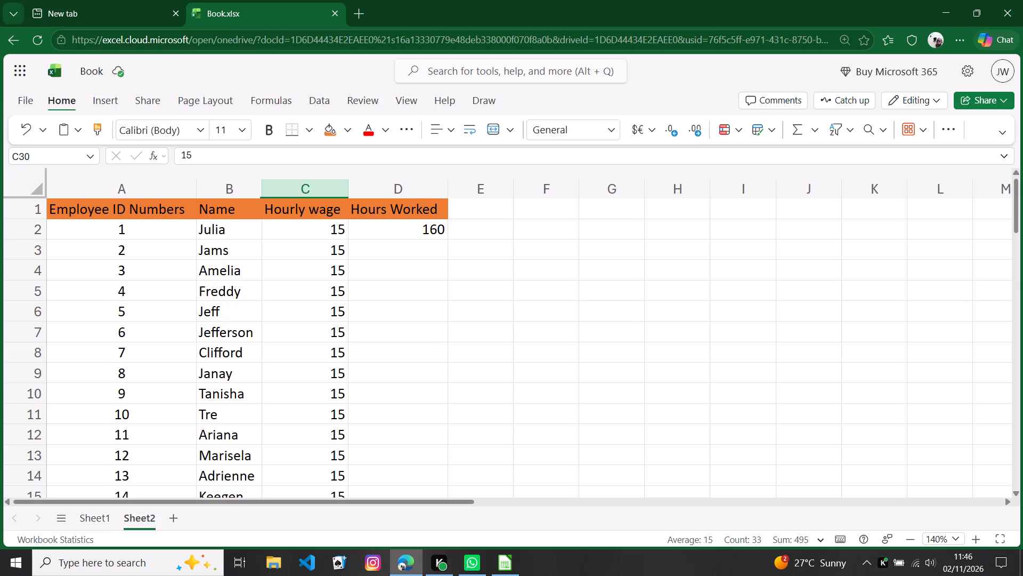
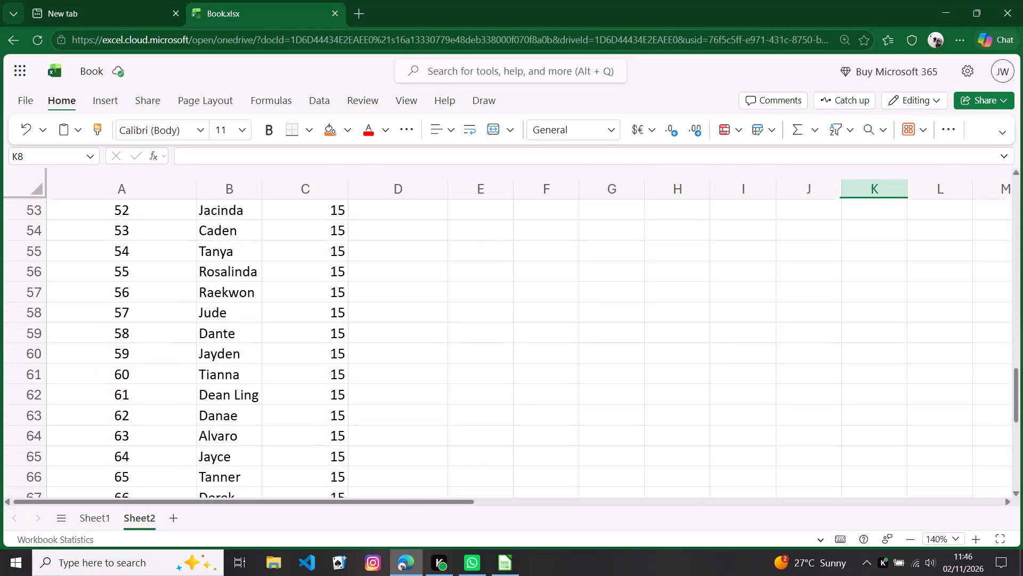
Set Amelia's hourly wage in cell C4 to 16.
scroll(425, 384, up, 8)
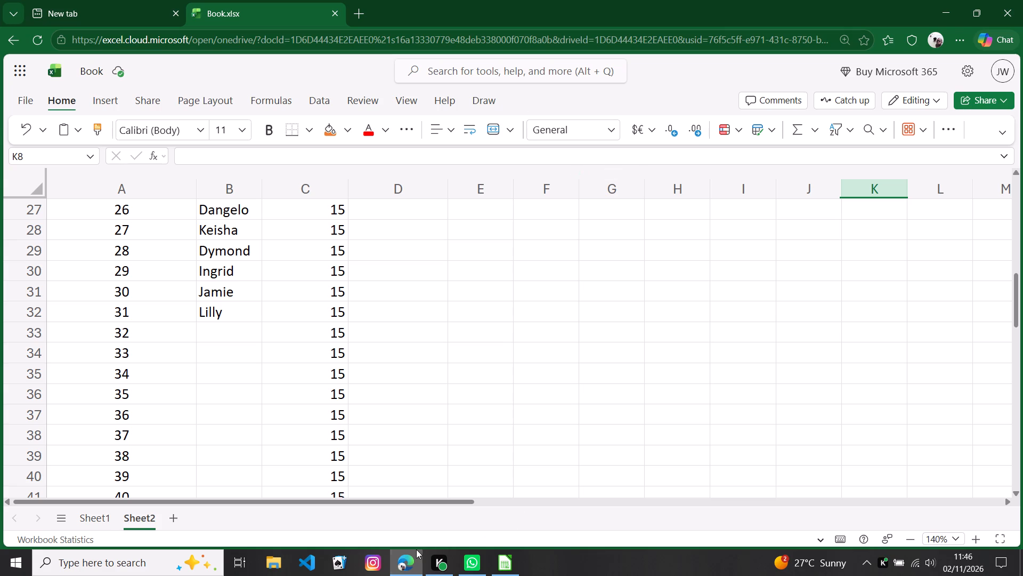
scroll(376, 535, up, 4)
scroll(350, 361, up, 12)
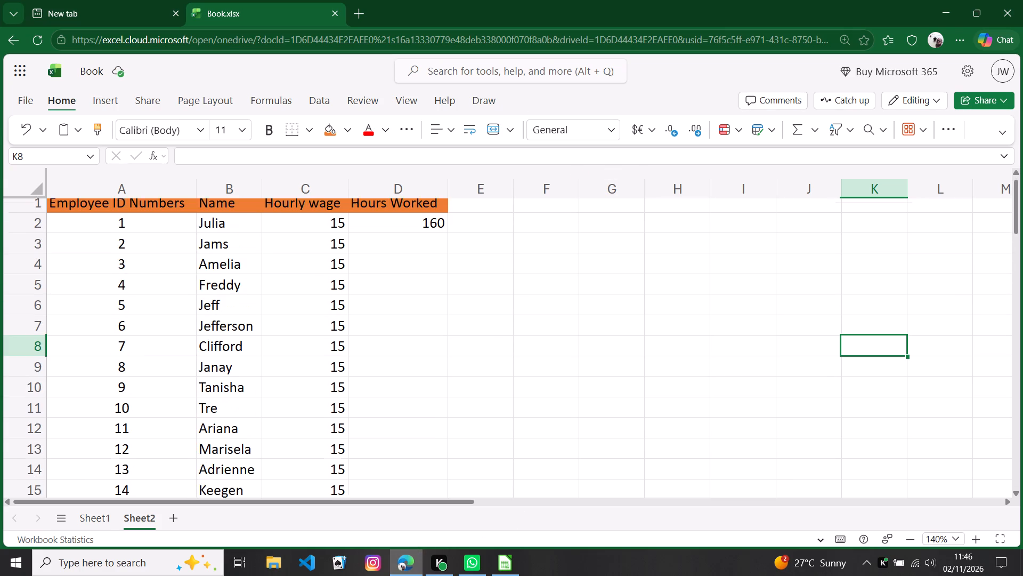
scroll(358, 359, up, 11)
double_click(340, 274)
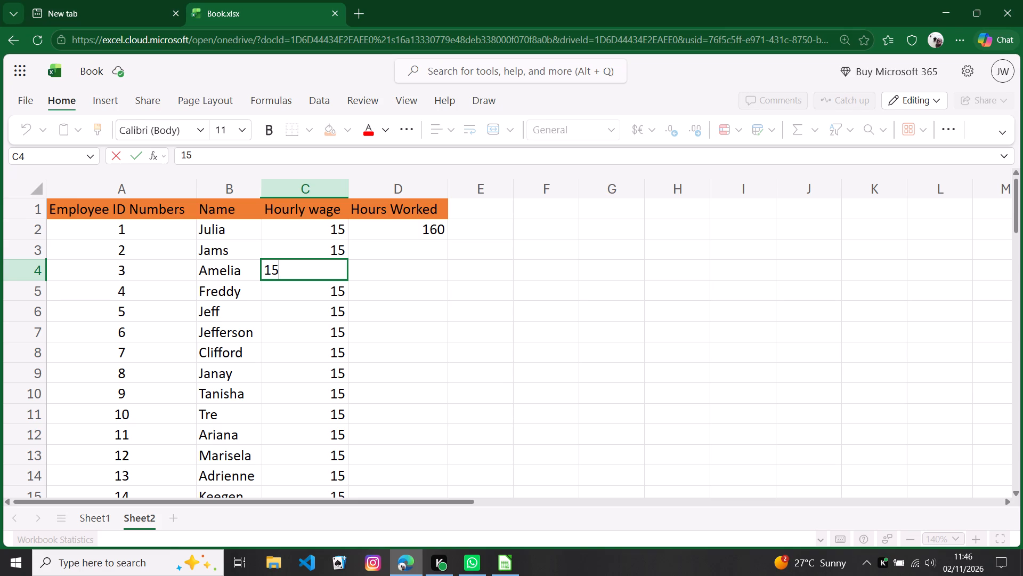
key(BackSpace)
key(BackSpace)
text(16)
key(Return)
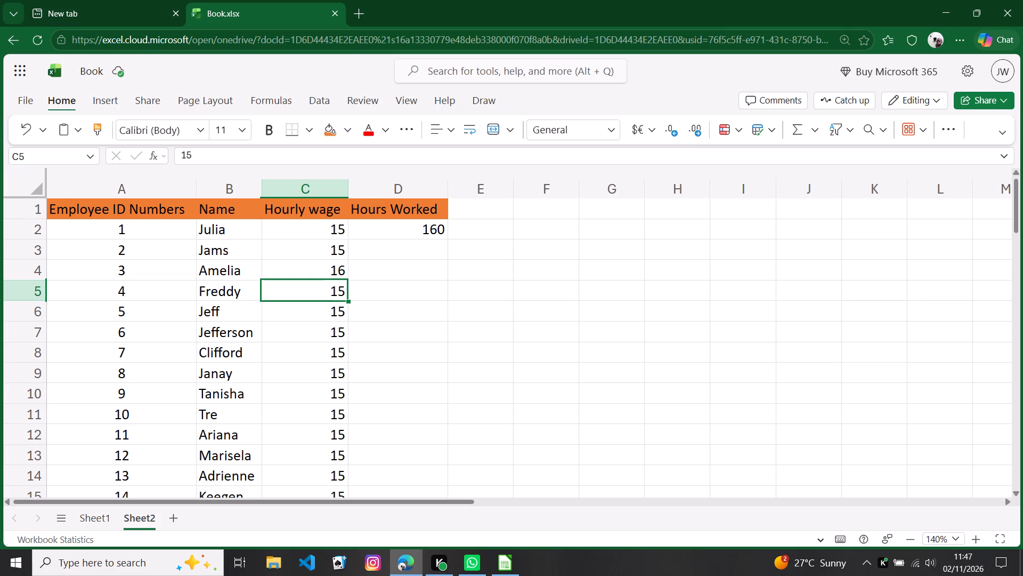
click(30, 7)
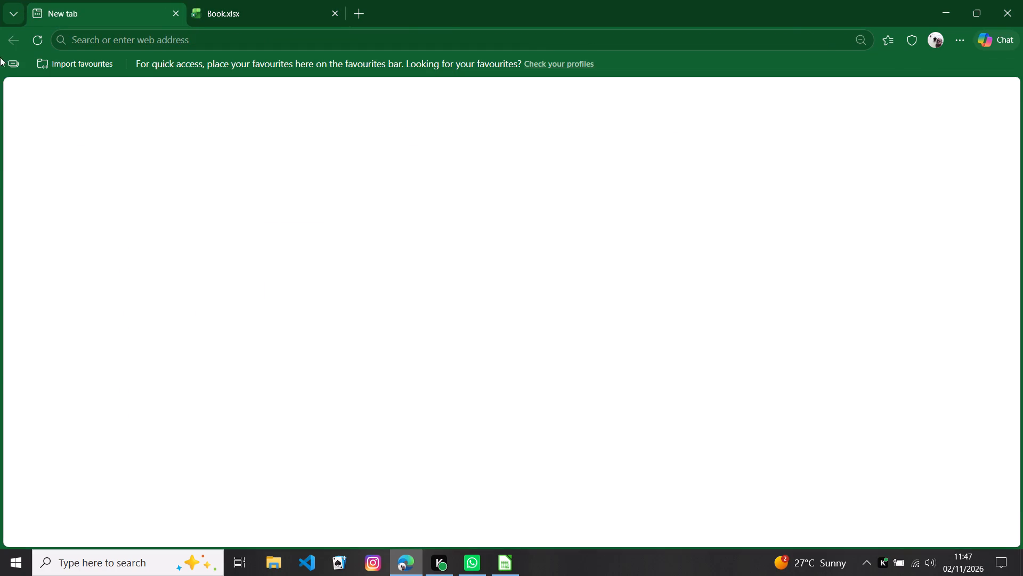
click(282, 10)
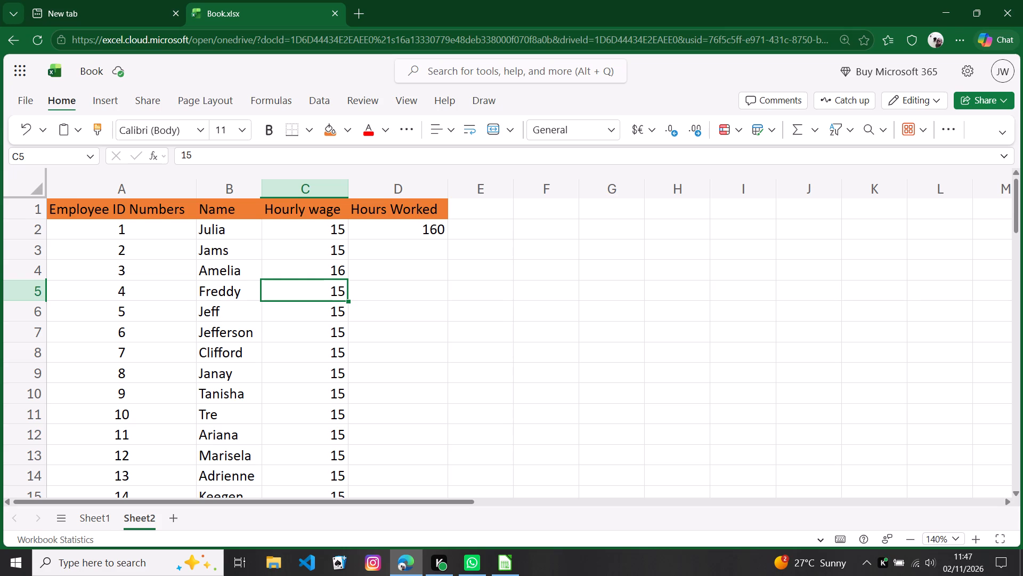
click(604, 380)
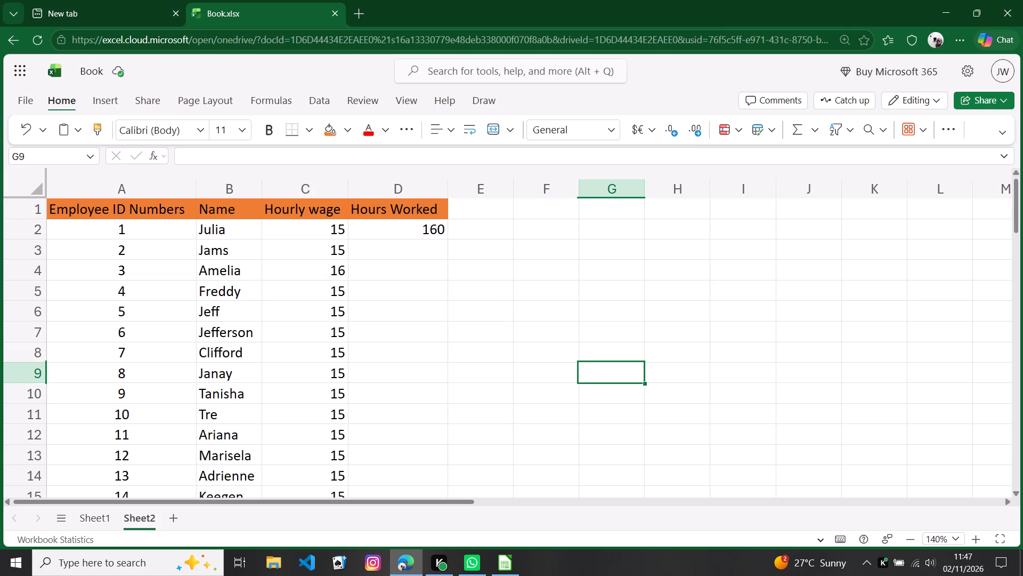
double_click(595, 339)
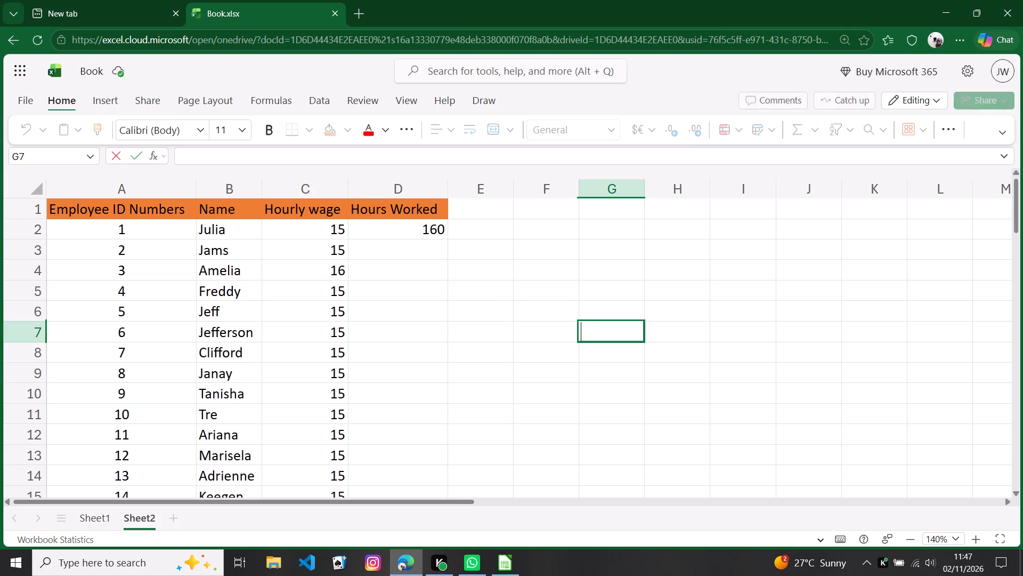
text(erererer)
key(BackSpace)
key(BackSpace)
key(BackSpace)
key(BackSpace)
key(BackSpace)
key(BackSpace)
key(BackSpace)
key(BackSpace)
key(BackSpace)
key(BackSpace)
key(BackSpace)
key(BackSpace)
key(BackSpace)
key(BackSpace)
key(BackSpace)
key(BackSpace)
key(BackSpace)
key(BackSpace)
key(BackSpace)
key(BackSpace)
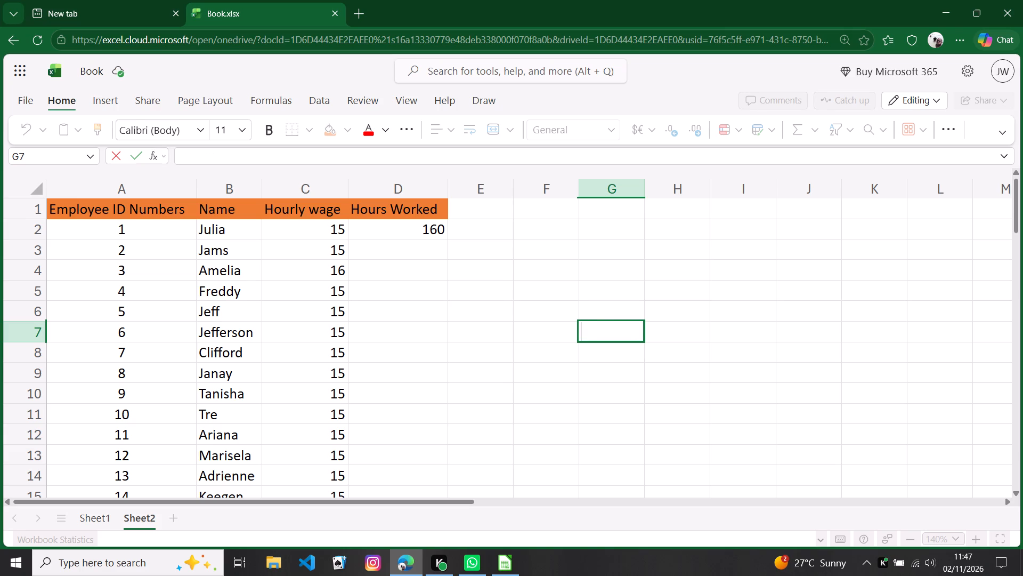
Clear the contents of cell C4 and enter 16 as Amelia's hourly wage.
click(331, 278)
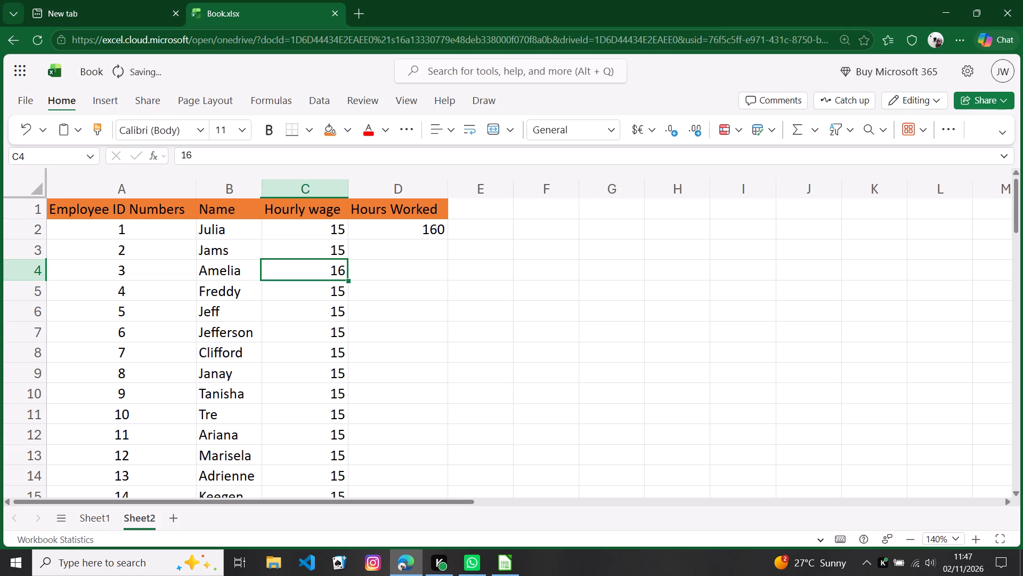
right_click(327, 270)
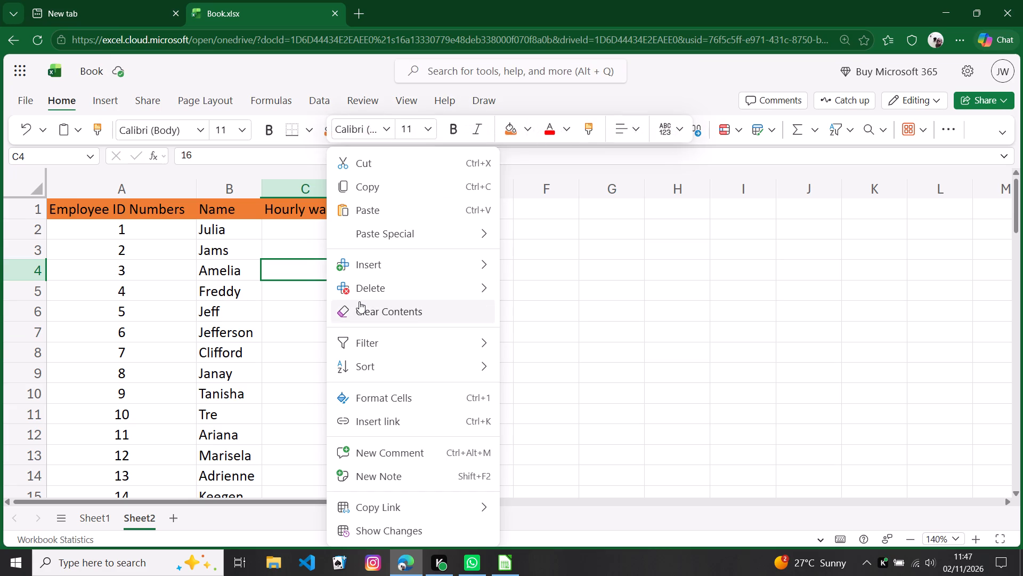
click(402, 310)
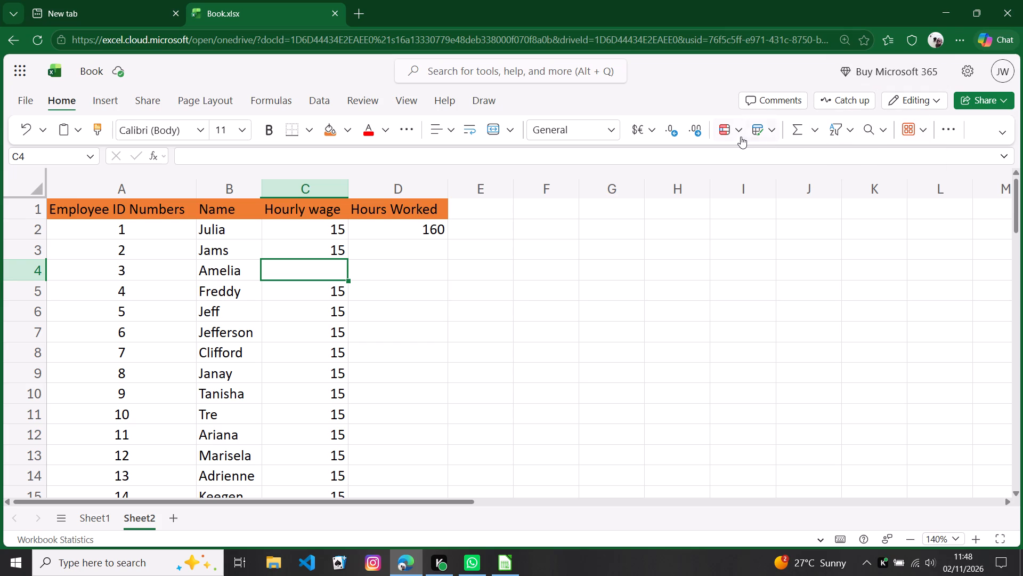
click(847, 132)
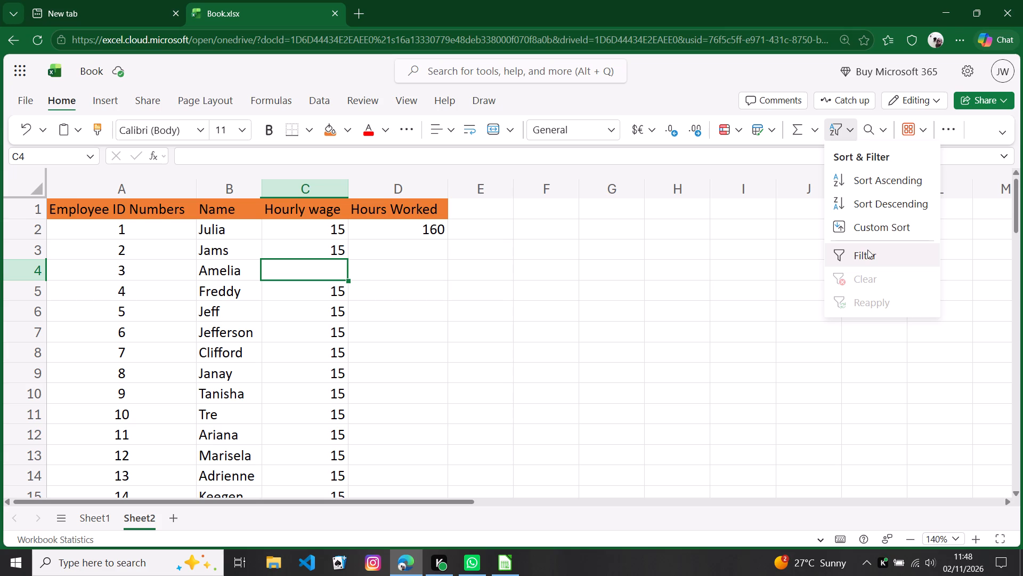
click(793, 289)
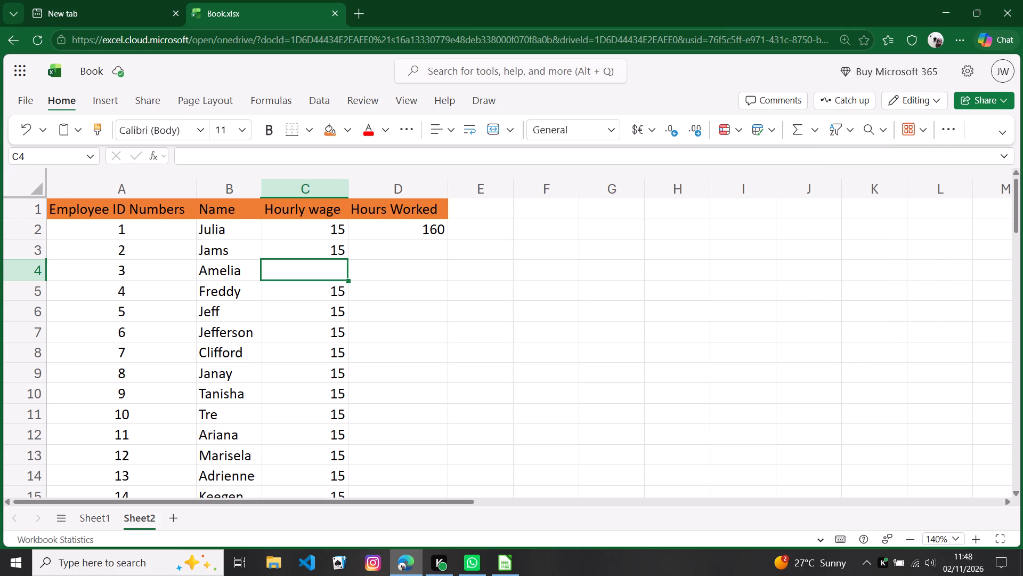
double_click(336, 272)
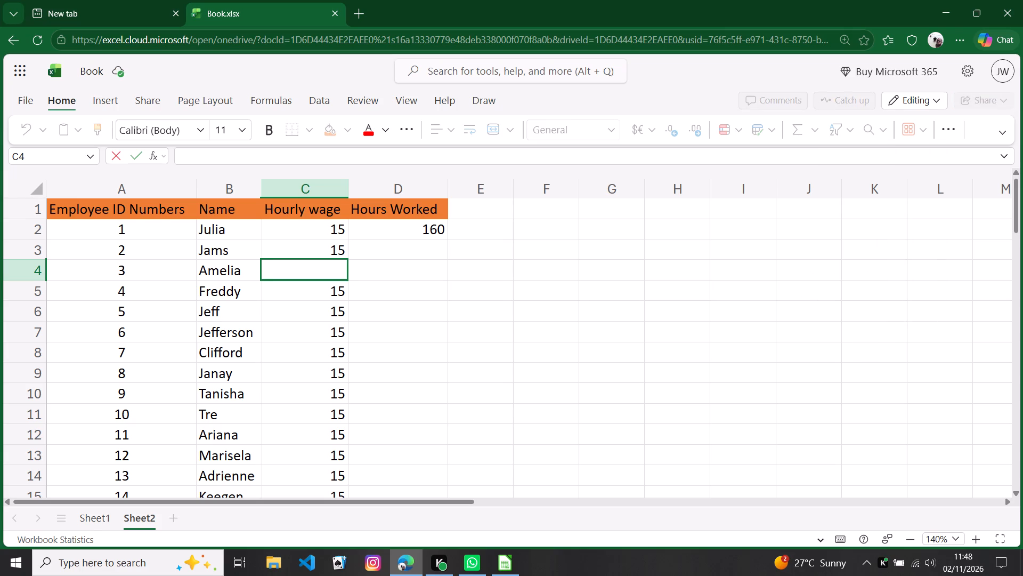
text(16)
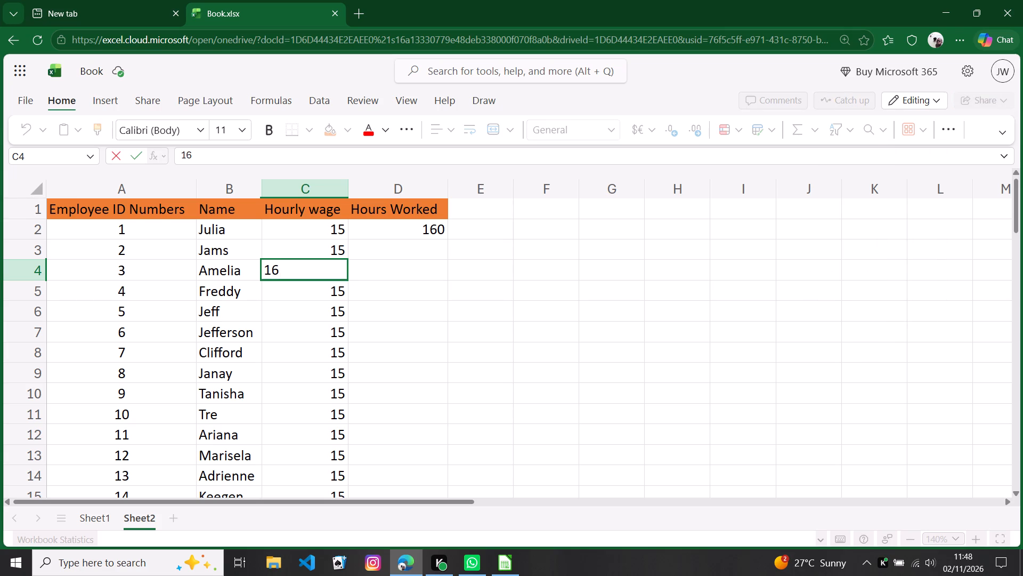
key(Return)
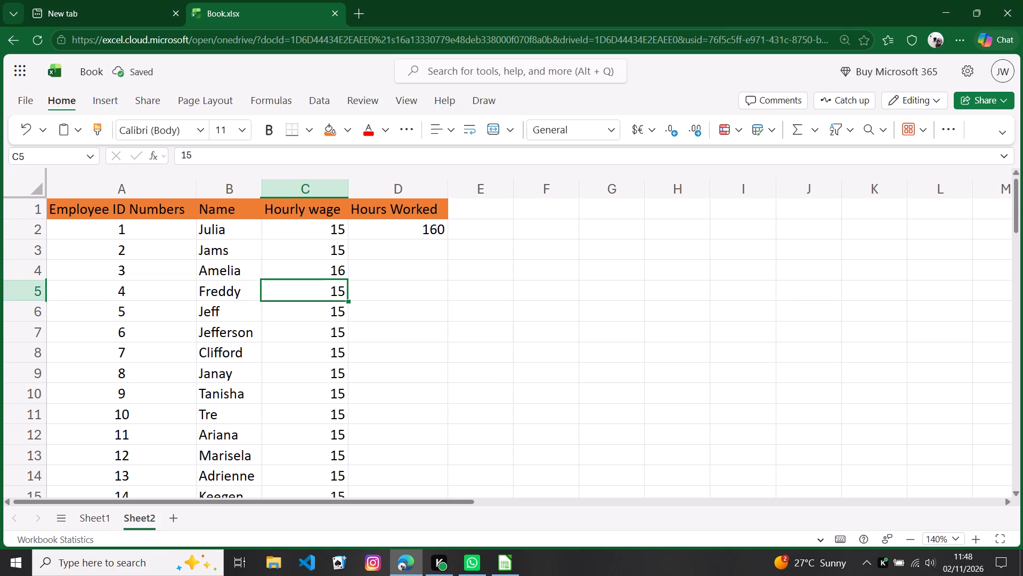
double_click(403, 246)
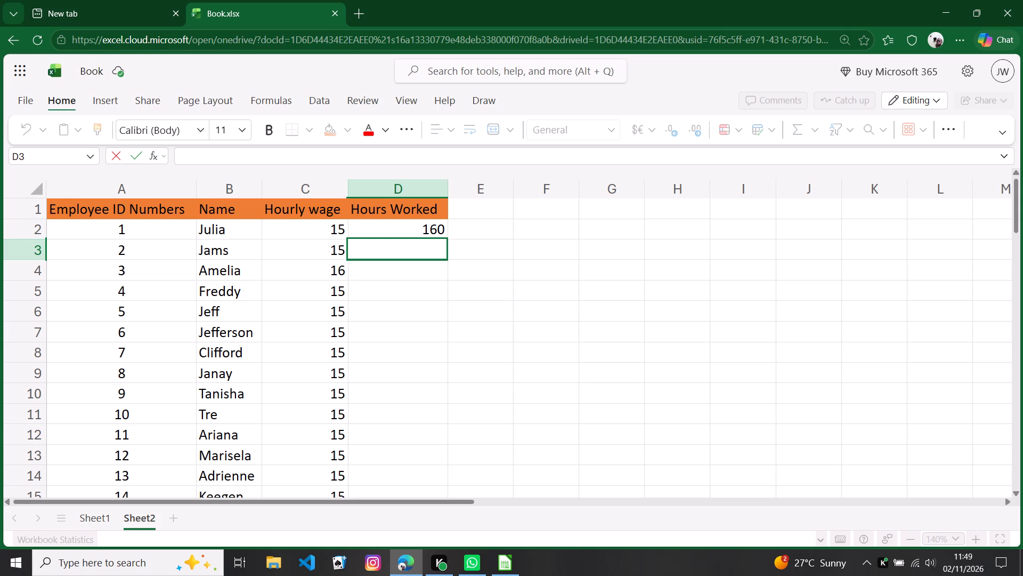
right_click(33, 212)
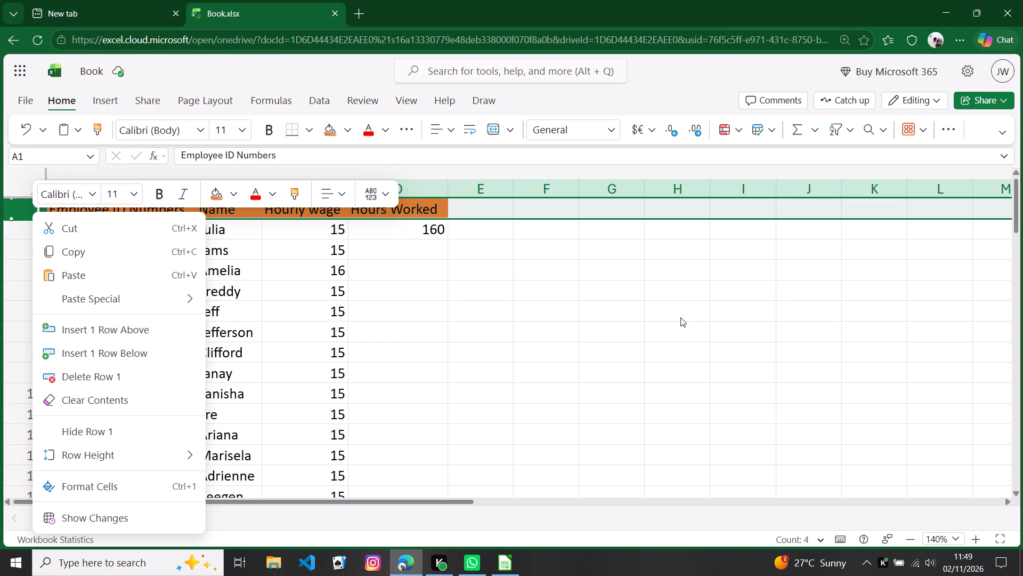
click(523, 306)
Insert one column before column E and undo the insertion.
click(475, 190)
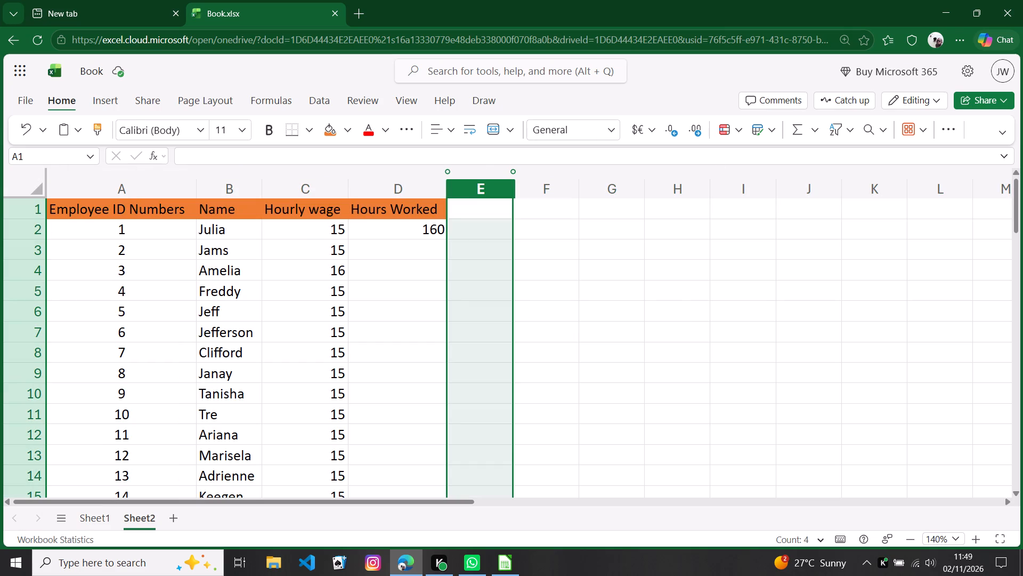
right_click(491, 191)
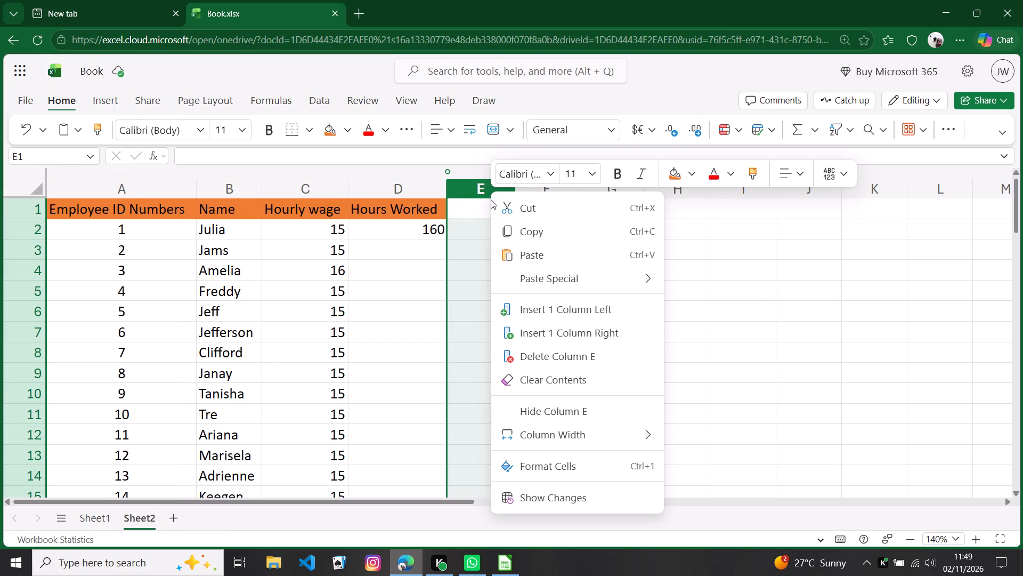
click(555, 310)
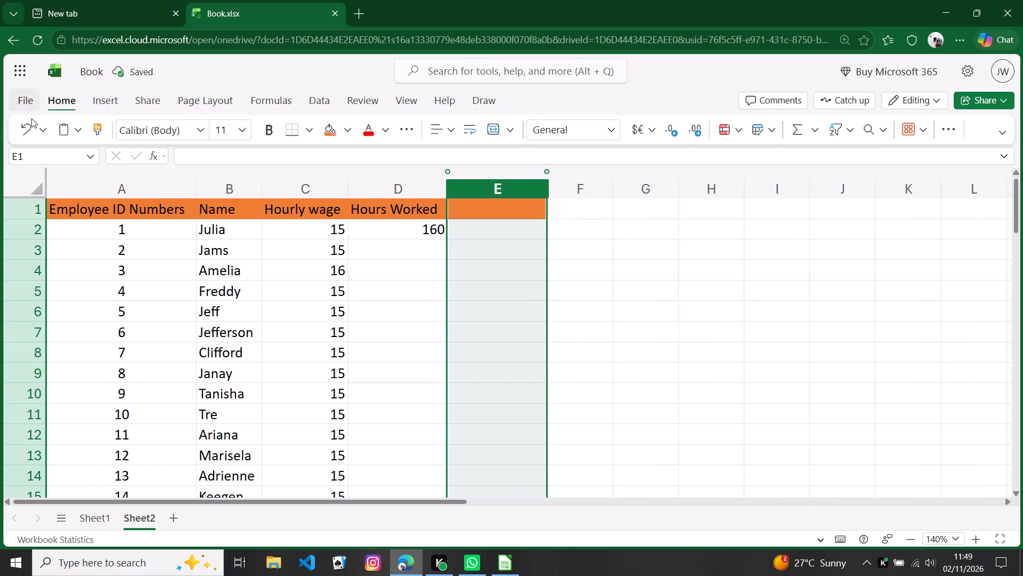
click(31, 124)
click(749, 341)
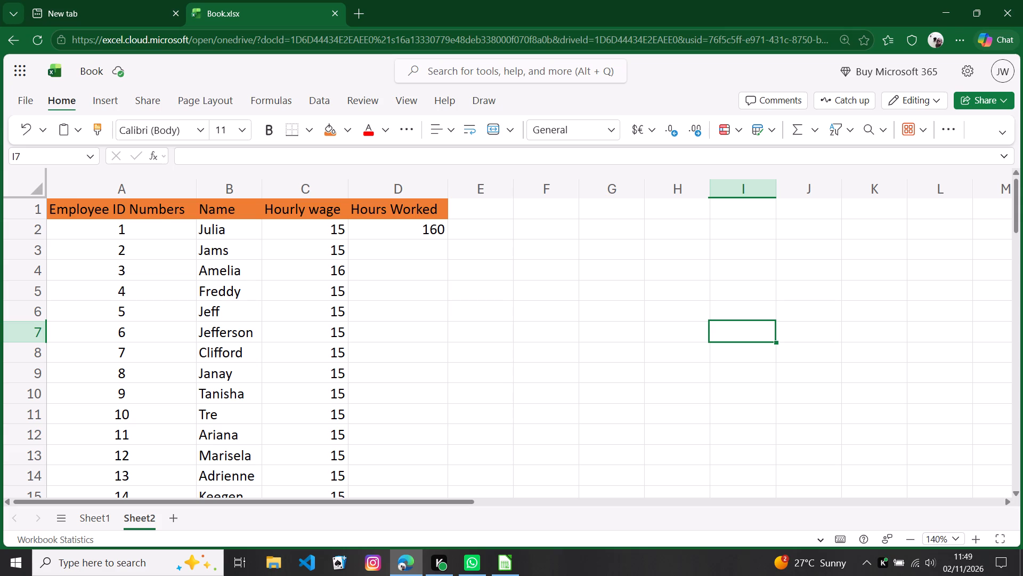
Clear the contents of the header cell A1 above the employee ID numbers.
double_click(175, 219)
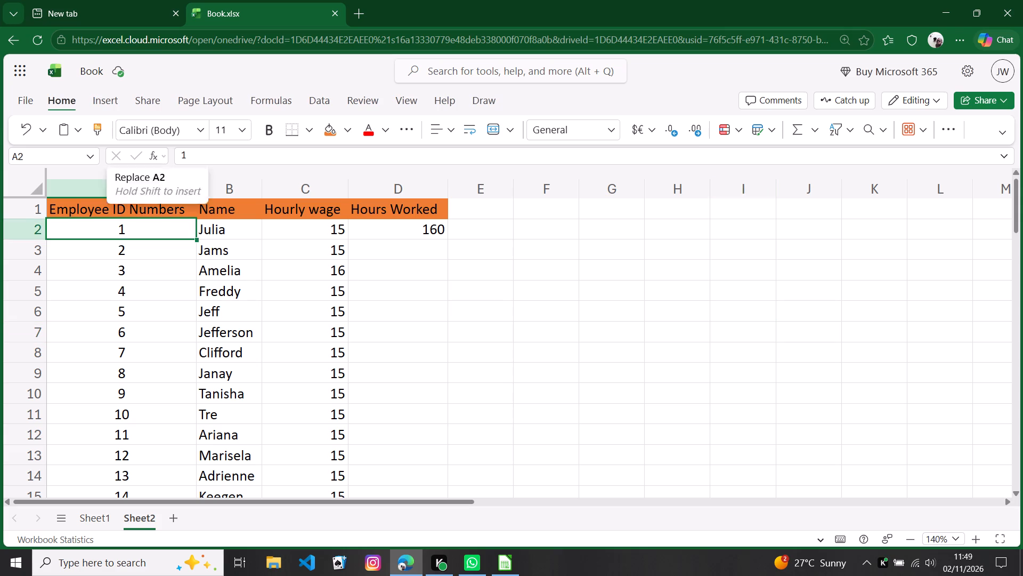
double_click(189, 210)
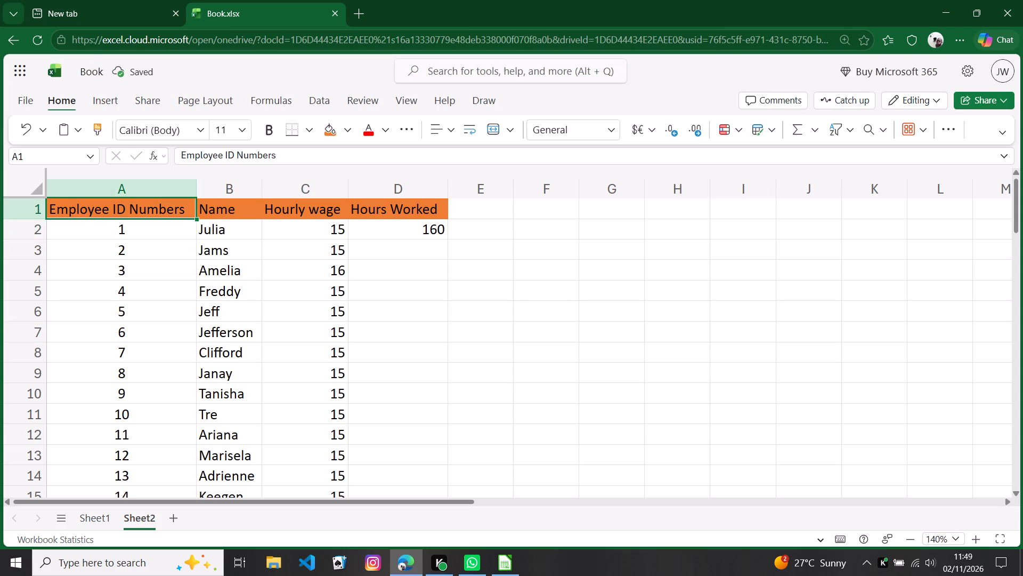
double_click(186, 213)
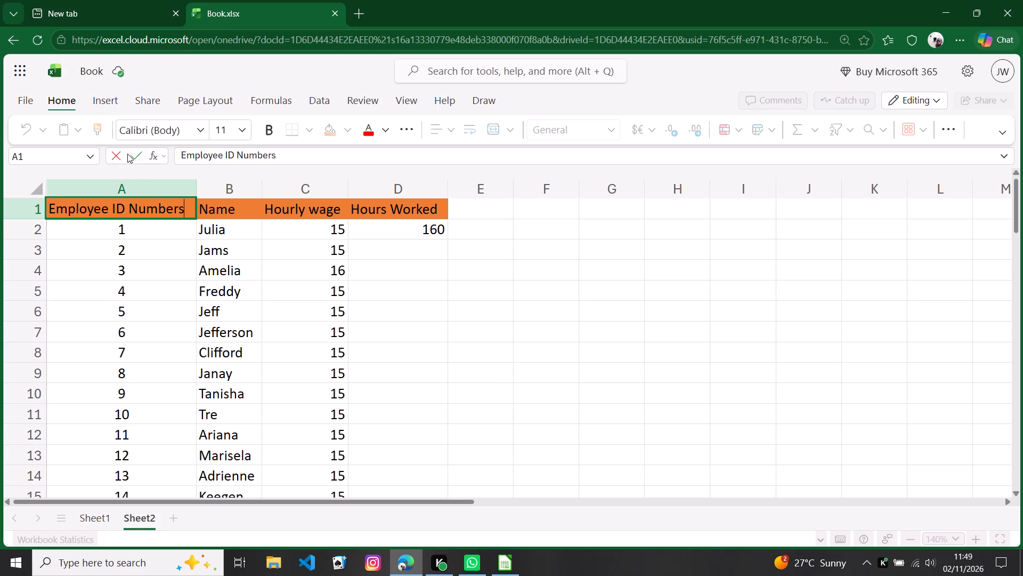
right_click(155, 212)
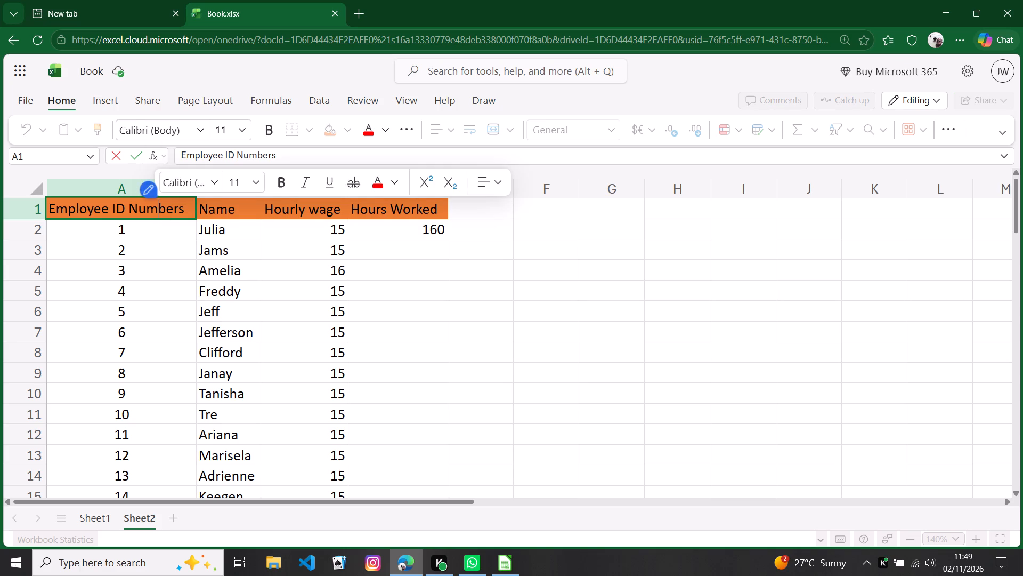
right_click(146, 215)
drag(632, 296, 634, 296)
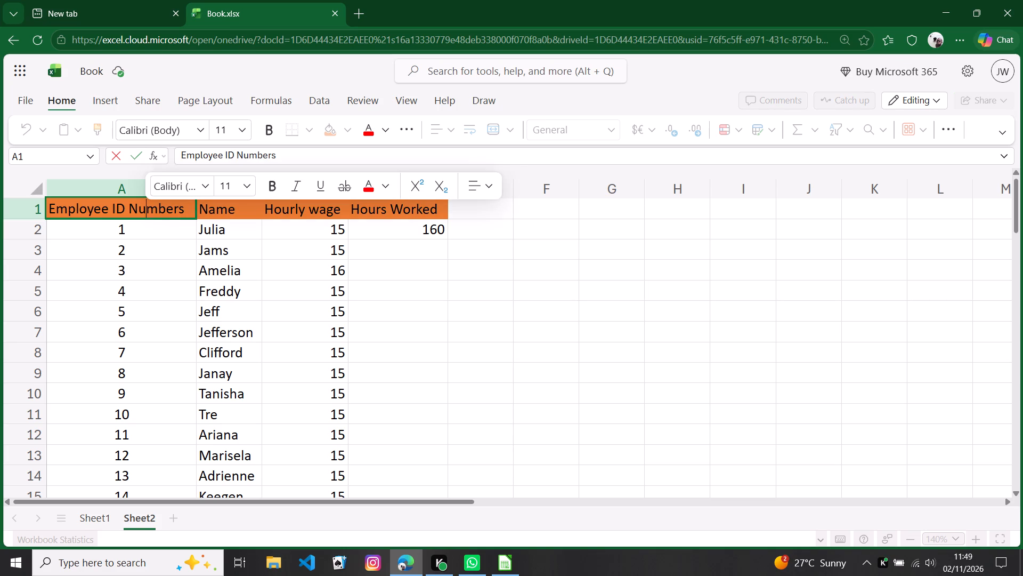
drag(634, 296, 637, 296)
right_click(152, 213)
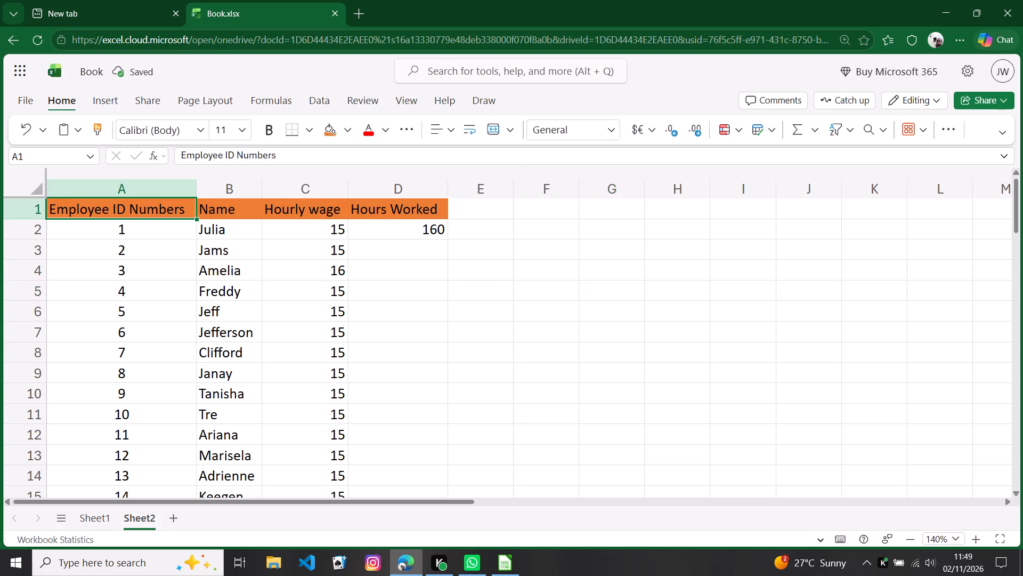
click(189, 310)
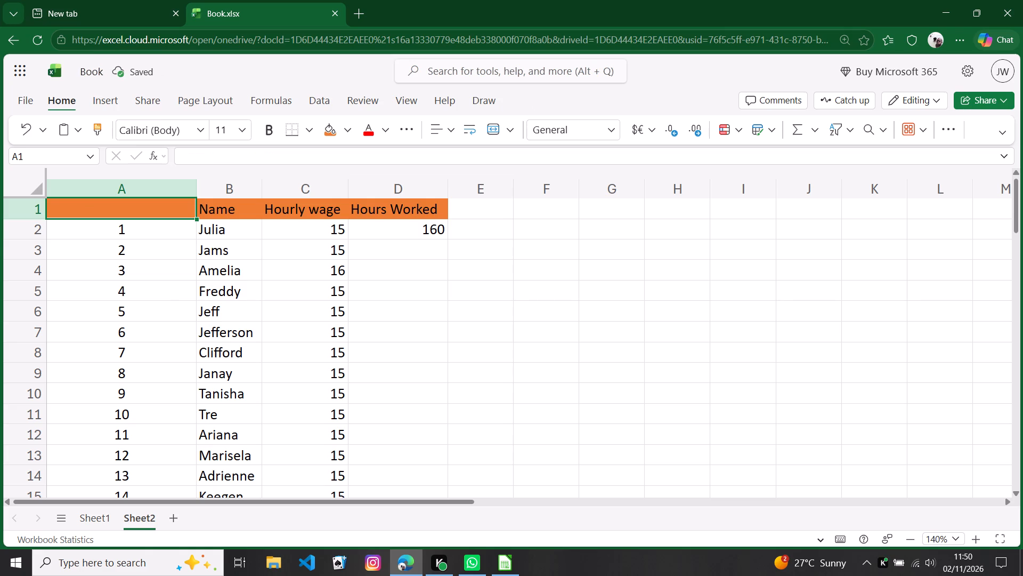
Enter "Employee ID" as the header in cell A1.
key(e)
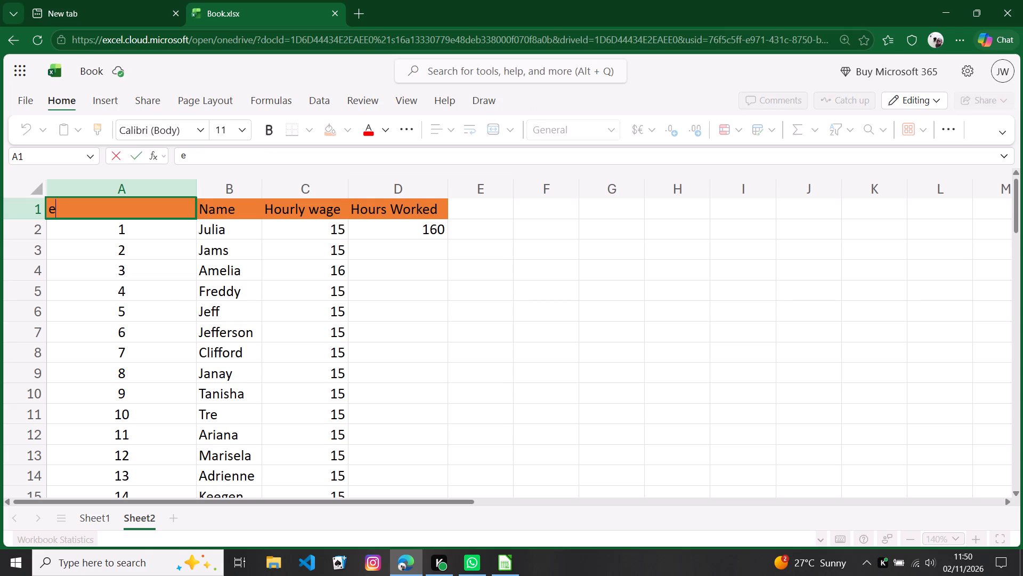
key(BackSpace)
key(e)
text(mployee)
key(space)
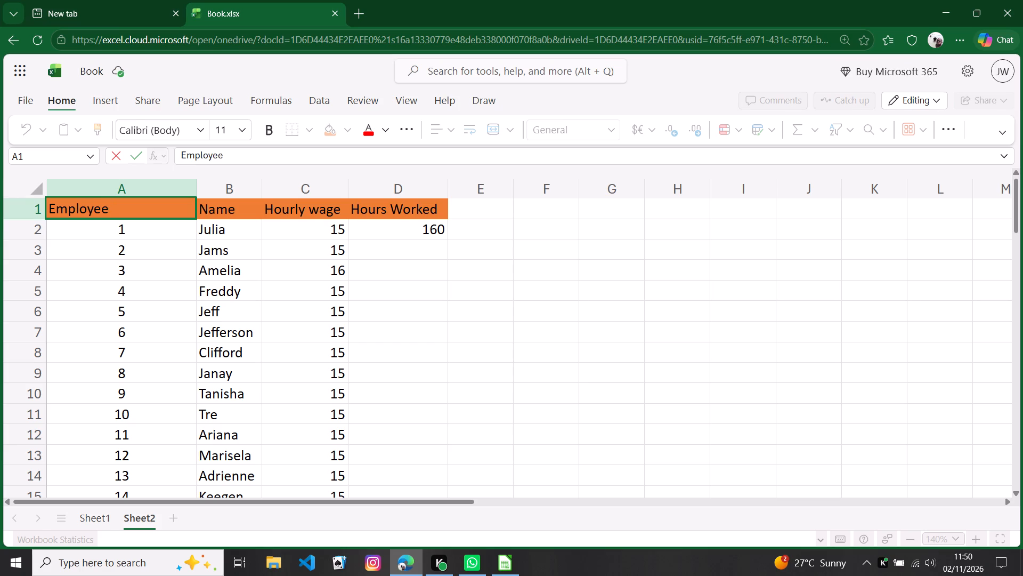
text(id)
key(BackSpace)
key(BackSpace)
text(ID)
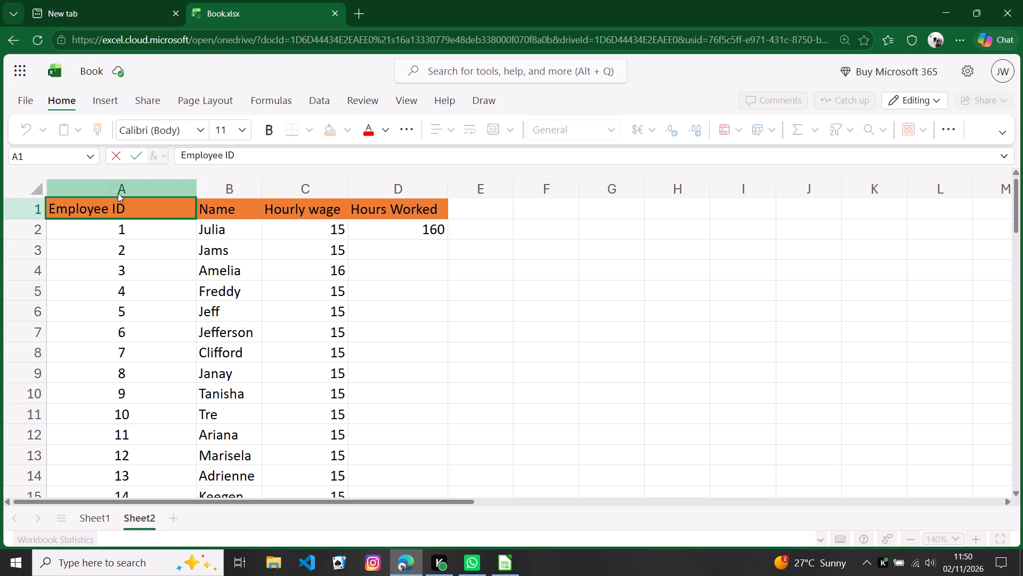
click(649, 239)
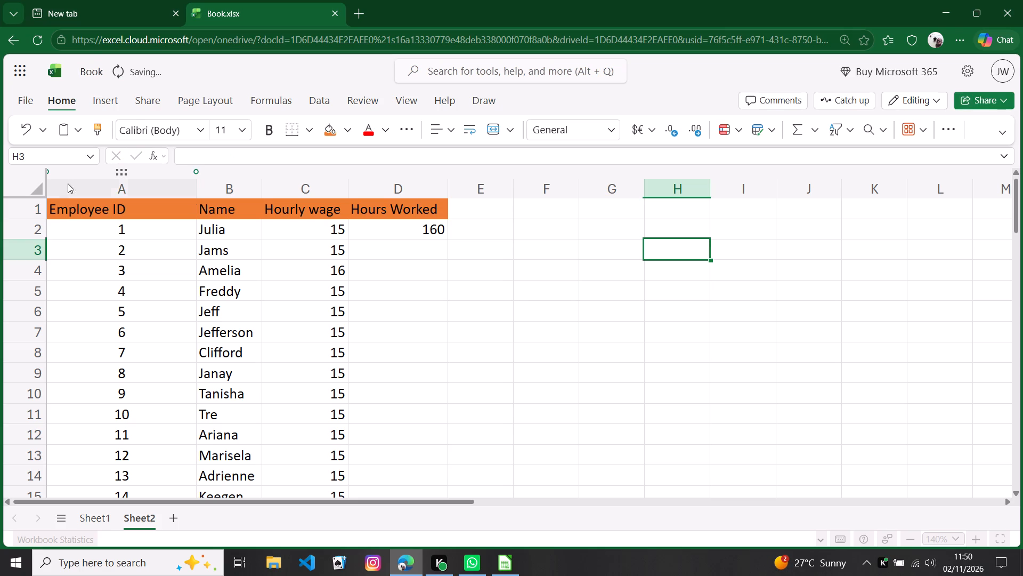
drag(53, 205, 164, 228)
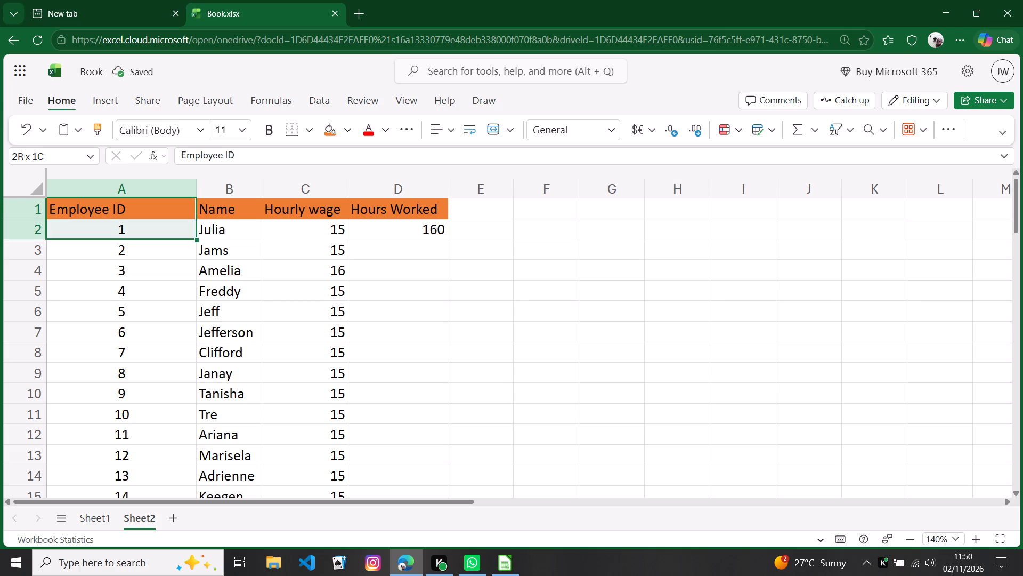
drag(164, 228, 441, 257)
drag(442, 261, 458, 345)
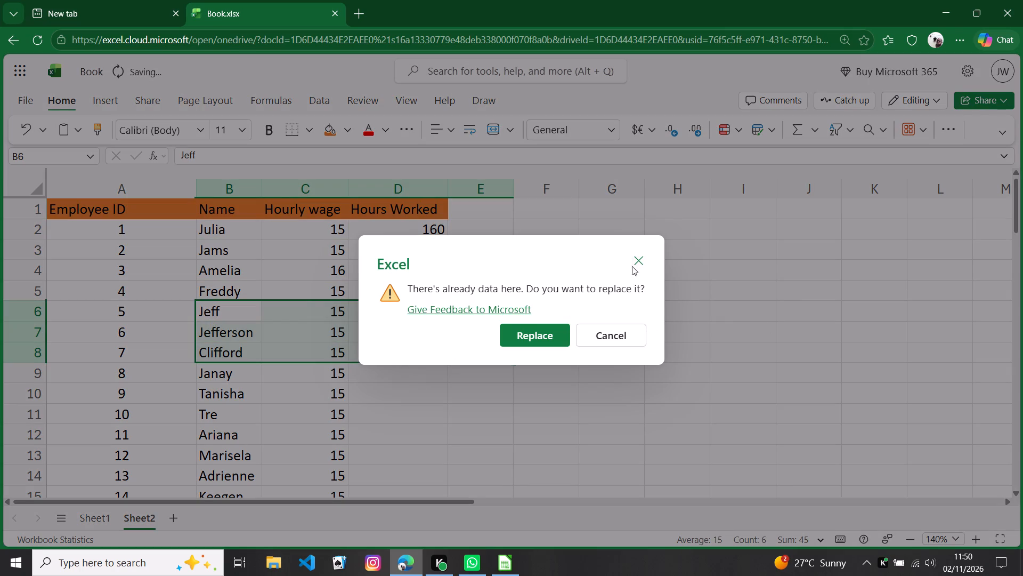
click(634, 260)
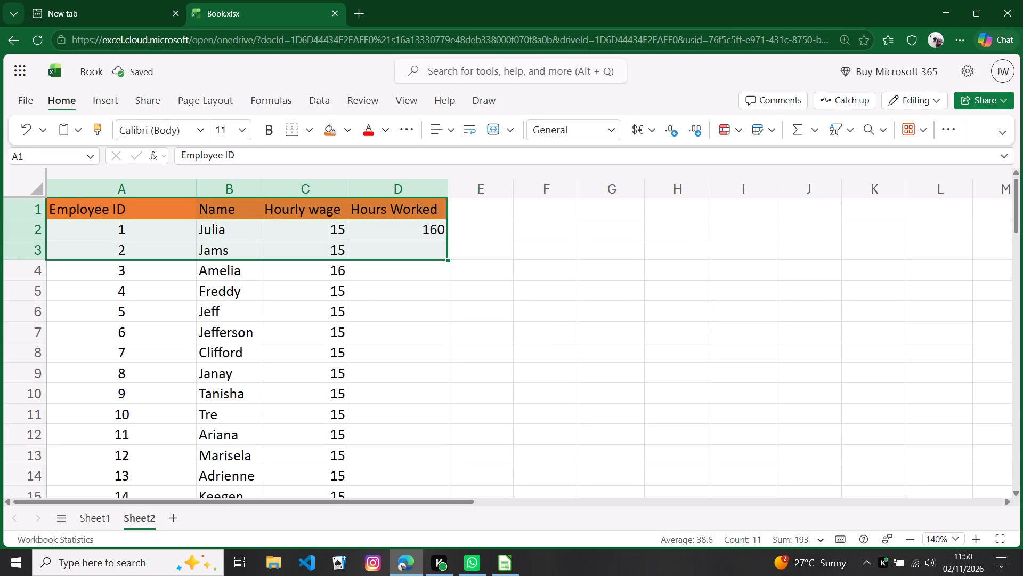
Narrow column A to just fit the "Employee ID" header.
click(143, 184)
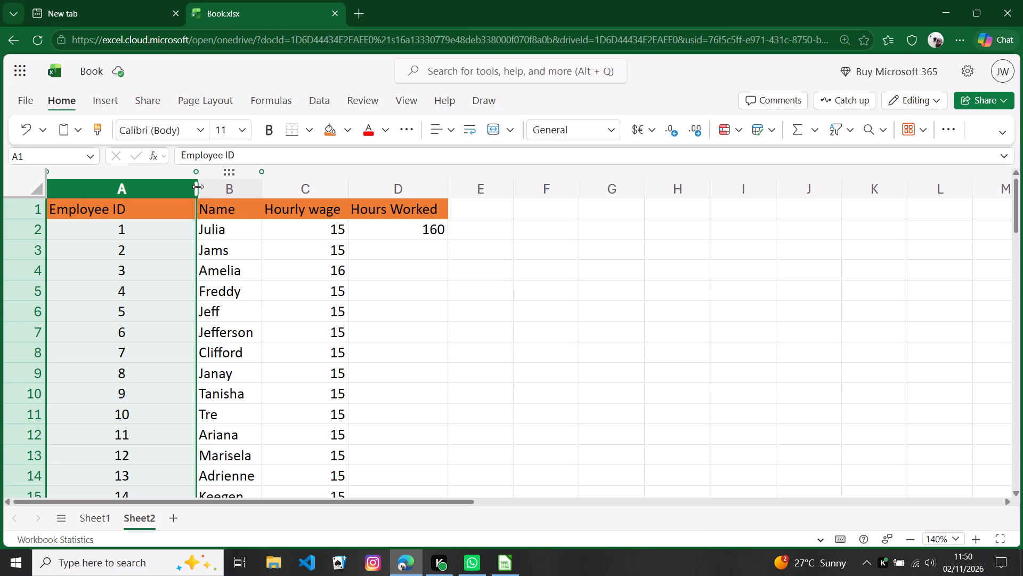
drag(198, 187, 144, 202)
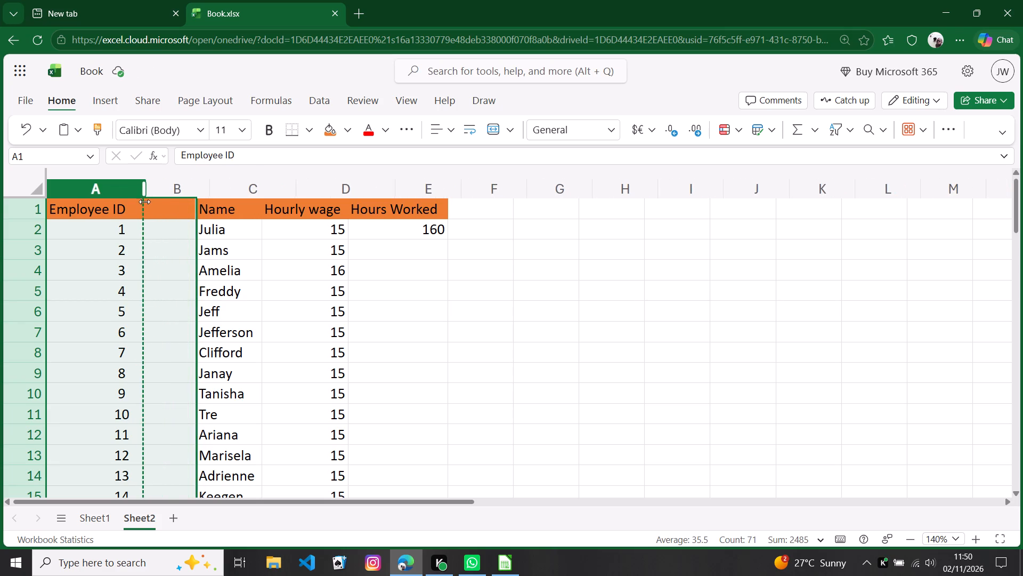
drag(144, 202, 139, 205)
triple_click(139, 206)
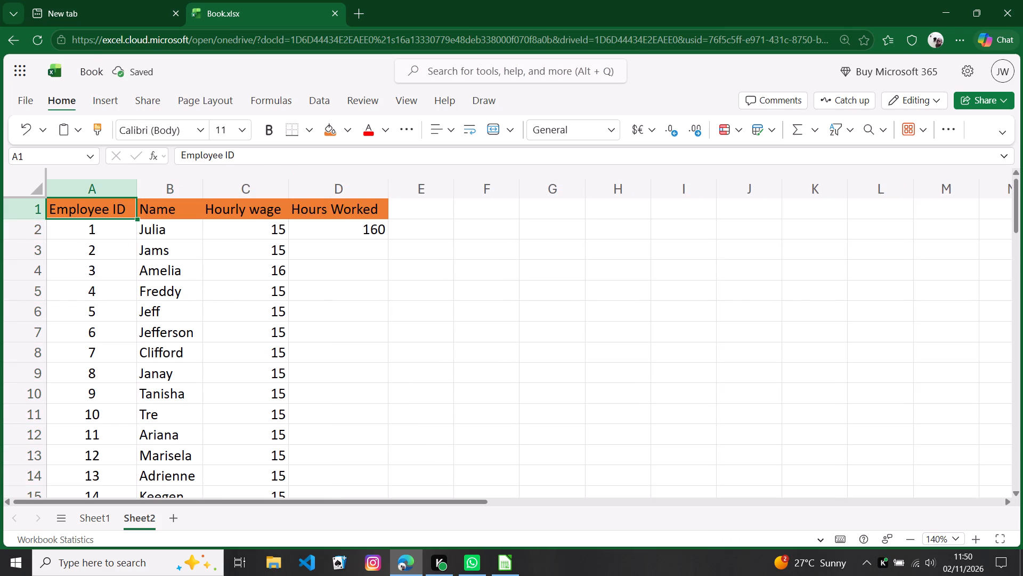
click(643, 331)
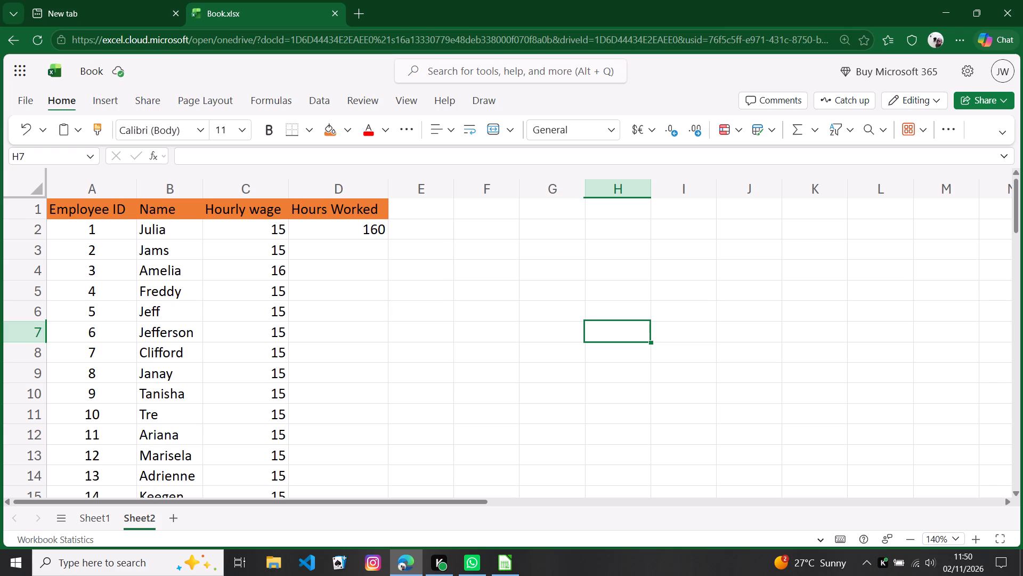
Enter a new column header beginning with "Taxable In" in cell E1, beside Hours Worked.
double_click(410, 212)
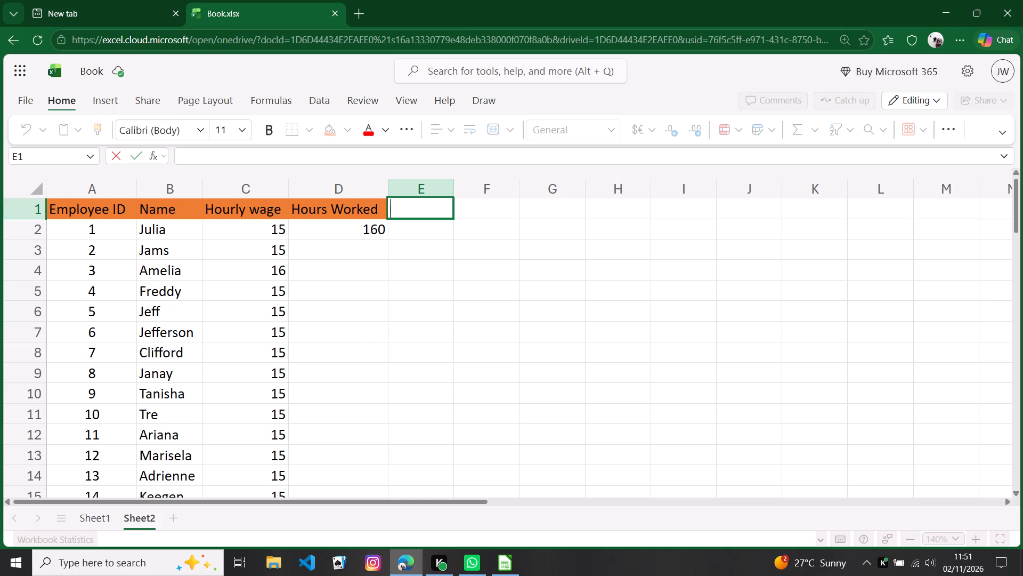
text(axable)
key(space)
key(i)
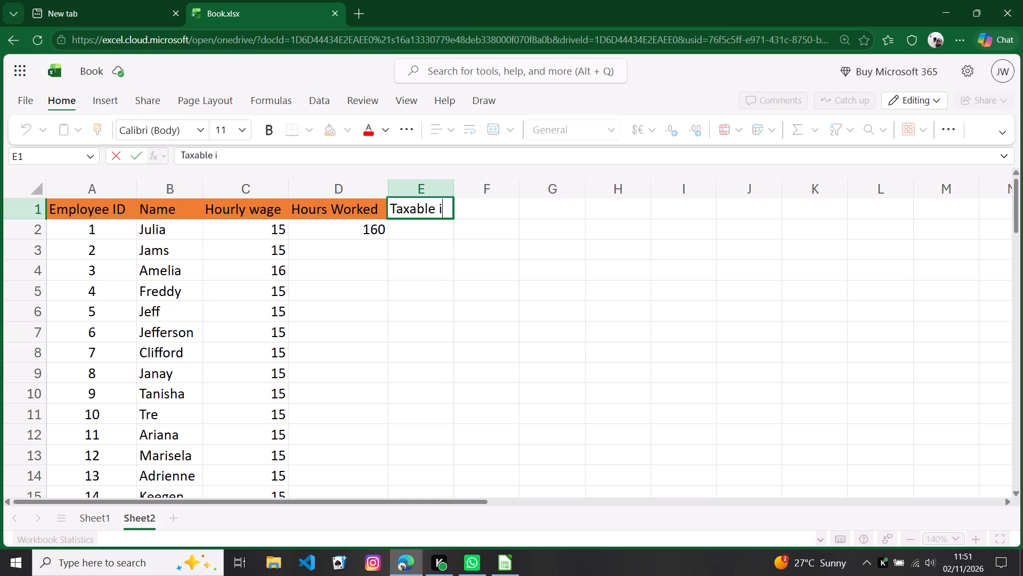
key(BackSpace)
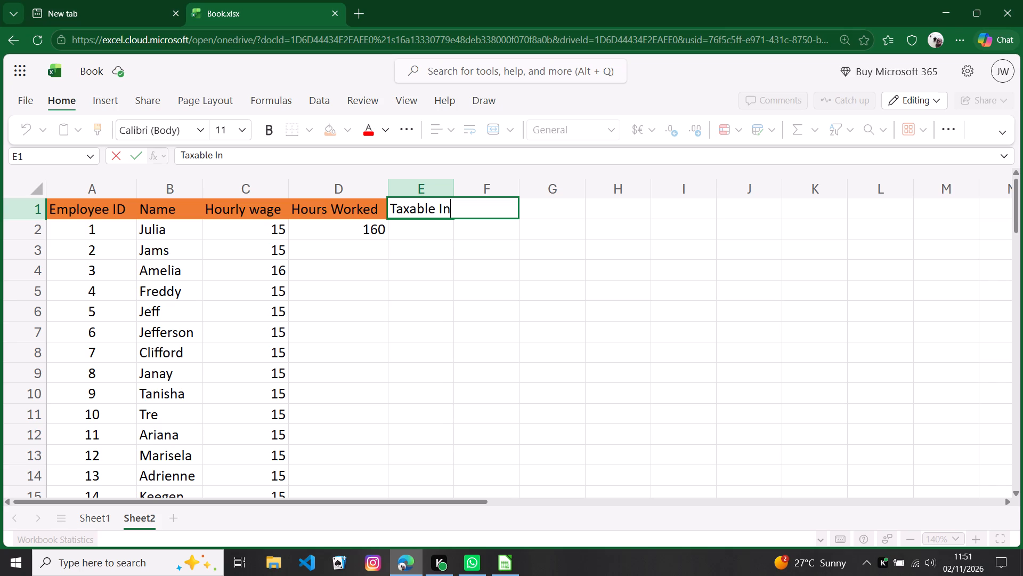
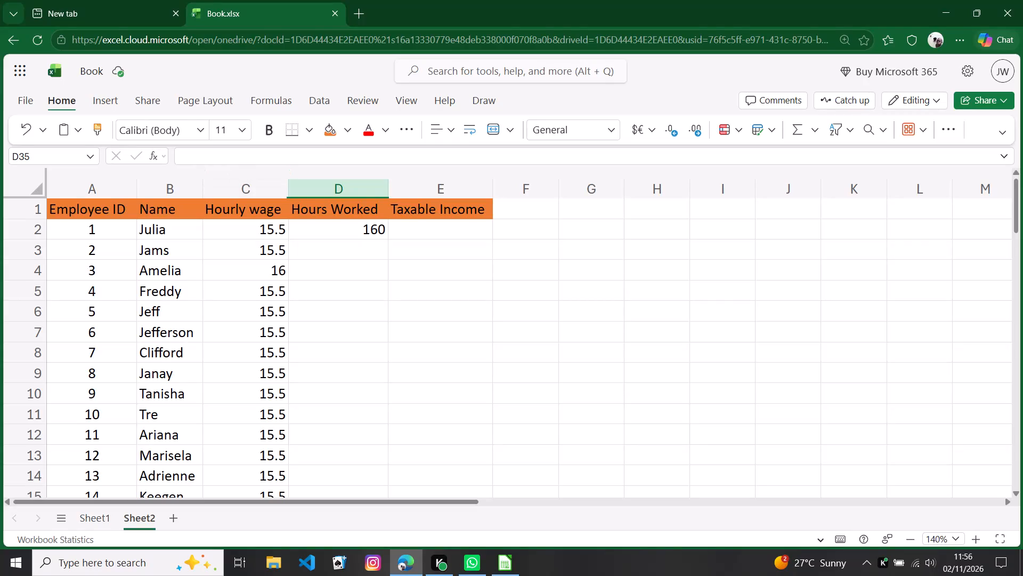
Replace the hours worked in cell D2, on Julia's row, with 158.
click(356, 236)
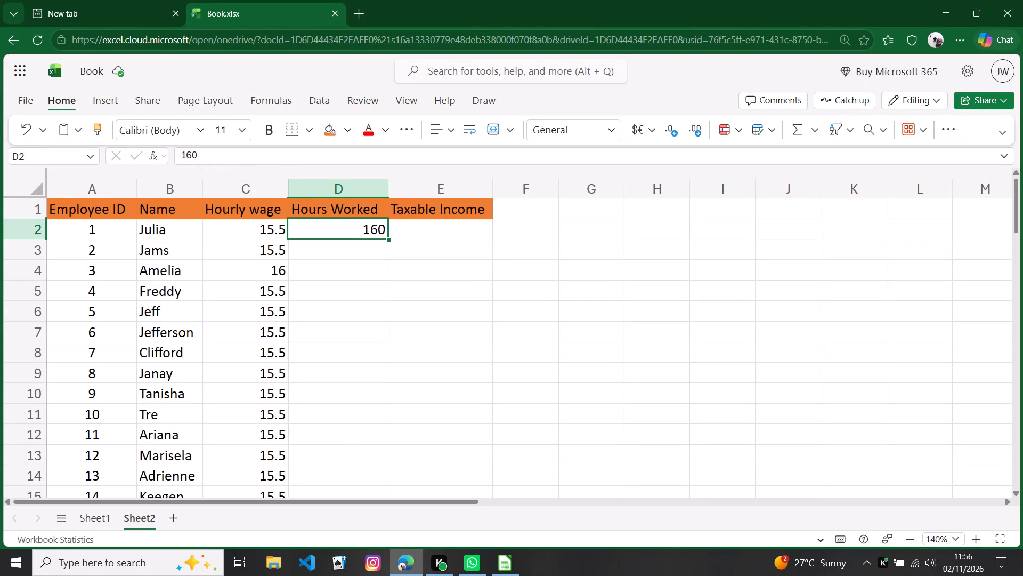
double_click(356, 236)
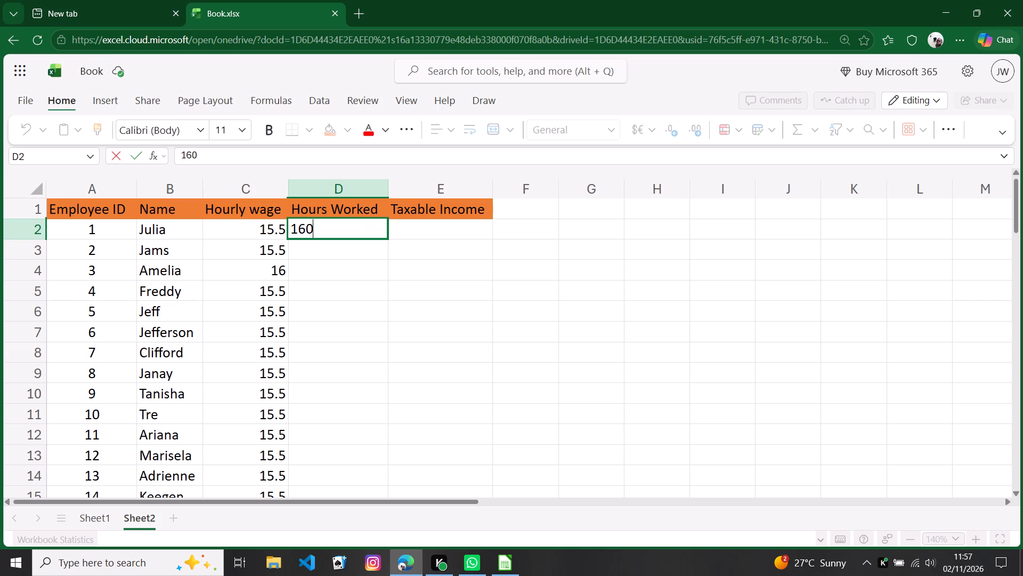
key(BackSpace)
key(BackSpace)
key(BackSpace)
key(BackSpace)
key(BackSpace)
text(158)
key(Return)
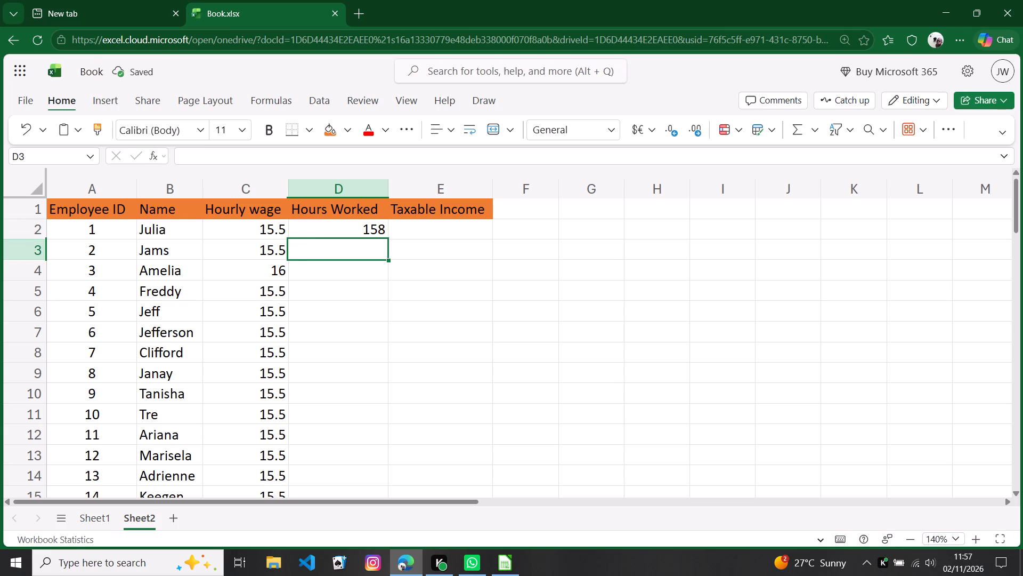
Fill the Hours Worked cells D3 to D8 with 160, 125, 165, 144, 174 and 161.
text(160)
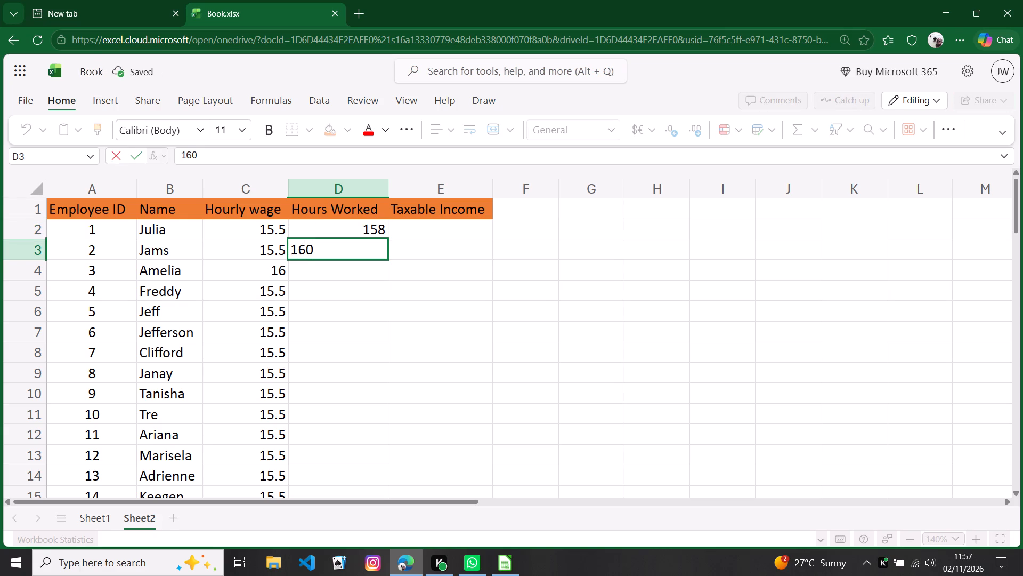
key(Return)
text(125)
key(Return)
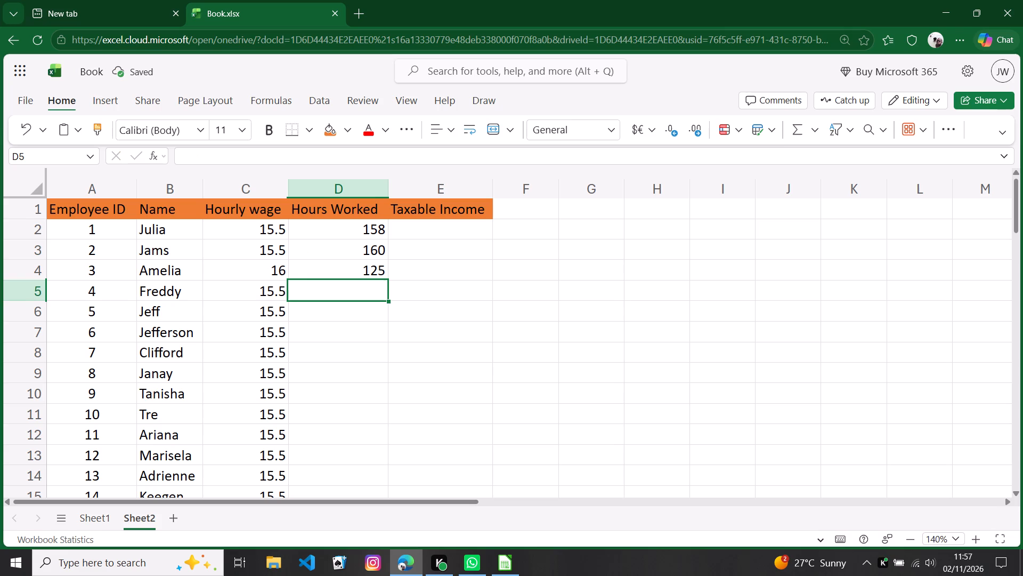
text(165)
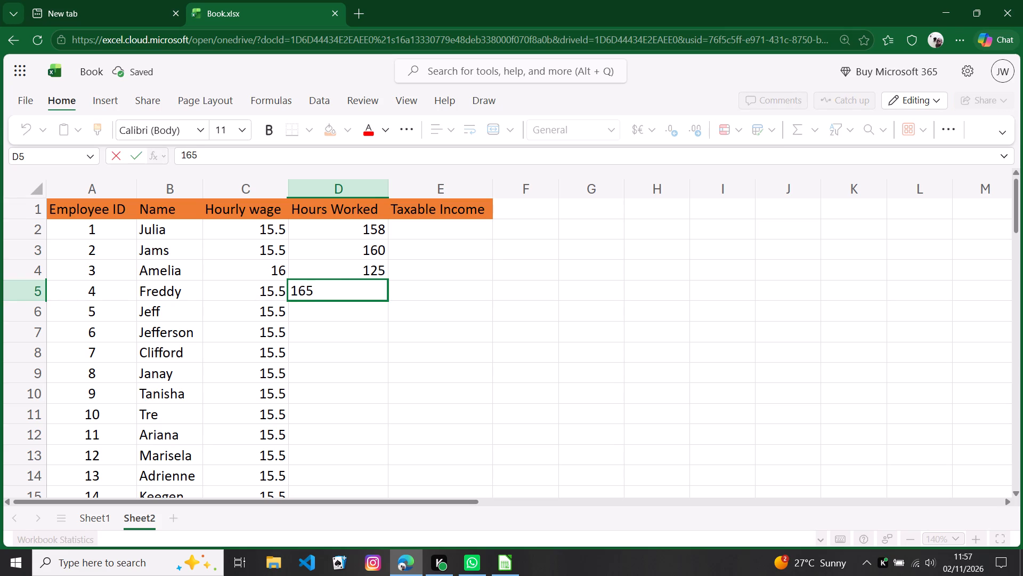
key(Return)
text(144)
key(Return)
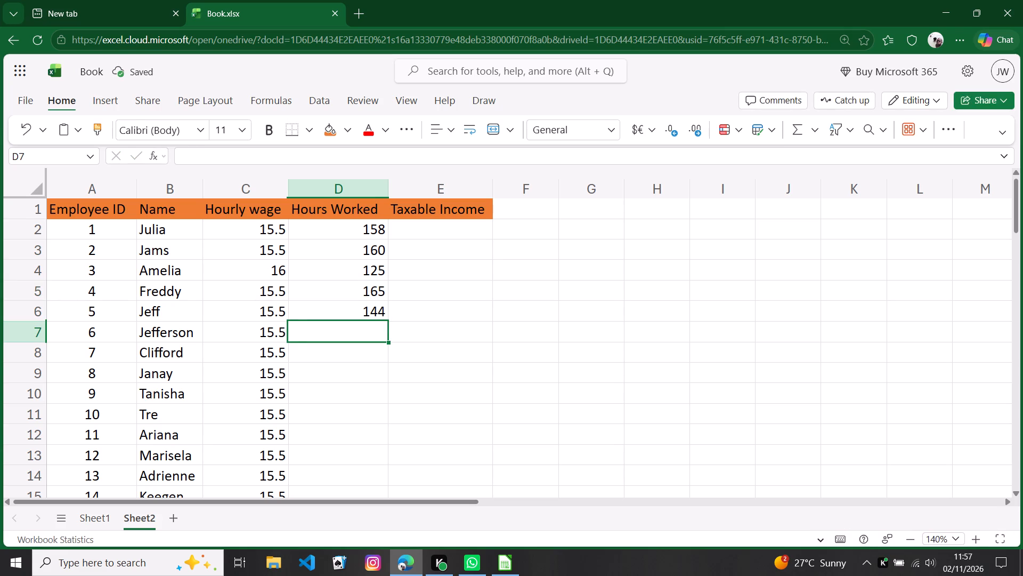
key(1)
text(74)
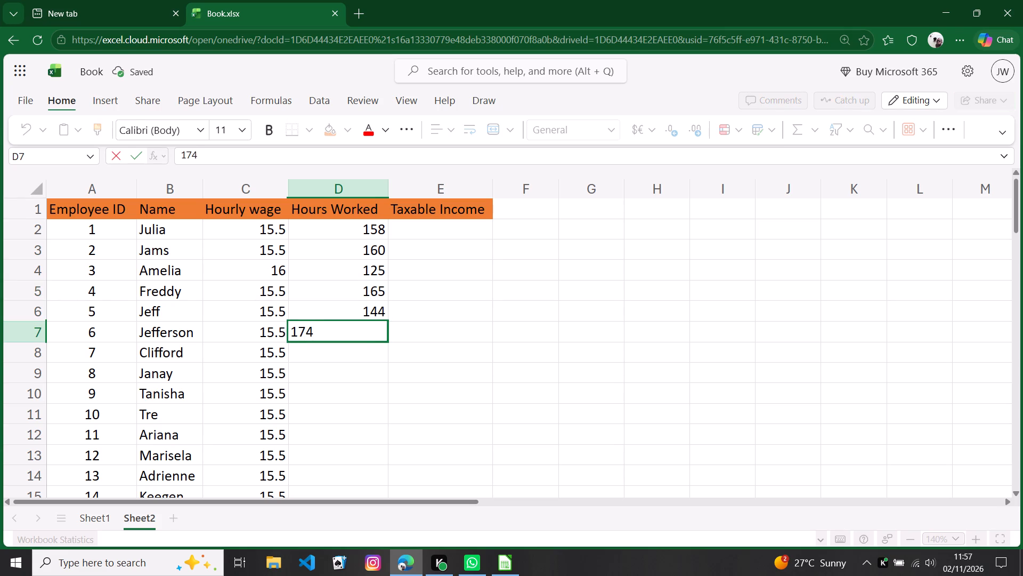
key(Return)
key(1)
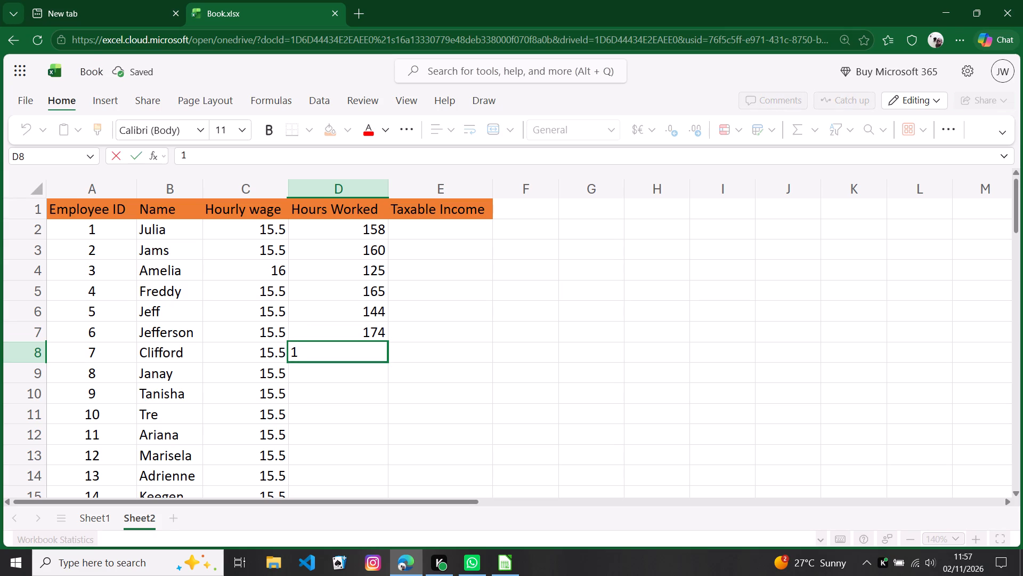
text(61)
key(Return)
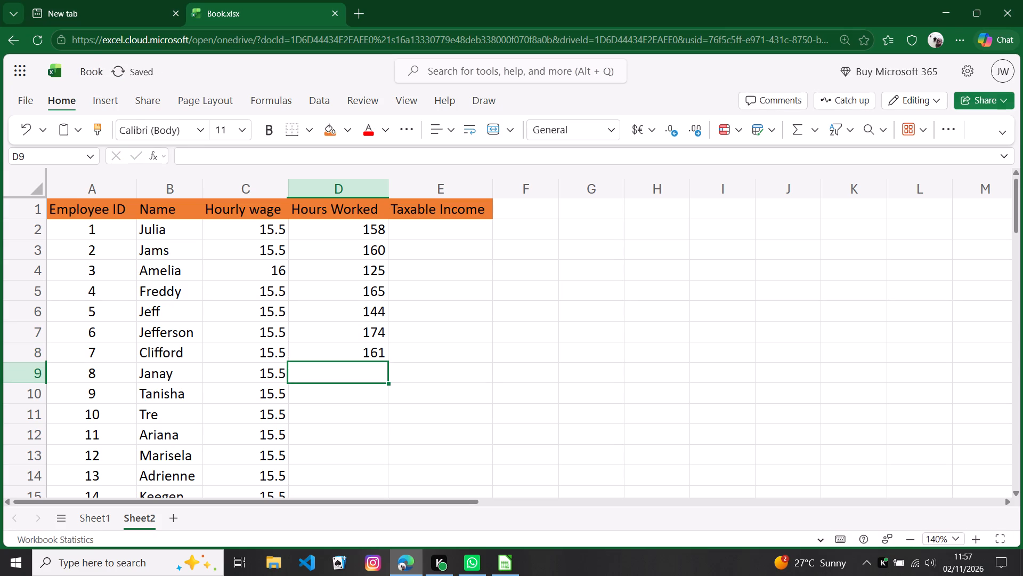
Fill the Hours Worked cells D9 to D12 with 69, 85, 117 and 160.
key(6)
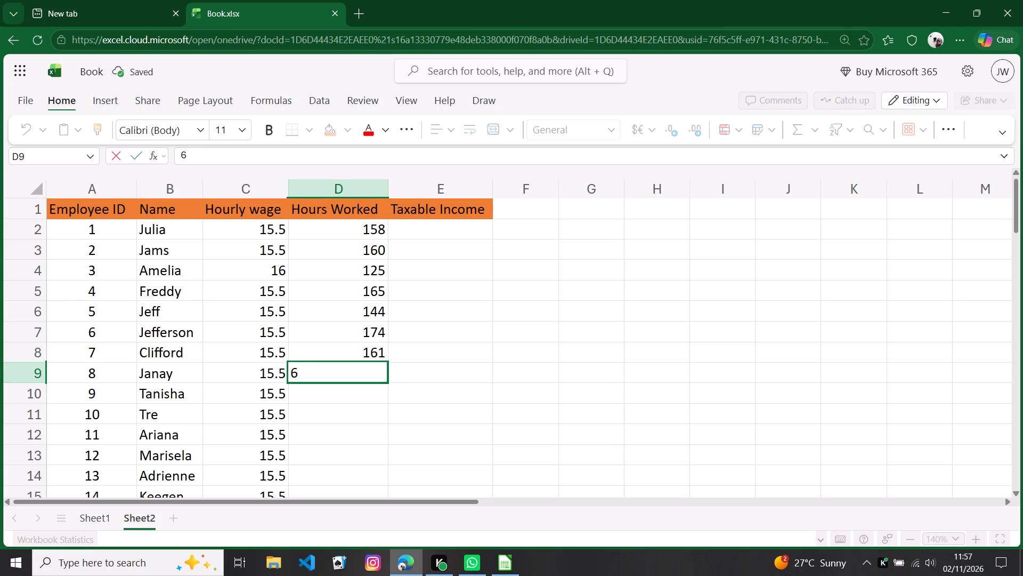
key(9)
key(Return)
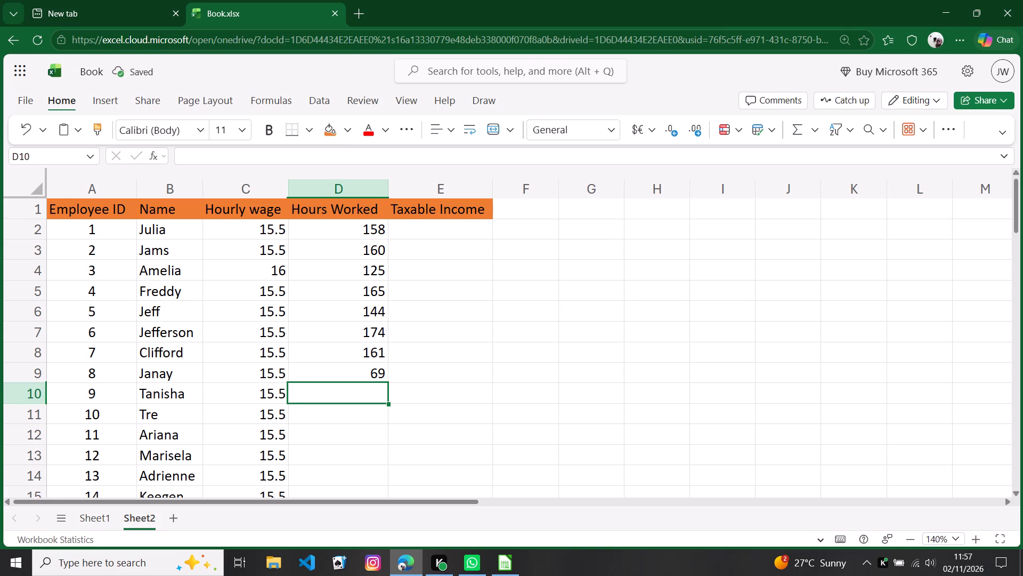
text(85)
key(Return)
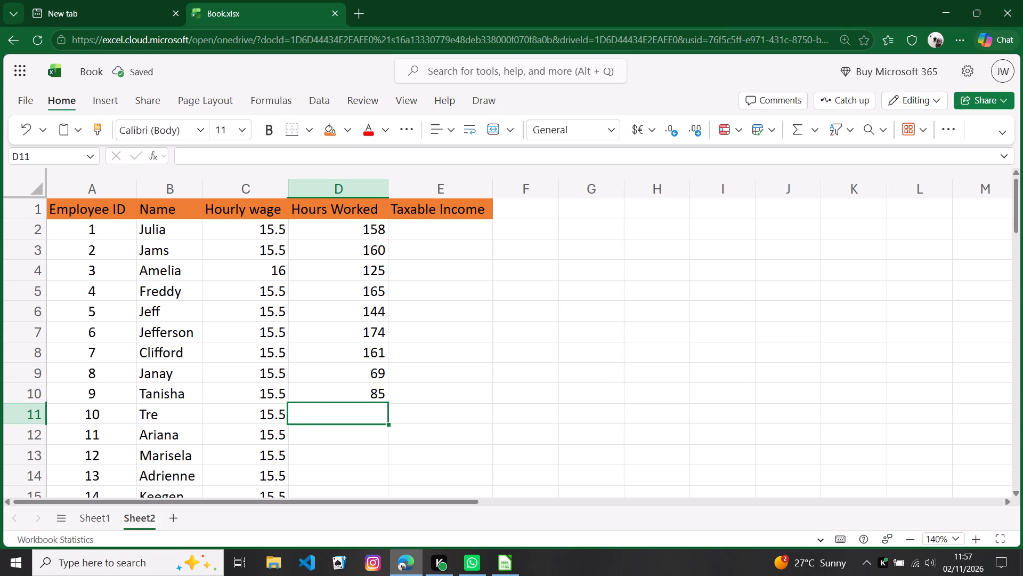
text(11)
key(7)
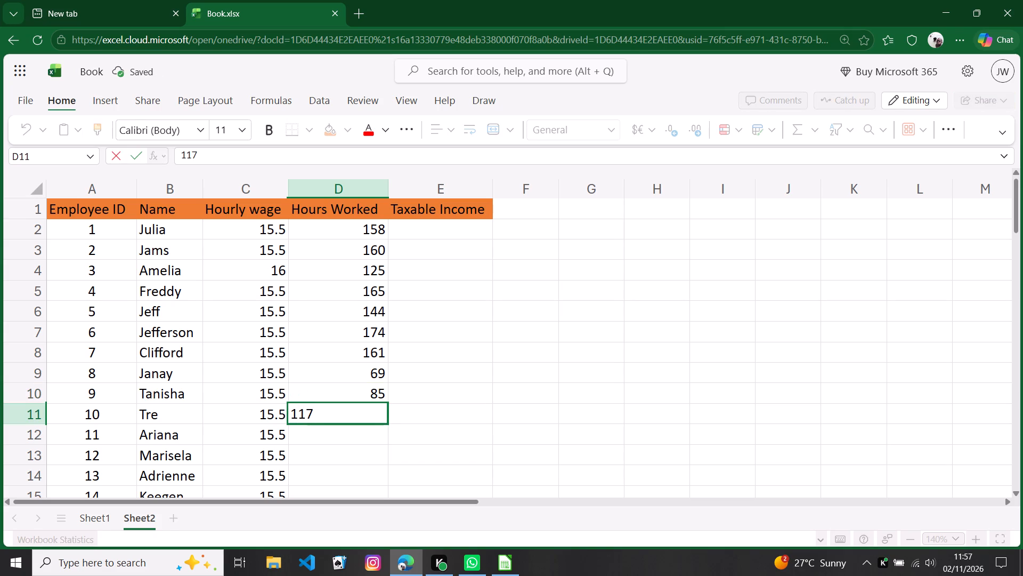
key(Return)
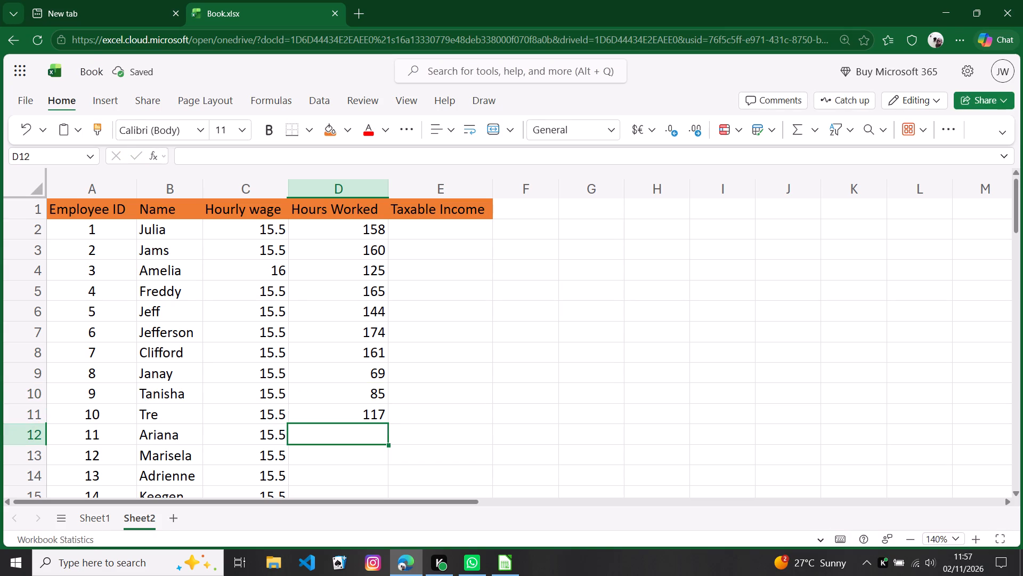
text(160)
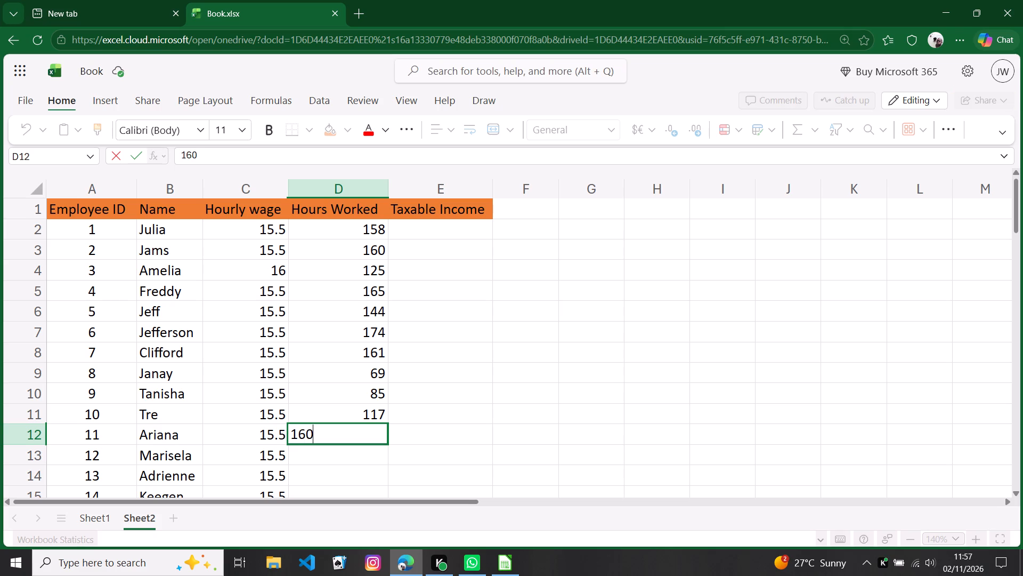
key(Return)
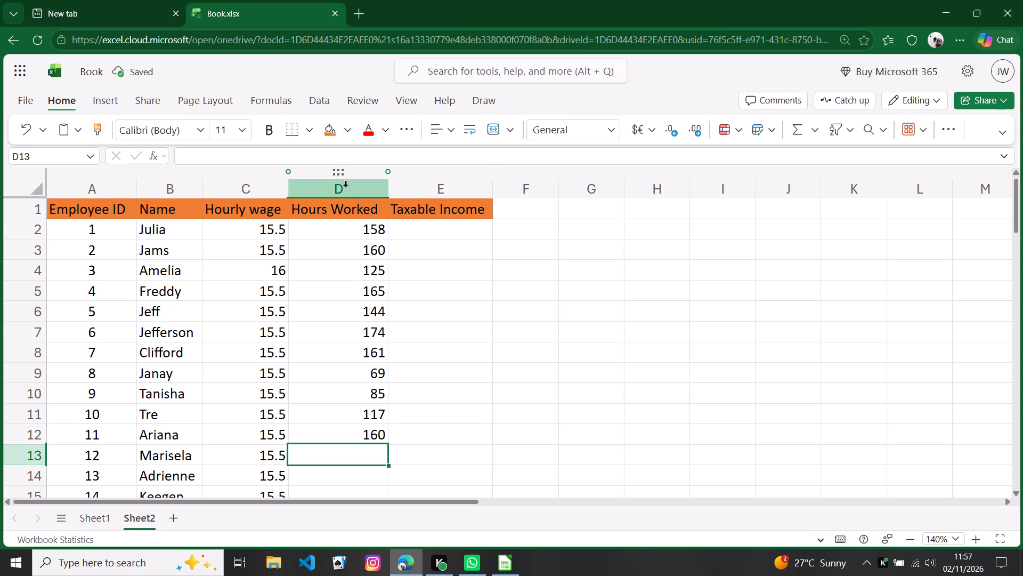
Replace the hourly wage in cell C2, on Julia's row, with 13.9.
double_click(265, 236)
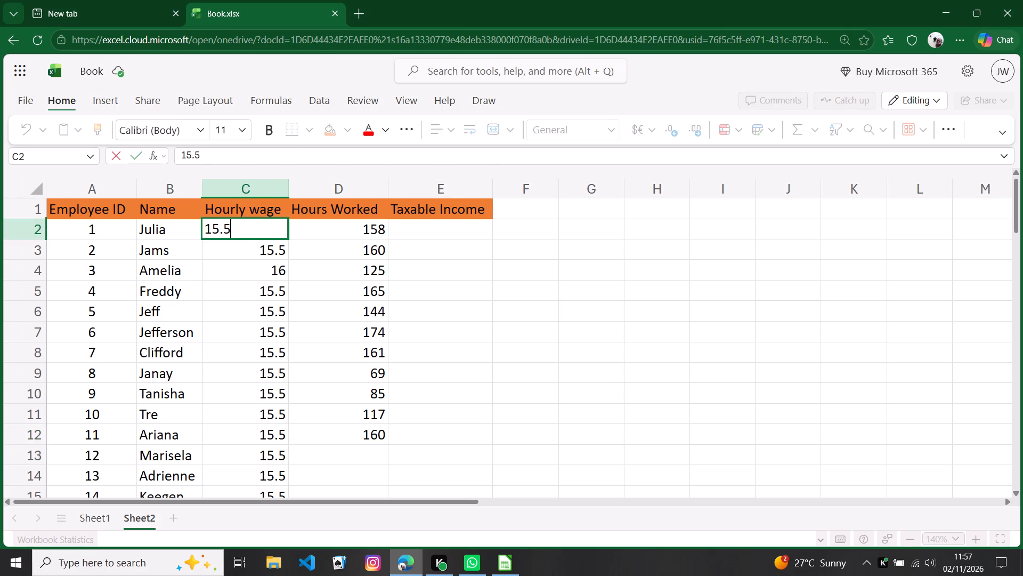
key(BackSpace)
key(BackSpace)
key(BackSpace)
key(BackSpace)
key(1)
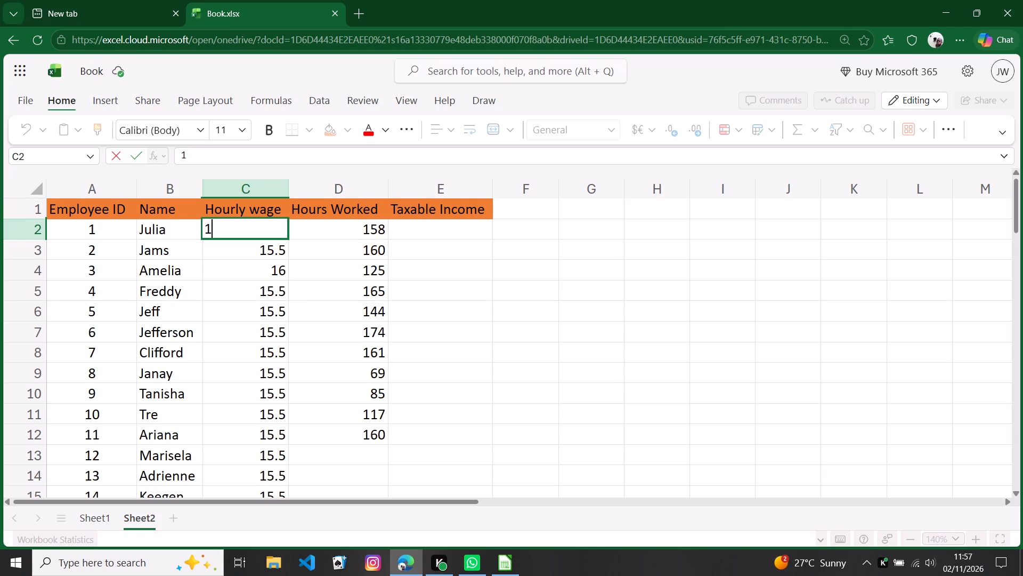
text(3.9)
key(Return)
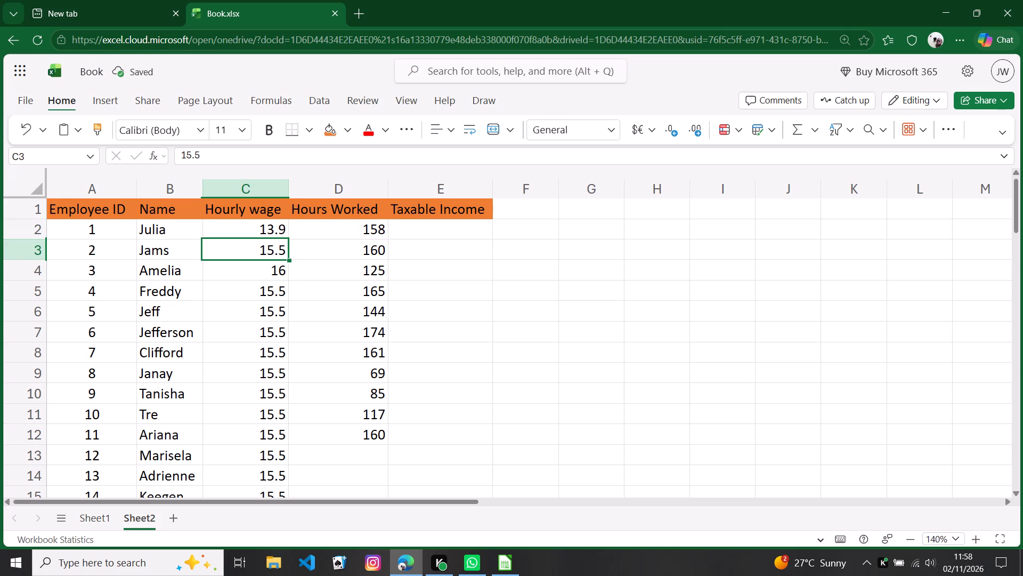
Re-enter 16 as the hourly wage in cell C4 and set the wage in C5 to 13.75.
key(Return)
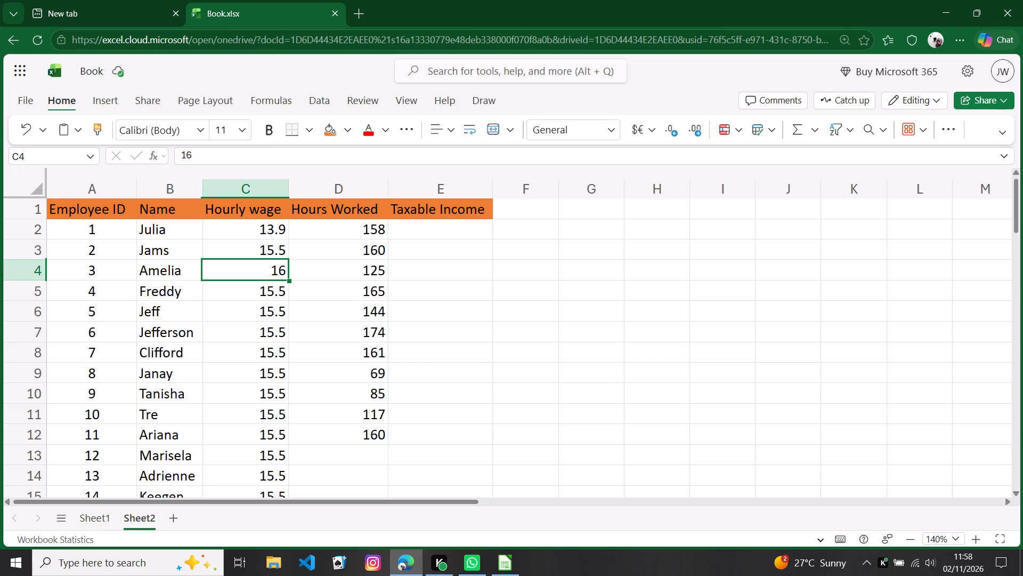
text(13)
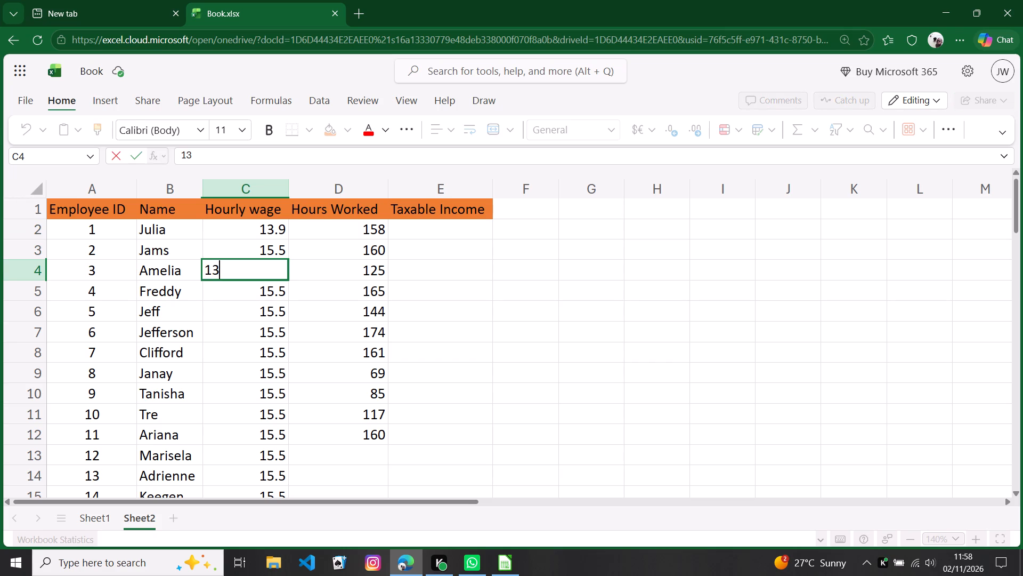
key(BackSpace)
key(6)
key(Return)
text(13)
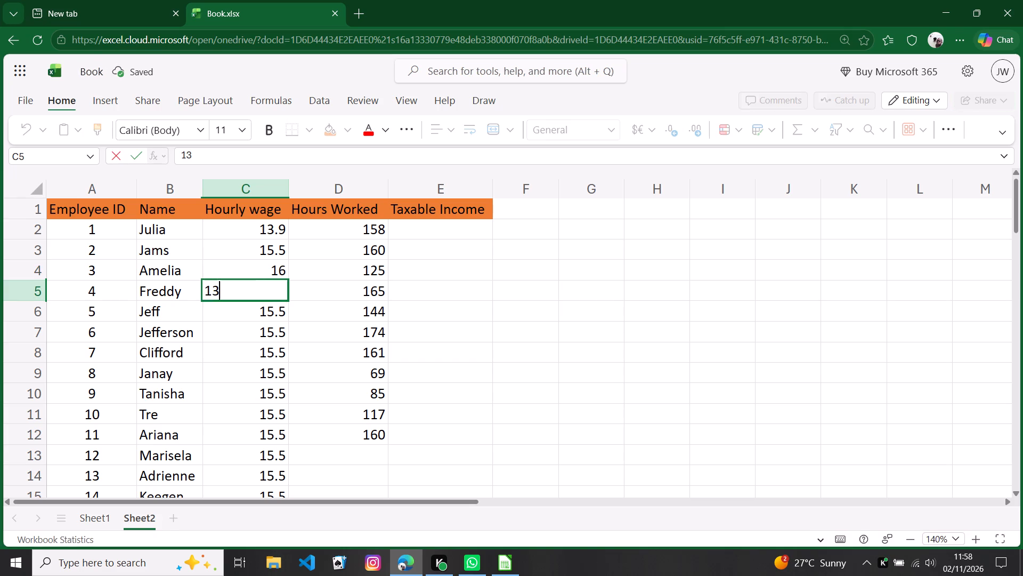
key(period)
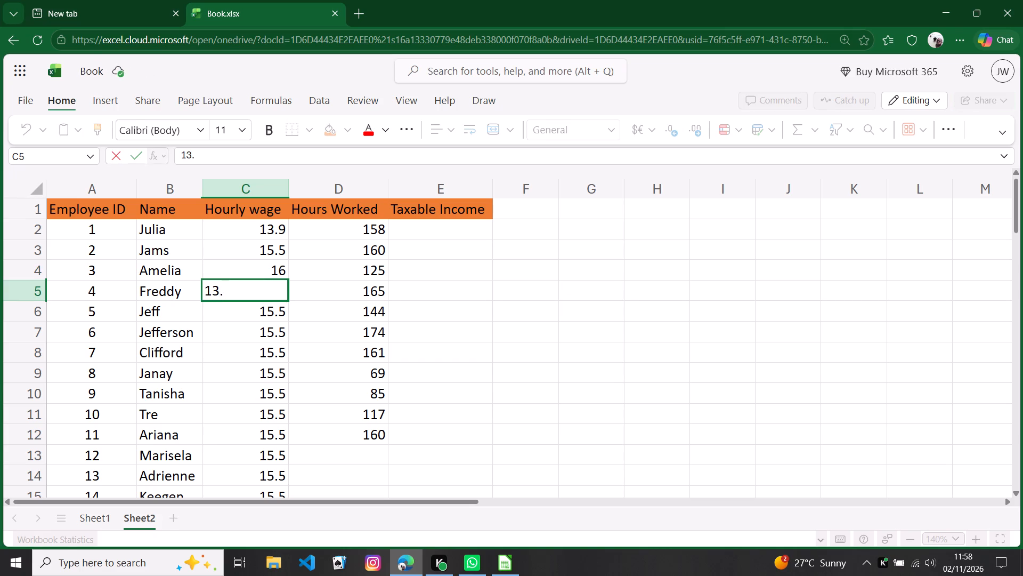
key(7)
key(5)
key(Return)
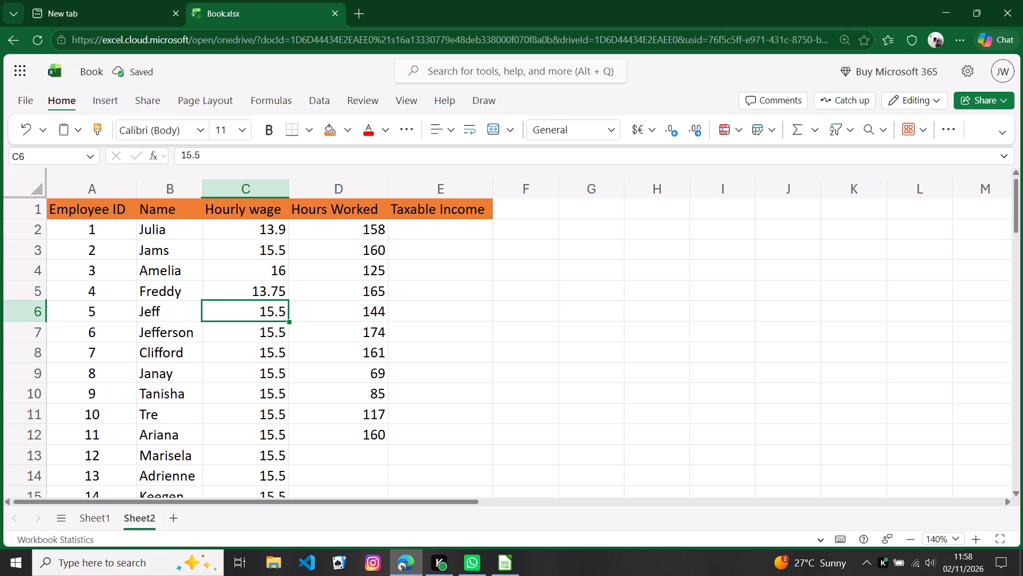
Set the hourly wage in cell C7, on Jefferson's row, to 17.
key(Return)
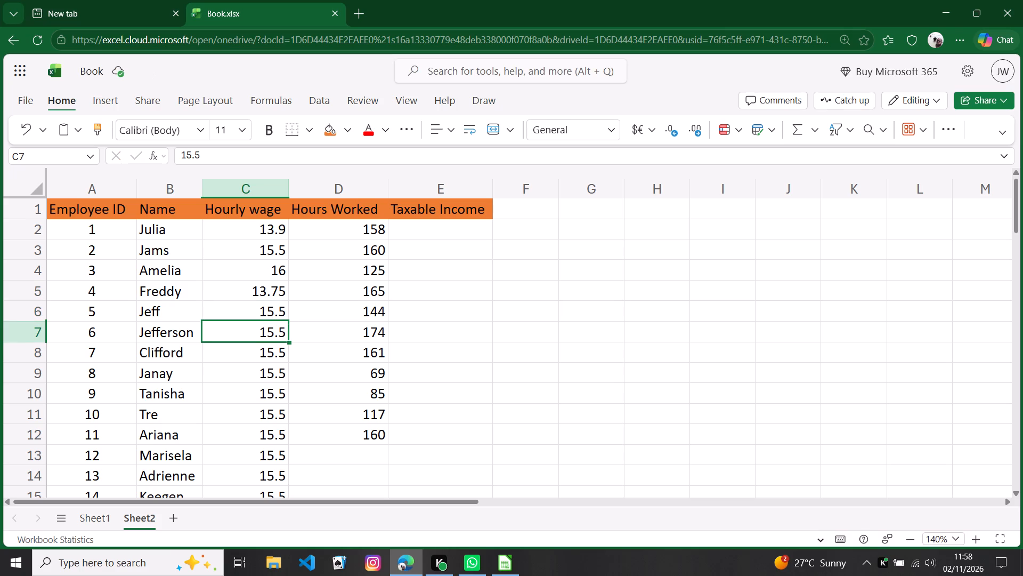
key(1)
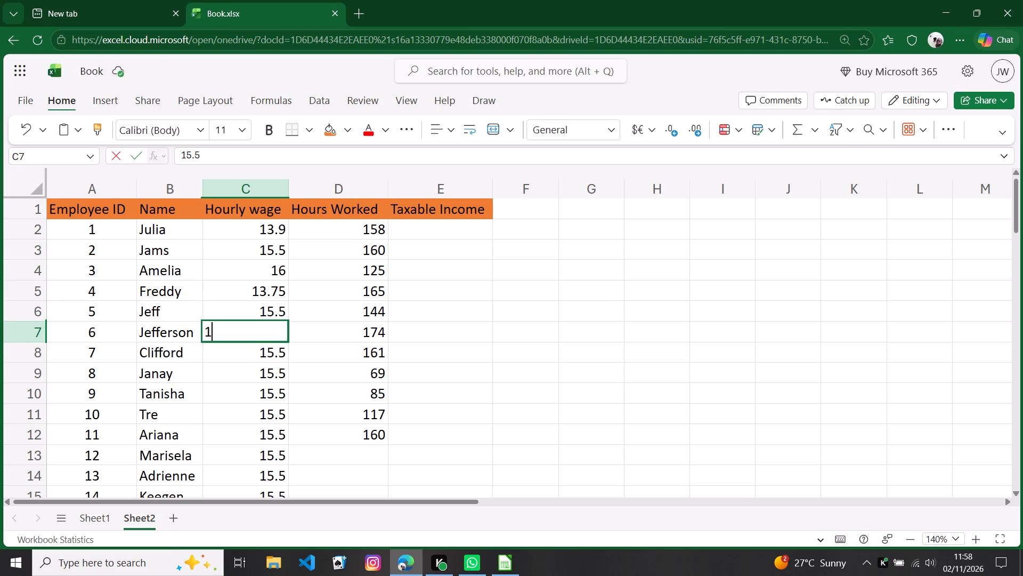
key(7)
key(Return)
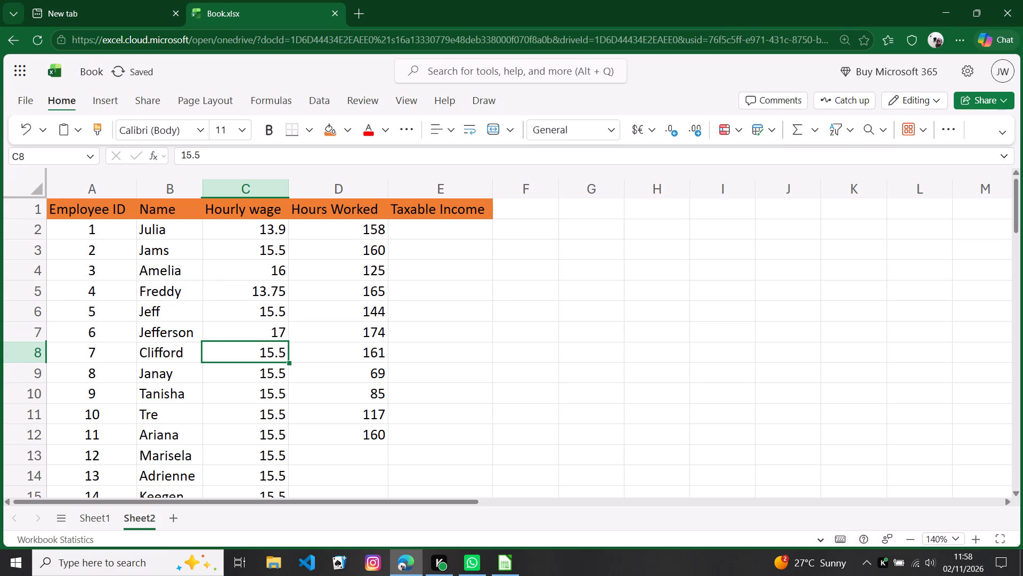
Set the hourly wage in C8, on Clifford's row, to 13.75 and in C10, on Tanisha's row, to 10.75.
text(13)
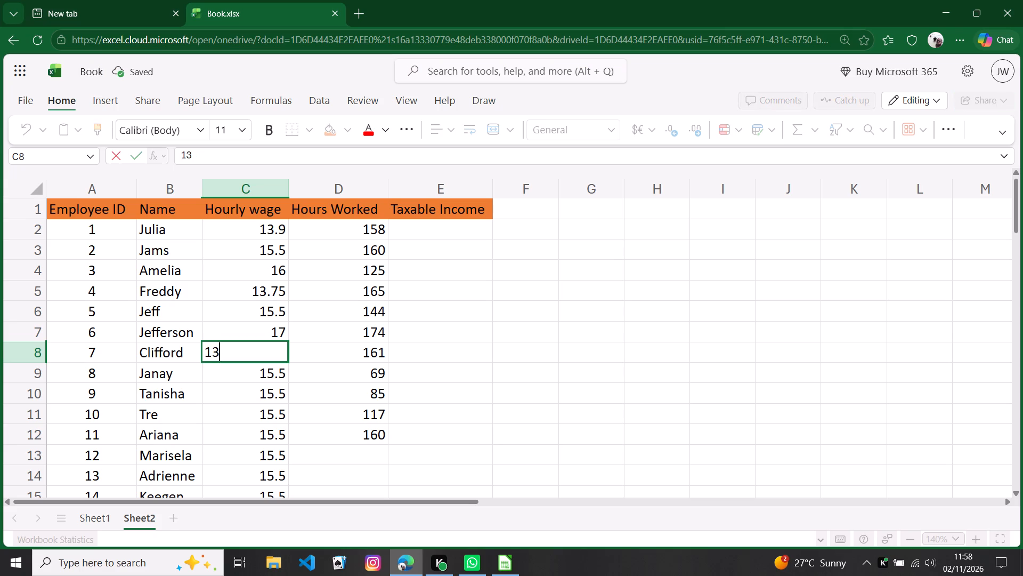
key(period)
text(75)
key(Return)
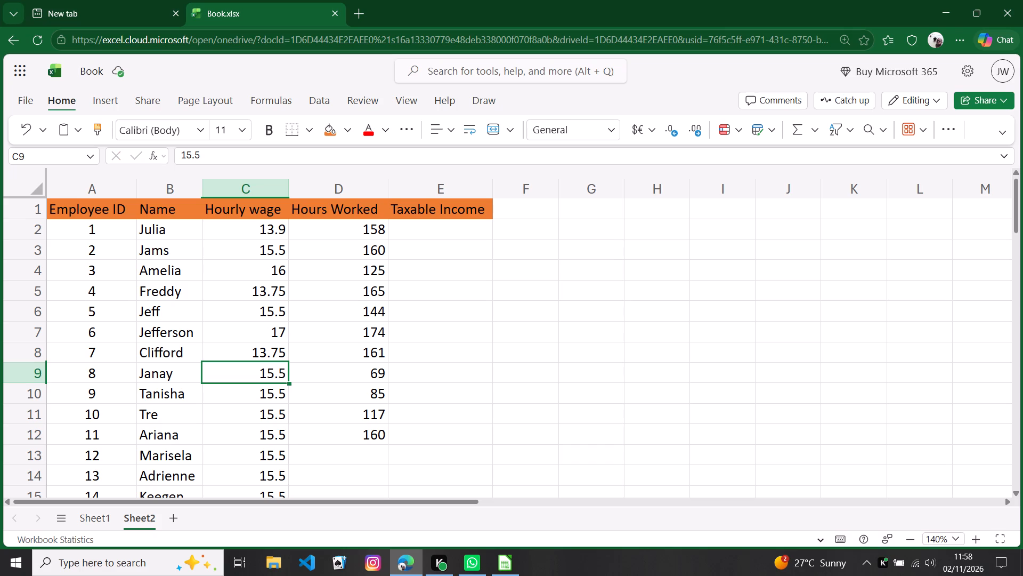
key(Return)
text(10.)
text(75)
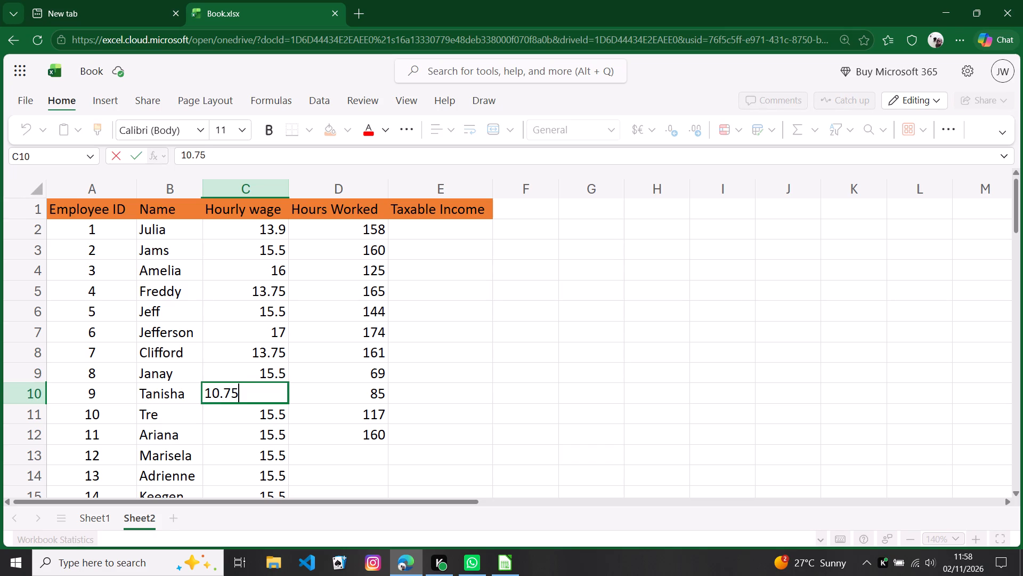
key(Return)
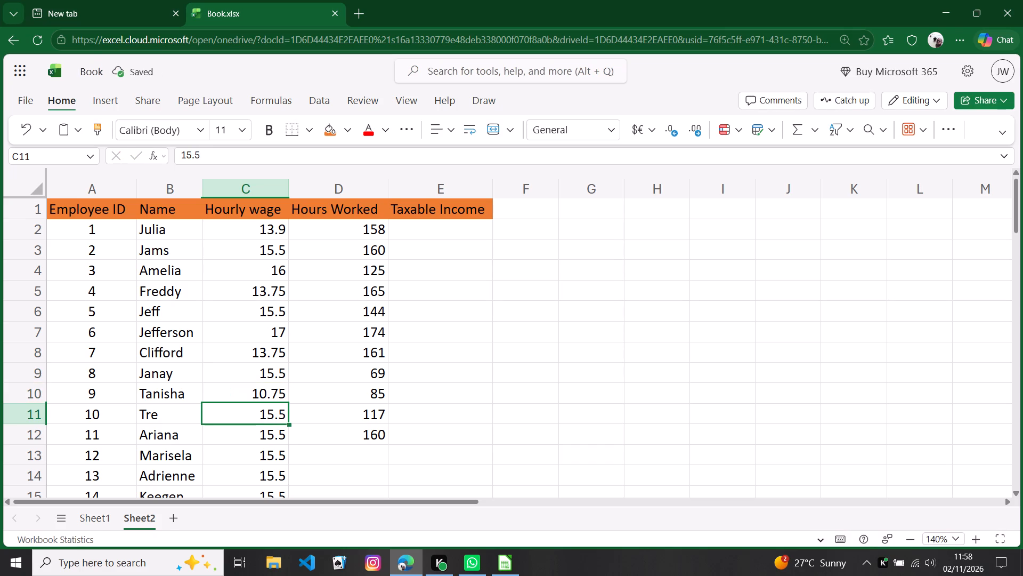
key(Return)
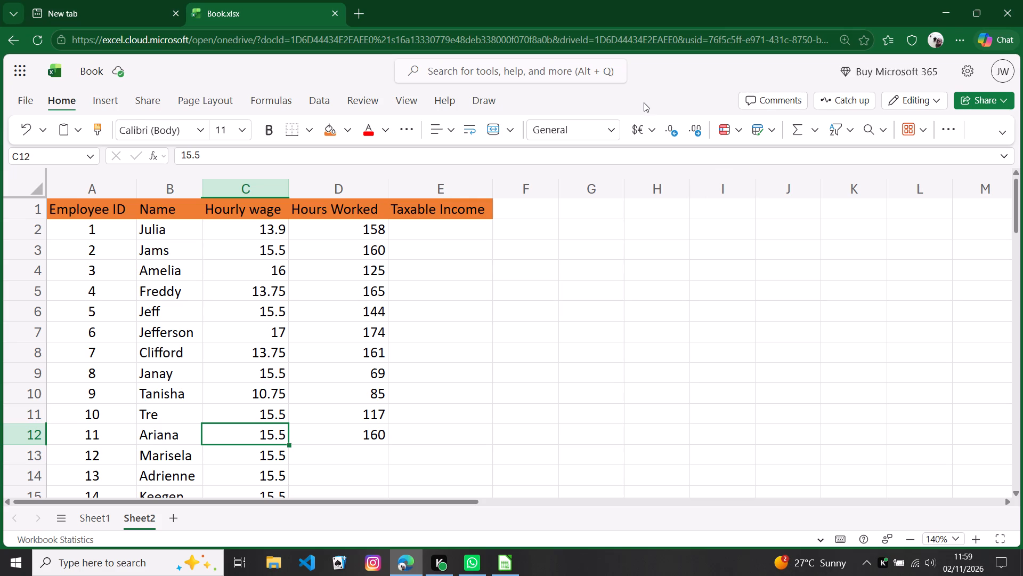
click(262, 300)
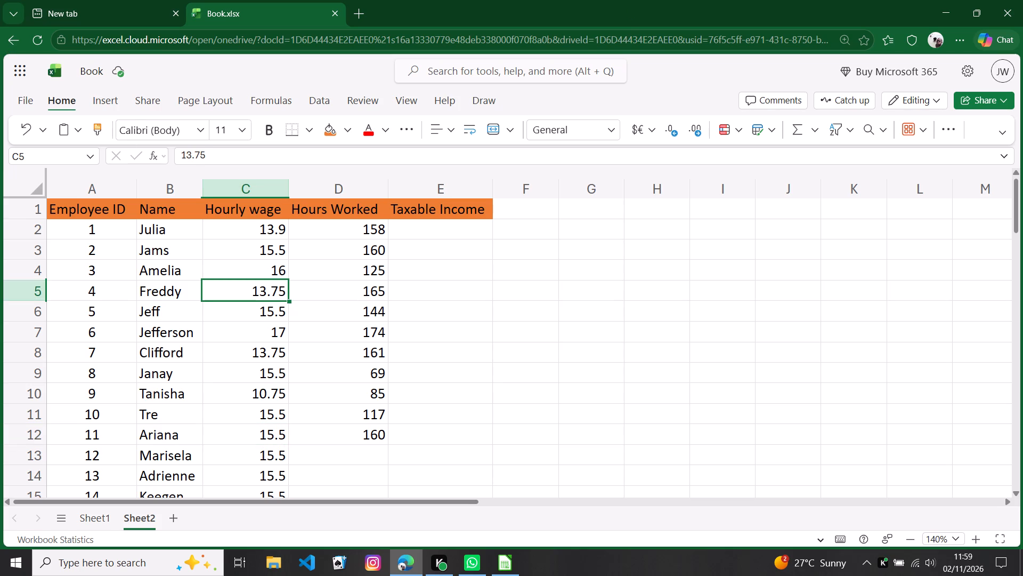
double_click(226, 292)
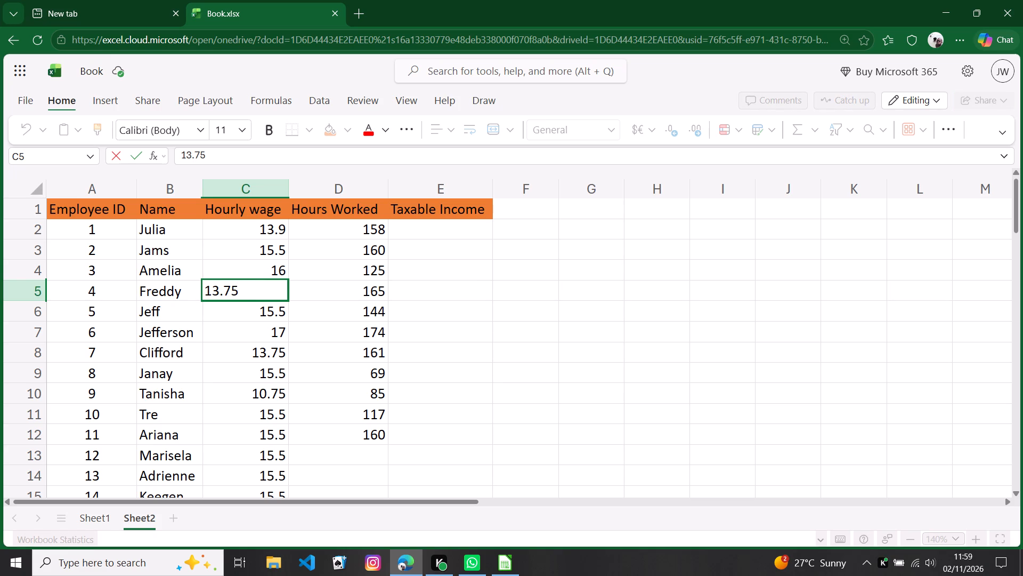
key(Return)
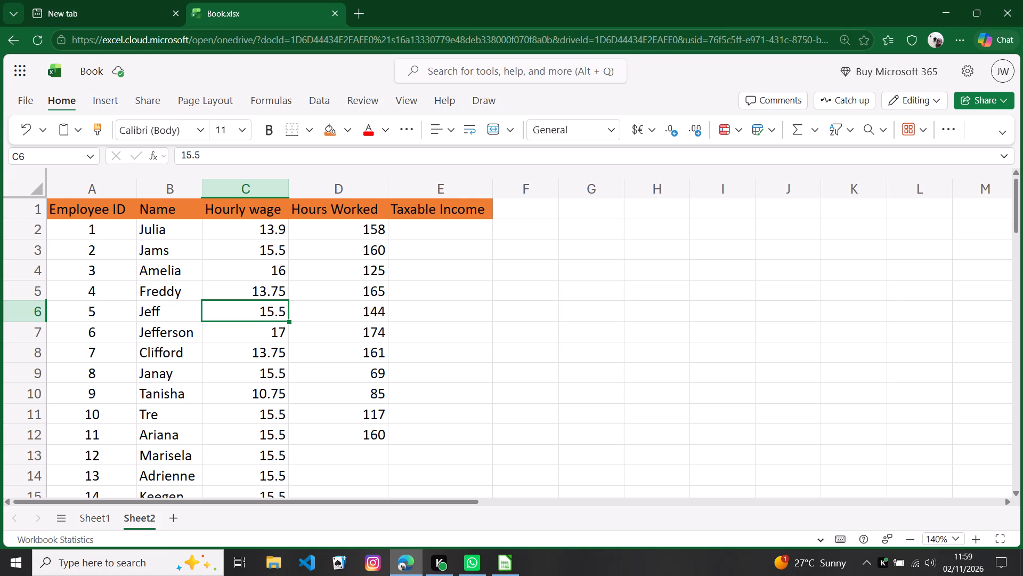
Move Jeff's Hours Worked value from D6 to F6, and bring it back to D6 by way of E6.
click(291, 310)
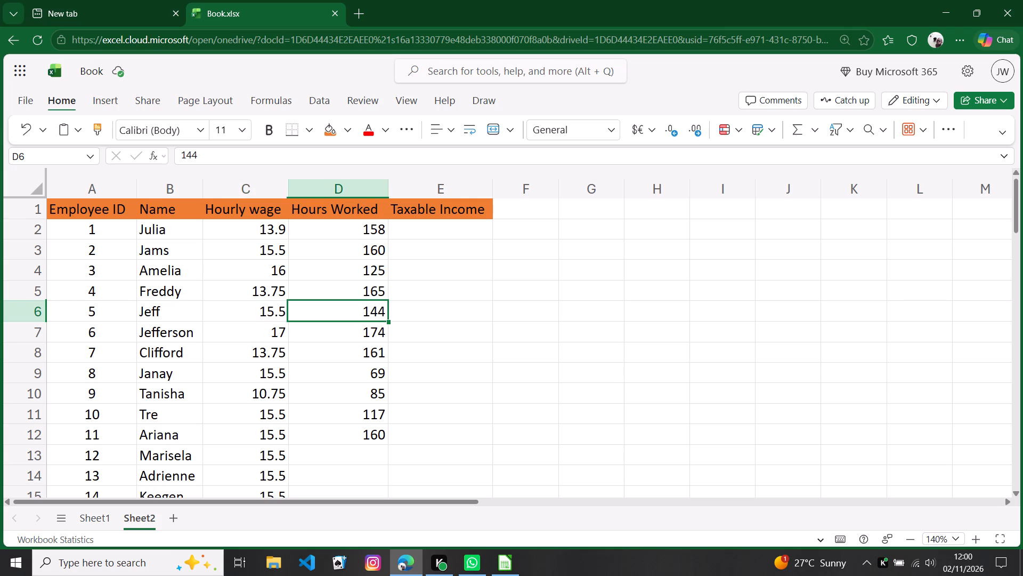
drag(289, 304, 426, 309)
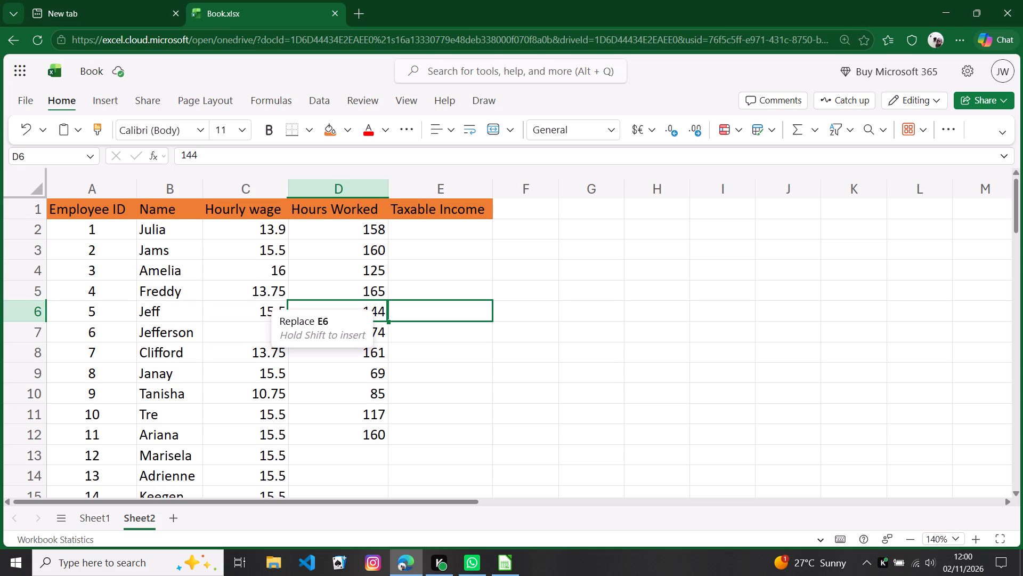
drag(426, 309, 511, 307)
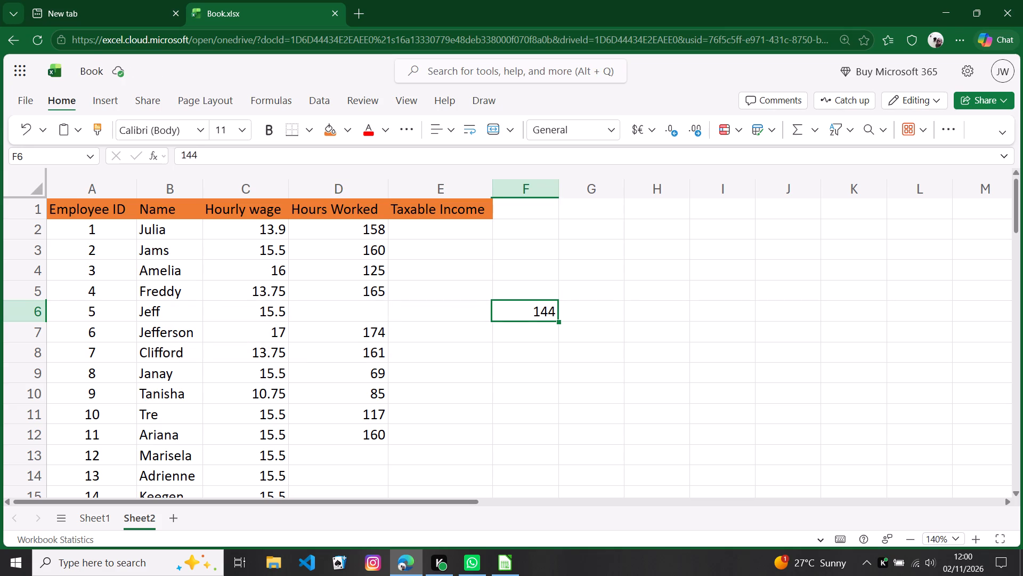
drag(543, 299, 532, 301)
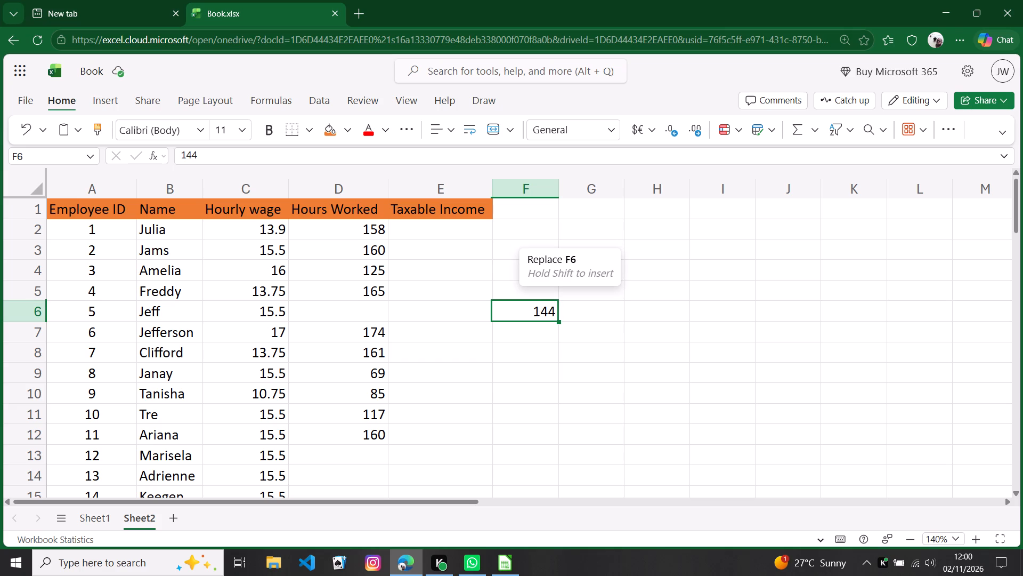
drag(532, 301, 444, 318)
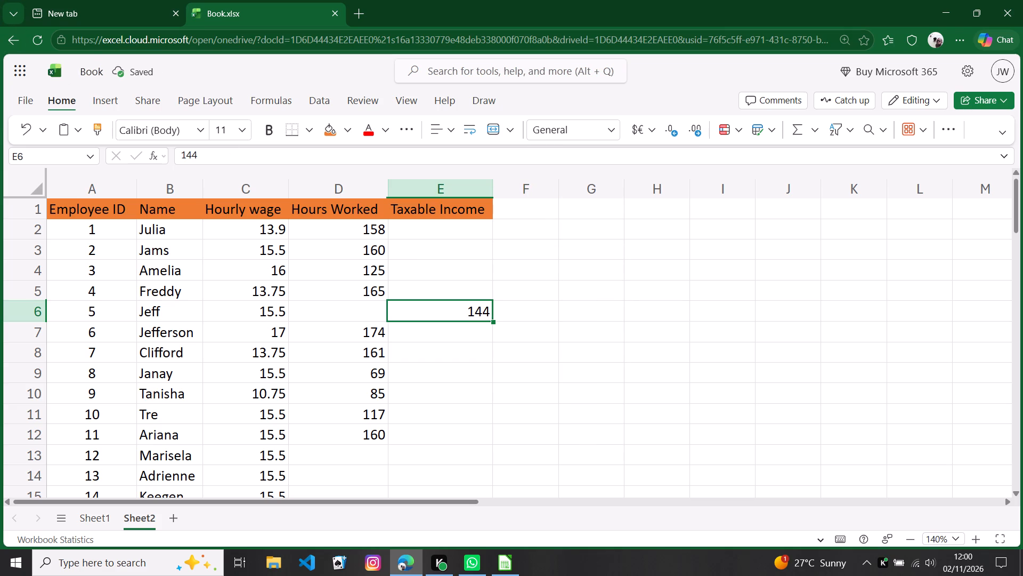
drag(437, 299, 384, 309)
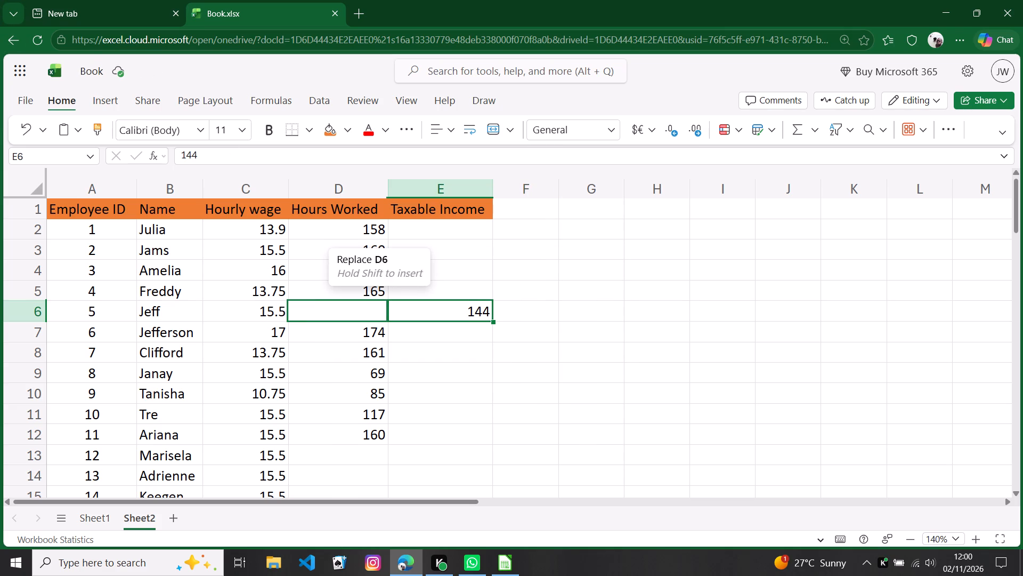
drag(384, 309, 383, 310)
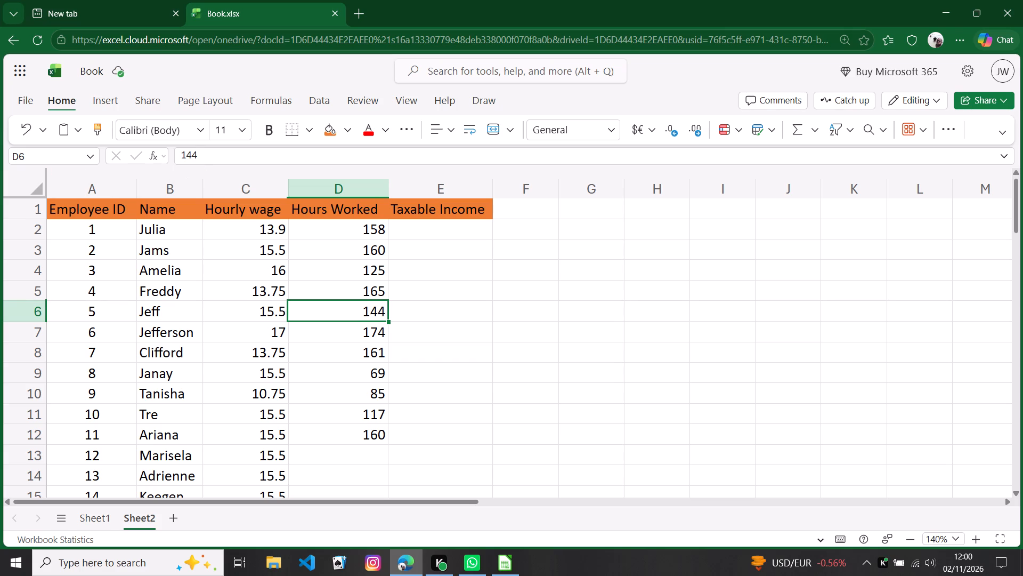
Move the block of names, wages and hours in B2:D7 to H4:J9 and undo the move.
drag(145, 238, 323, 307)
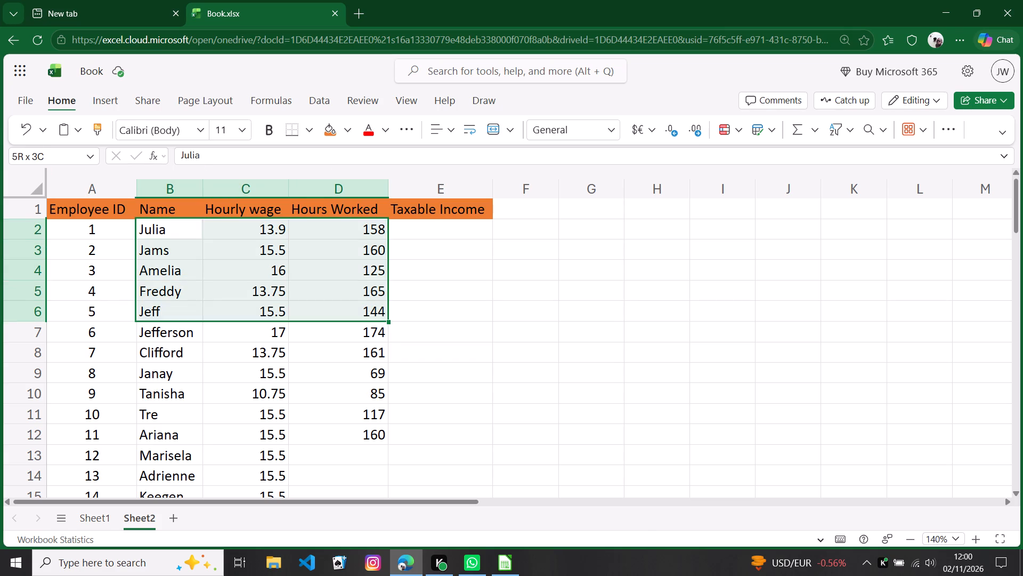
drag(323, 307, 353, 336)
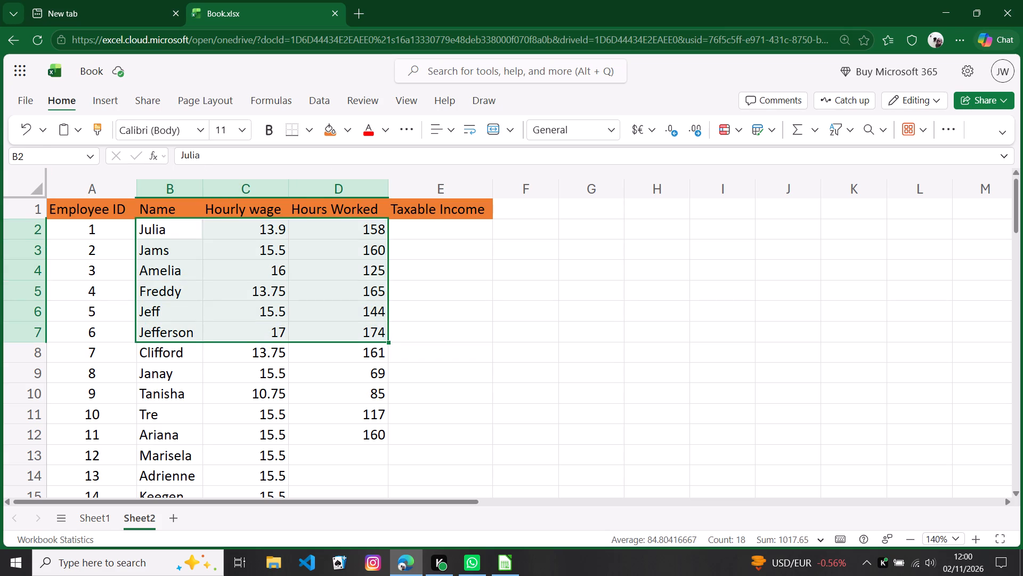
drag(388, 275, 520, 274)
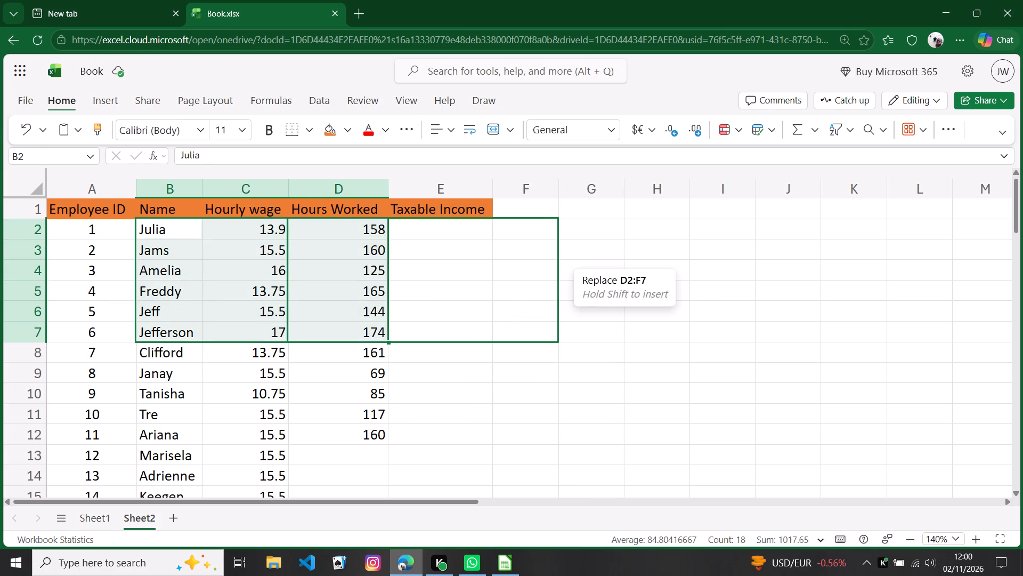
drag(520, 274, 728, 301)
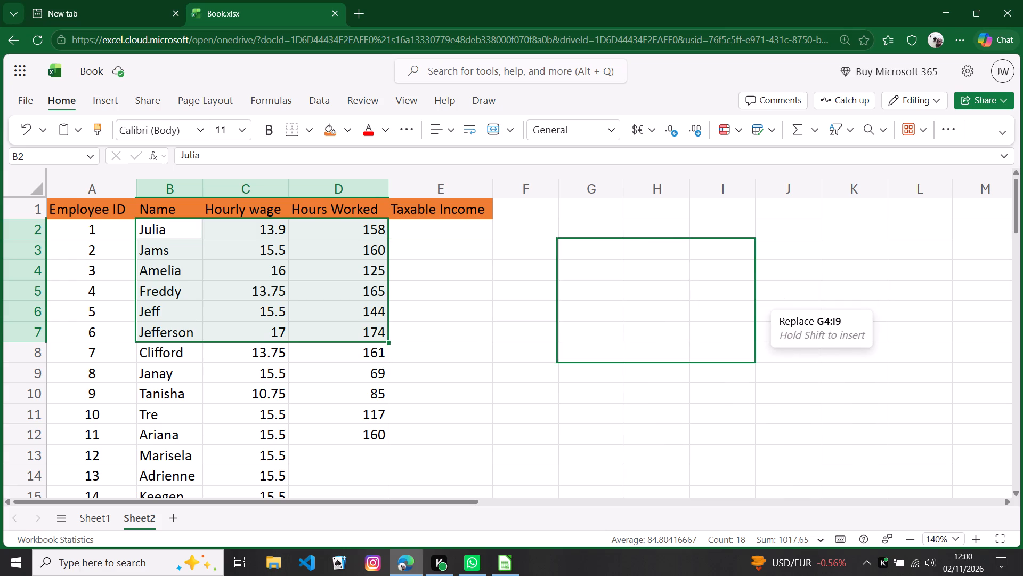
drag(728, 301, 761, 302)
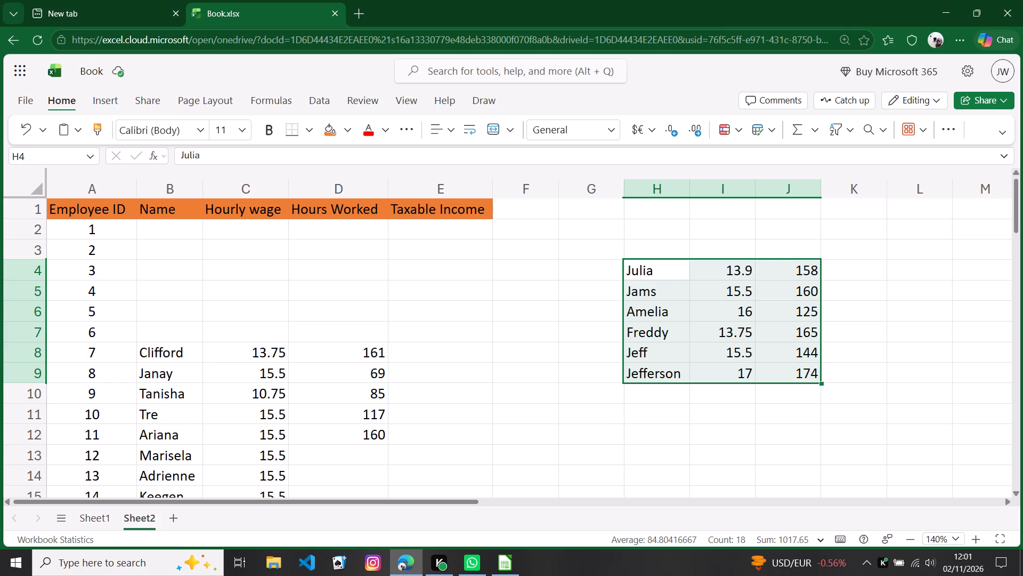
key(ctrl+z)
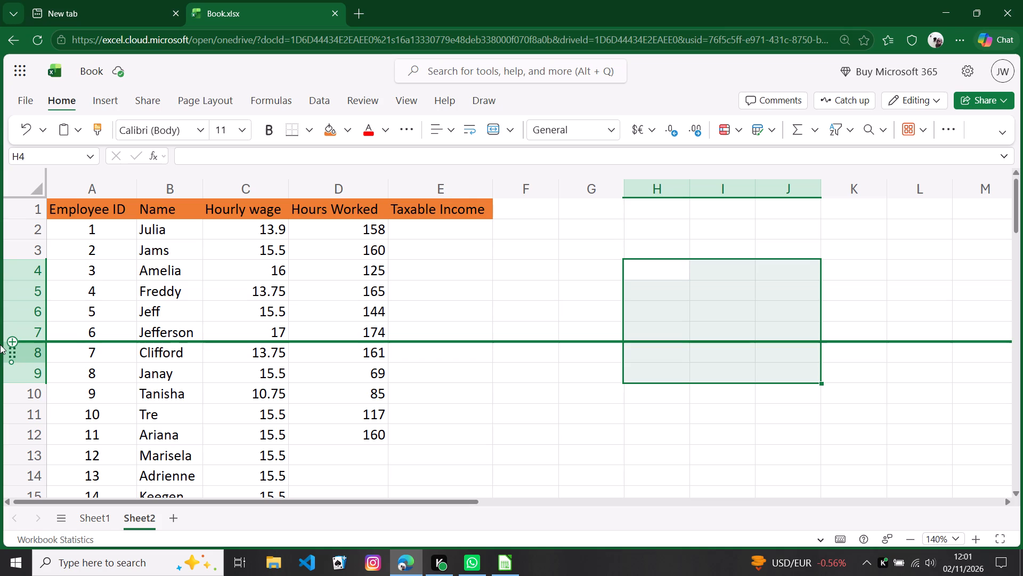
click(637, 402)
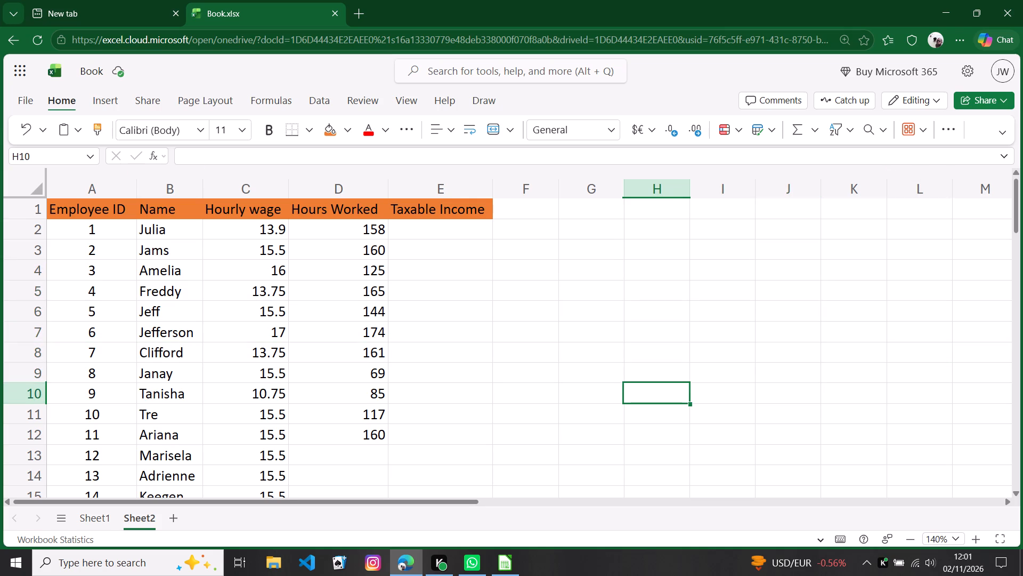
Look through the employee rows further down Sheet2 to review the ID, name and hourly wage columns.
scroll(392, 380, down, 18)
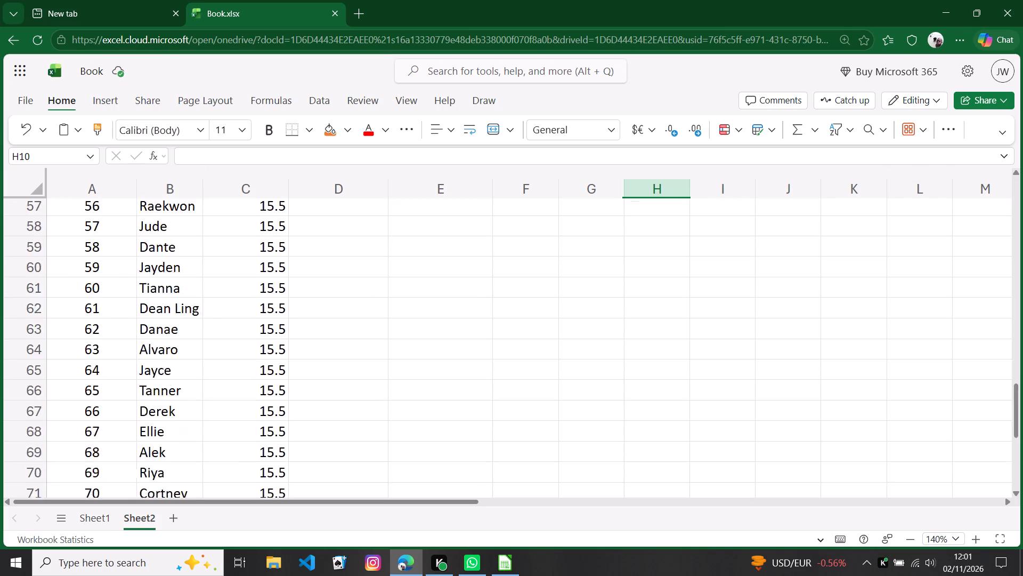
scroll(398, 357, down, 7)
scroll(397, 351, up, 7)
scroll(397, 351, down, 2)
scroll(395, 351, up, 7)
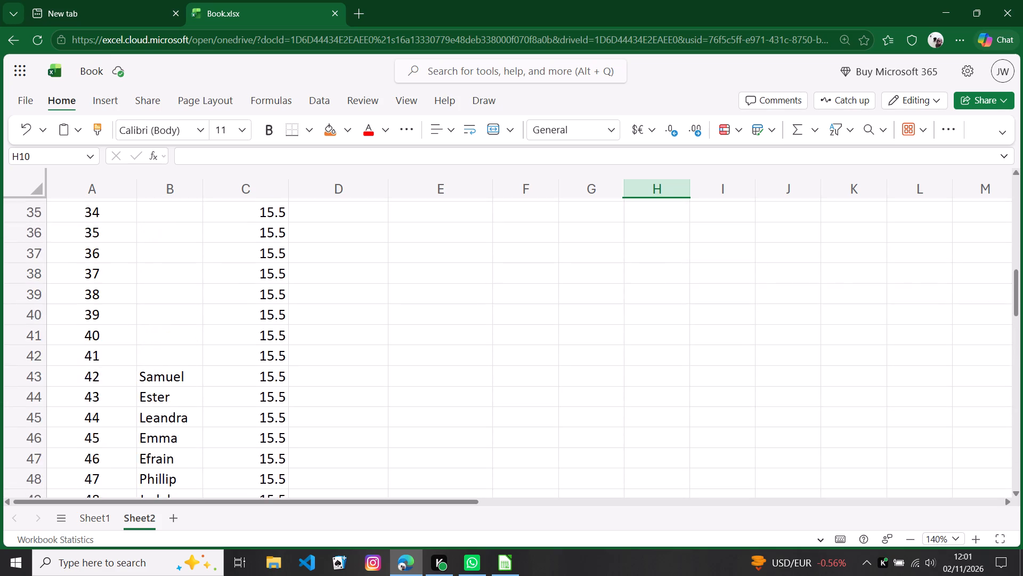
scroll(396, 348, up, 12)
scroll(355, 348, down, 1)
scroll(355, 348, up, 2)
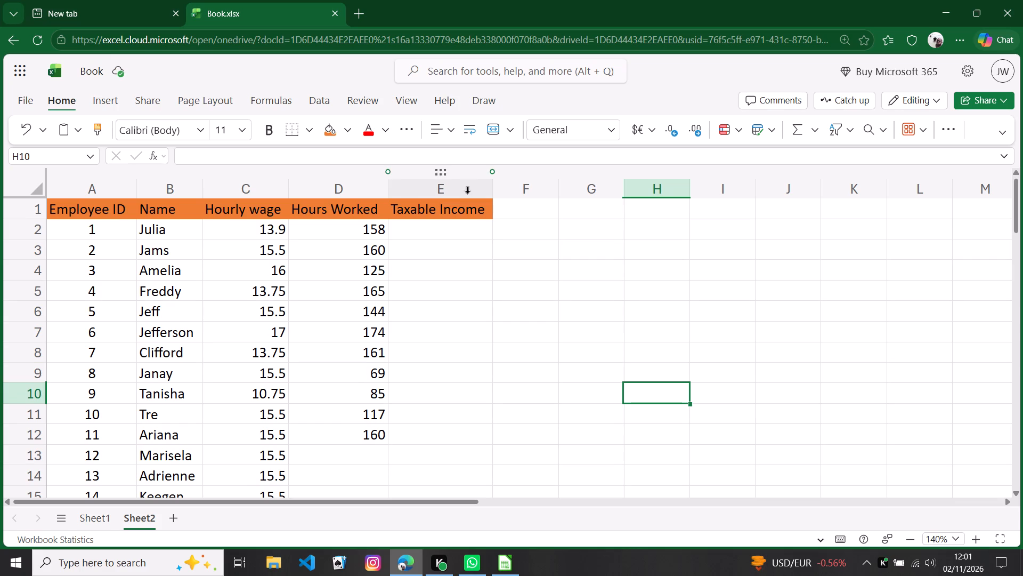
Enter the formula =13.9*158 as Julia's Taxable Income in cell E2.
click(448, 231)
click(446, 235)
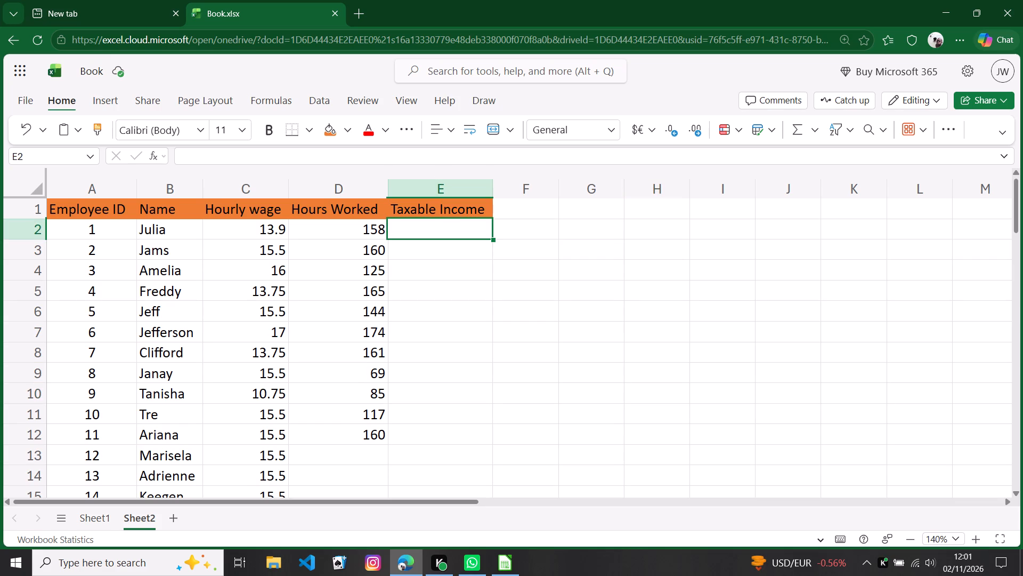
double_click(446, 235)
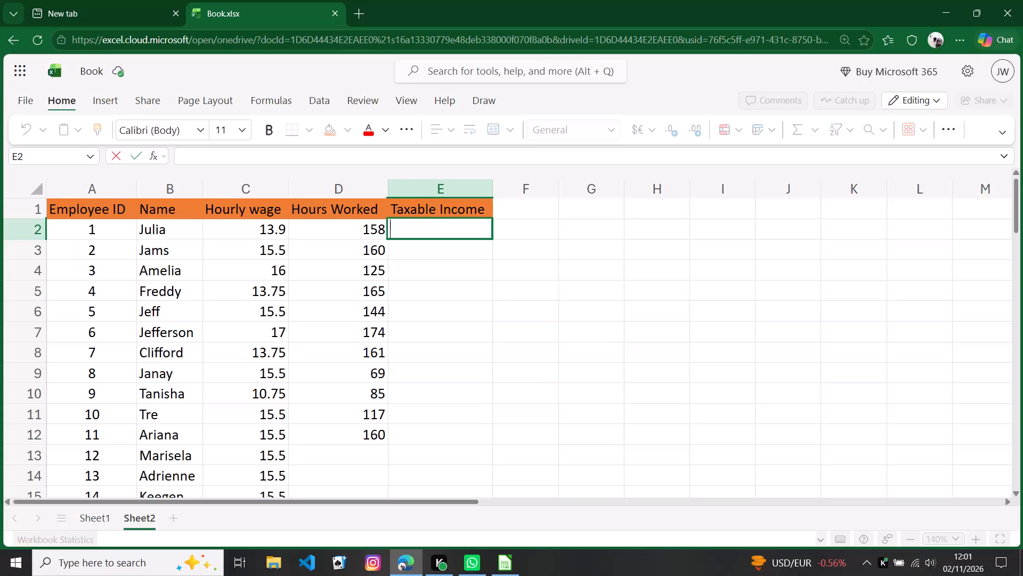
key(equal)
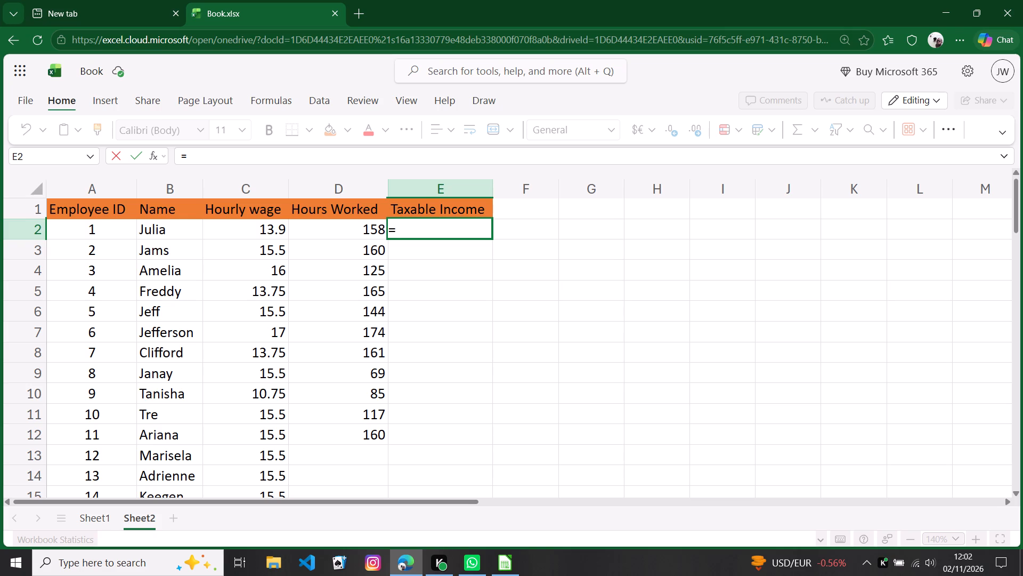
key(t)
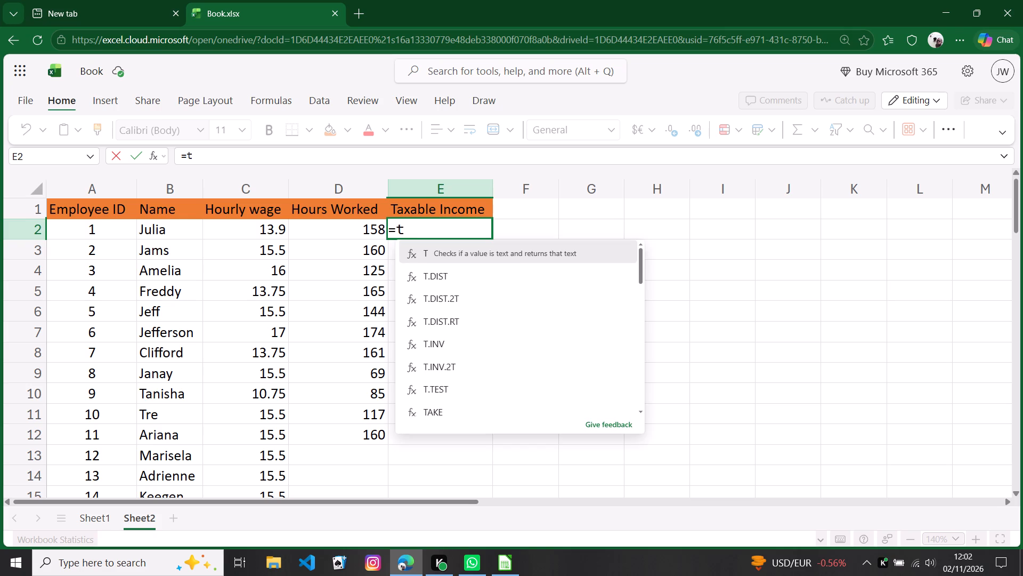
key(BackSpace)
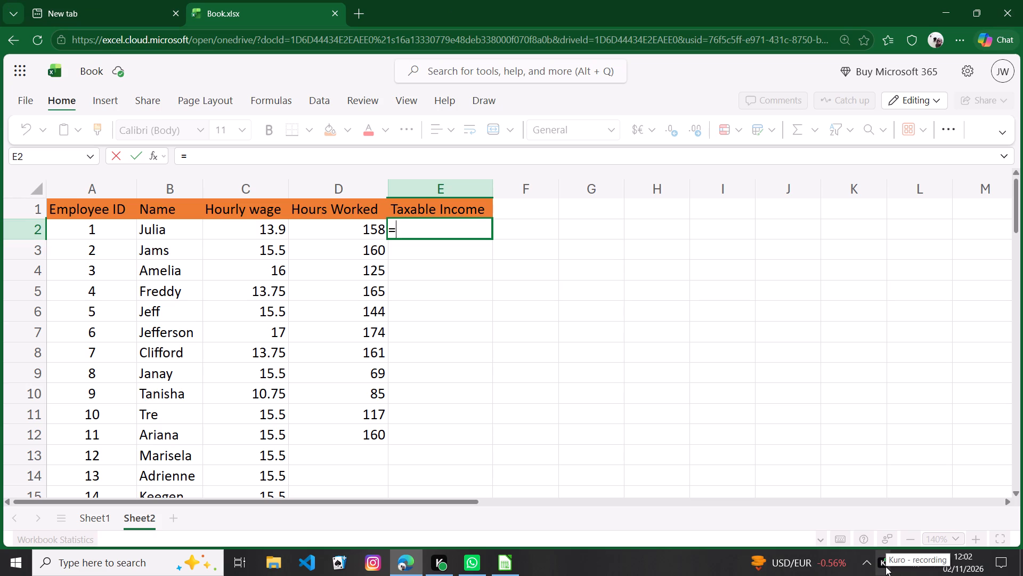
text(13)
key(period)
key(9)
key(shift+asterisk)
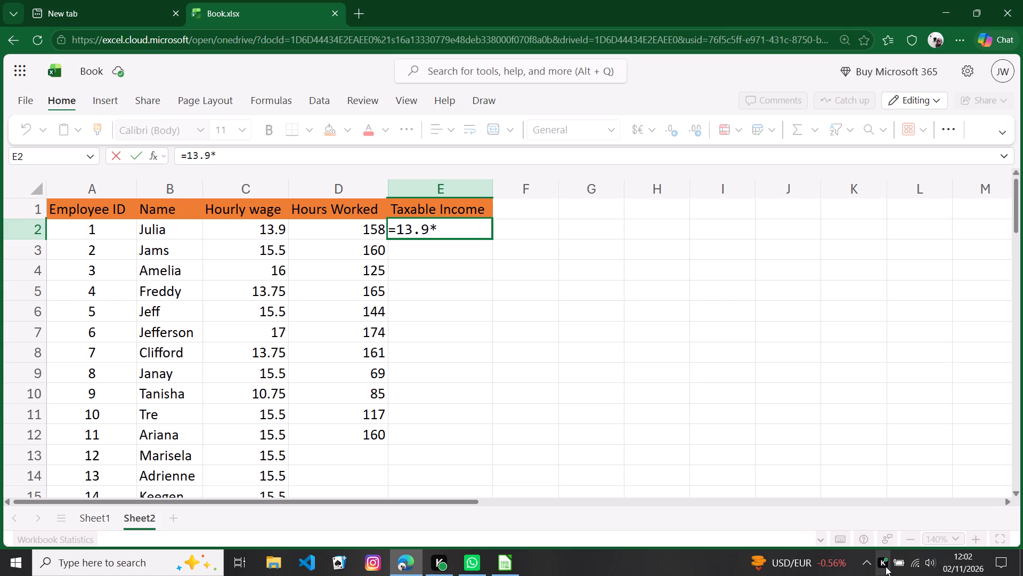
text(15)
key(8)
key(Return)
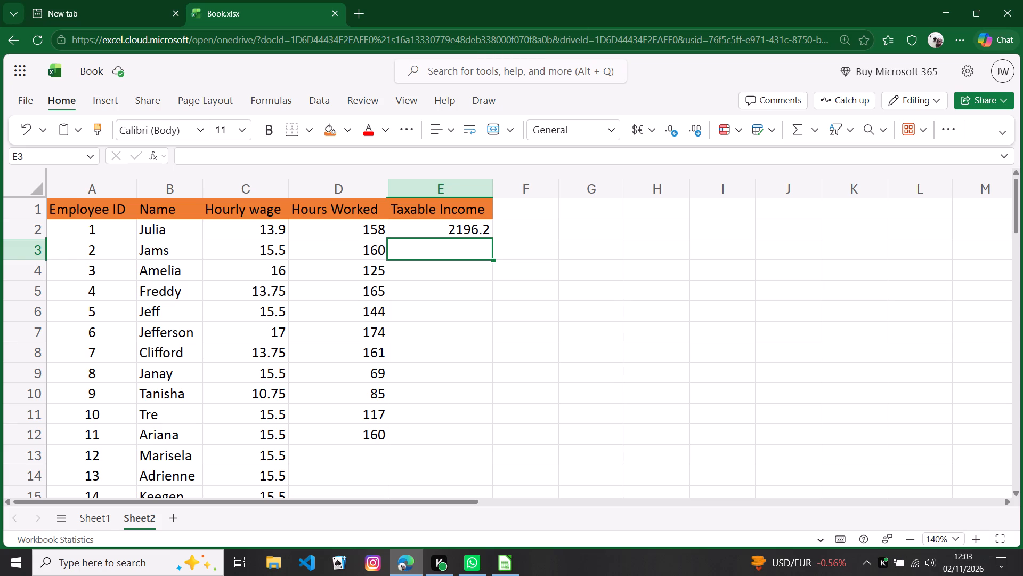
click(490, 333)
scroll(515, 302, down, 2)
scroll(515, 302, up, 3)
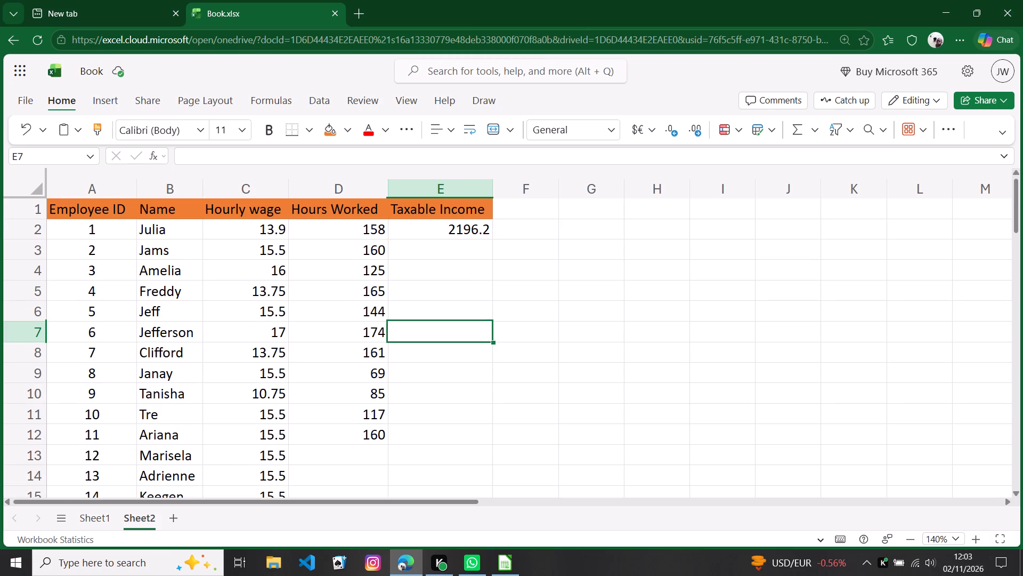
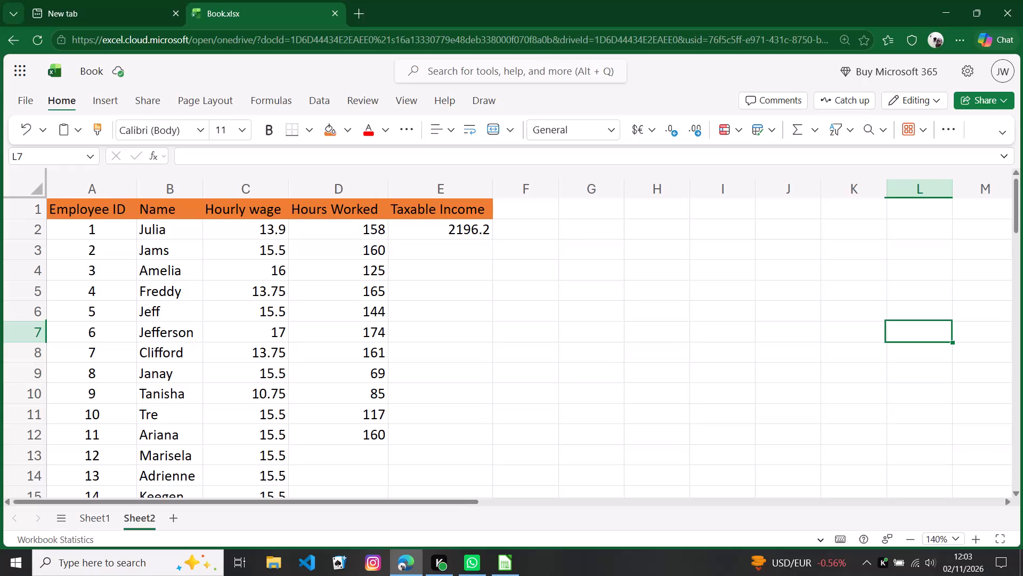
Replace Julia's Taxable Income formula in E2 with the cell-reference formula =C2*D2.
double_click(465, 235)
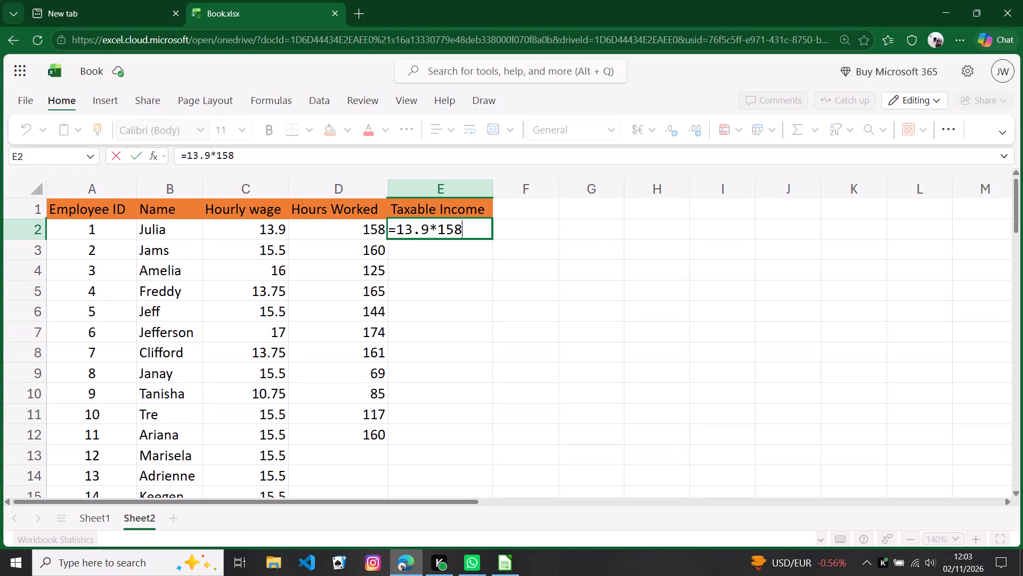
key(BackSpace)
key(BackSpace)
key(BackSpace)
key(BackSpace)
key(BackSpace)
key(BackSpace)
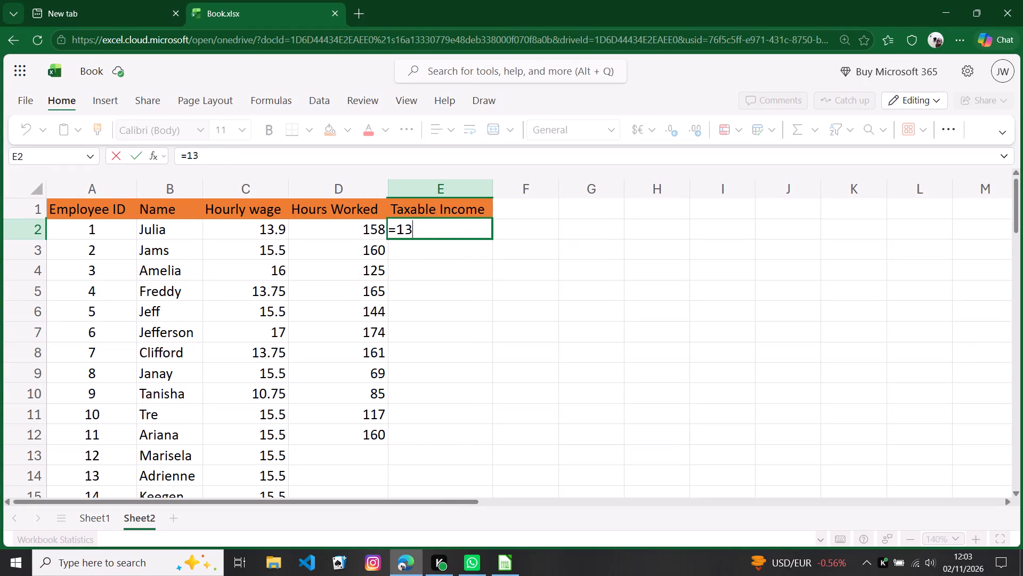
key(BackSpace)
key(BackSpace)
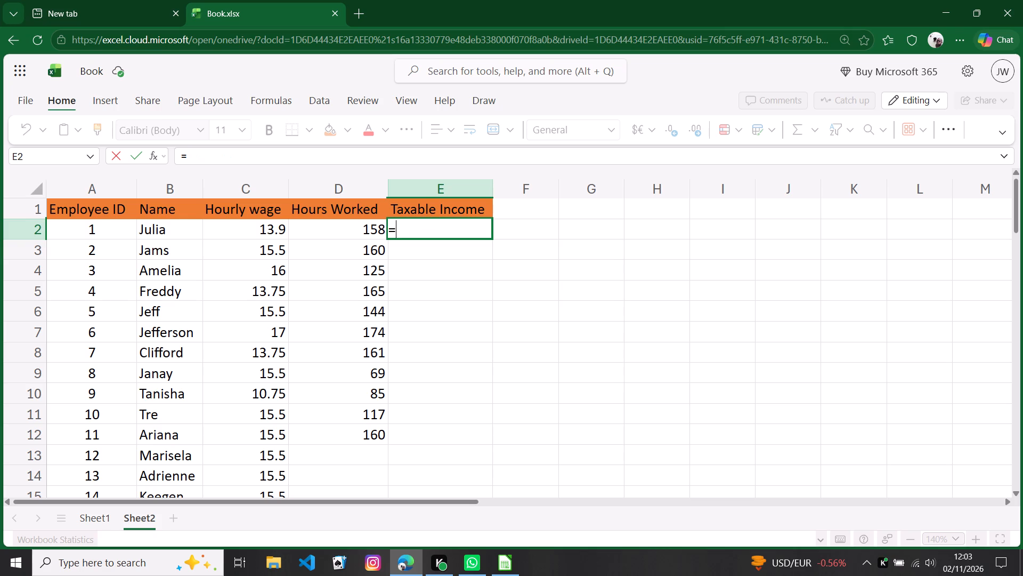
key(c)
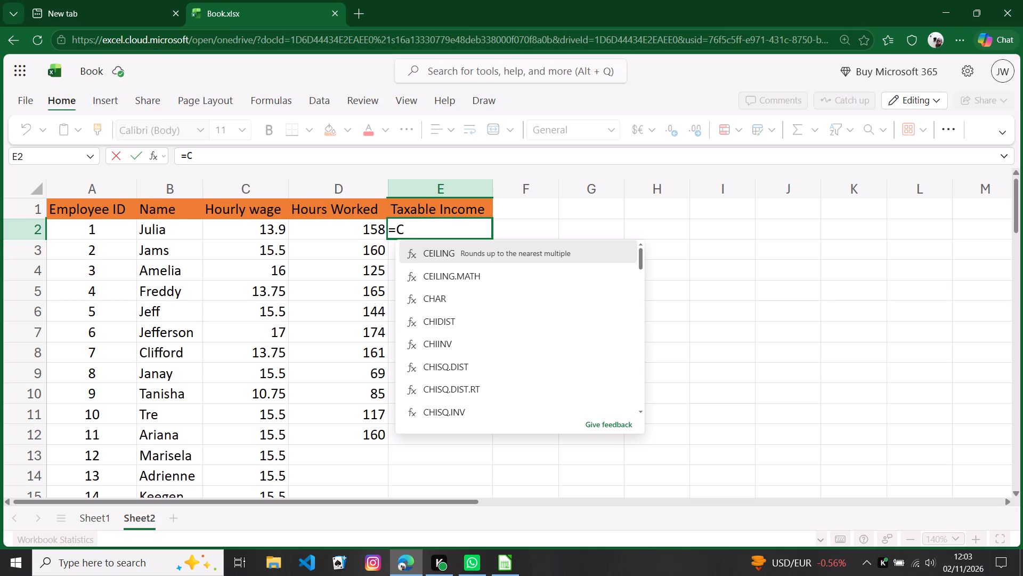
key(2)
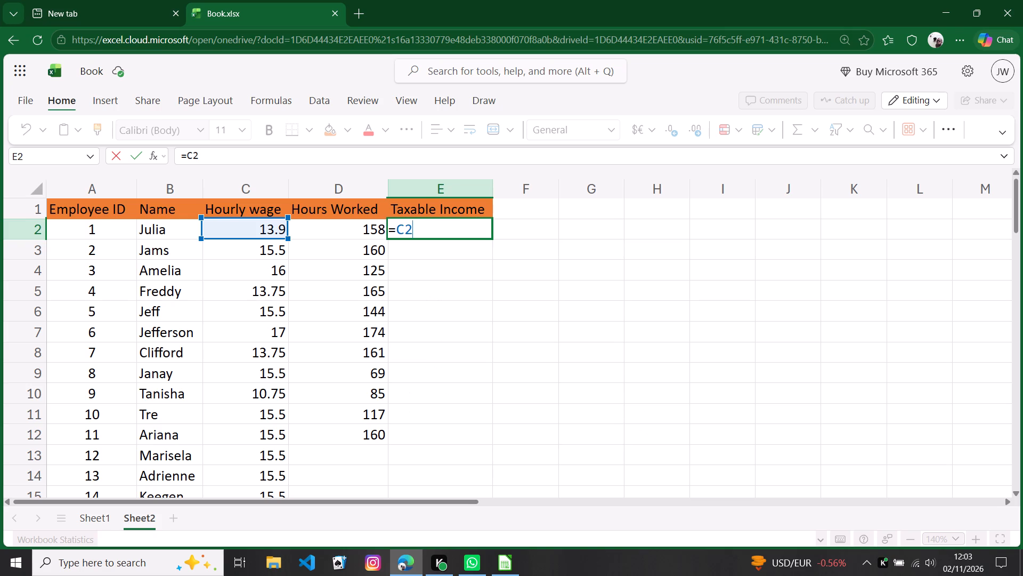
key(shift+asterisk)
text(D2)
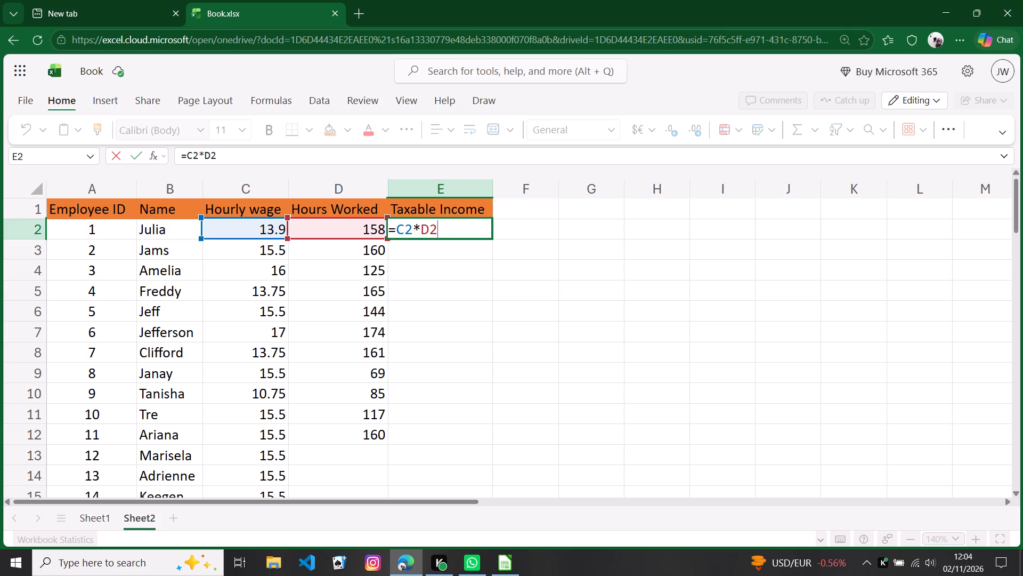
key(Return)
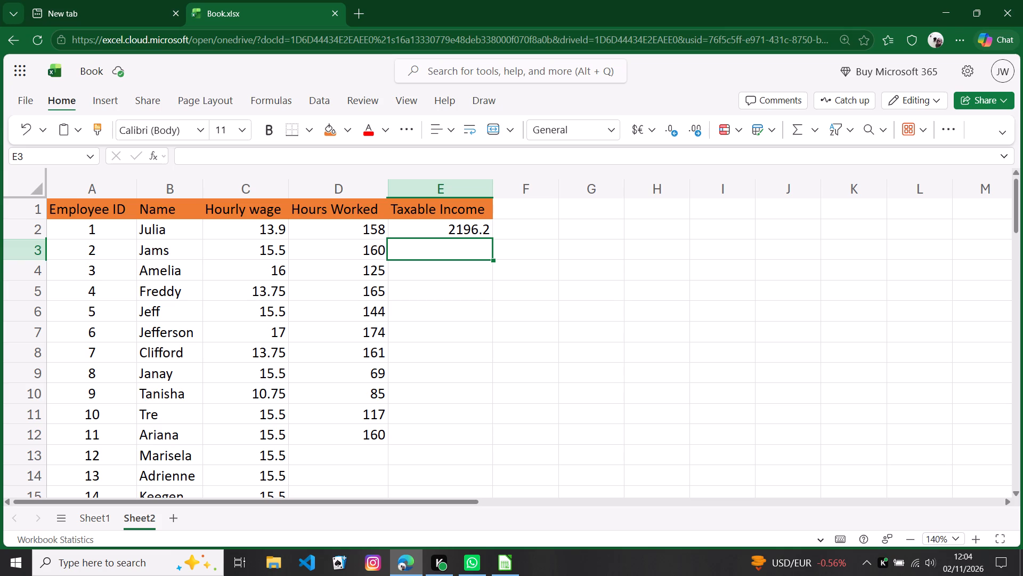
Set Julia's hourly wage in C2 to 14.25.
click(282, 232)
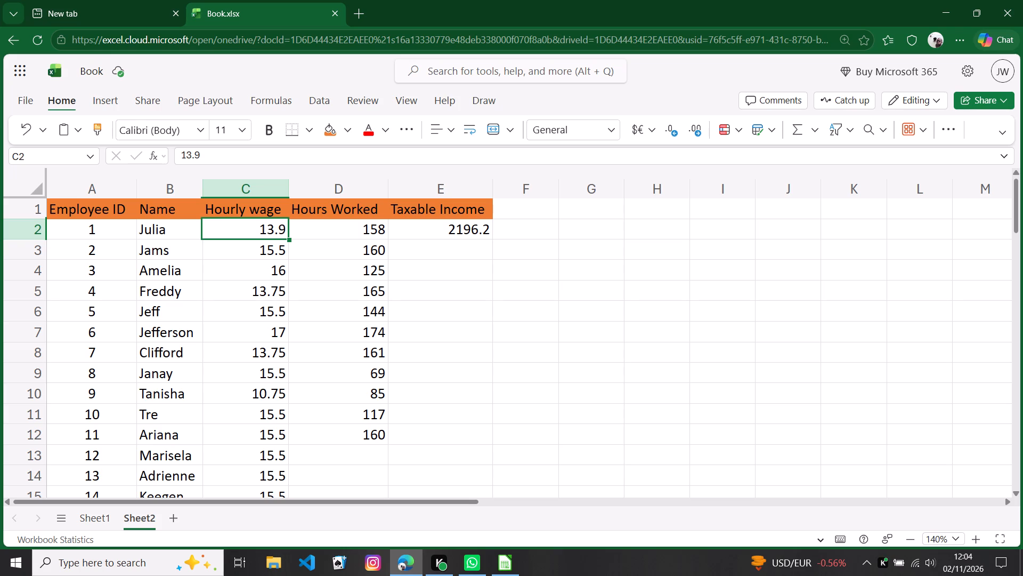
text(14)
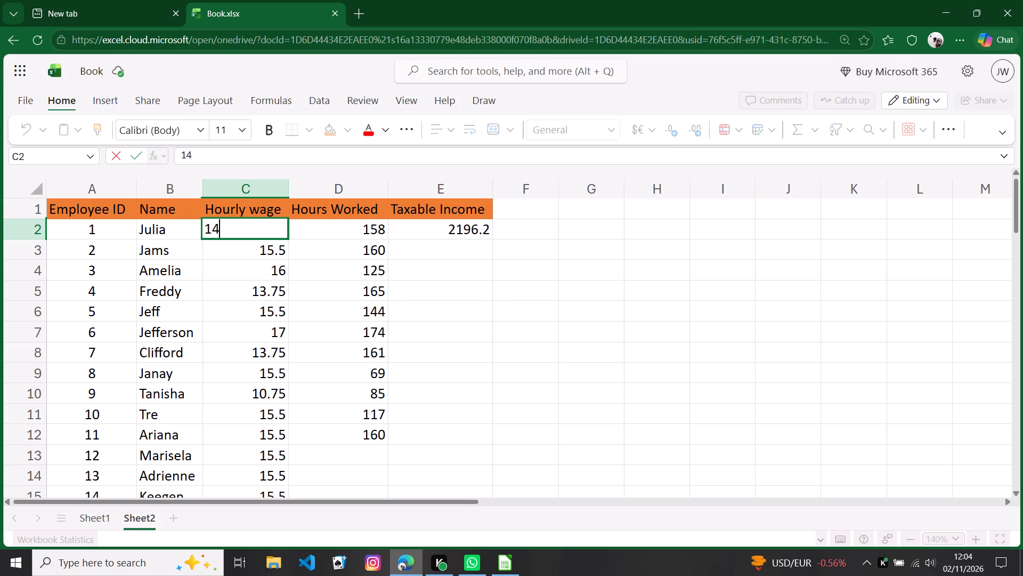
key(period)
text(25)
key(Return)
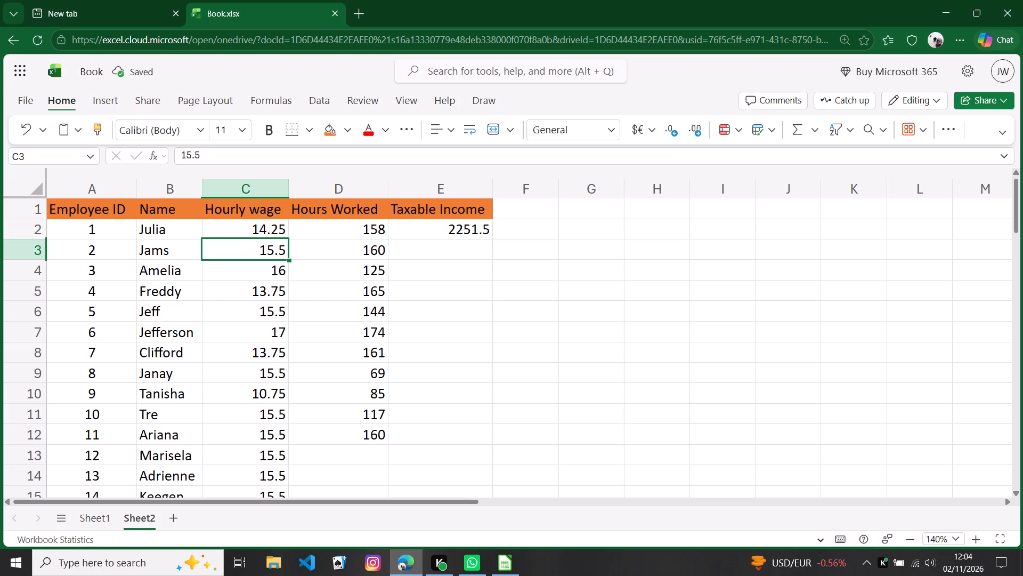
Enter the formula =C3*D3 as Jams's Taxable Income in cell E3.
click(428, 250)
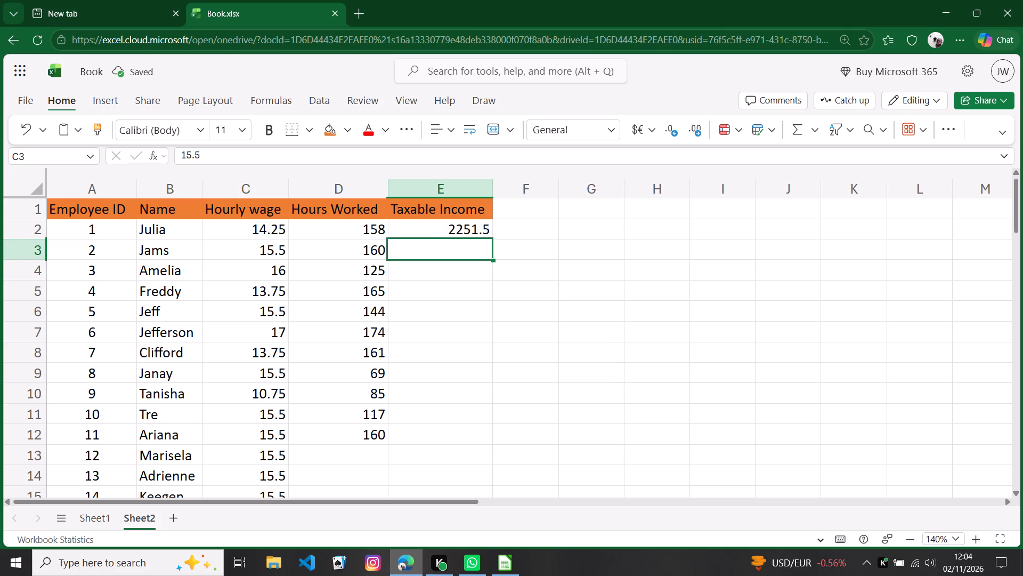
click(428, 251)
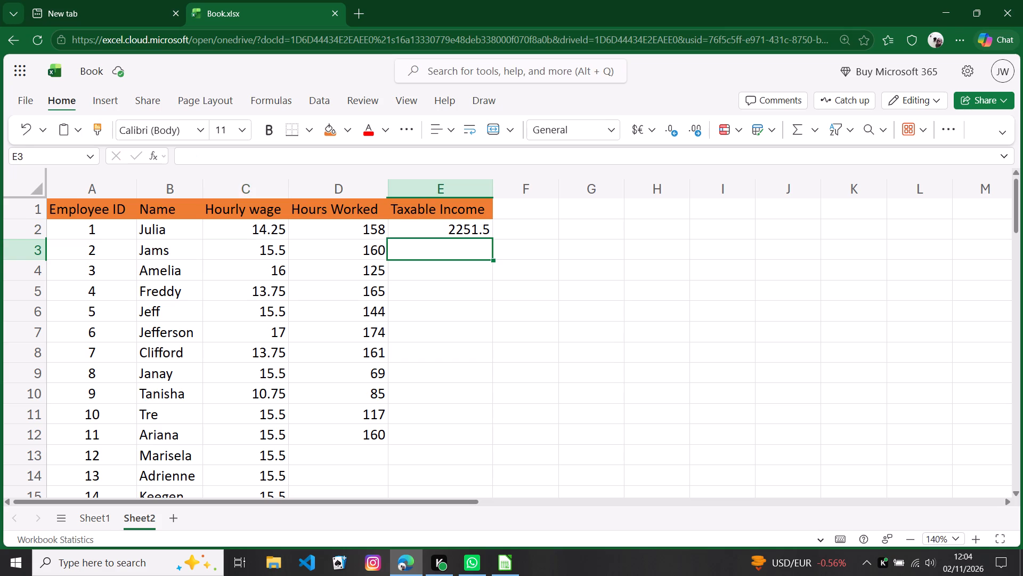
click(427, 263)
double_click(425, 246)
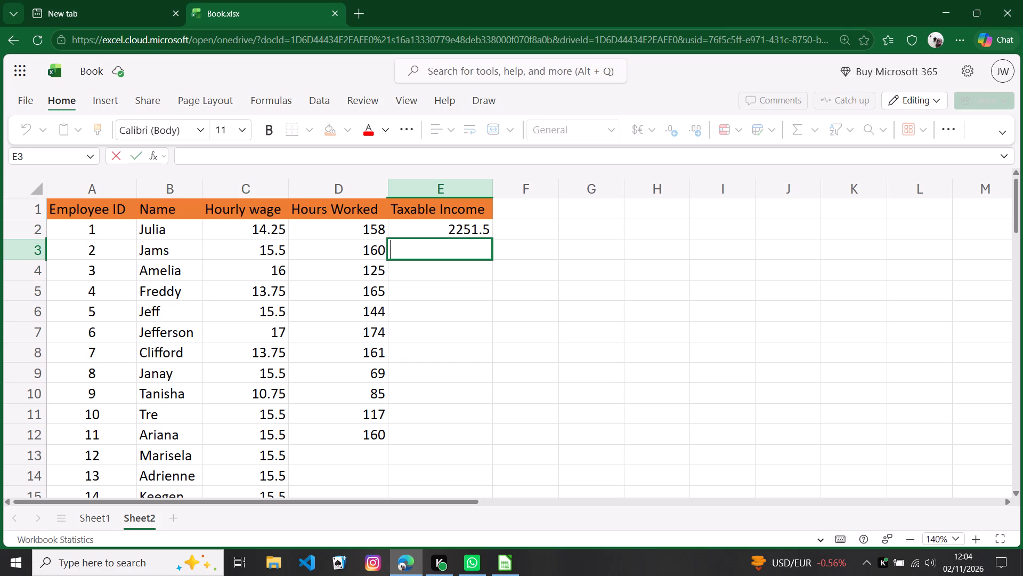
key(equal)
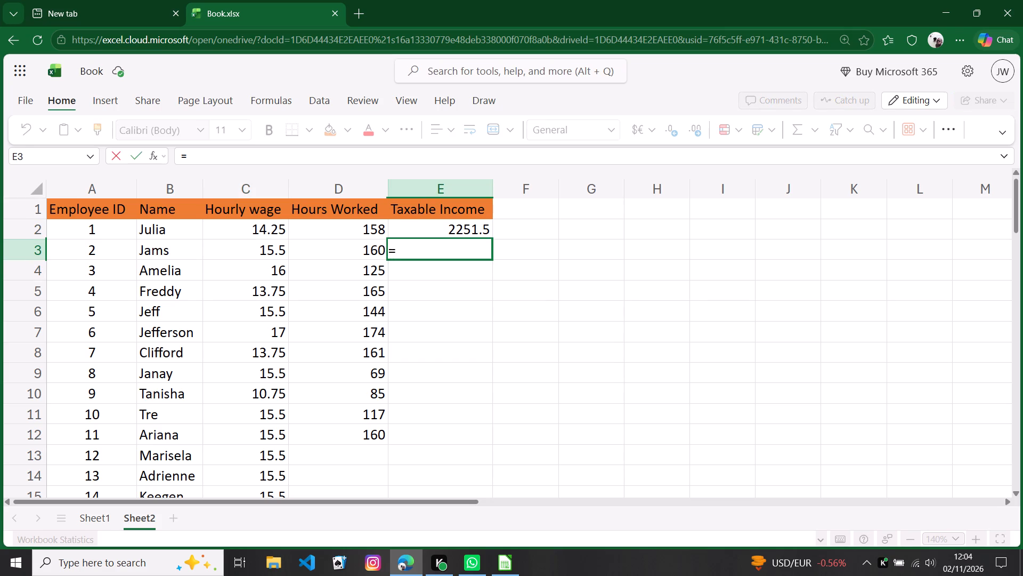
click(279, 245)
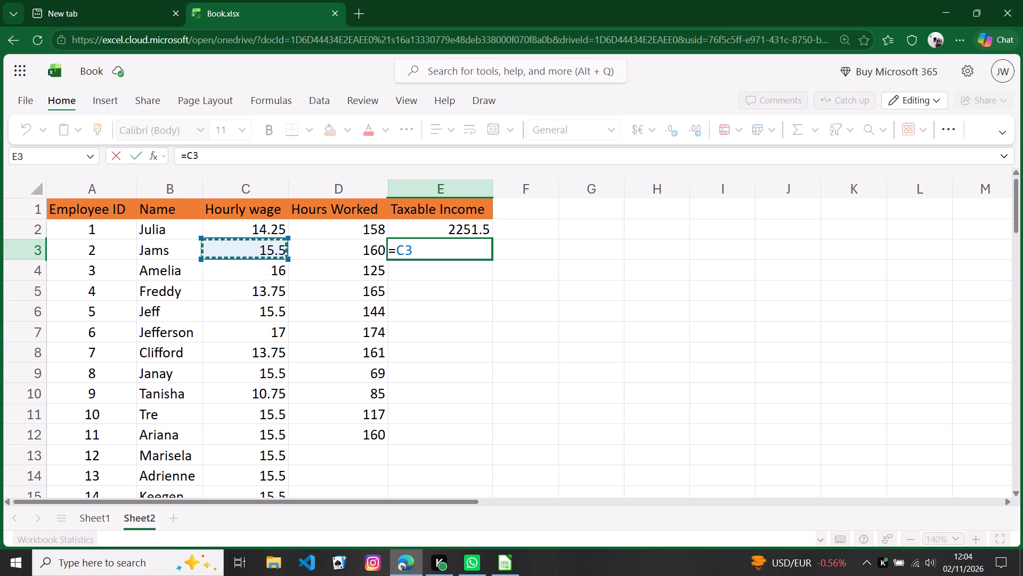
key(shift+asterisk)
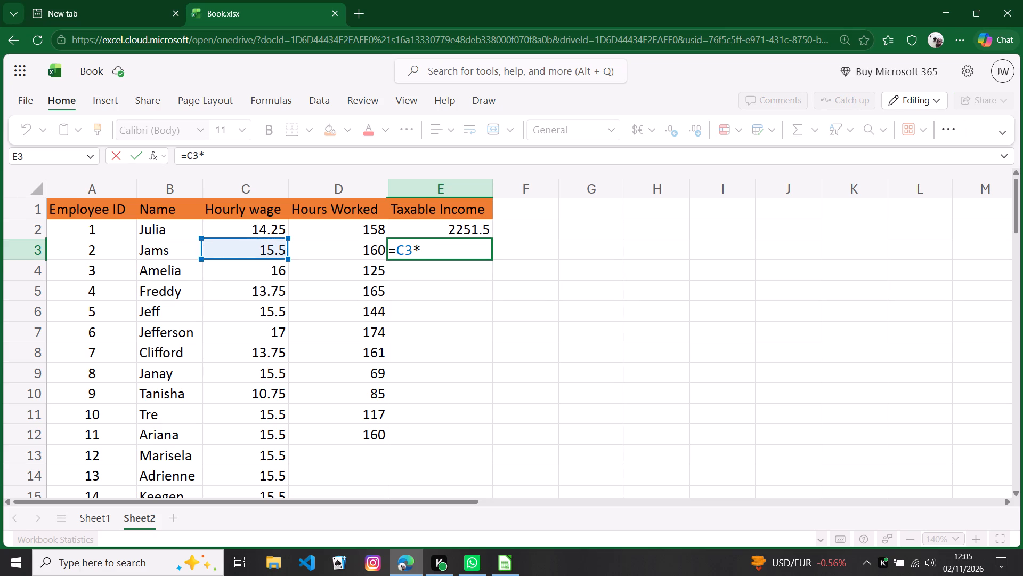
click(366, 254)
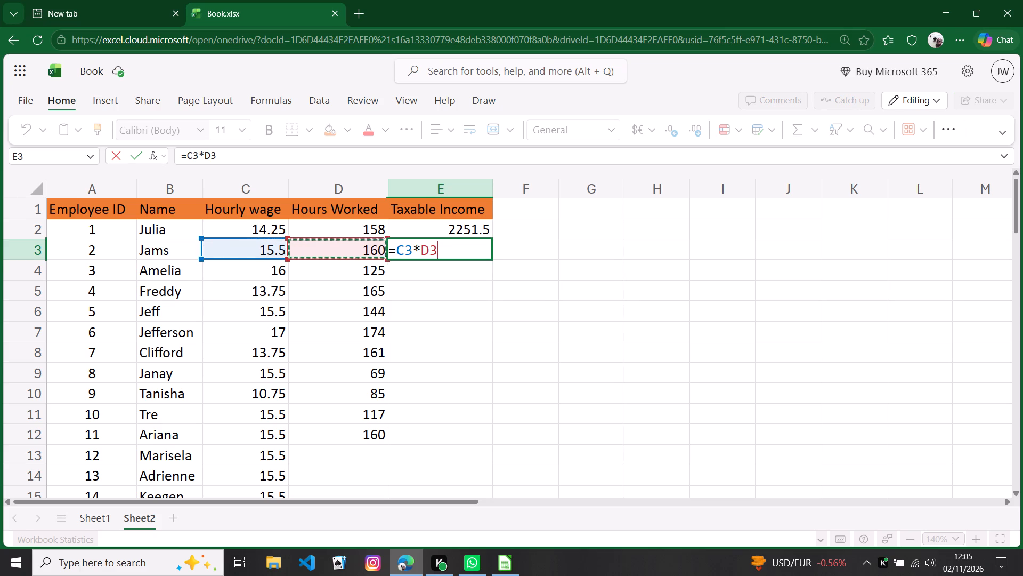
key(Return)
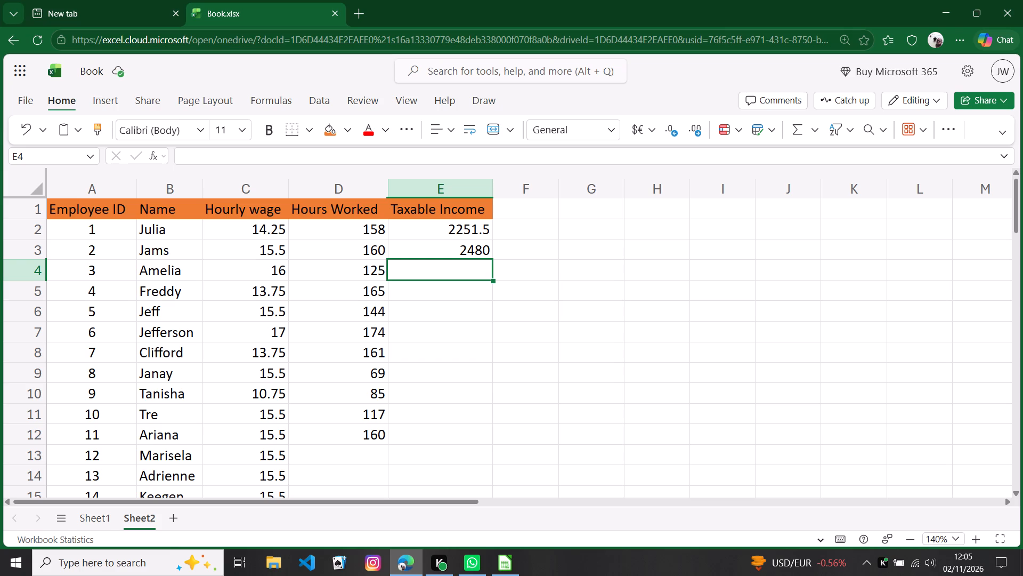
Inspect the Taxable Income formulas in E2 and E3 and look over the employee rows below them.
double_click(465, 231)
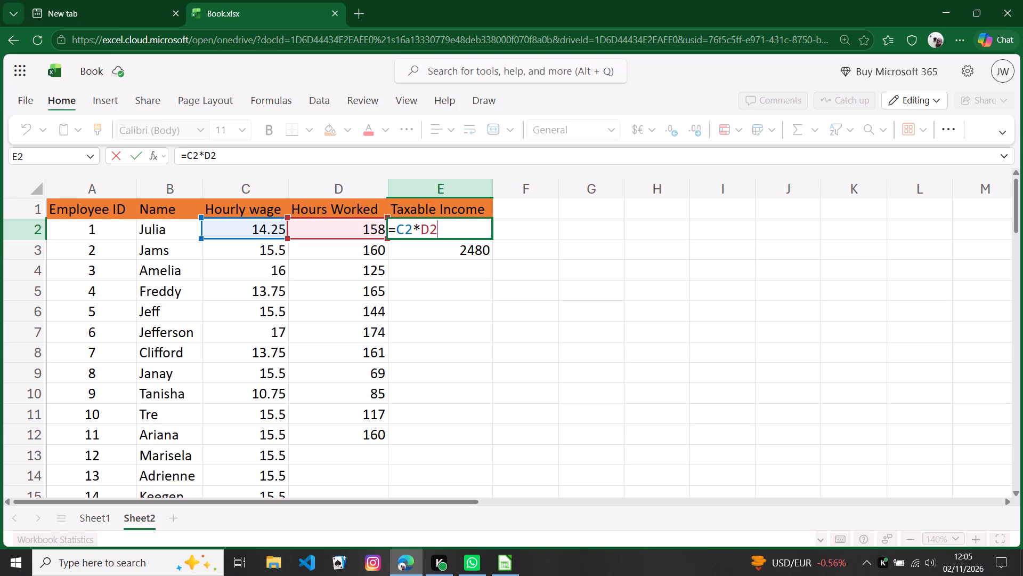
double_click(464, 255)
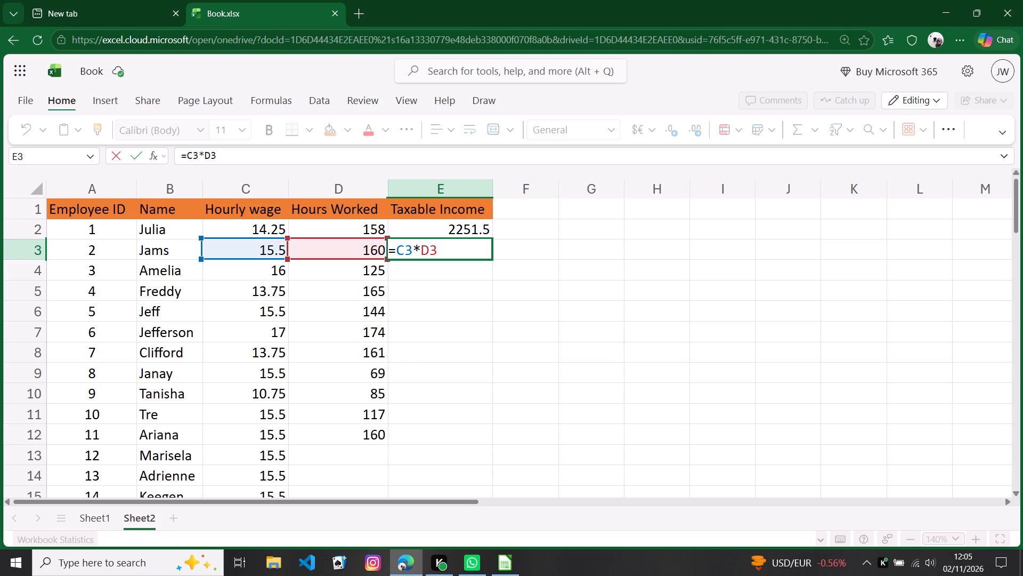
click(603, 304)
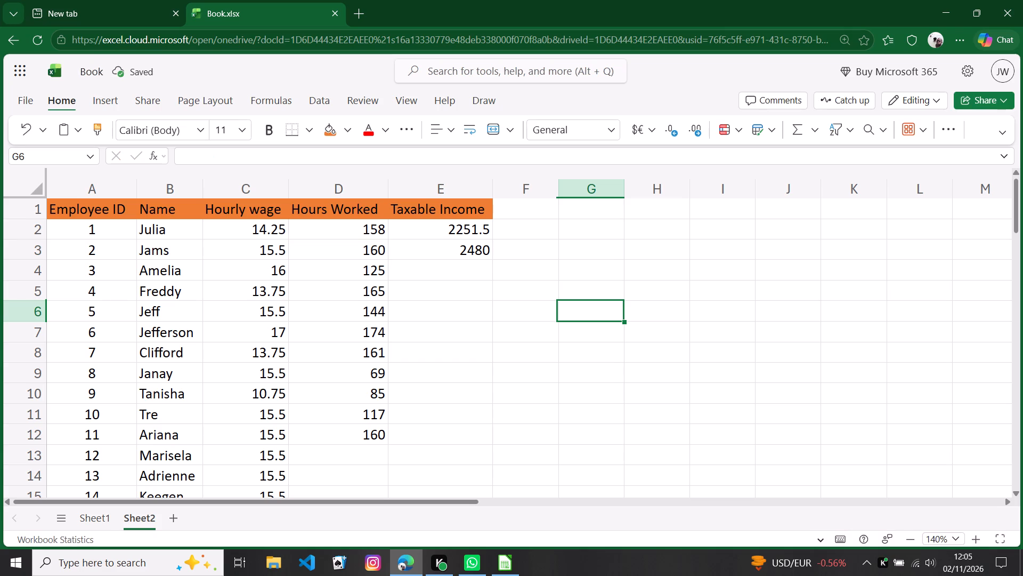
scroll(476, 260, down, 4)
scroll(476, 272, up, 5)
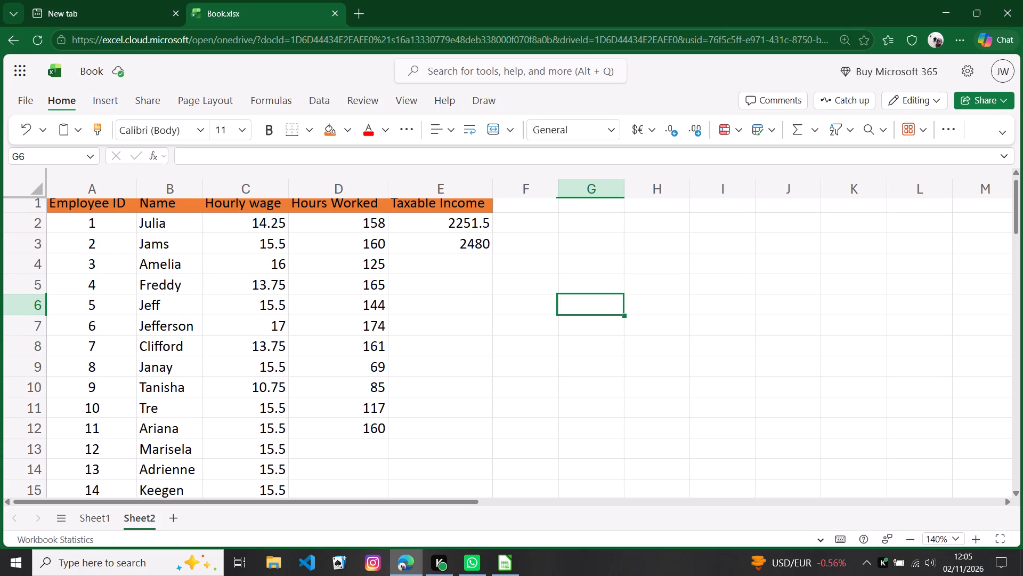
scroll(476, 272, up, 2)
scroll(476, 272, down, 4)
scroll(478, 273, up, 3)
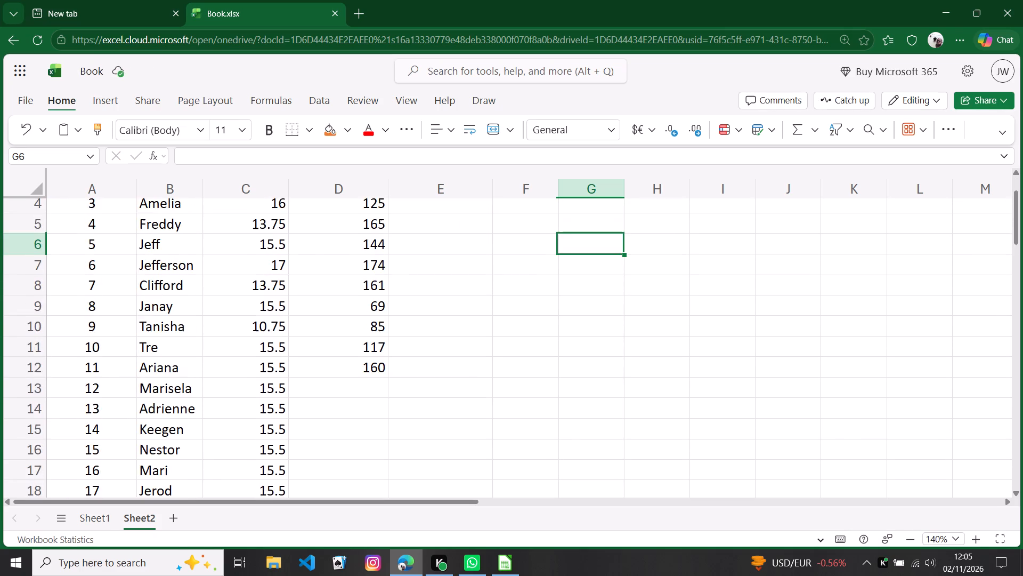
scroll(486, 278, up, 8)
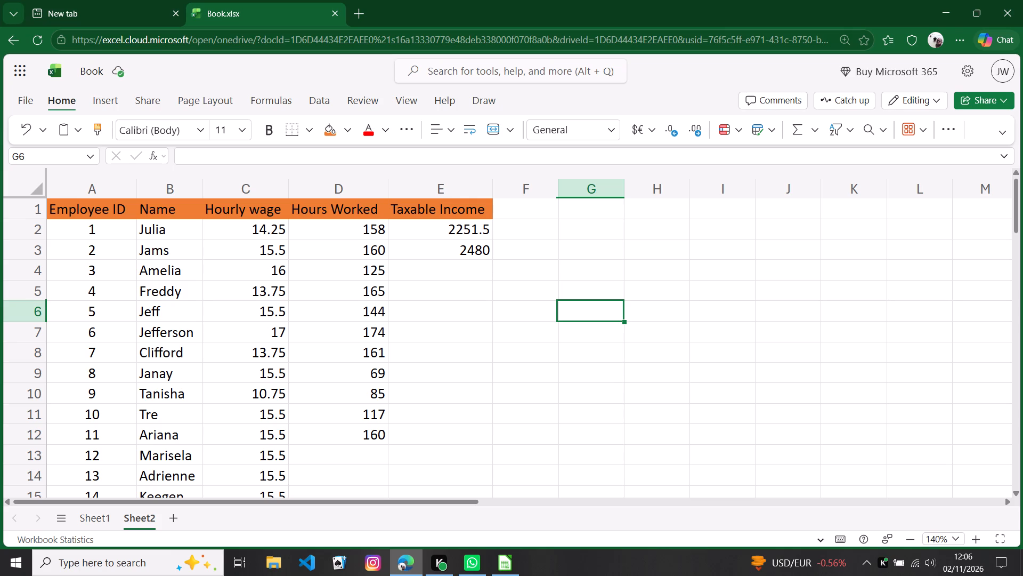
Fill the Taxable Income formula from E3 down to E12, through Ariana's row.
click(474, 254)
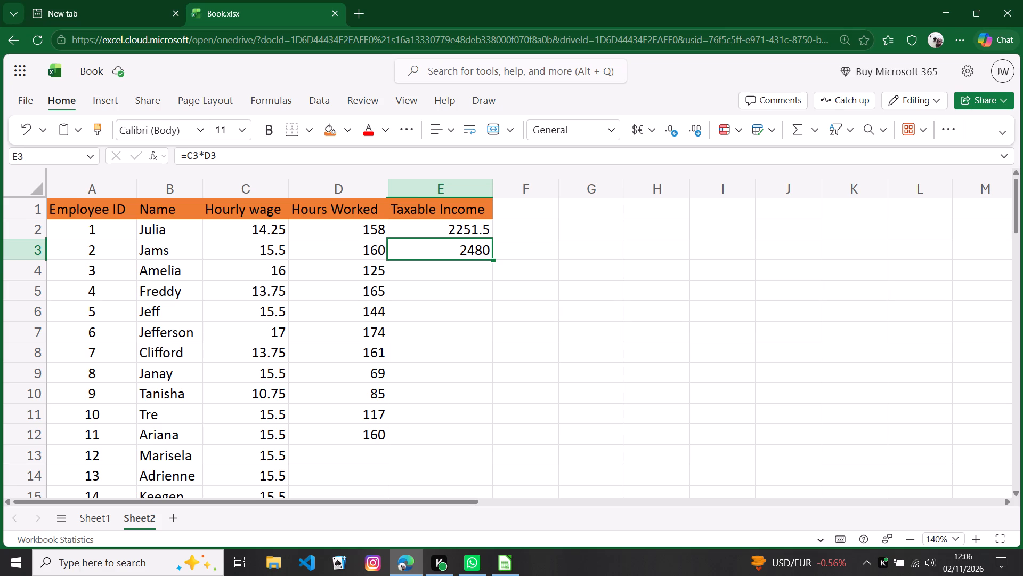
drag(495, 260, 484, 290)
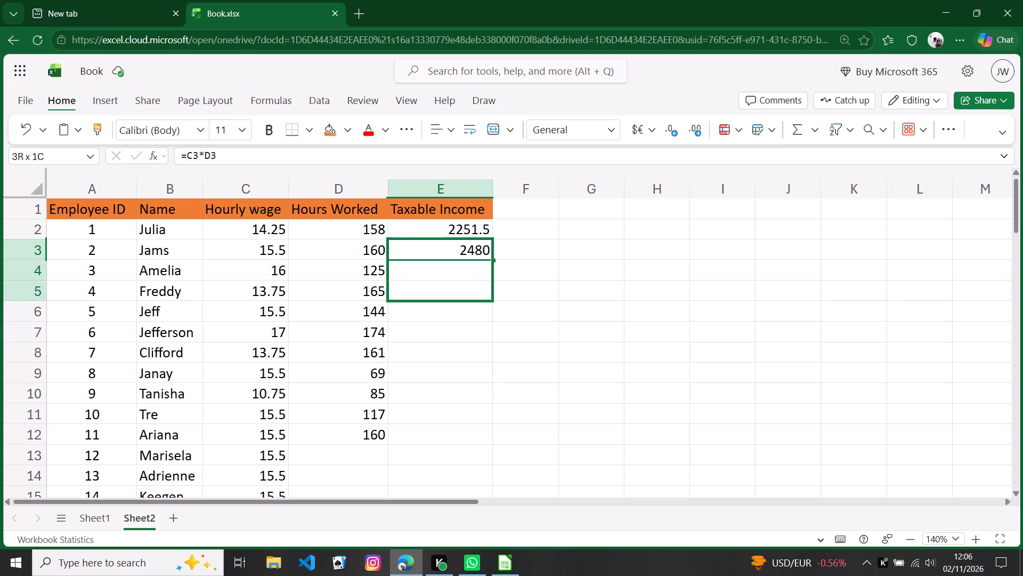
drag(484, 290, 477, 427)
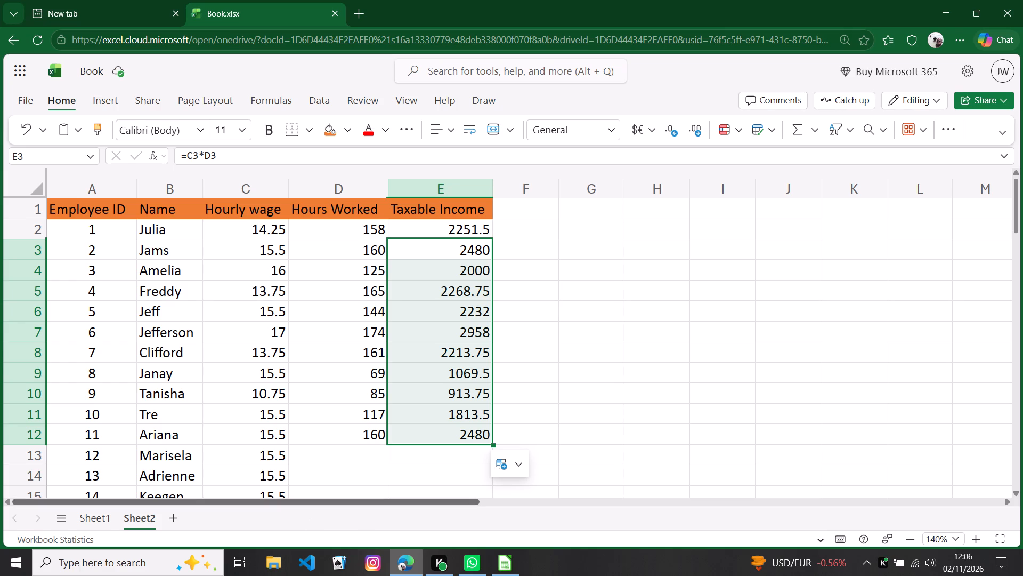
click(608, 399)
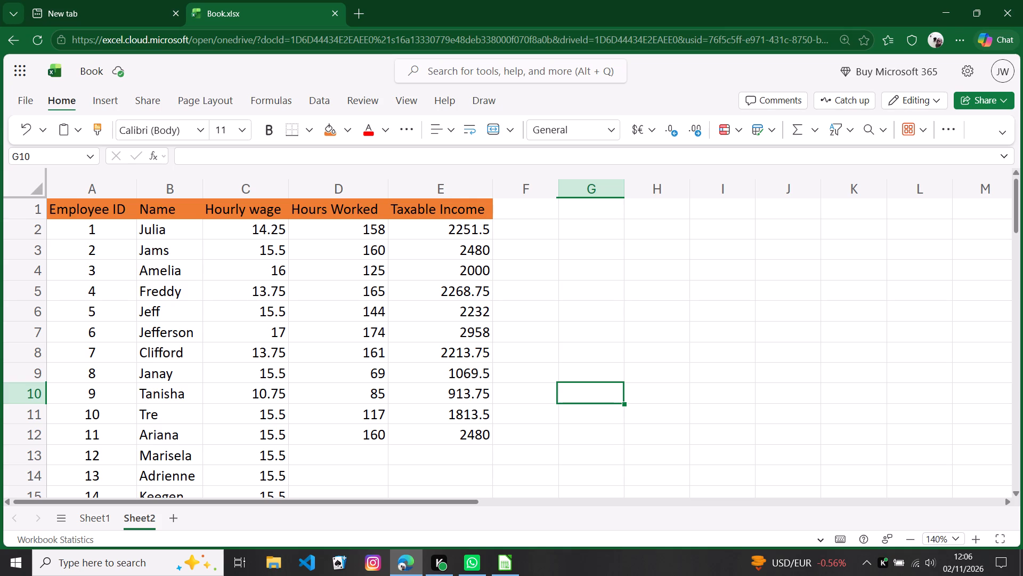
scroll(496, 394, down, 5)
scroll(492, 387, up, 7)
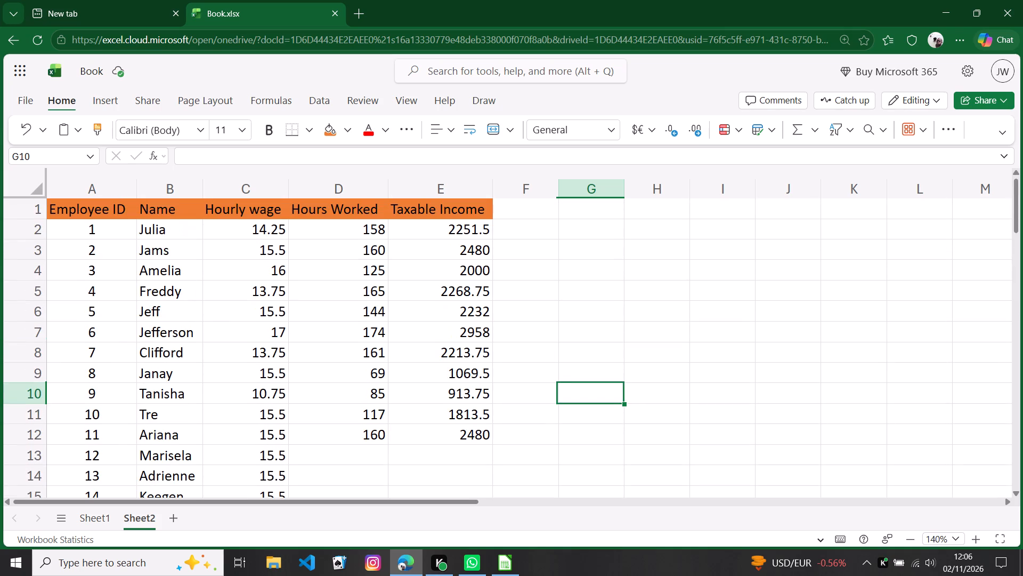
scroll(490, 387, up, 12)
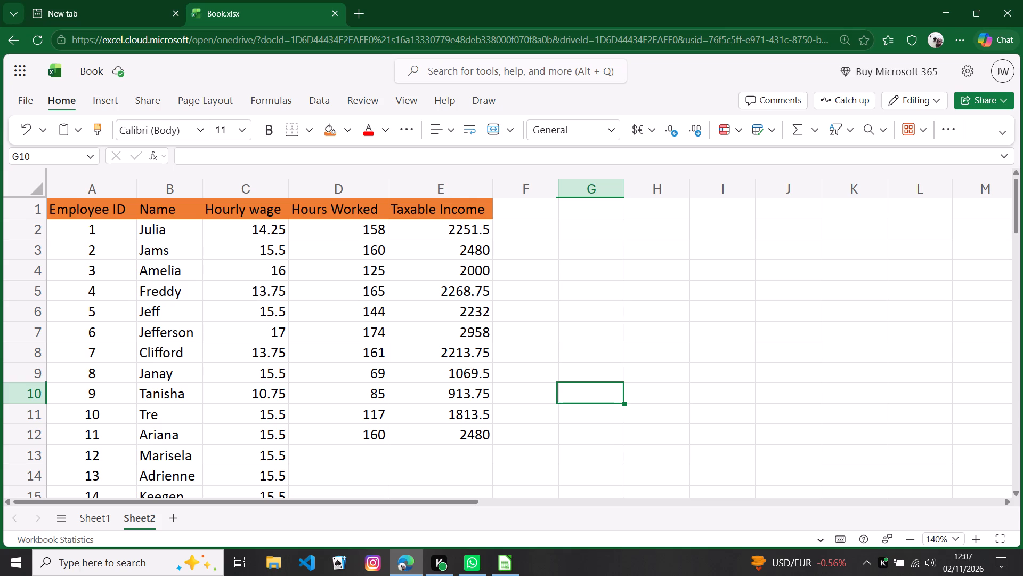
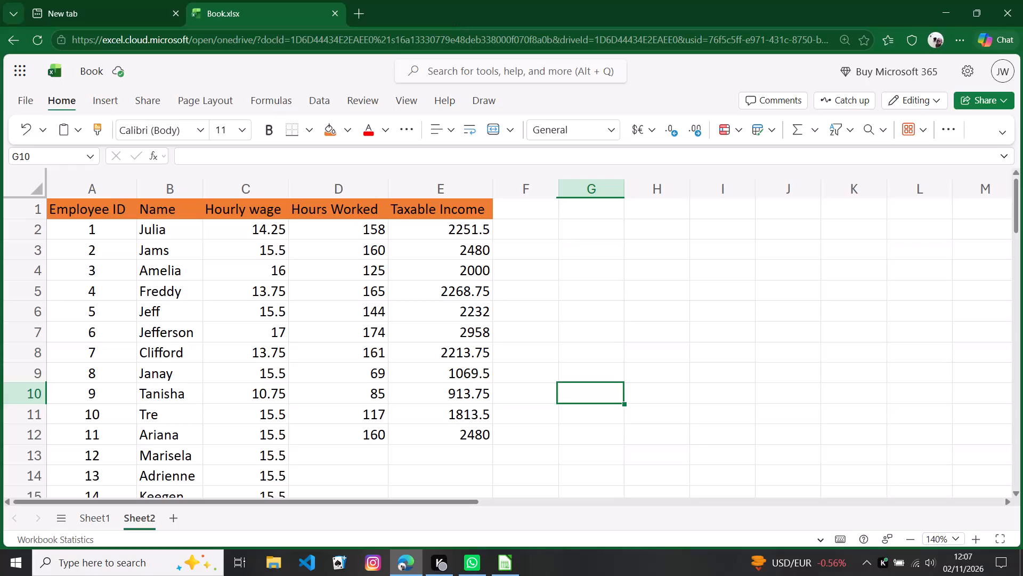
Set Ariana's hourly wage in C12 to 12.
scroll(234, 396, down, 1)
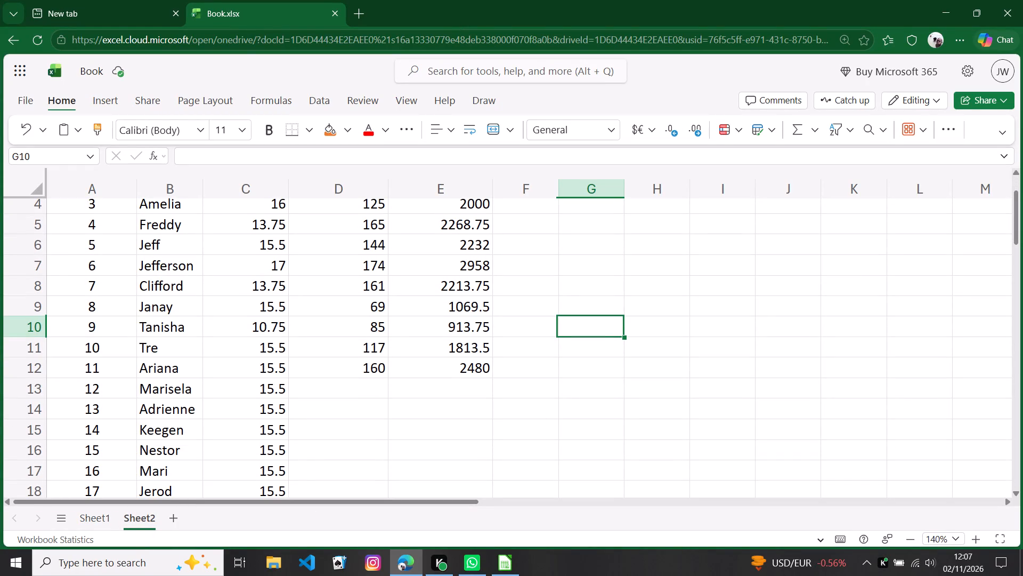
click(268, 369)
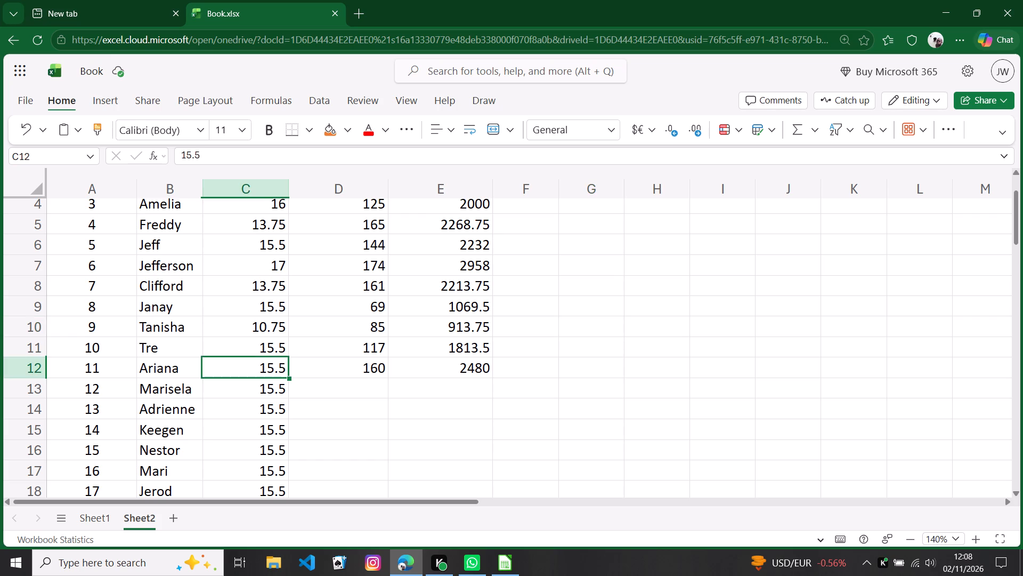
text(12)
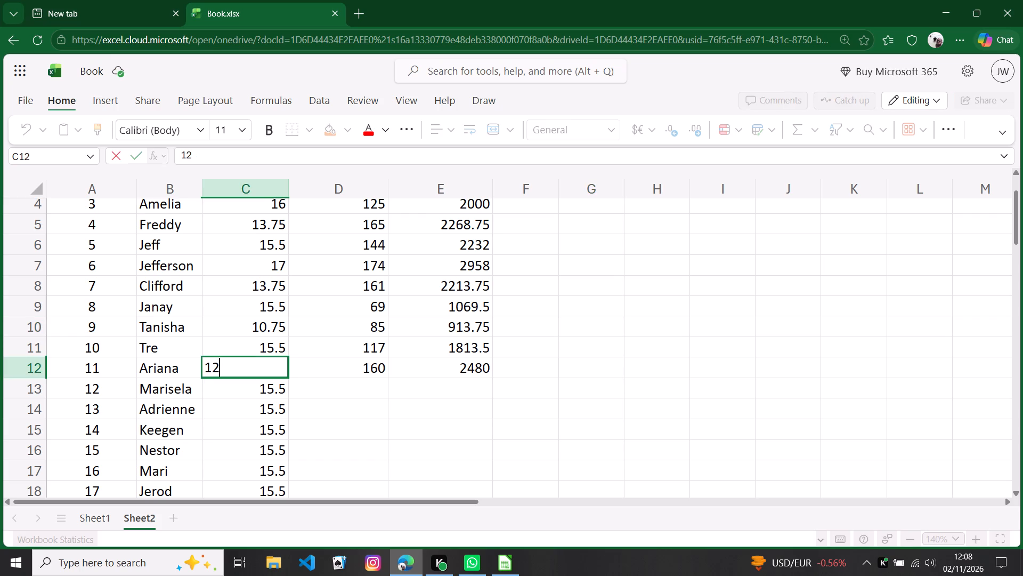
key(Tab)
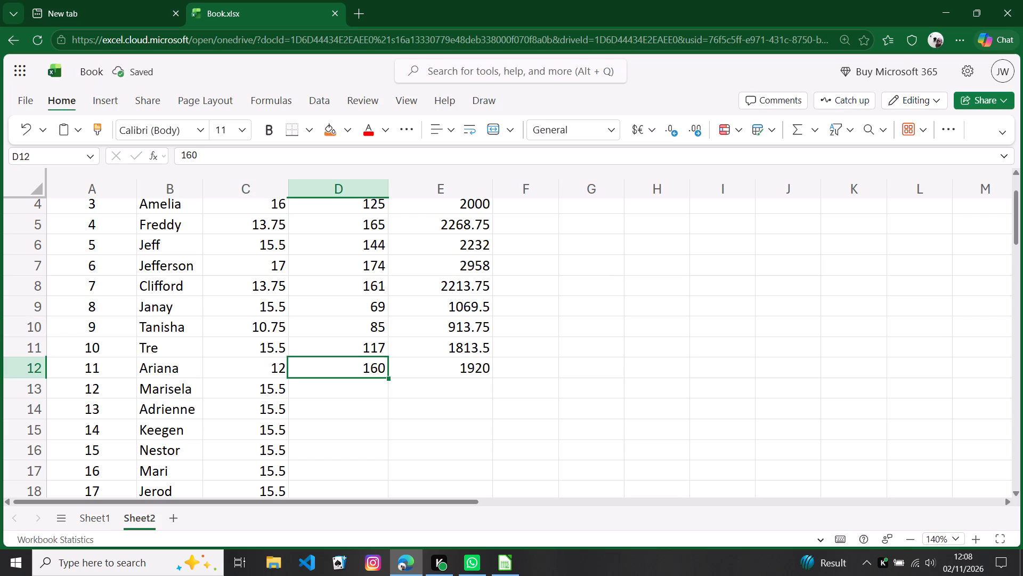
Enter the hours worked for Marisela through Nestor in D13:D16 as 152, 129, 74 and 111.
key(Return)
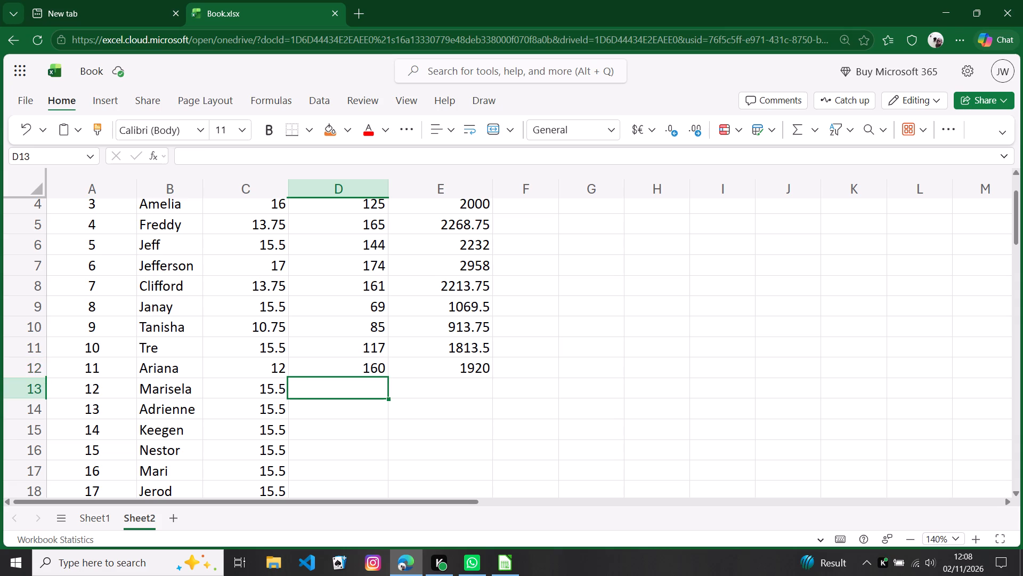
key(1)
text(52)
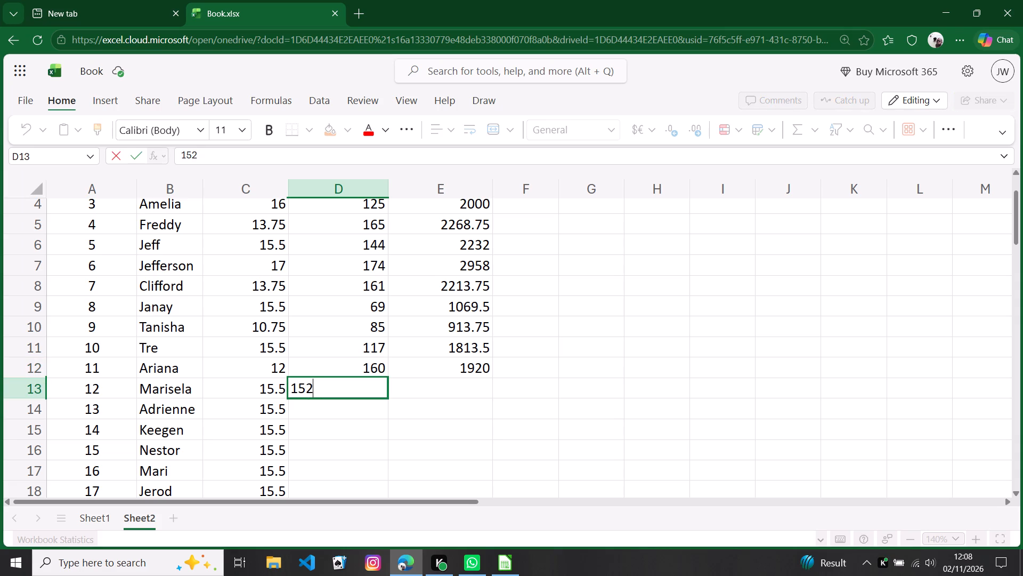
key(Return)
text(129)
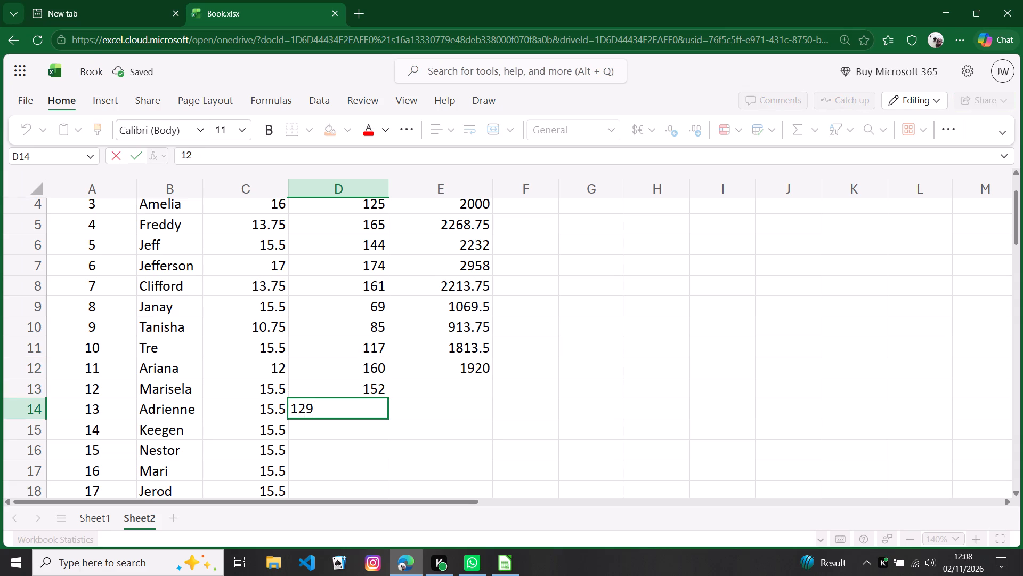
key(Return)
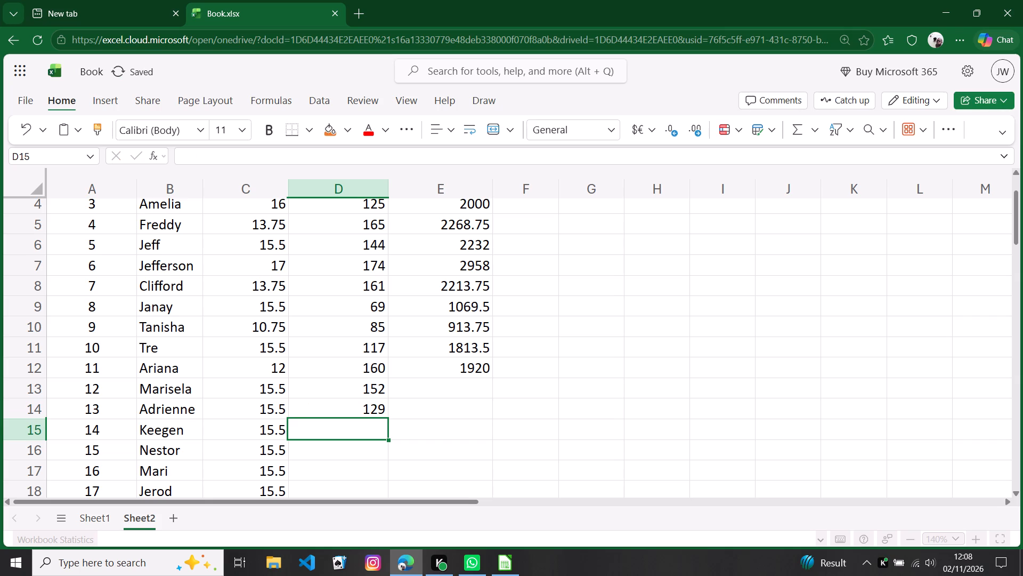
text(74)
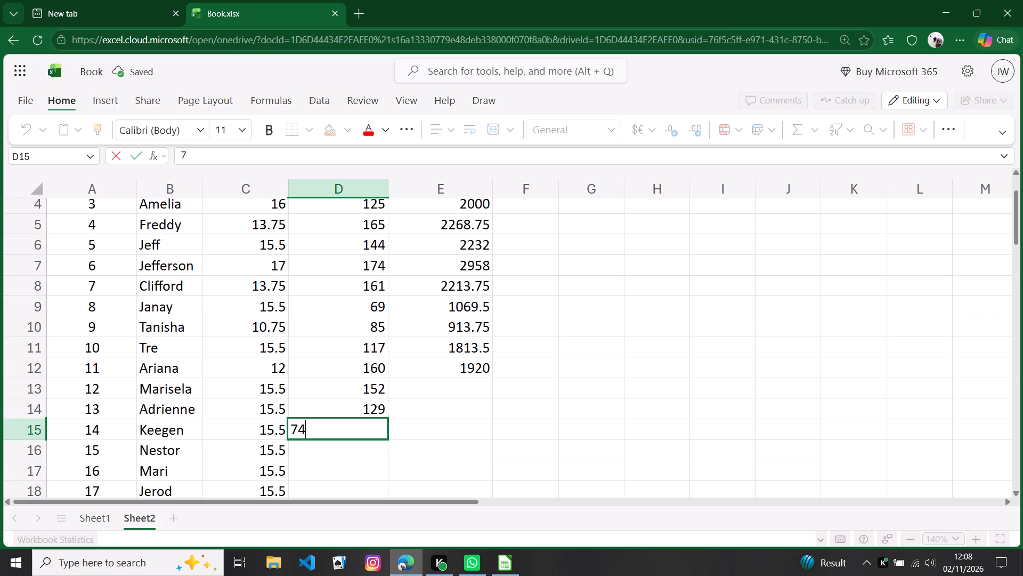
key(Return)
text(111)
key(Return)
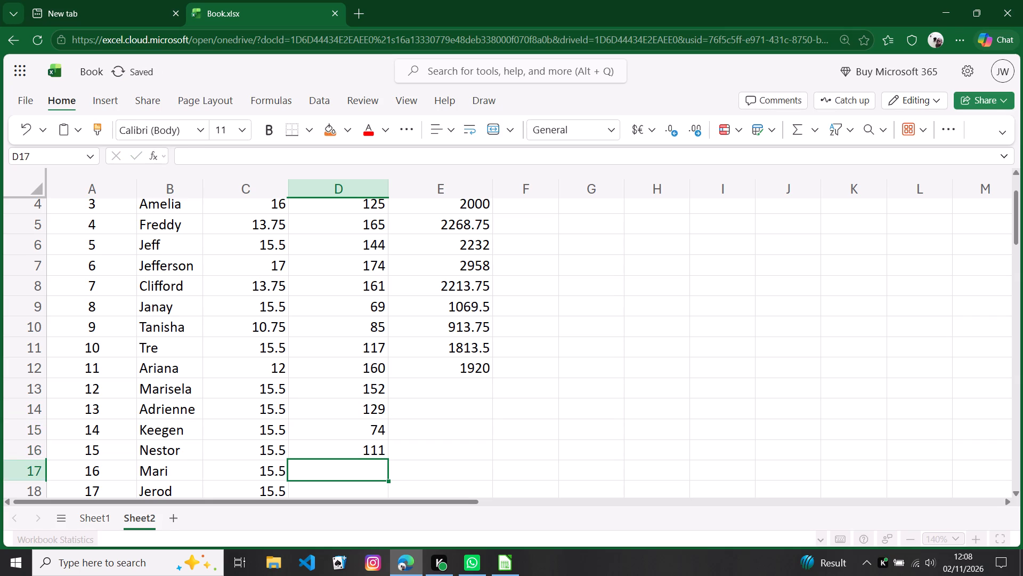
Enter the hours worked for employee IDs 16 to 18 in D17:D19 as 132, 168 and 187.
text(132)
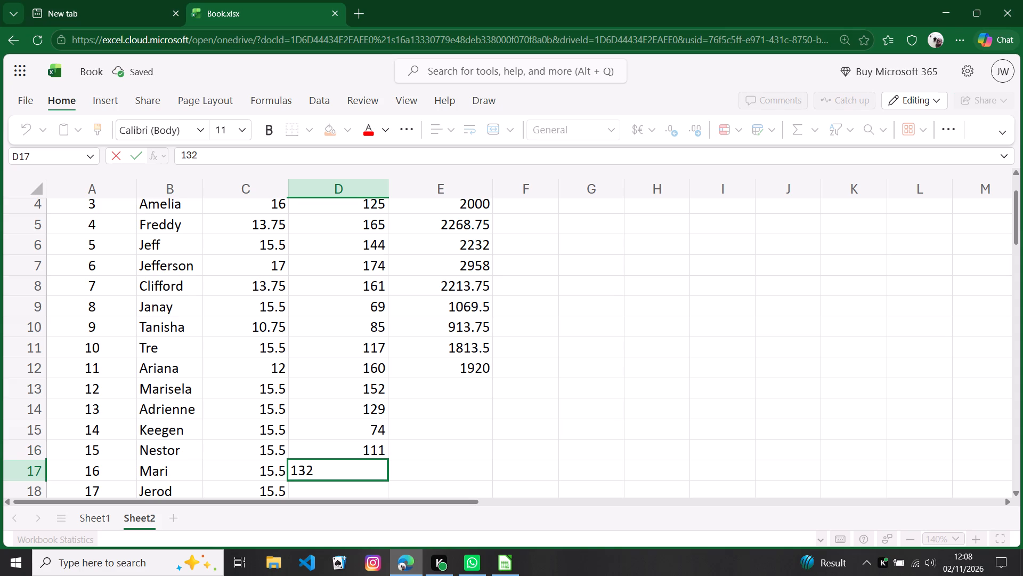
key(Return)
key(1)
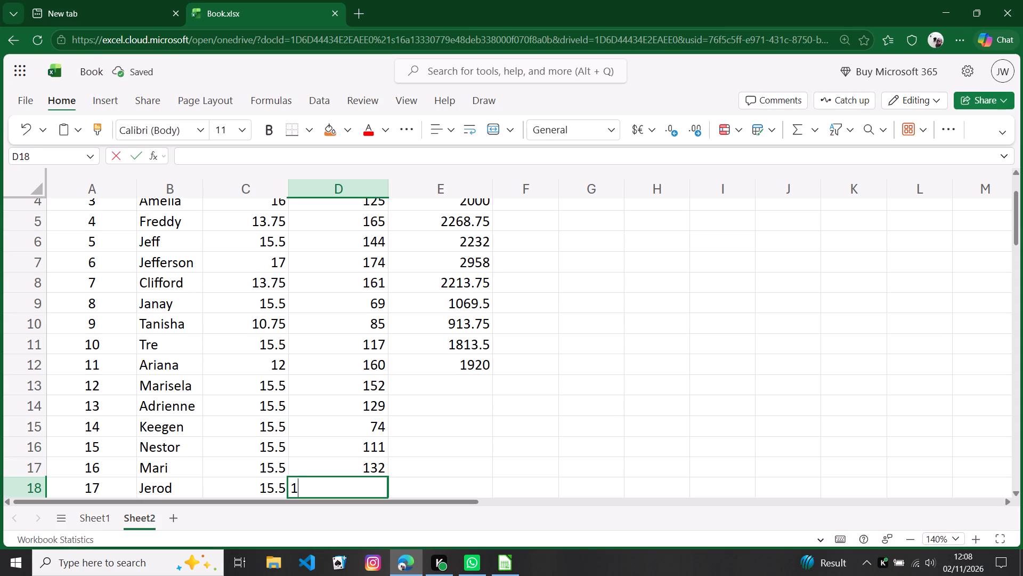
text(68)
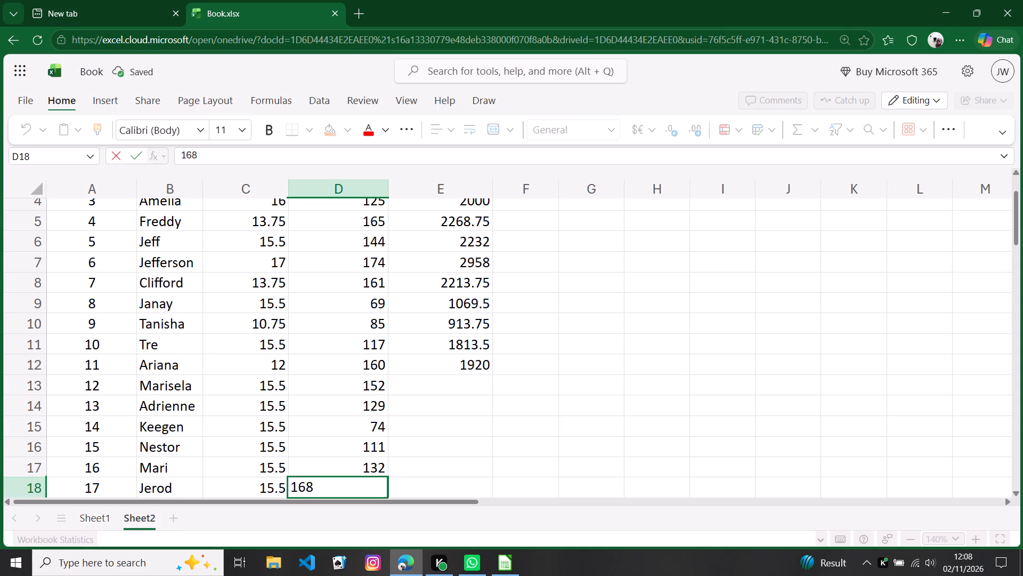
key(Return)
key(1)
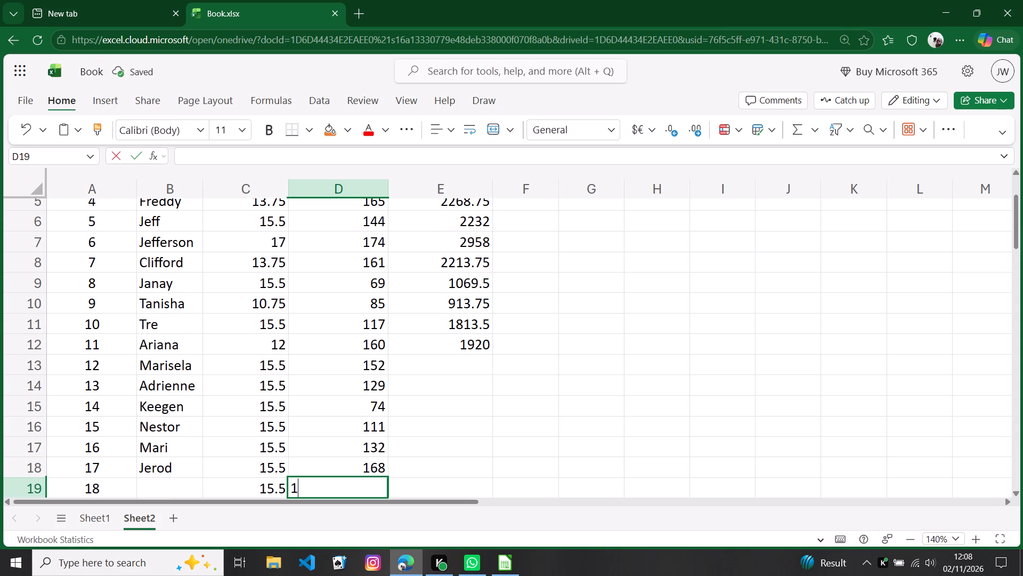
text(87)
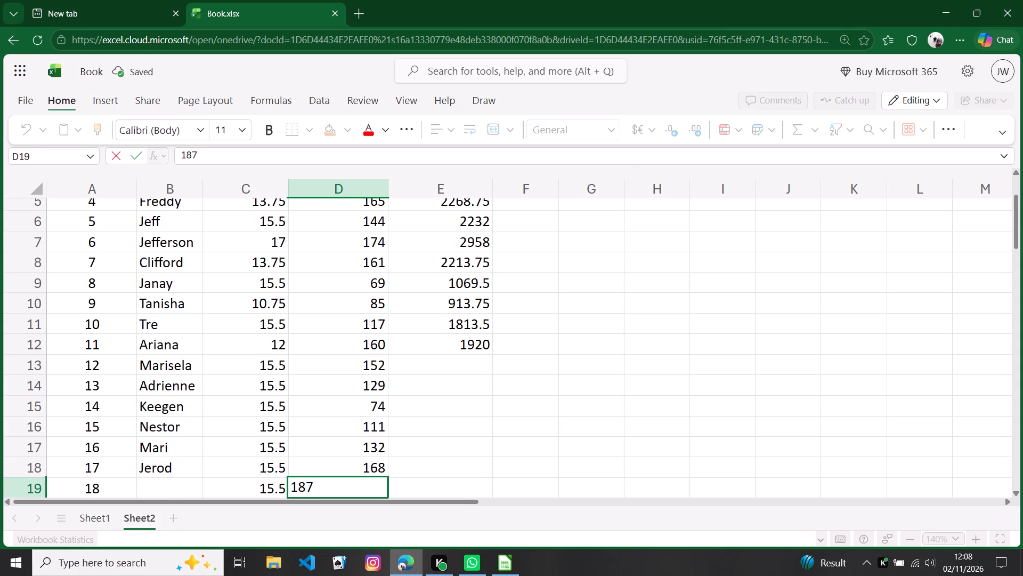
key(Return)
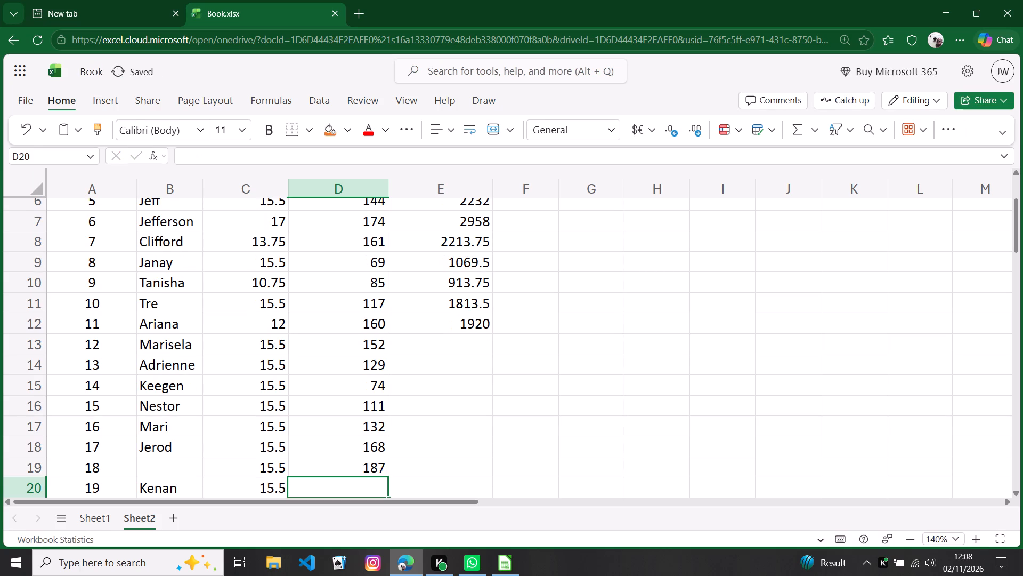
Fill in the missing name Graciela for employee ID 18 in cell B19.
double_click(152, 471)
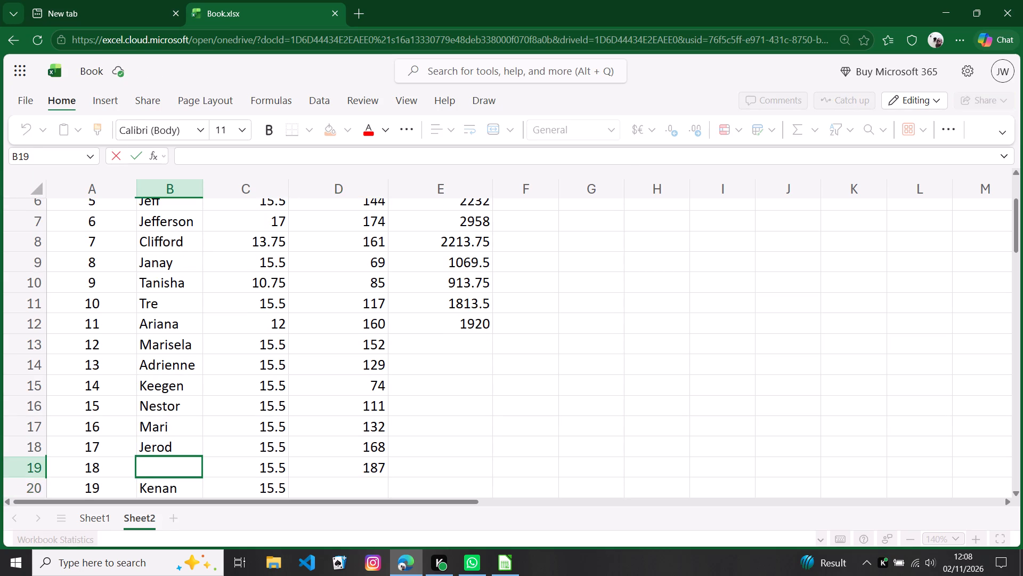
key(g)
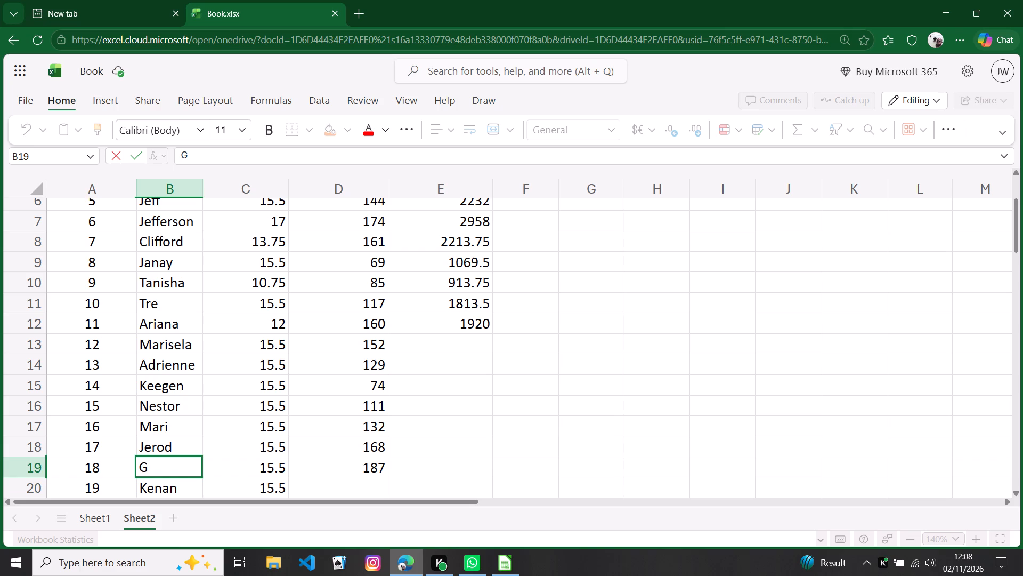
text(rac)
key(i)
key(r)
key(BackSpace)
text(ela)
scroll(370, 452, down, 1)
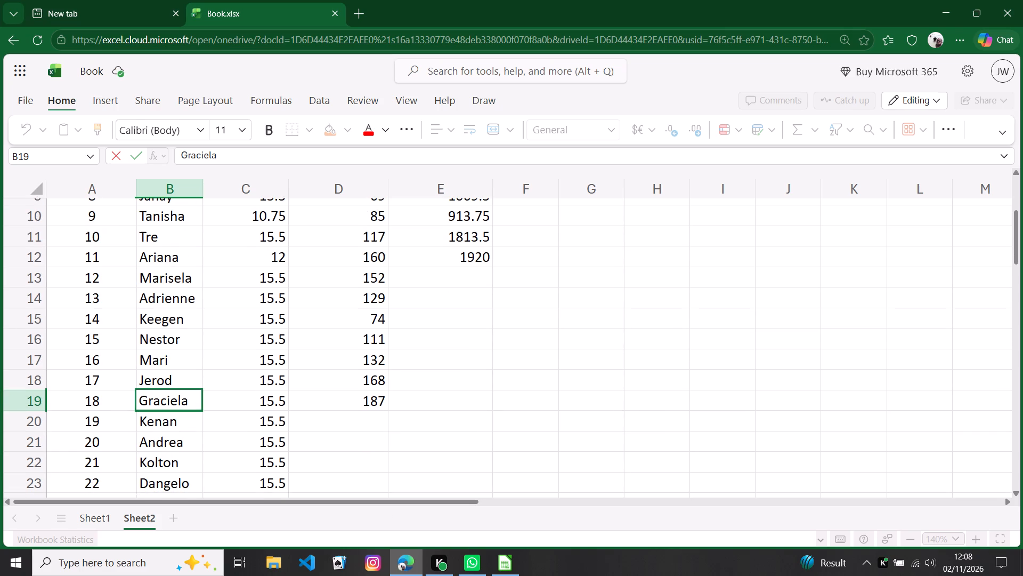
click(265, 403)
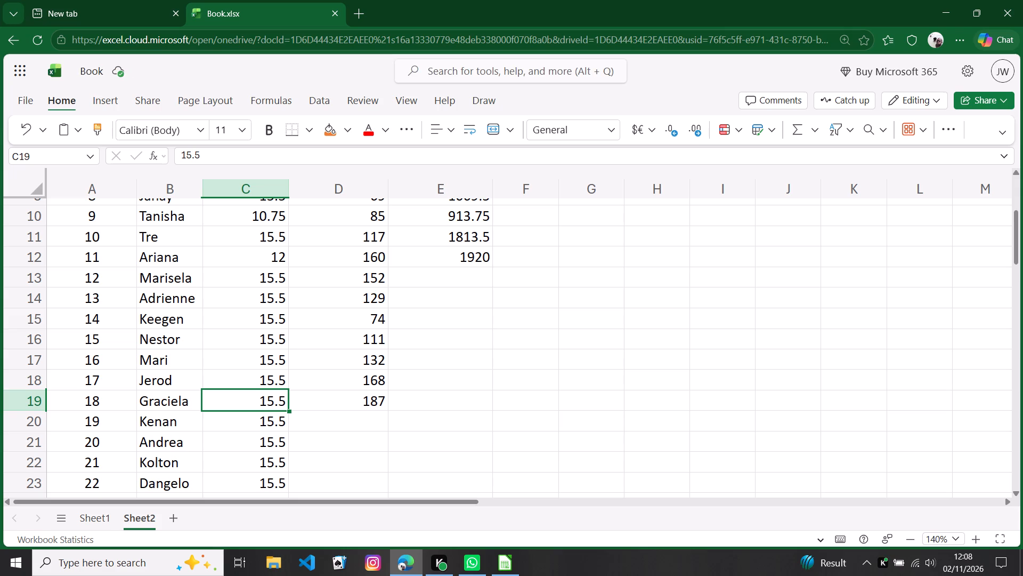
text(16)
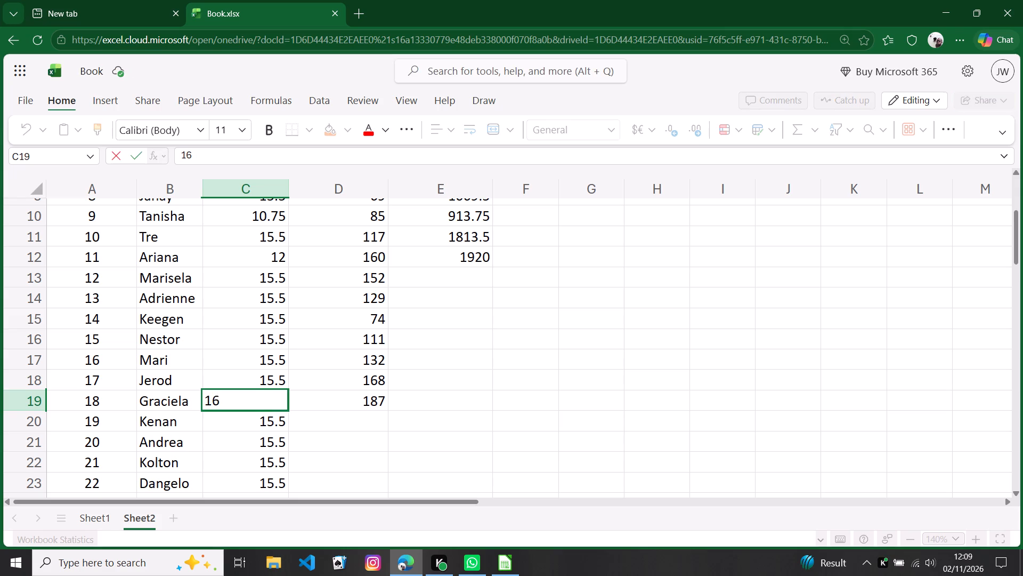
key(shift+Return)
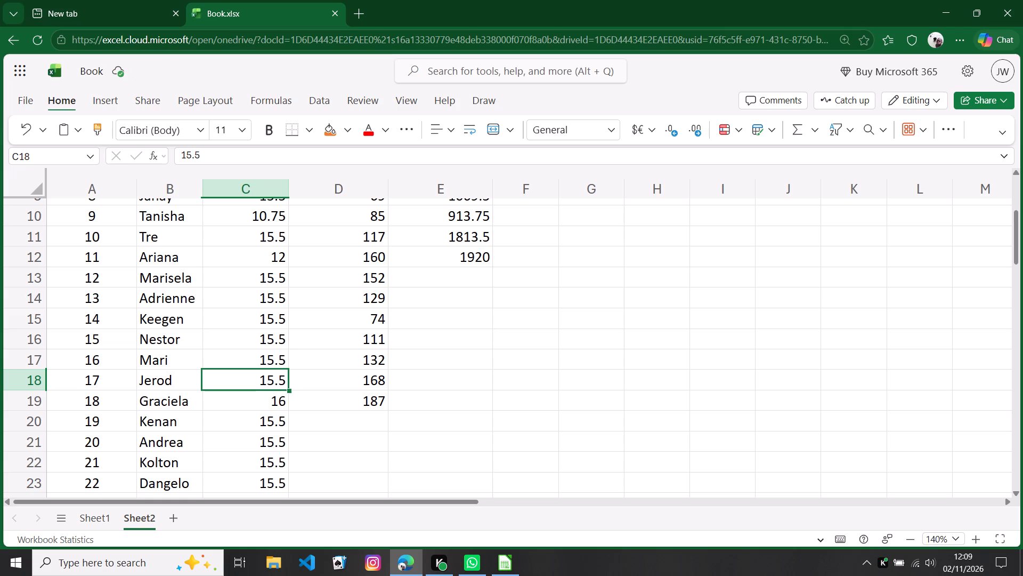
text(19)
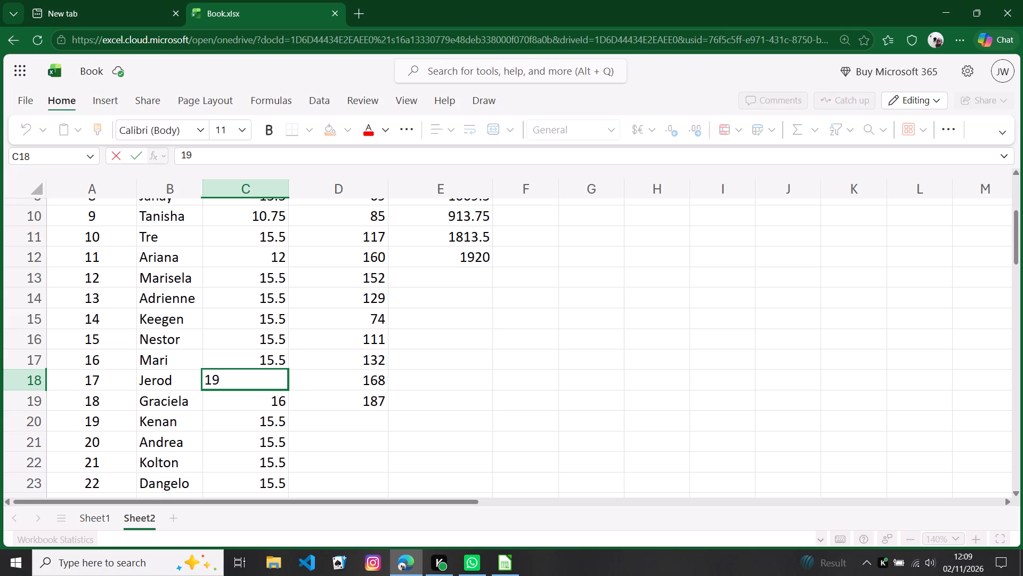
key(shift+Return)
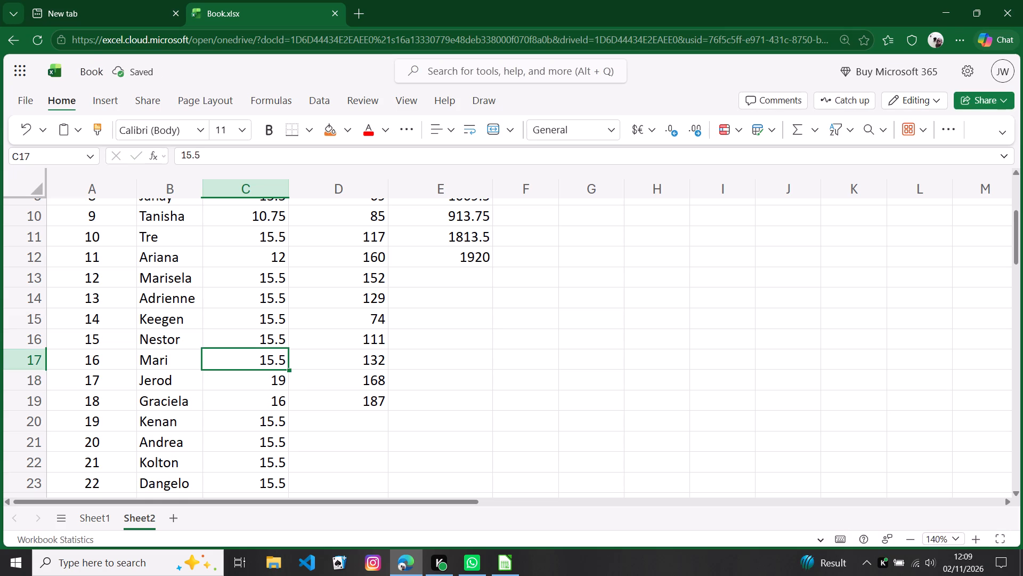
text(17)
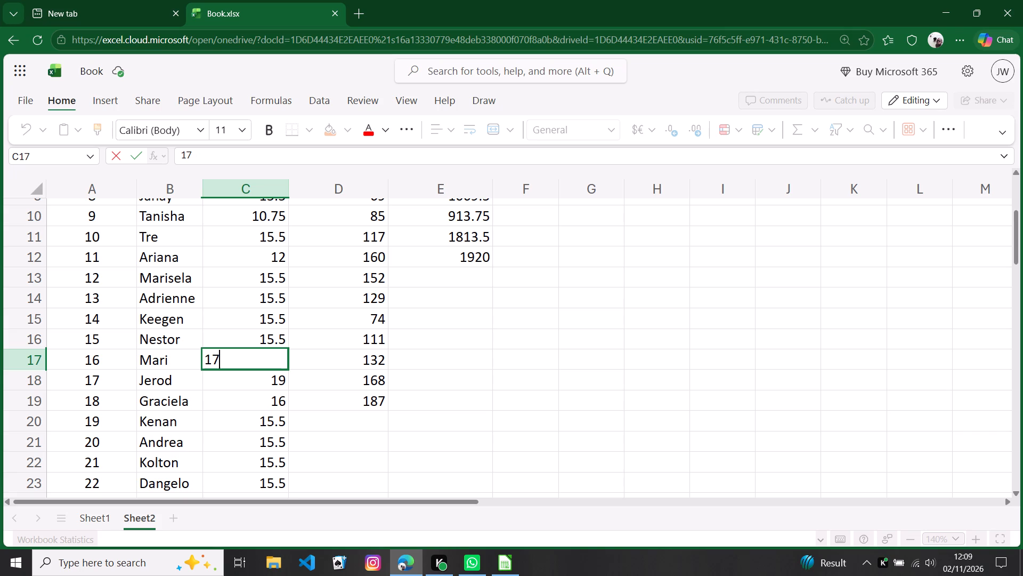
key(shift+Return)
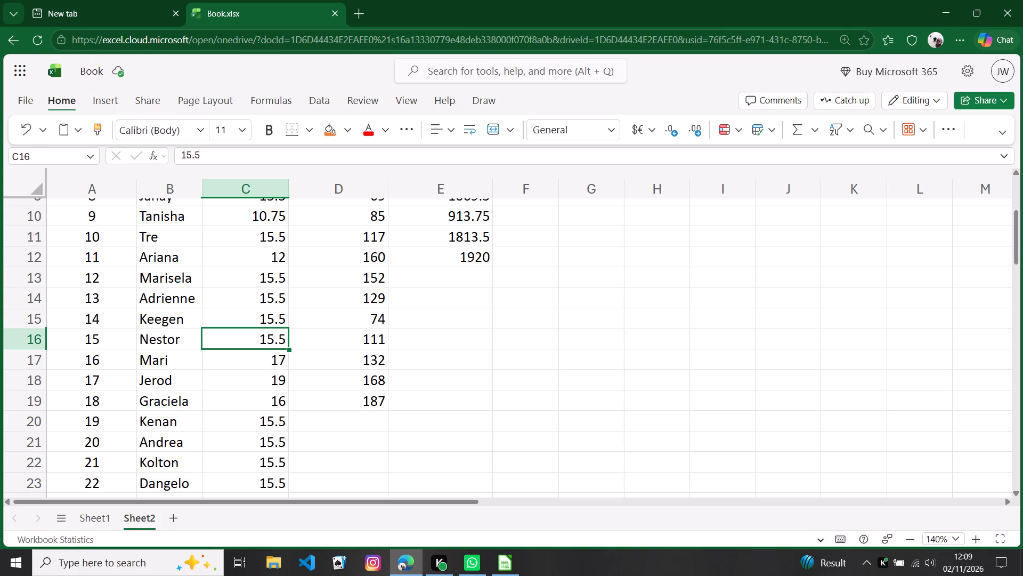
Set the hourly wages of Nestor in C16 to 19, Keegen in C15 to 12 and Adrienne in C14 to 11.75.
text(19)
key(shift+Return)
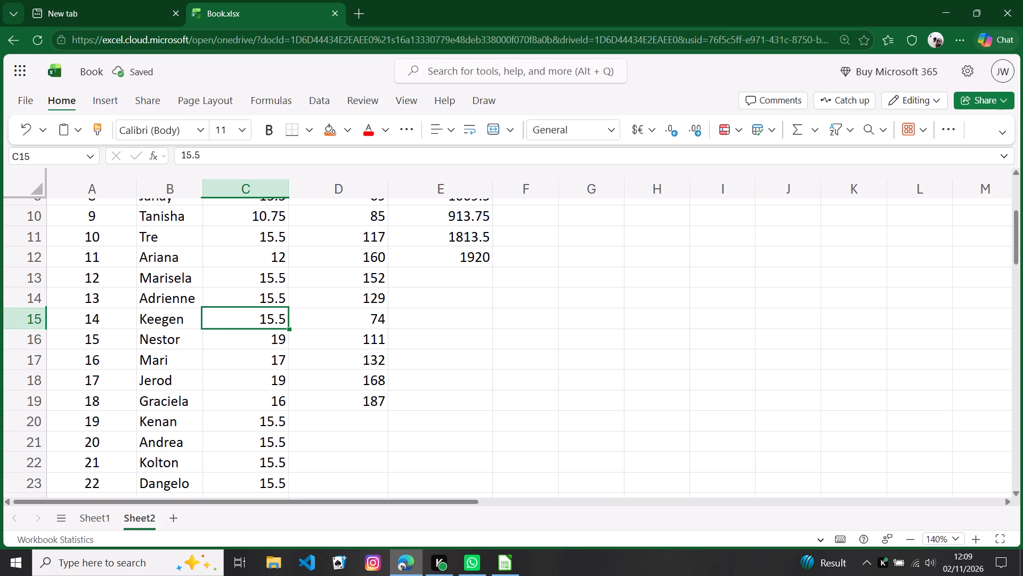
text(12)
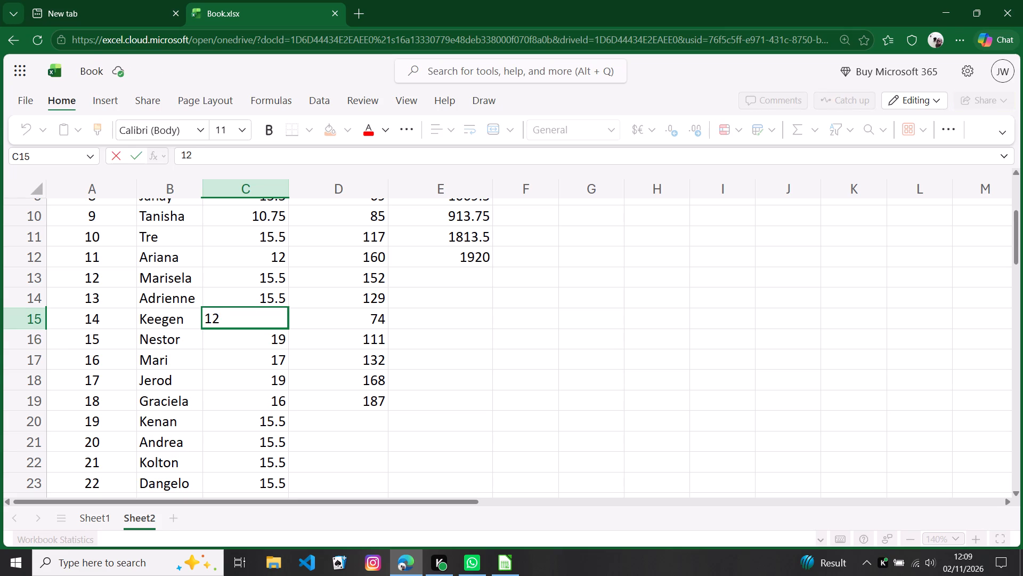
key(shift+Return)
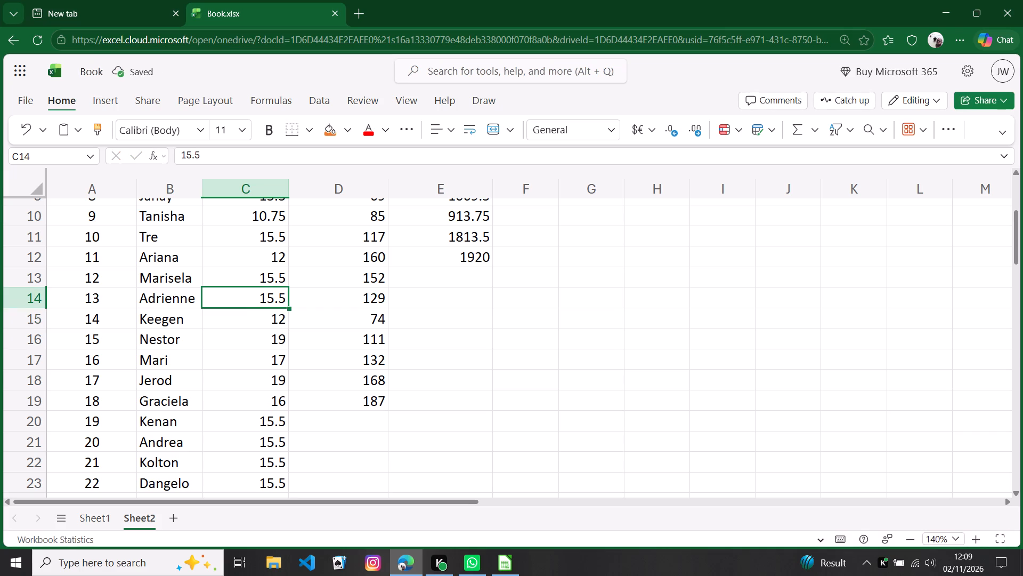
text(11.)
text(75)
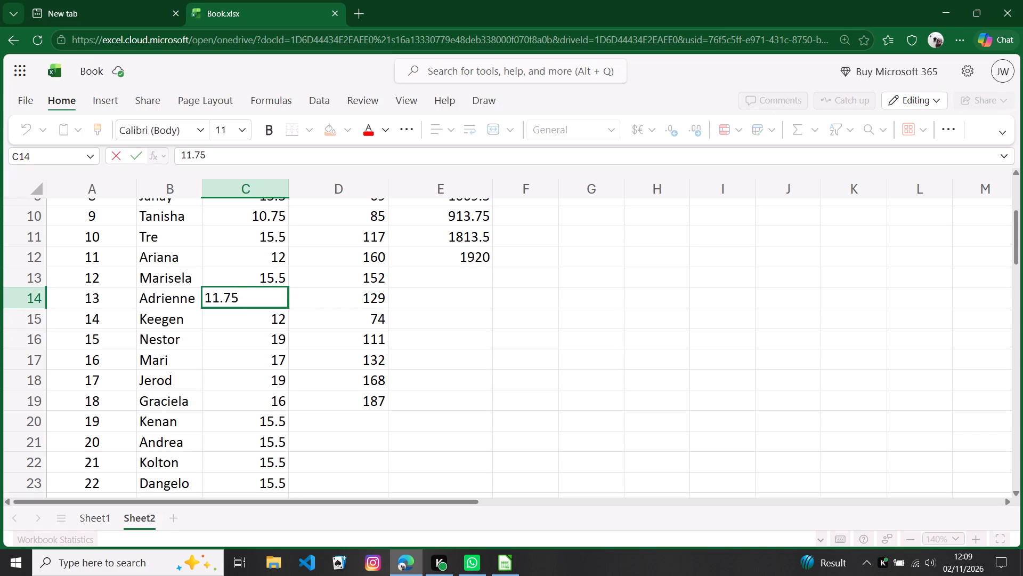
key(shift+Return)
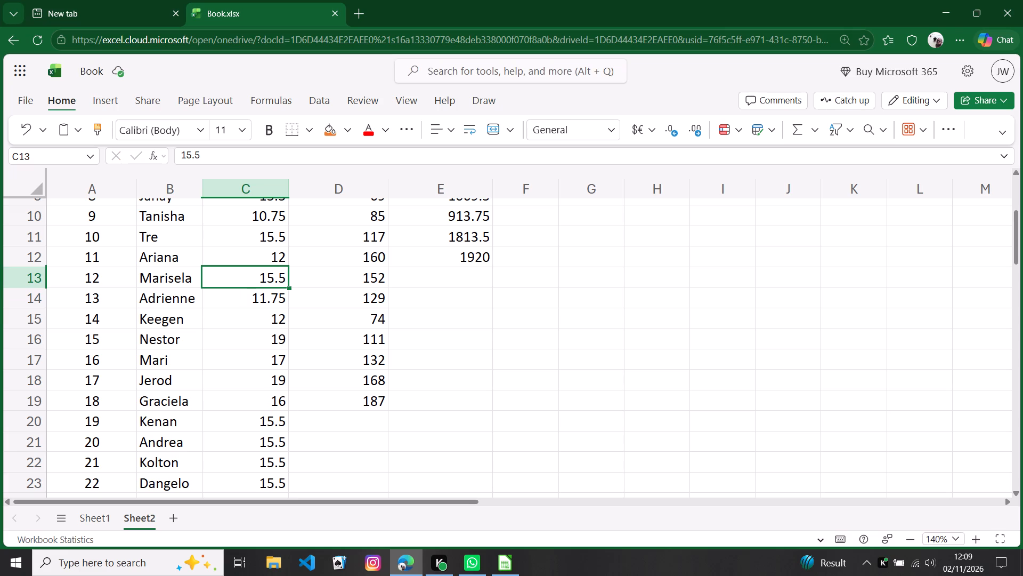
Enter 15.5 as the hourly wage of Marisela in cell C13.
text(15)
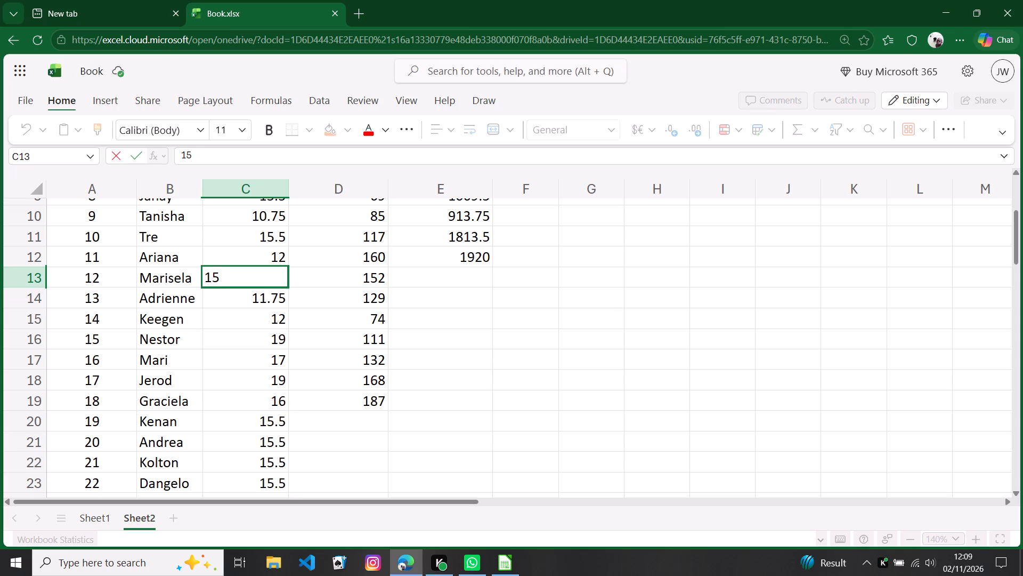
key(period)
key(5)
key(shift+Return)
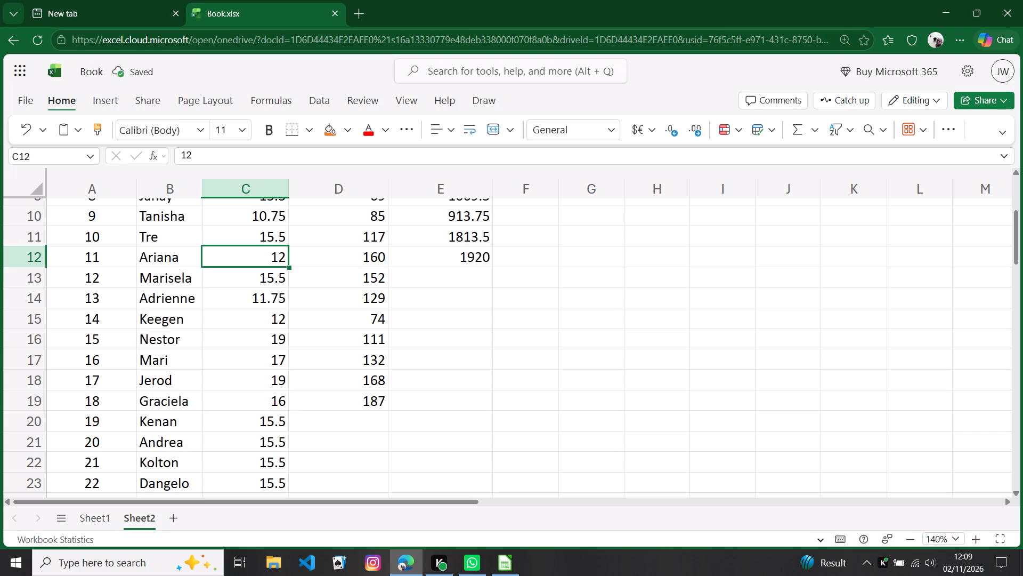
click(282, 425)
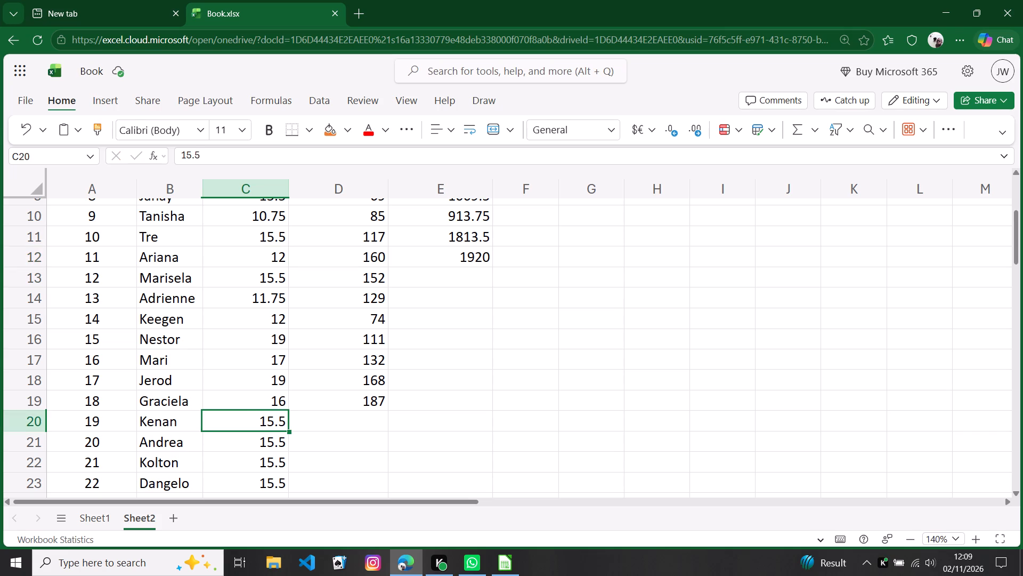
Fill the taxable income formula from E12 down through E19, for employee IDs 12 to 18.
click(476, 255)
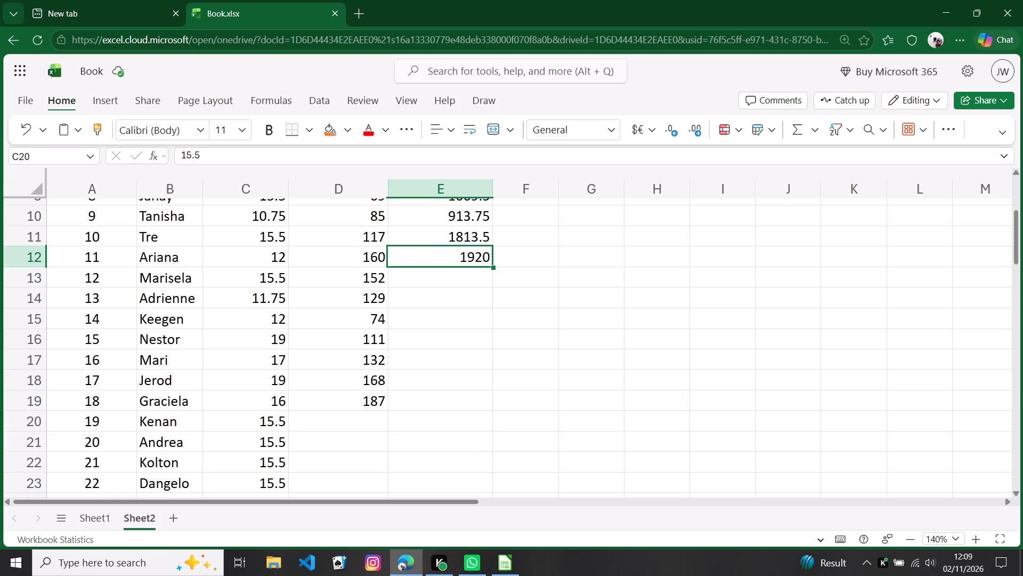
drag(493, 268, 491, 279)
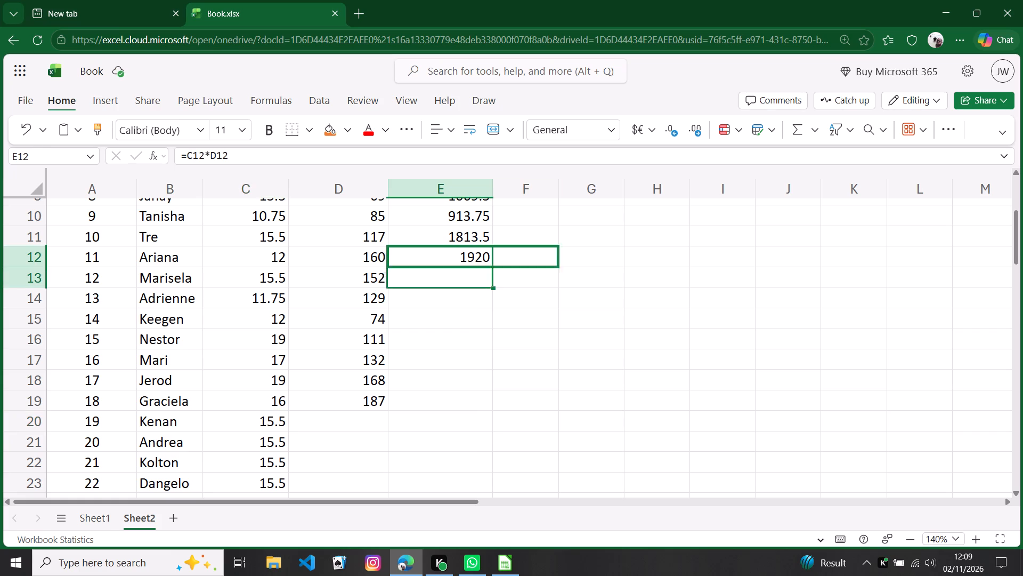
drag(491, 279, 484, 385)
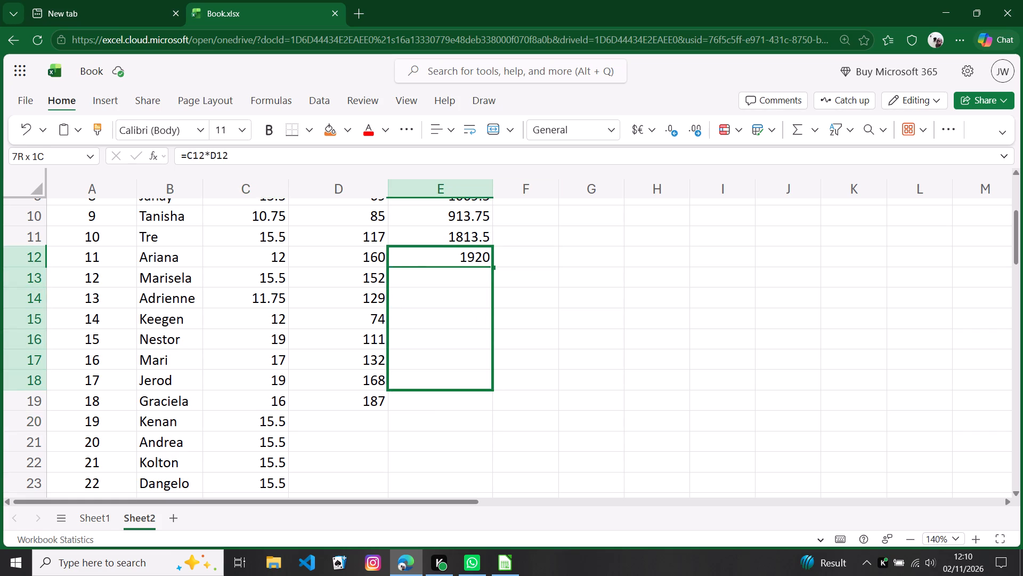
drag(484, 385, 484, 393)
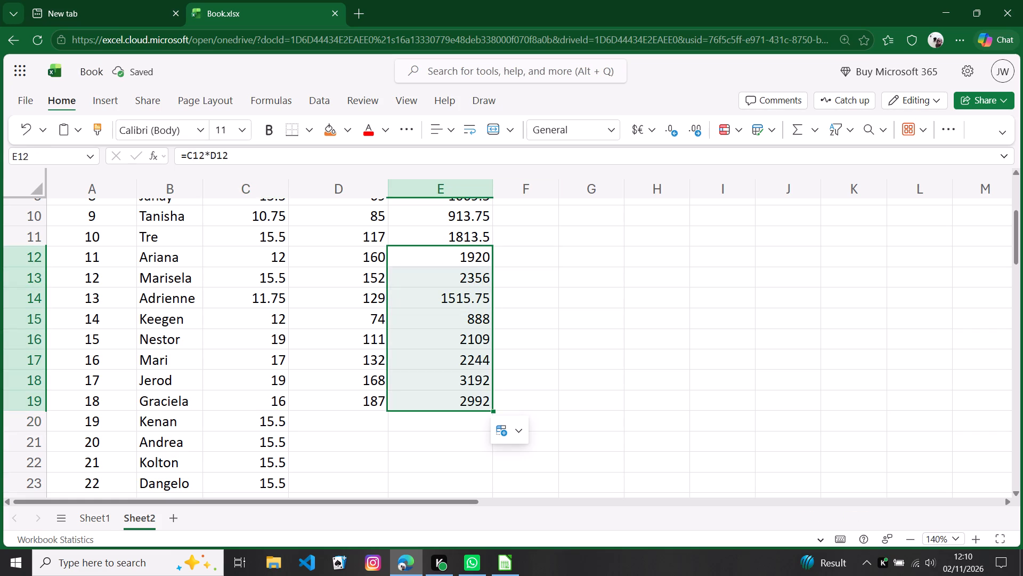
click(602, 348)
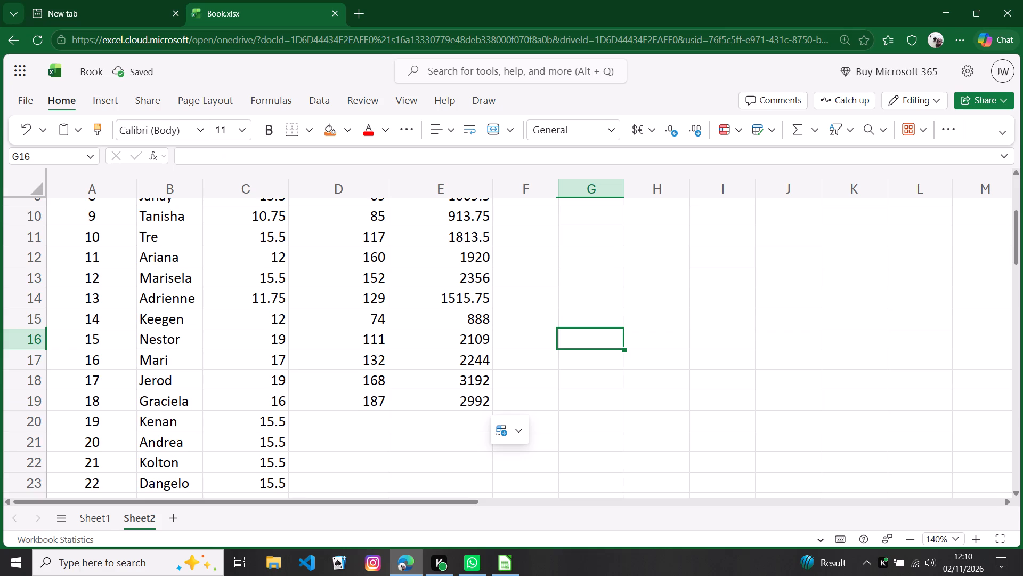
Review the payroll table from the header row down past employee ID 60 for rows still lacking hours and taxable income.
scroll(483, 354, up, 8)
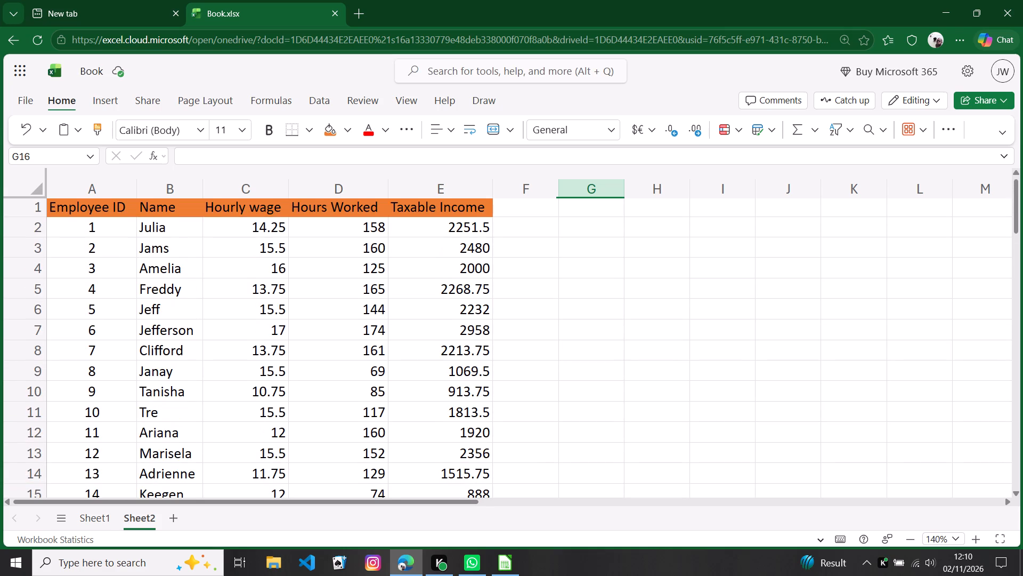
scroll(484, 318, down, 7)
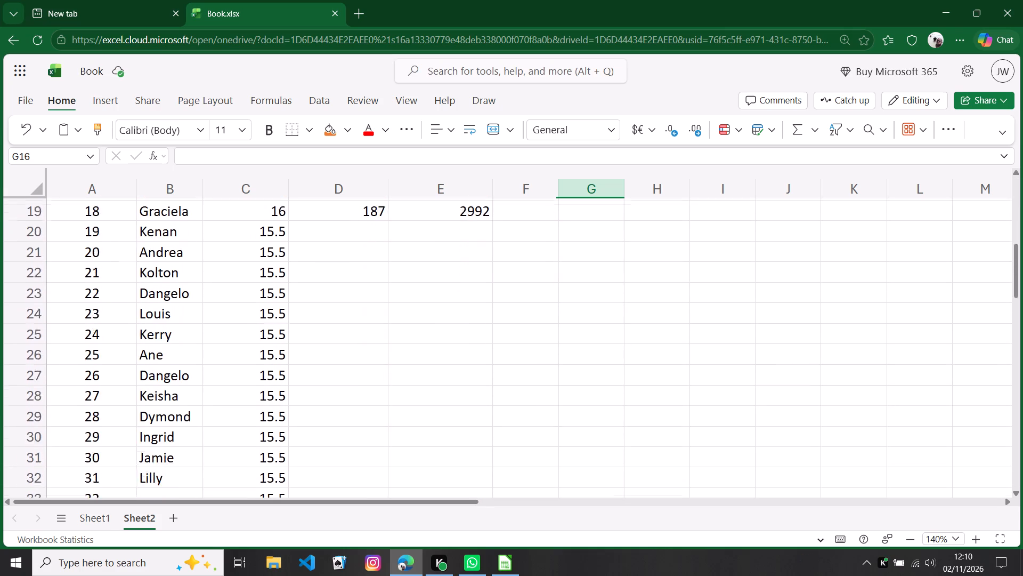
scroll(484, 315, down, 7)
scroll(478, 318, up, 2)
scroll(478, 318, down, 5)
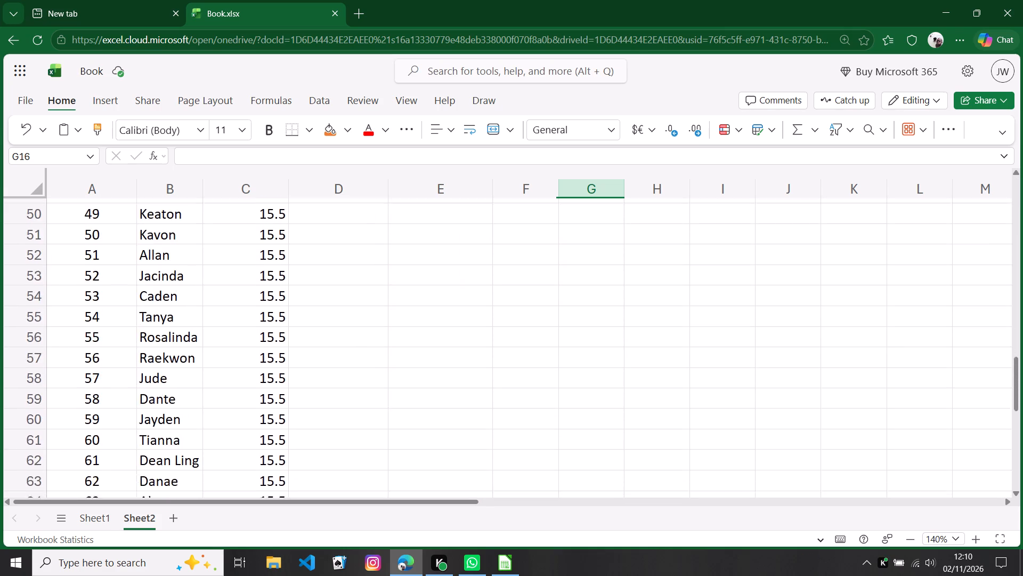
scroll(481, 314, down, 5)
scroll(481, 314, up, 16)
scroll(483, 321, up, 5)
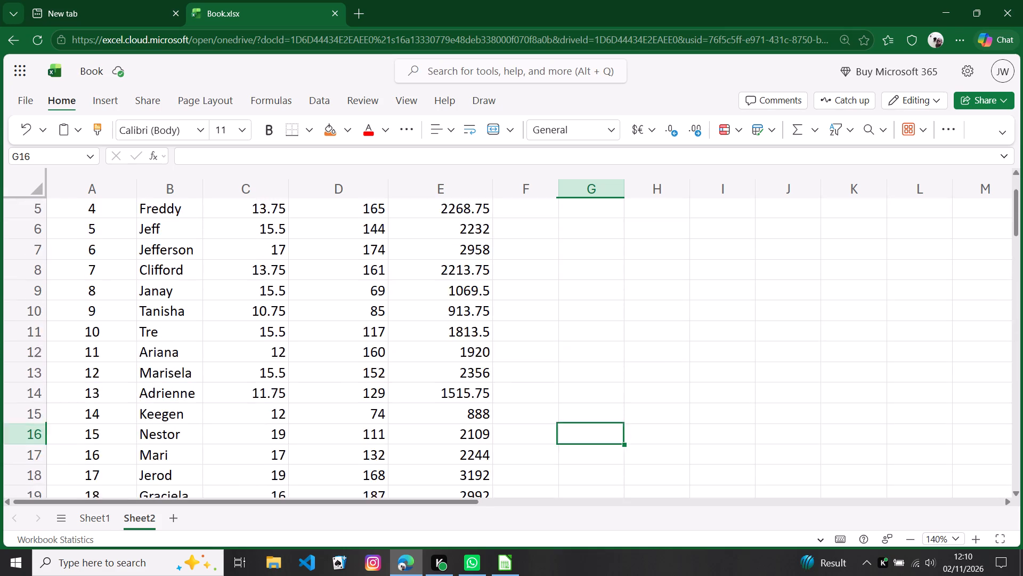
Set the hourly wages of Kenan in C20 to 18, Andrea in C21 to 16.5 and Kolton in C22 to 13.
scroll(483, 321, down, 2)
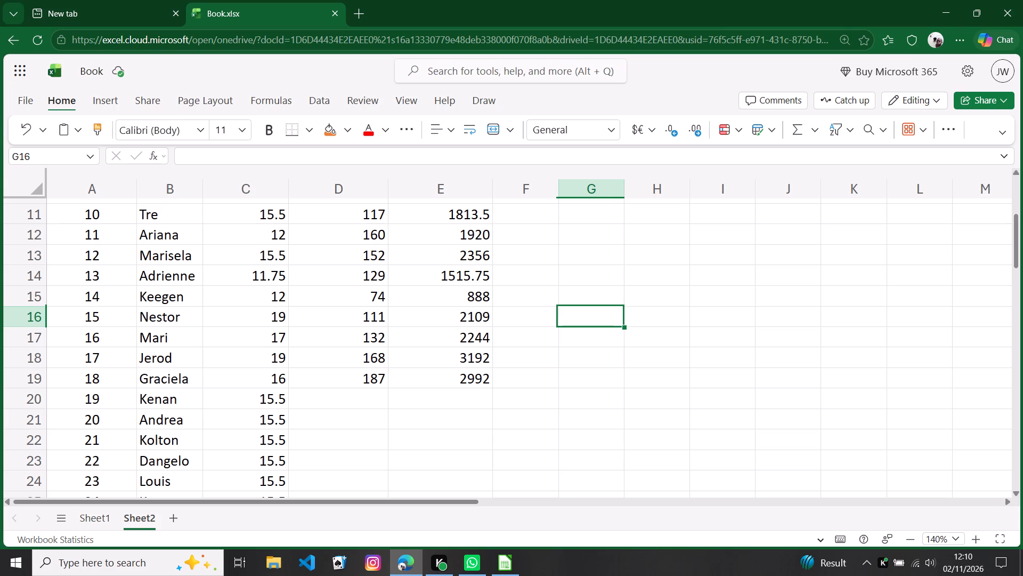
click(270, 403)
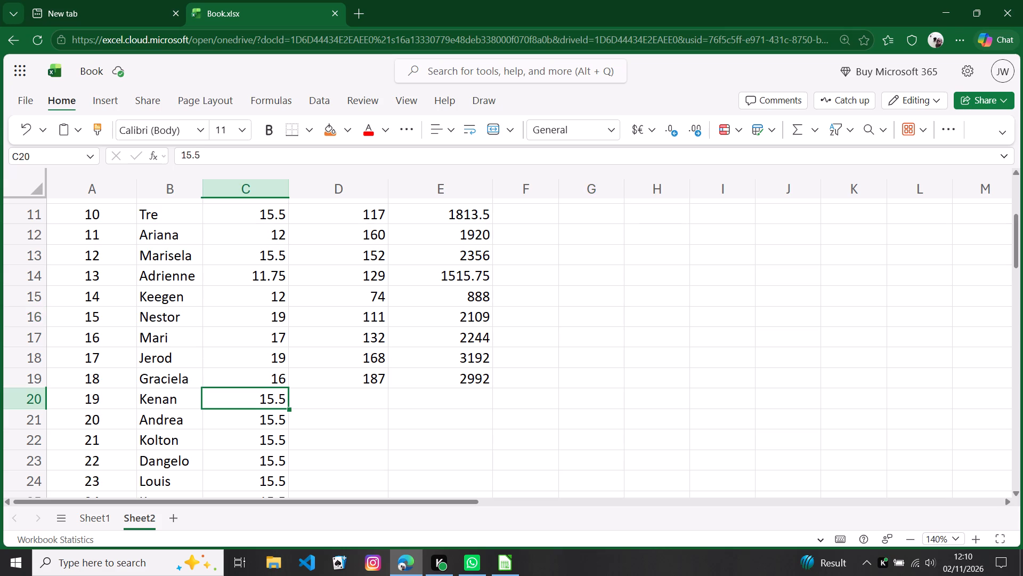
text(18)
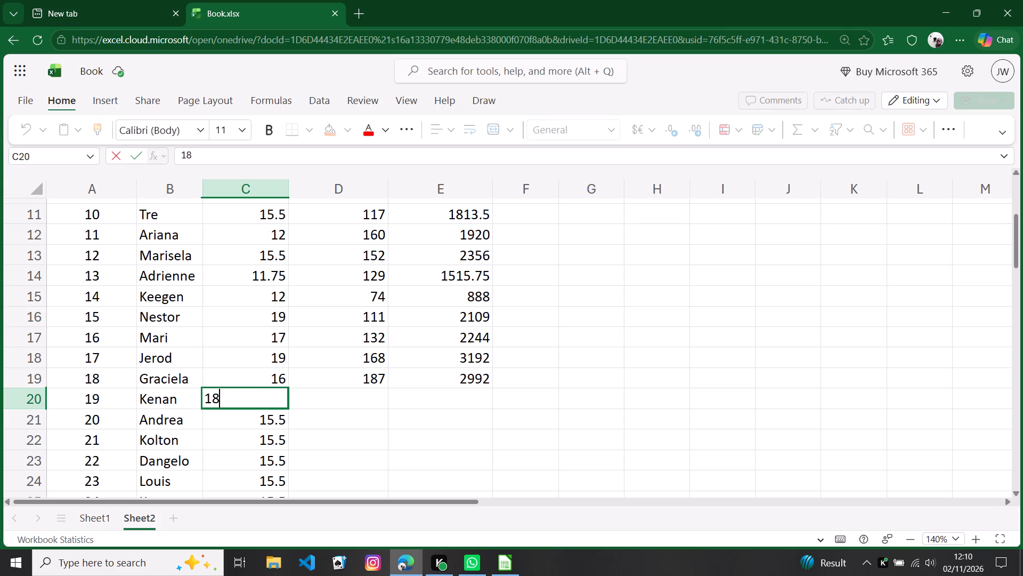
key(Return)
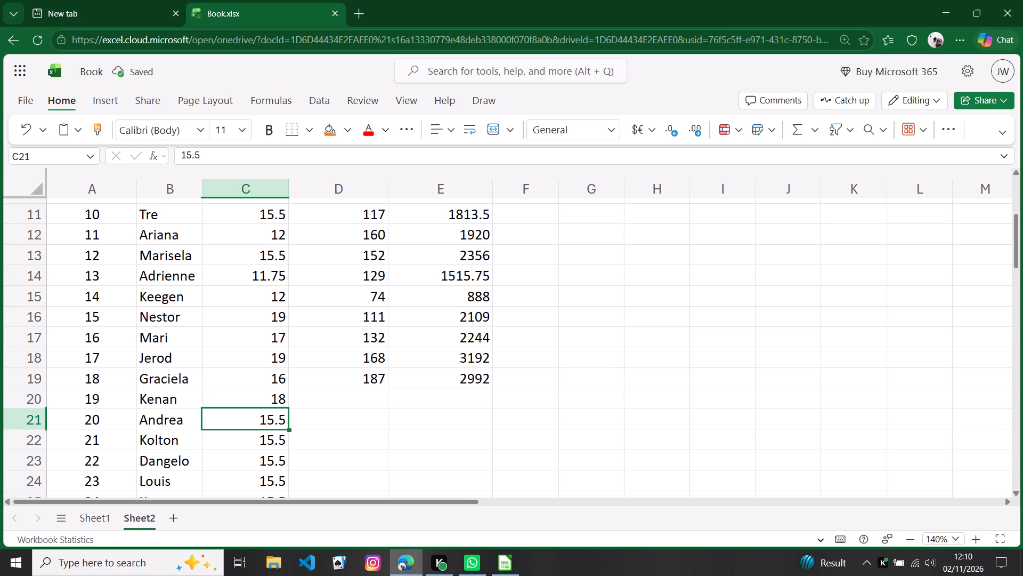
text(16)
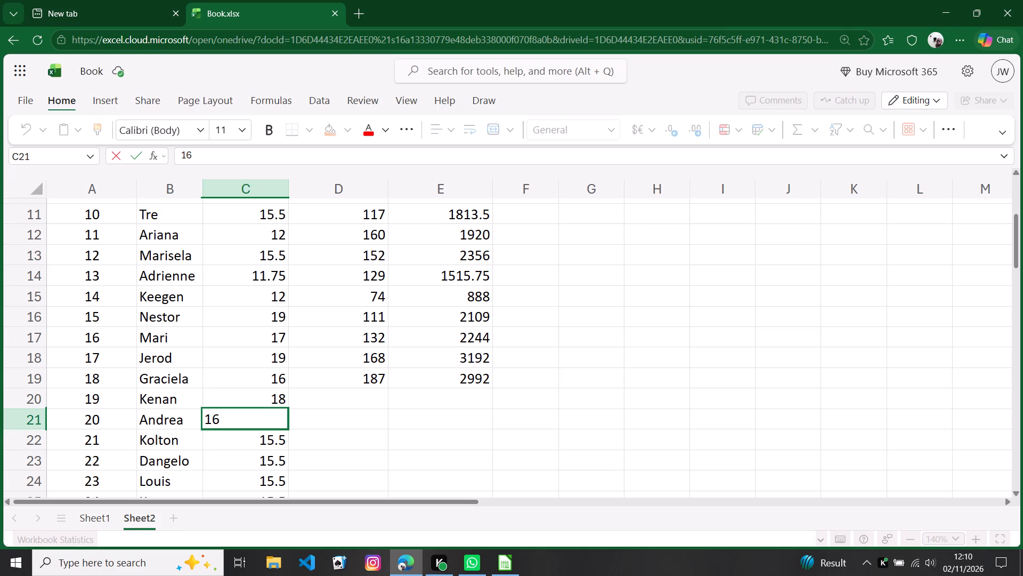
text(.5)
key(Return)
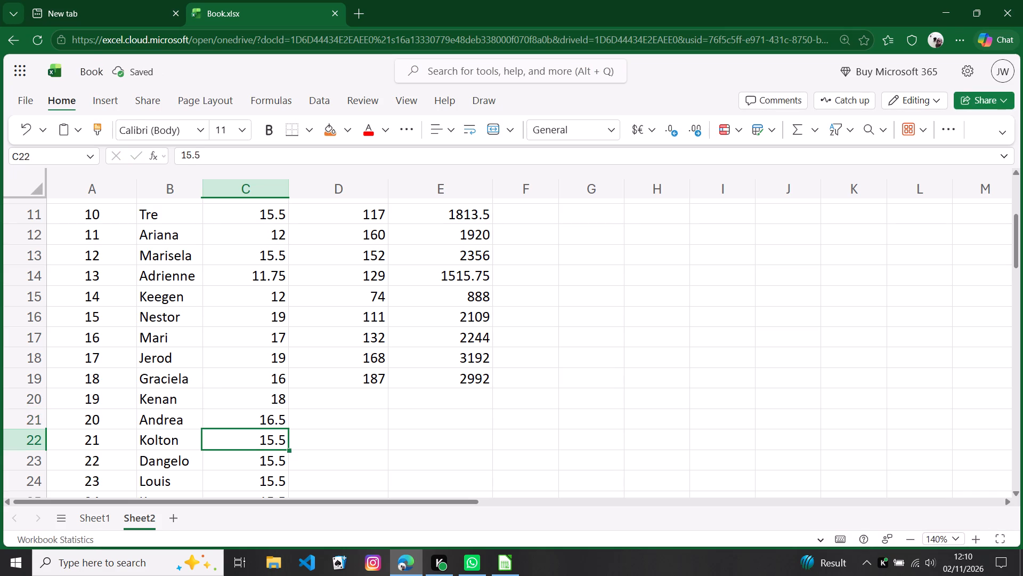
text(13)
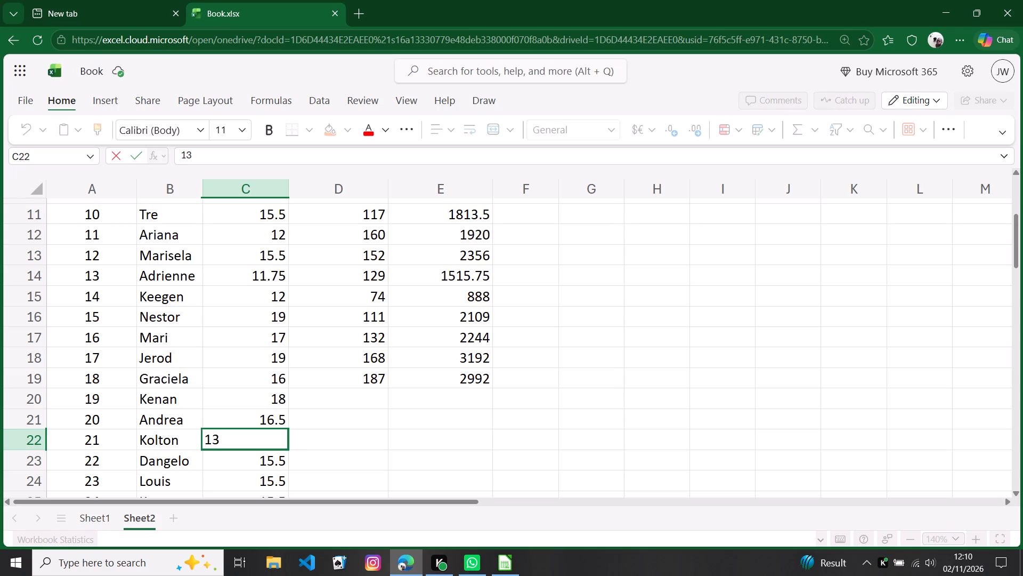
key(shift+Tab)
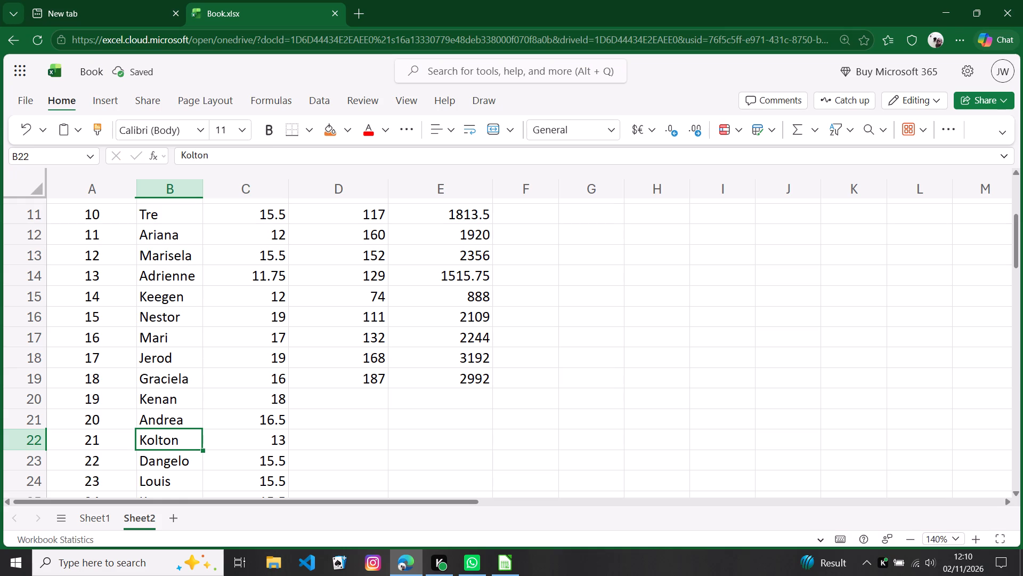
Enter the hours worked, working upward from Kolton, as 72 in D22, 138 in D21 for Andrea and 70 in D20 for Kenan.
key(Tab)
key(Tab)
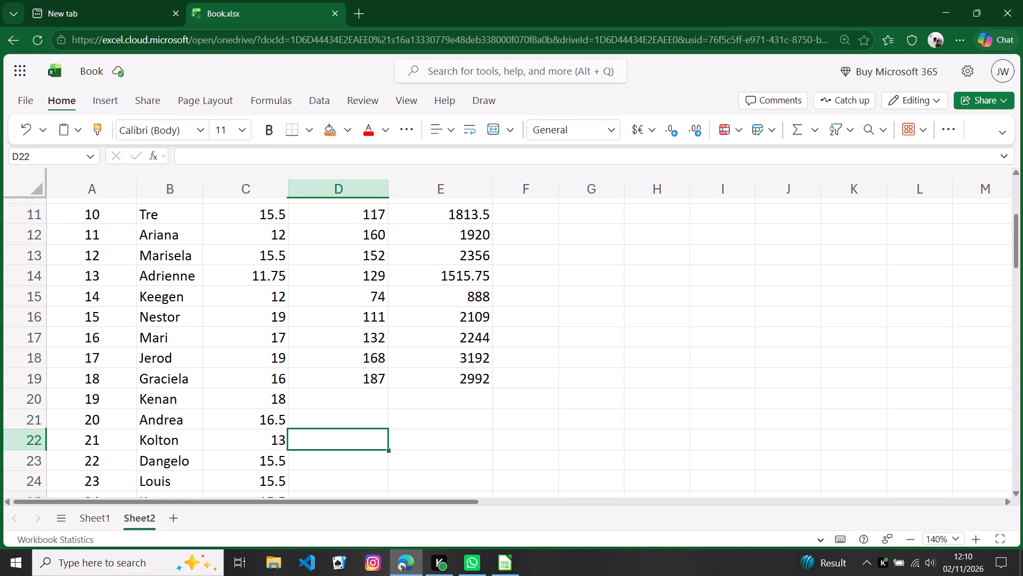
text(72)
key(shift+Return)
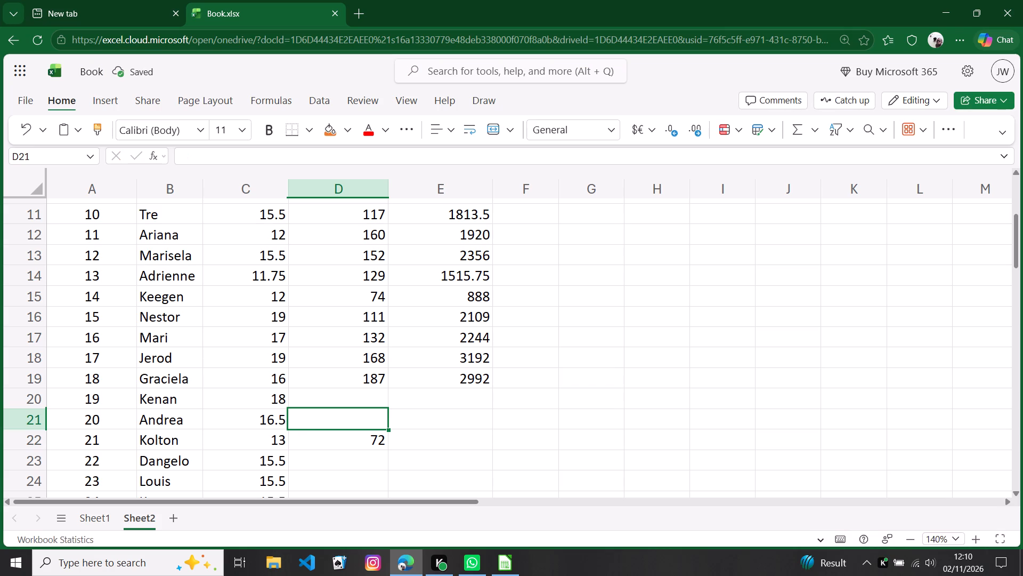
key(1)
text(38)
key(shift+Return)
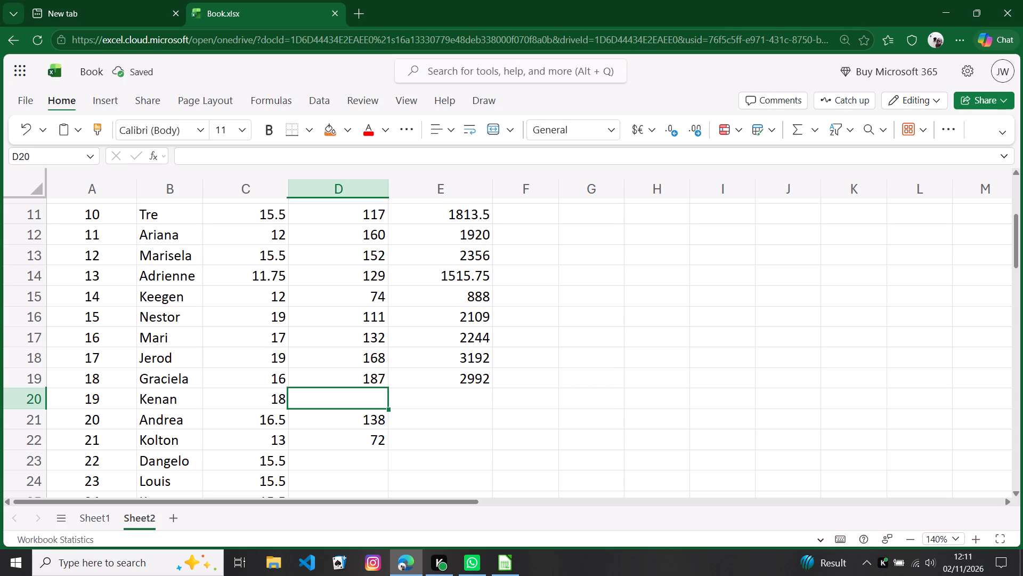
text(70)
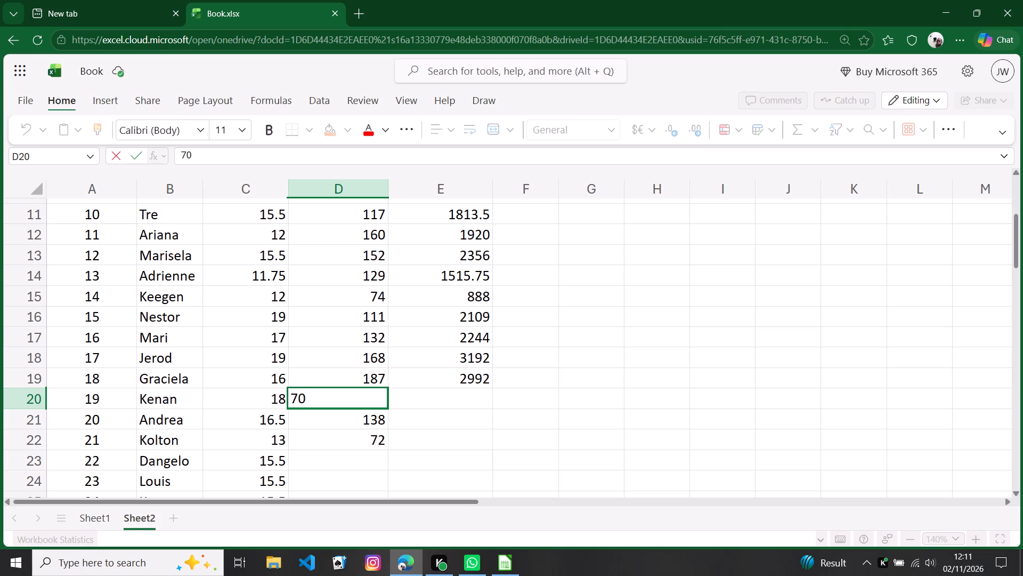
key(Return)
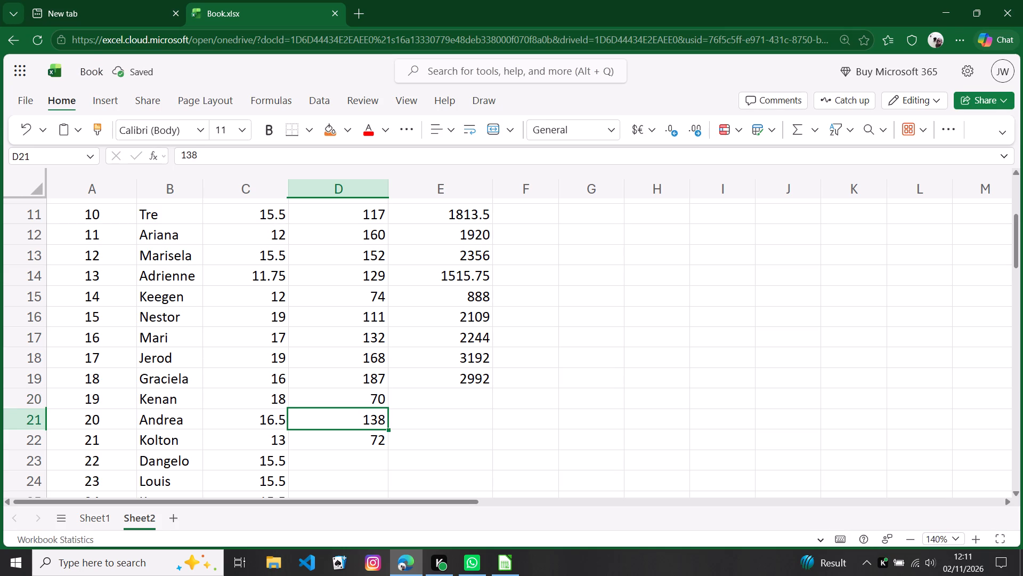
Fill the taxable income formula from E19 down through E22 and check the cell references in E22.
click(471, 382)
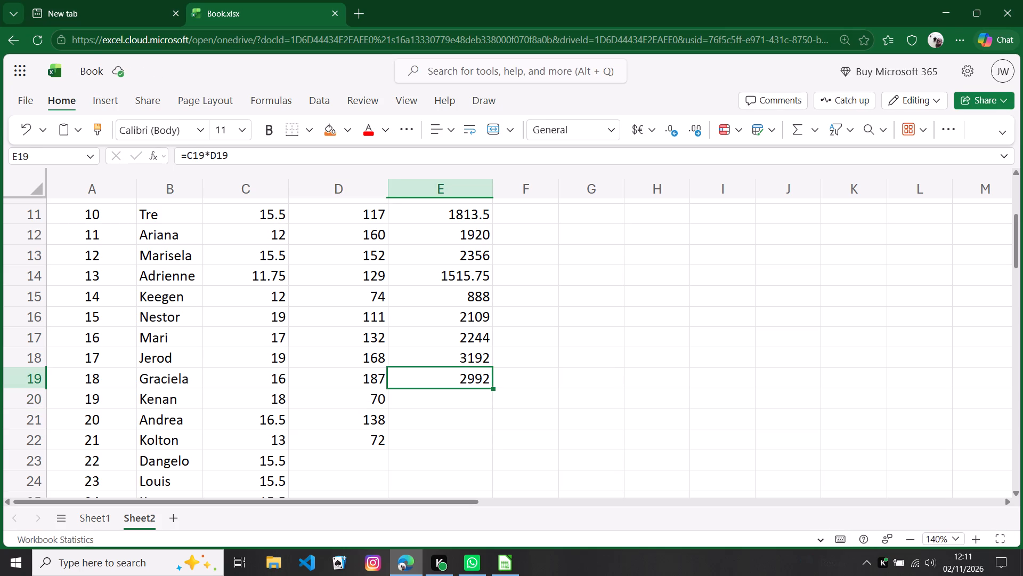
drag(493, 389, 488, 419)
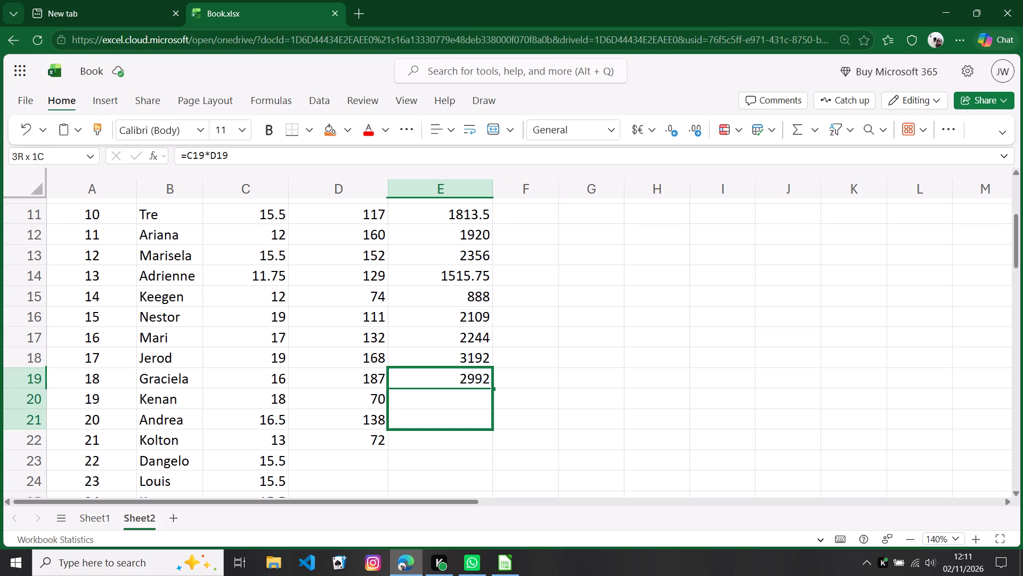
drag(488, 419, 490, 431)
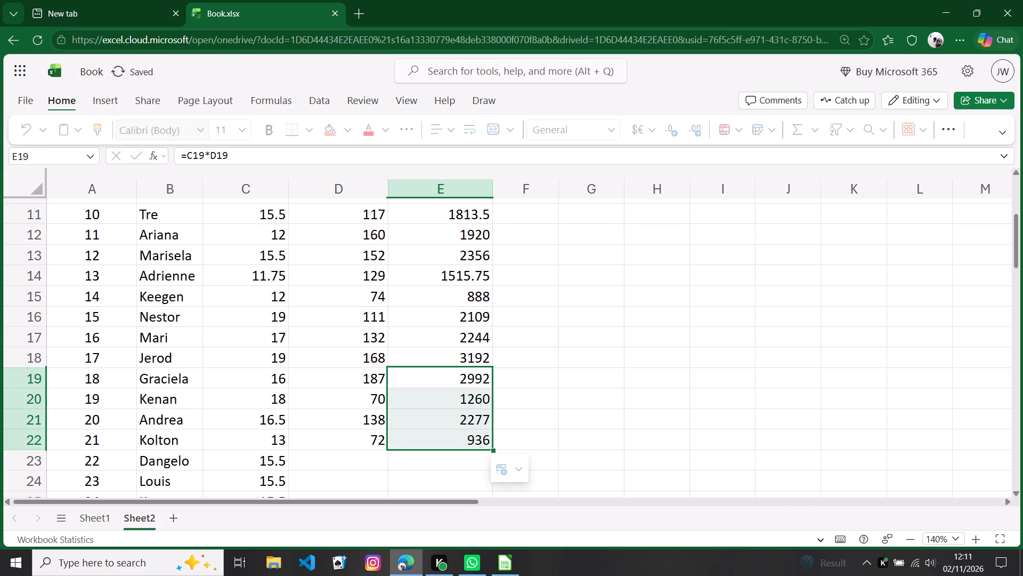
click(456, 442)
double_click(456, 442)
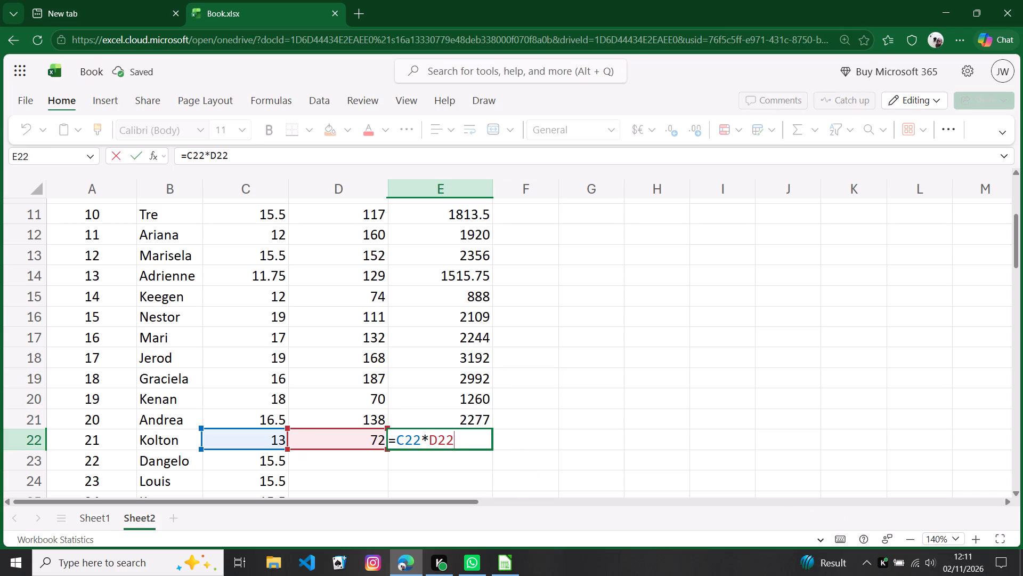
key(Return)
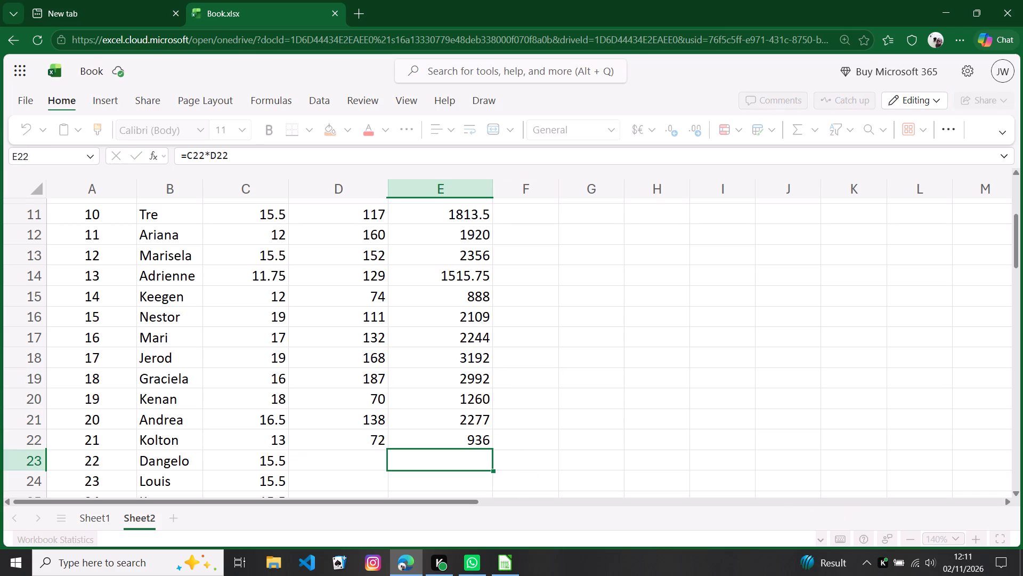
Set the hourly wages in C27 through C31 to 11 for Dangelo, 14 for Keisha, 15.5 for Dymond, 15 for Ingrid and 12 for Jamie.
scroll(460, 410, down, 2)
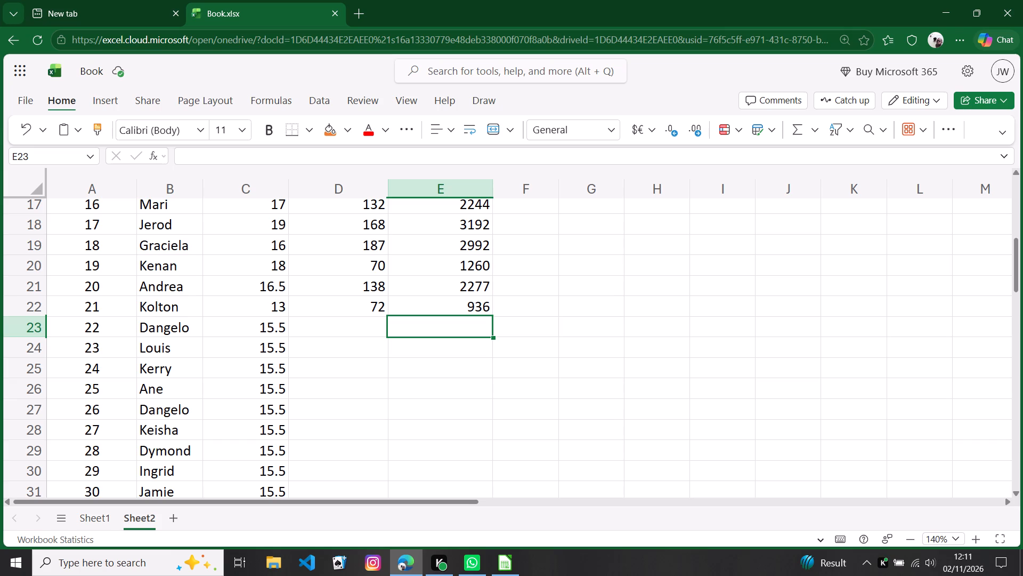
click(263, 412)
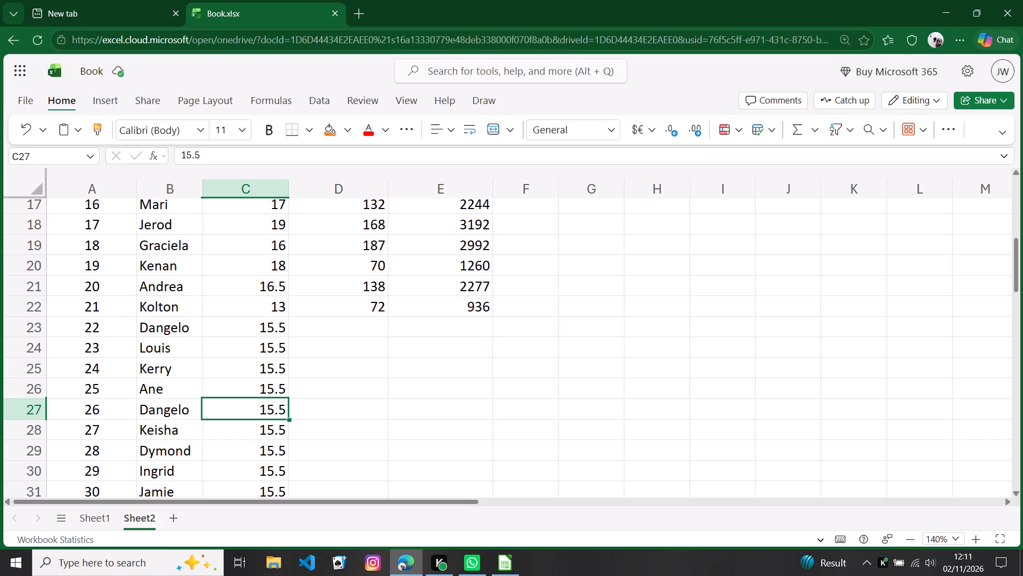
text(11)
key(Return)
text(14)
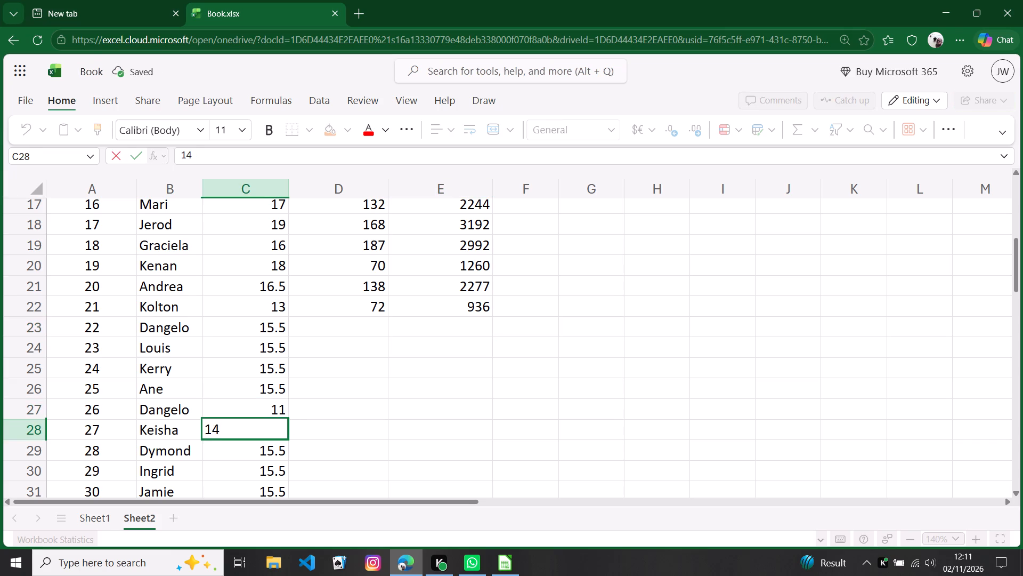
key(Return)
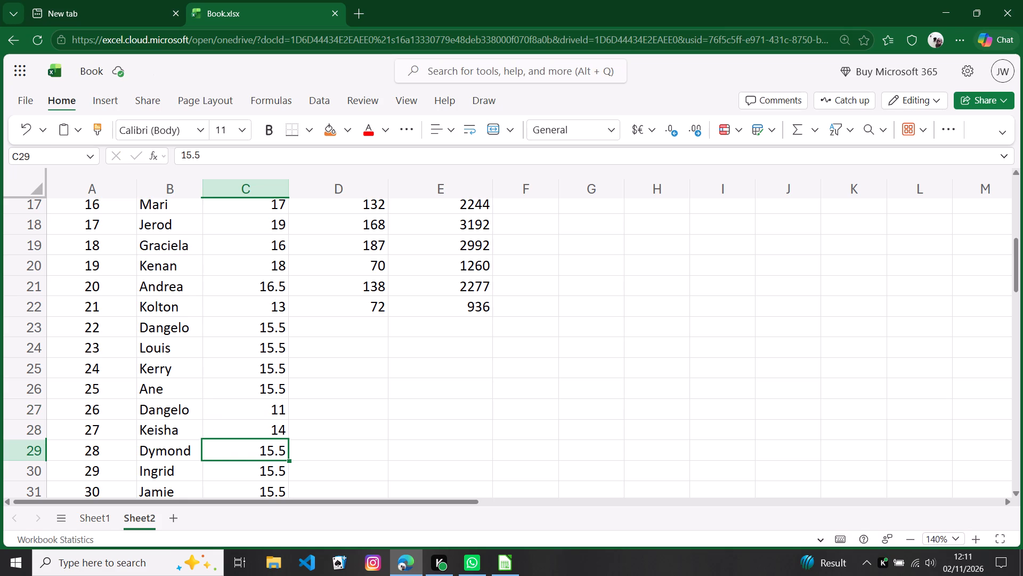
text(15)
text(.5)
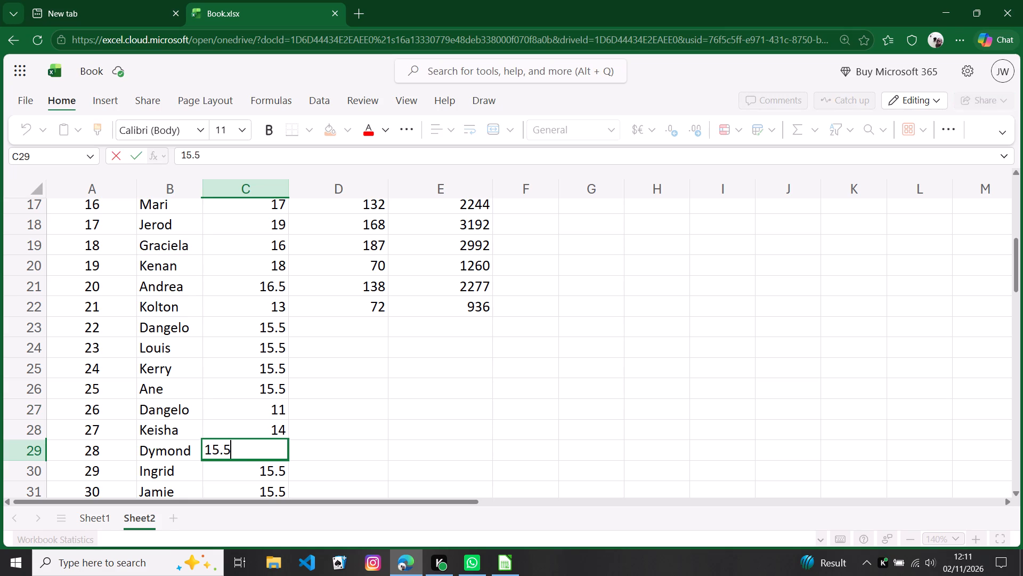
key(Return)
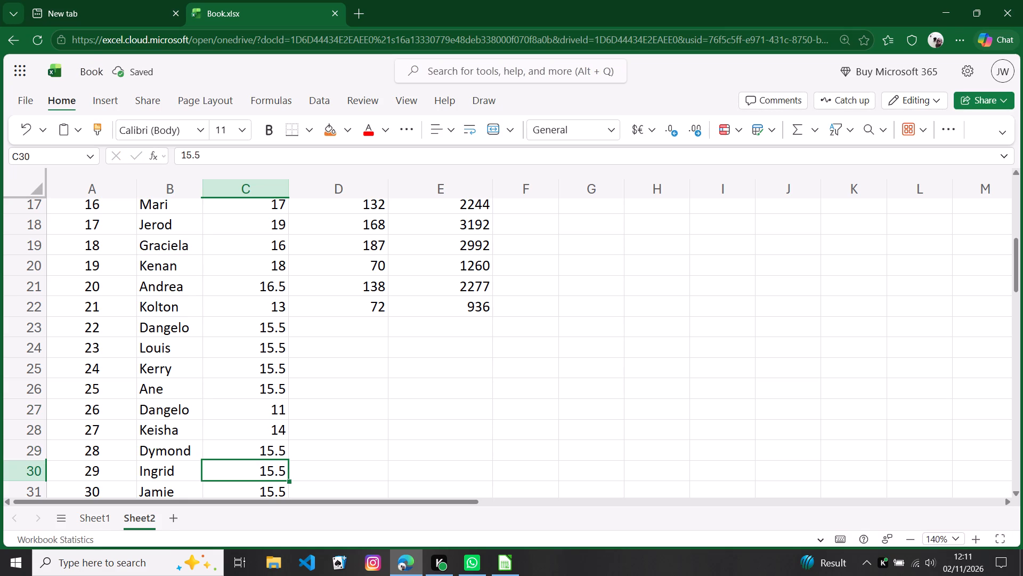
text(15)
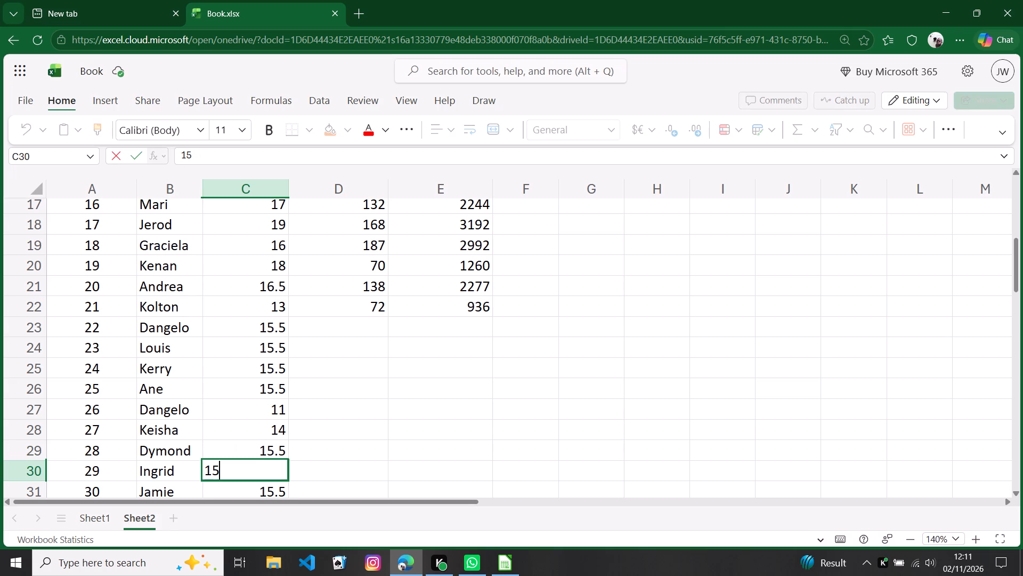
key(Return)
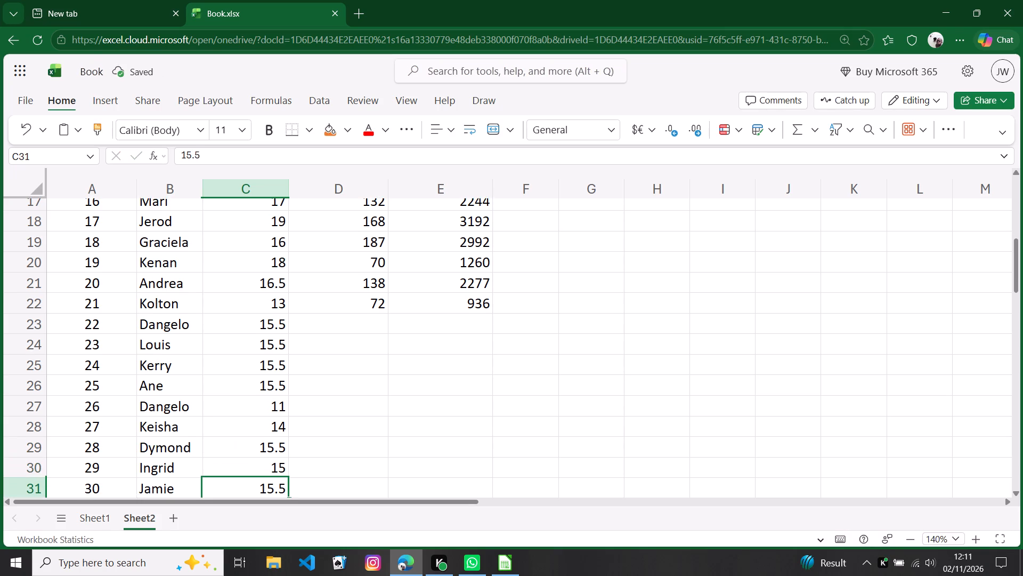
text(12)
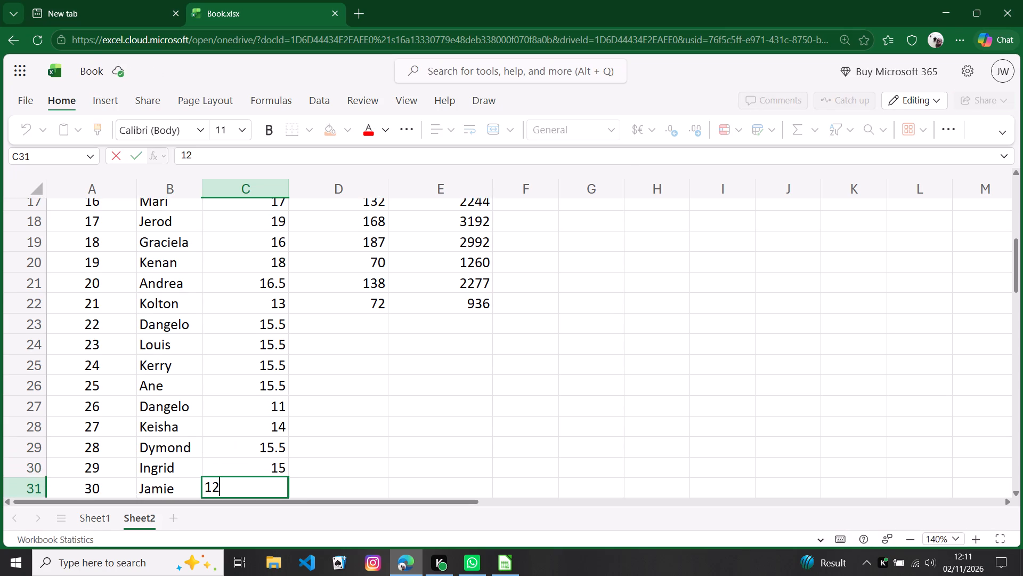
key(Return)
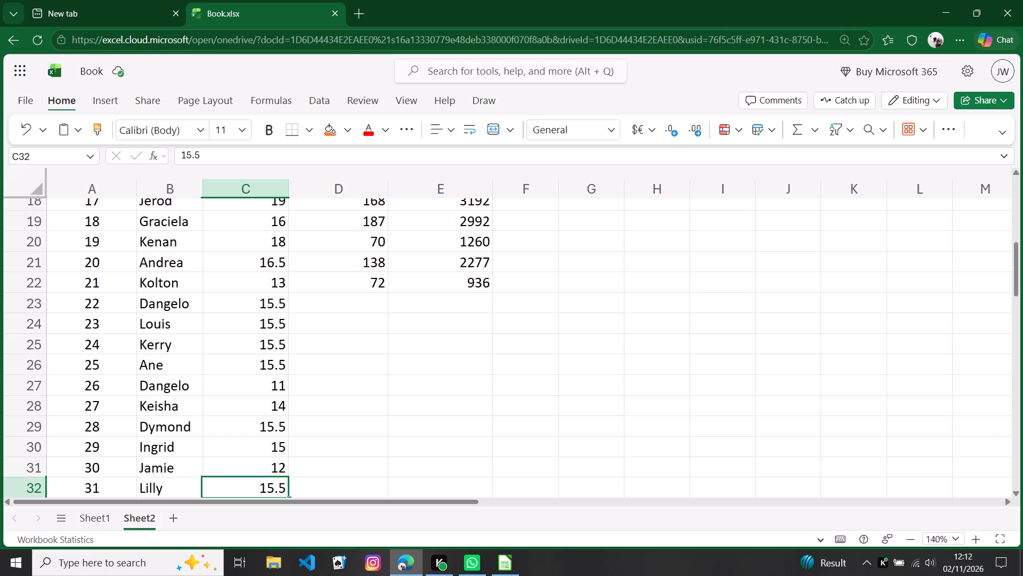
key(Return)
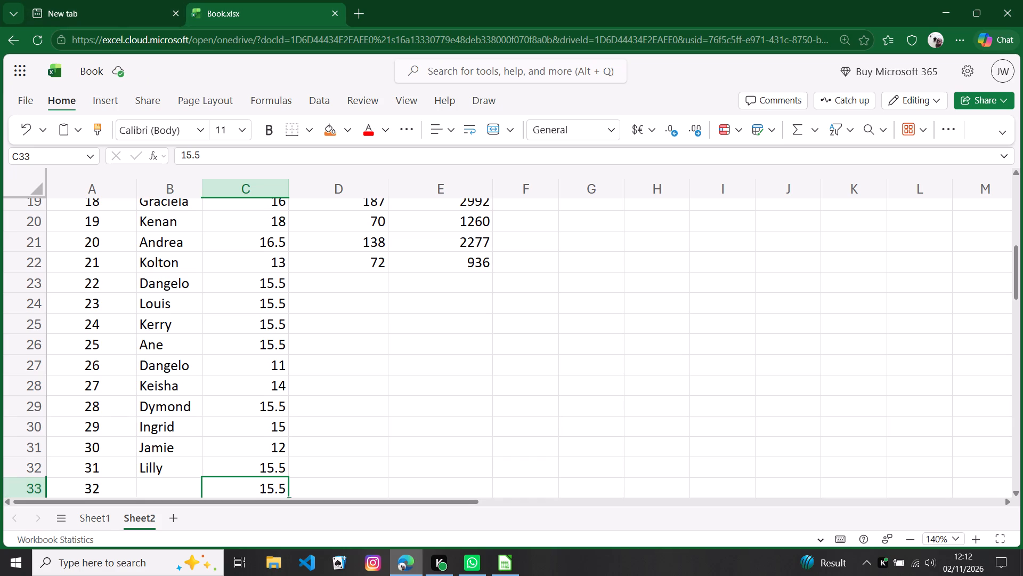
Enter the employee names Rogelio in B33, Joshua in B34 and Lindsay in B35 for IDs 32 to 34.
scroll(165, 382, down, 2)
double_click(148, 354)
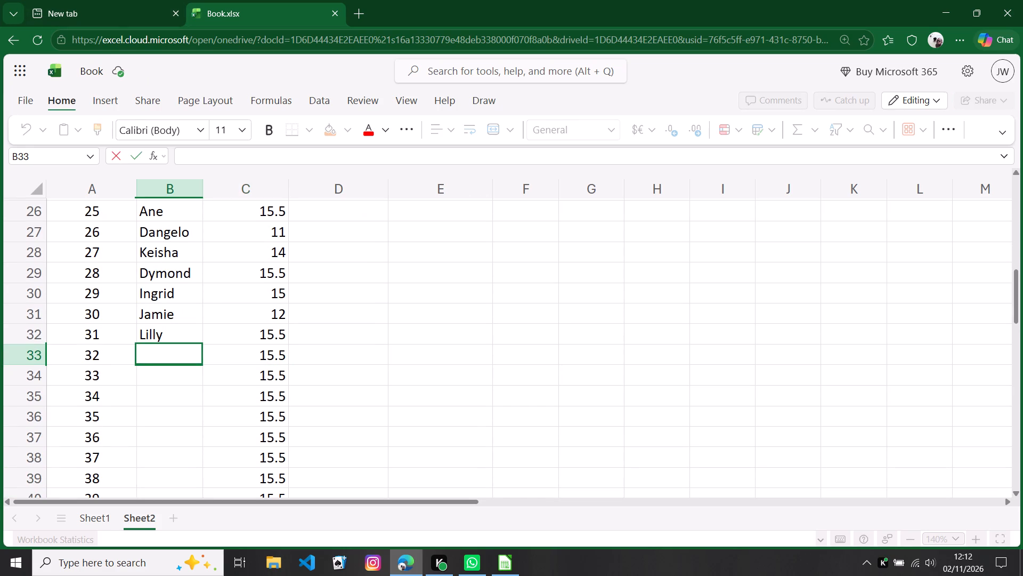
key(r)
text(ogelio)
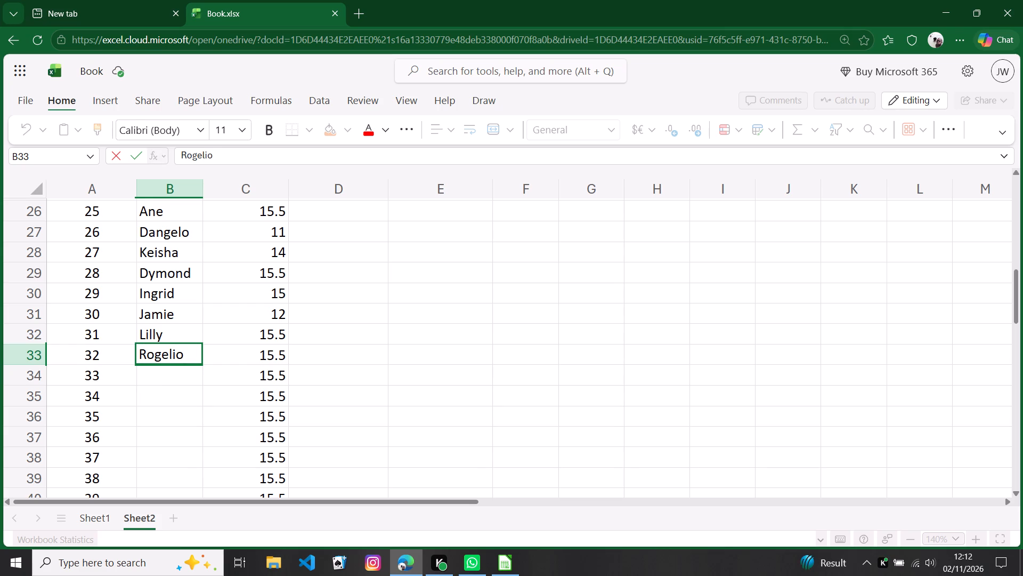
key(Return)
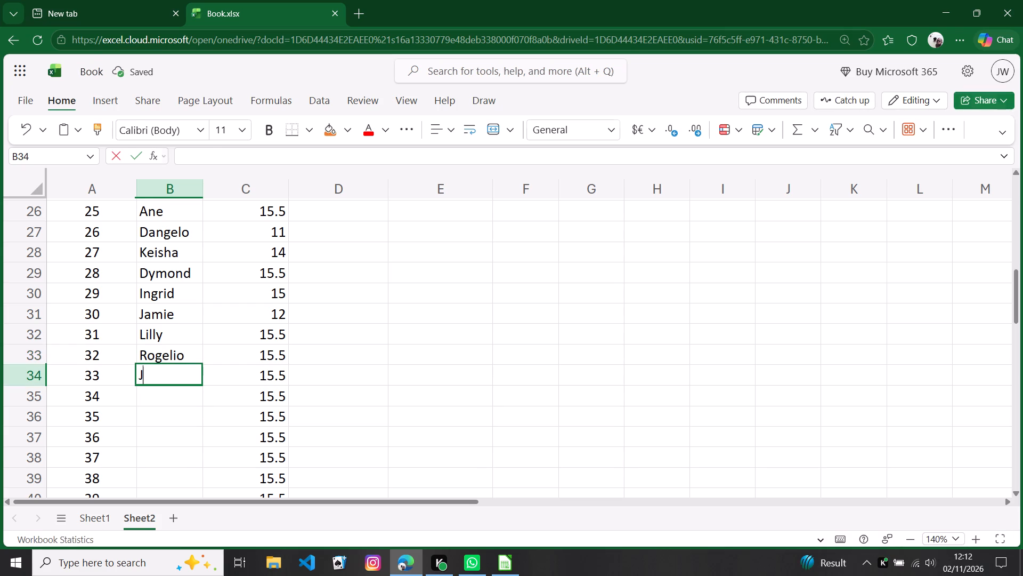
key(a)
key(Return)
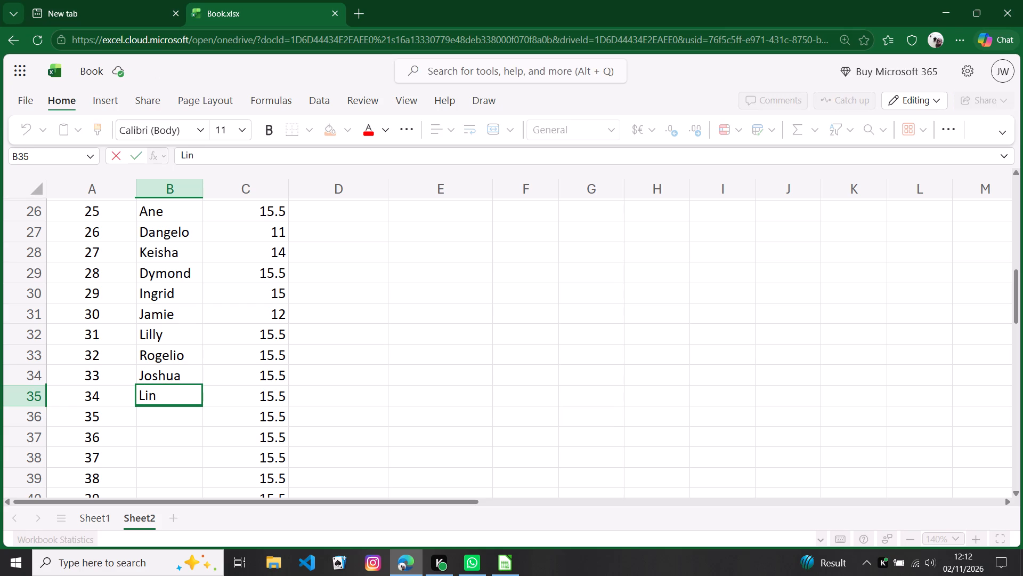
text(ds)
text(ay)
key(Return)
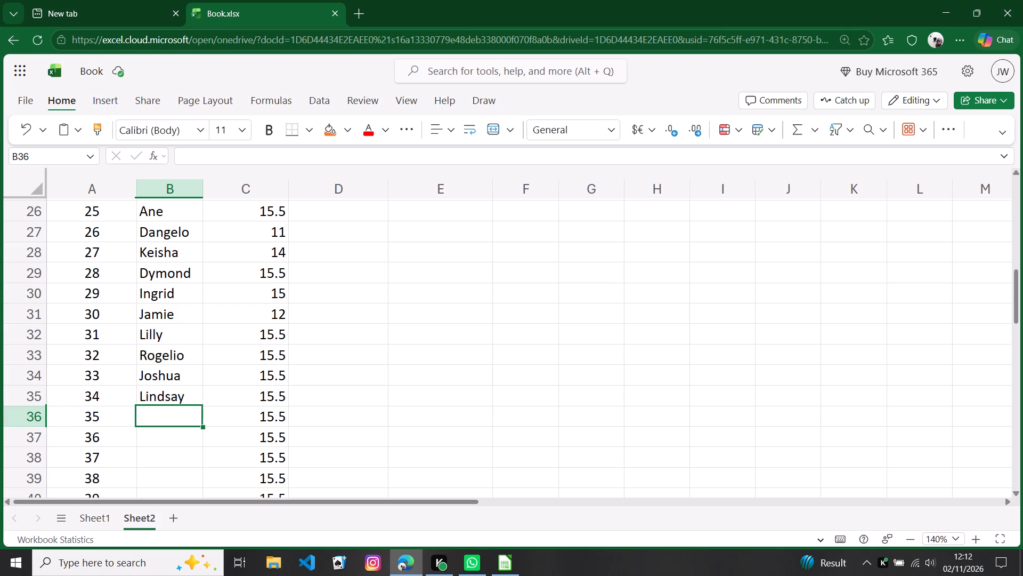
Set the hourly wages of Rogelio in C33 to 11.75, Joshua in C34 to 12 and Lindsay in C35 to 19.
click(280, 339)
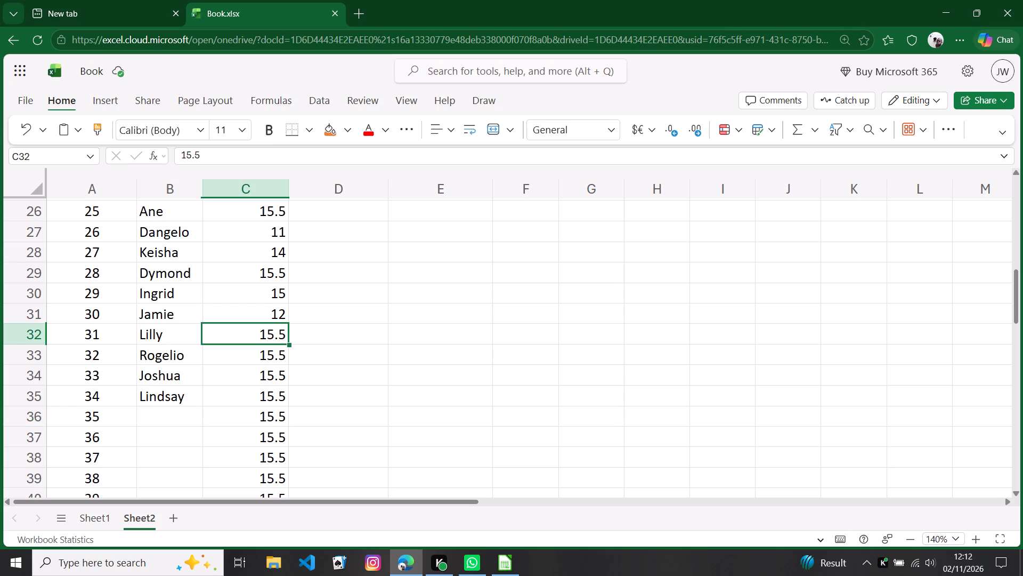
key(Return)
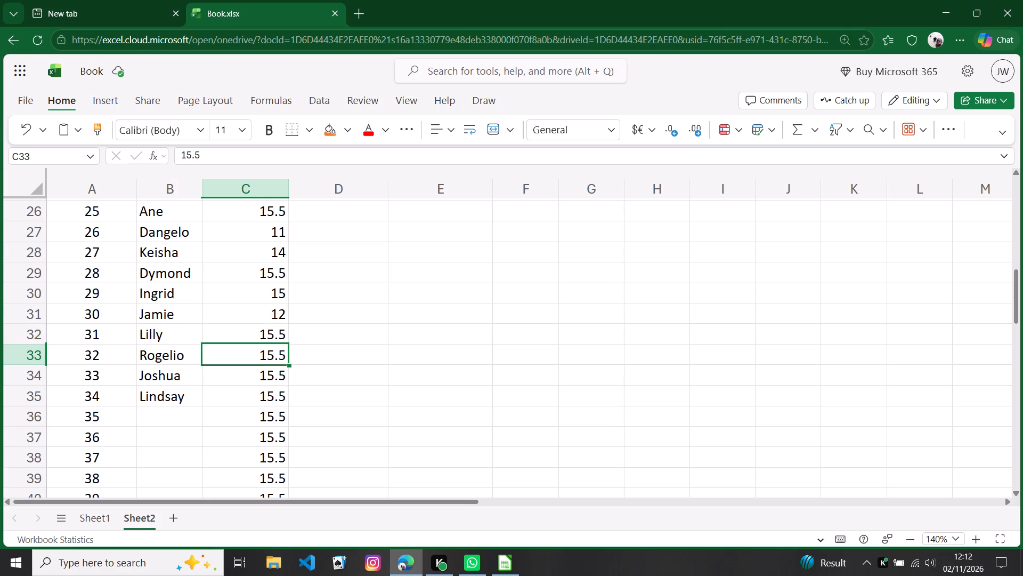
text(11)
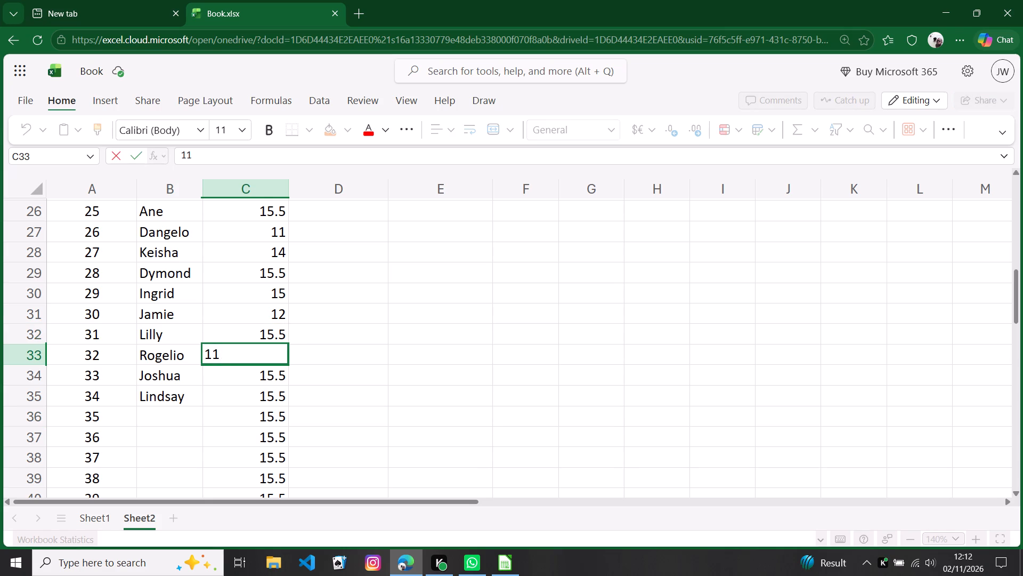
key(period)
text(75)
key(Return)
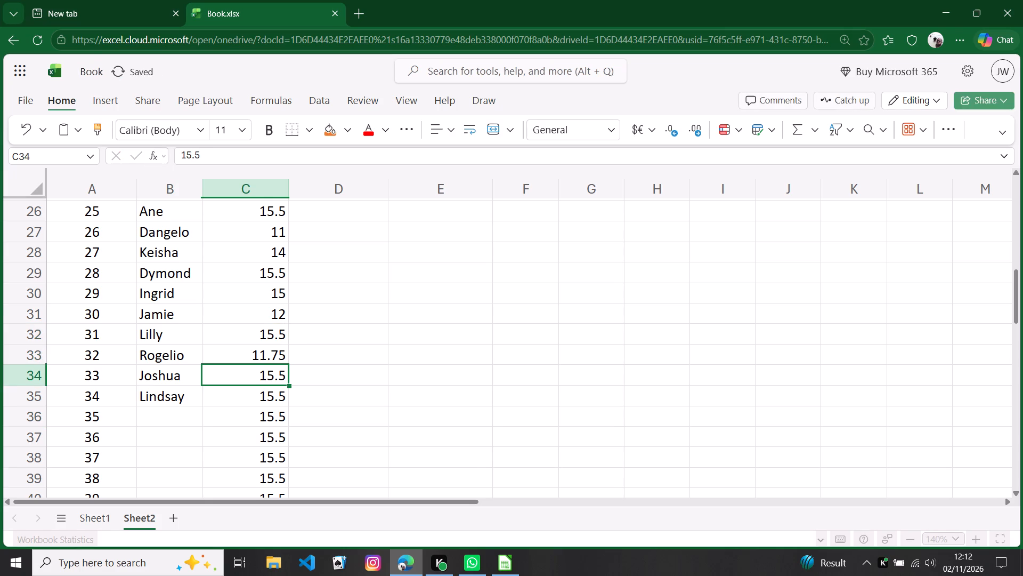
text(12)
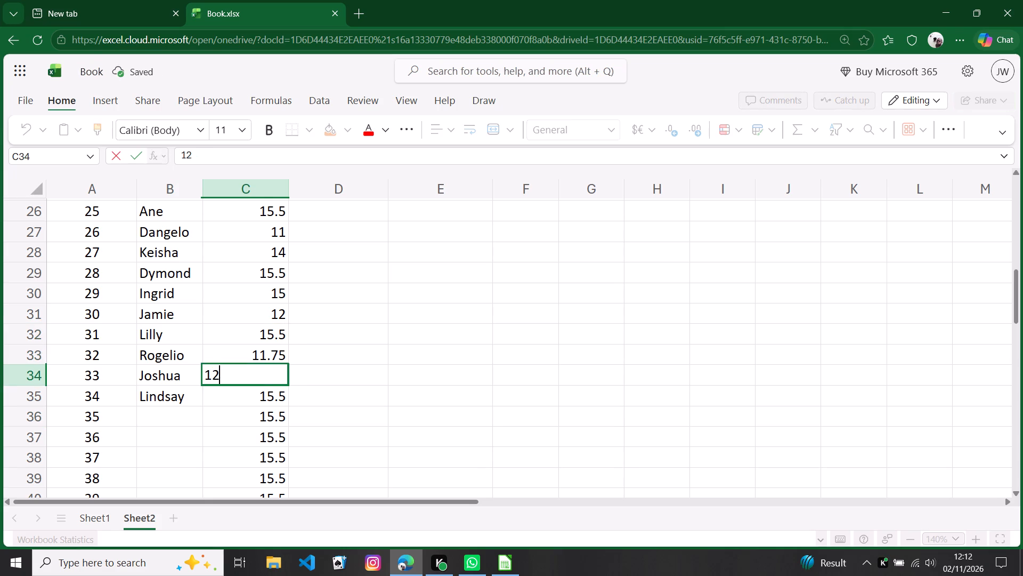
key(Return)
text(19)
key(Return)
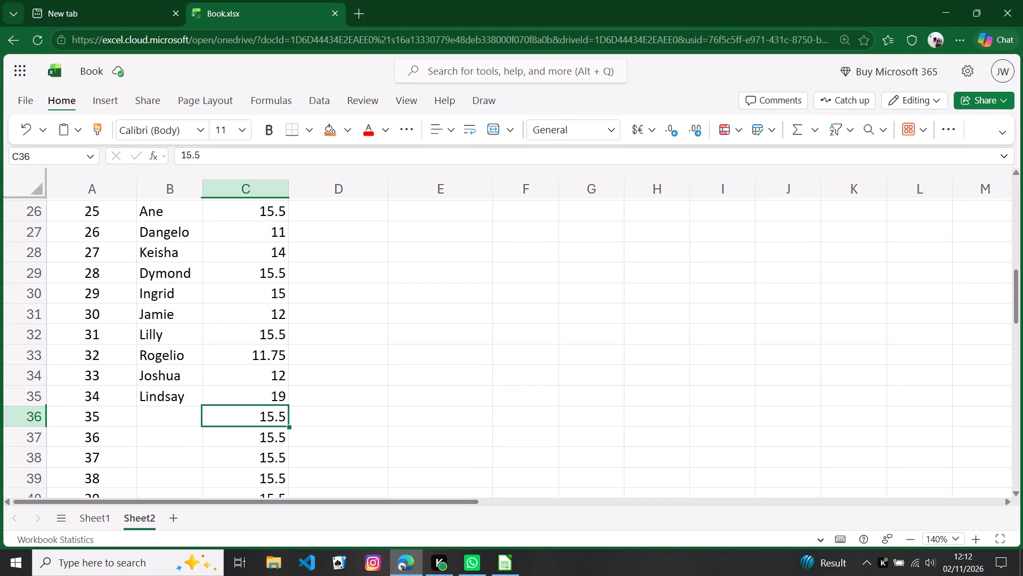
Enter the hours worked, going upward: 152 for Lindsay in D35, 185 for Joshua in D34 and 130 for Rogelio in D33.
click(282, 397)
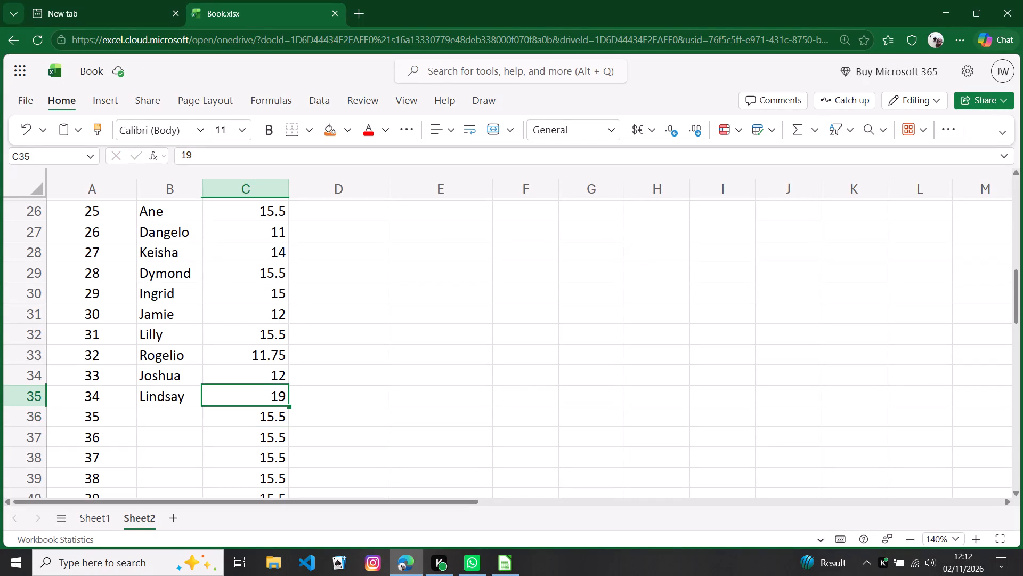
click(312, 397)
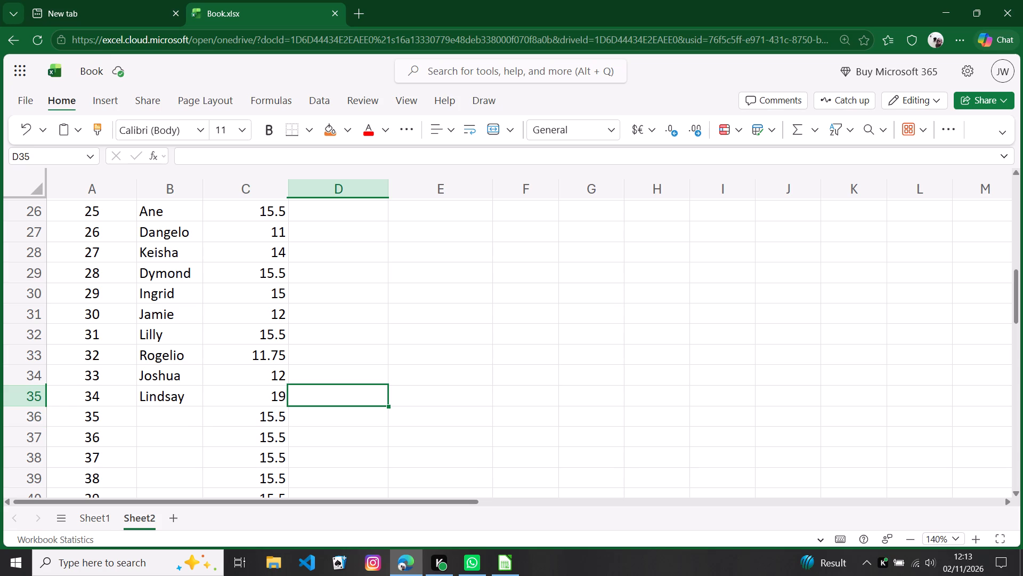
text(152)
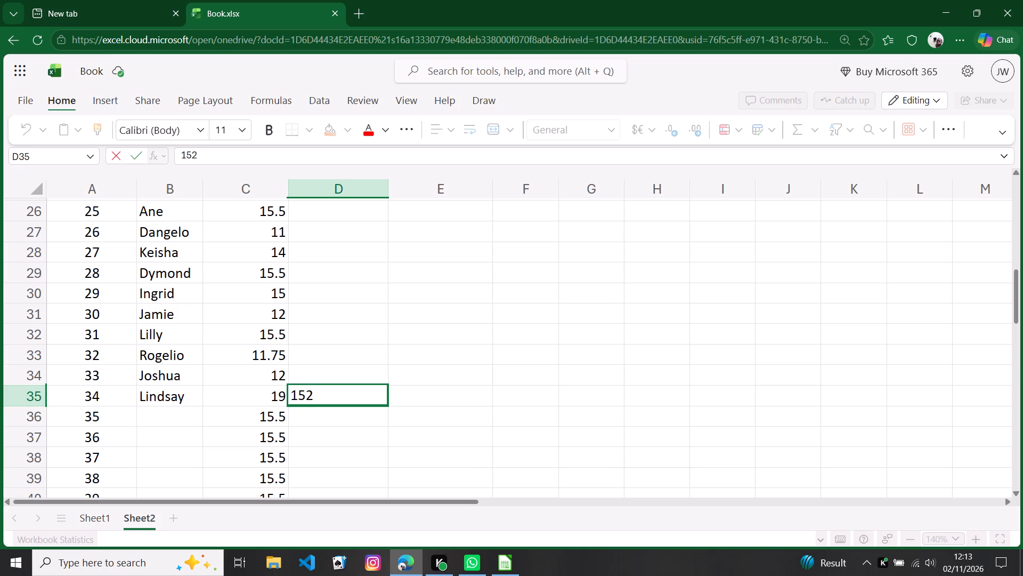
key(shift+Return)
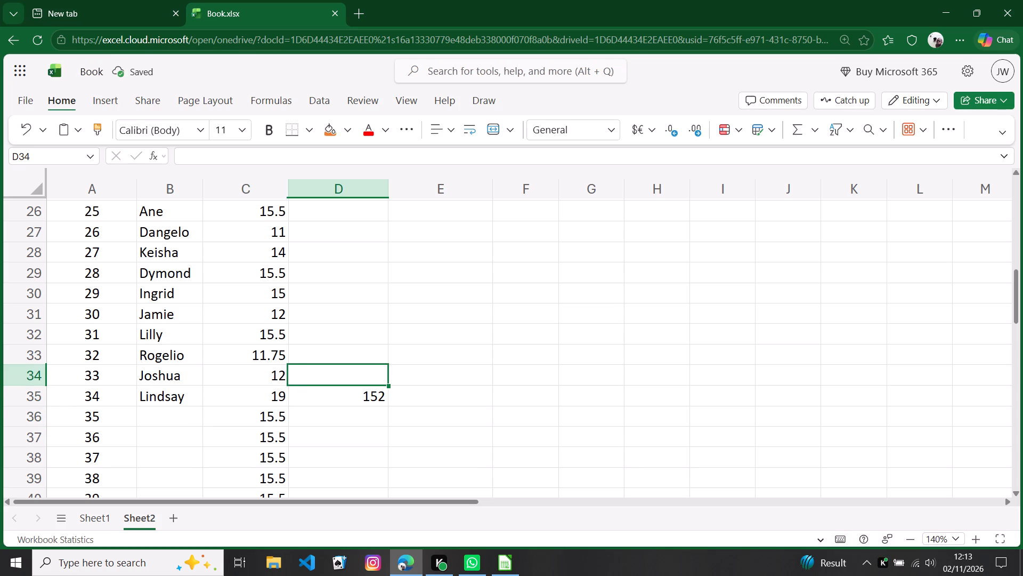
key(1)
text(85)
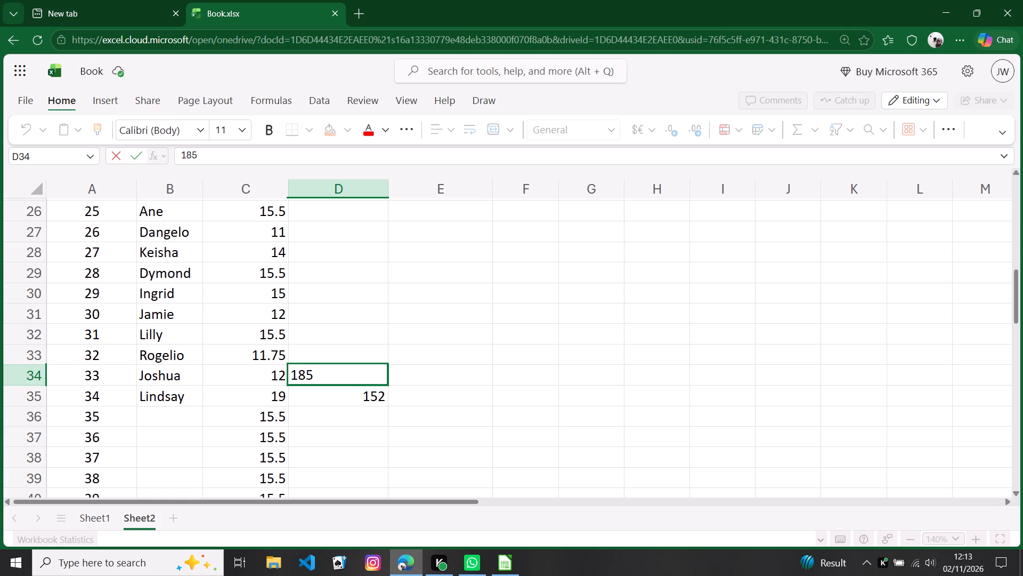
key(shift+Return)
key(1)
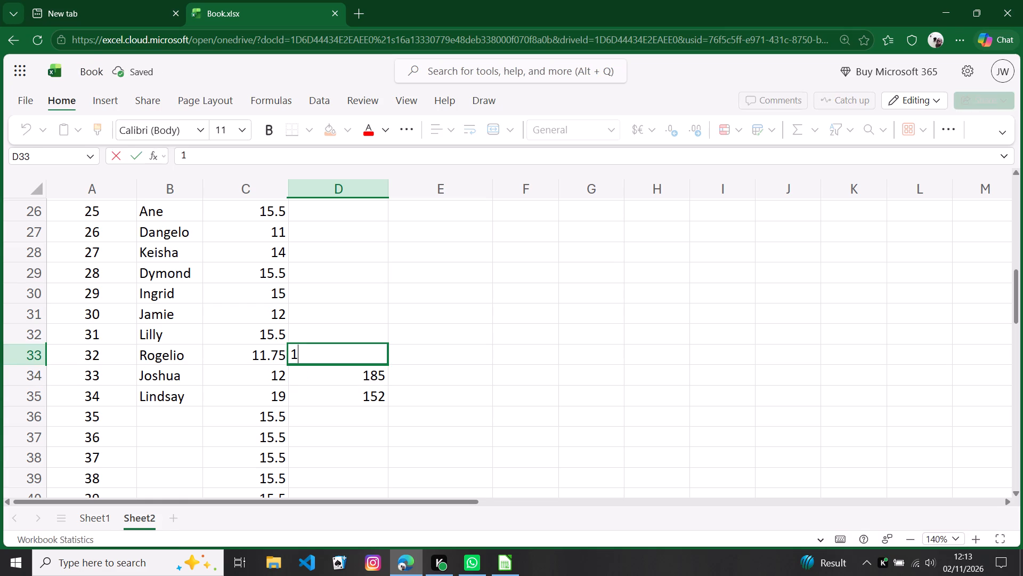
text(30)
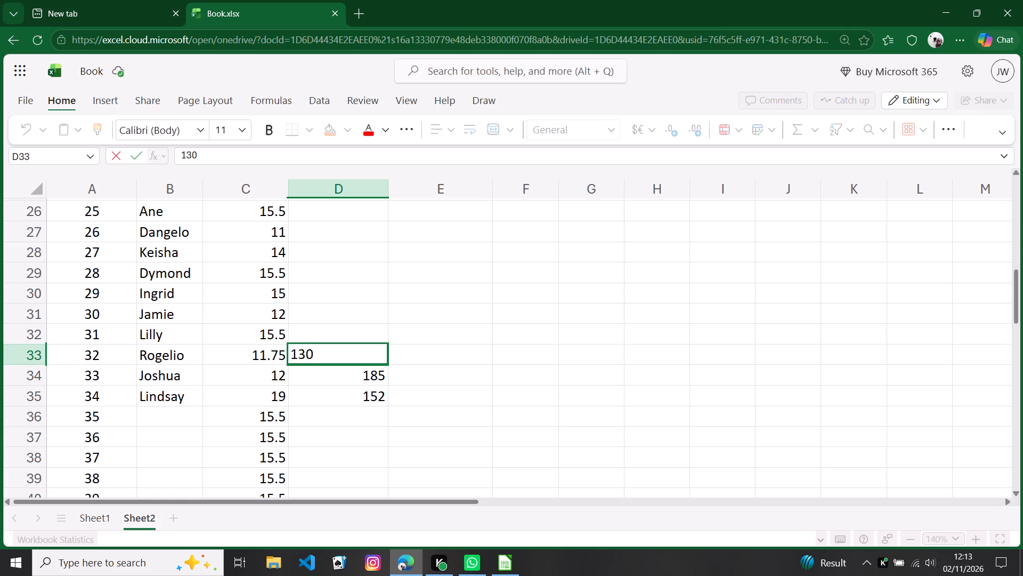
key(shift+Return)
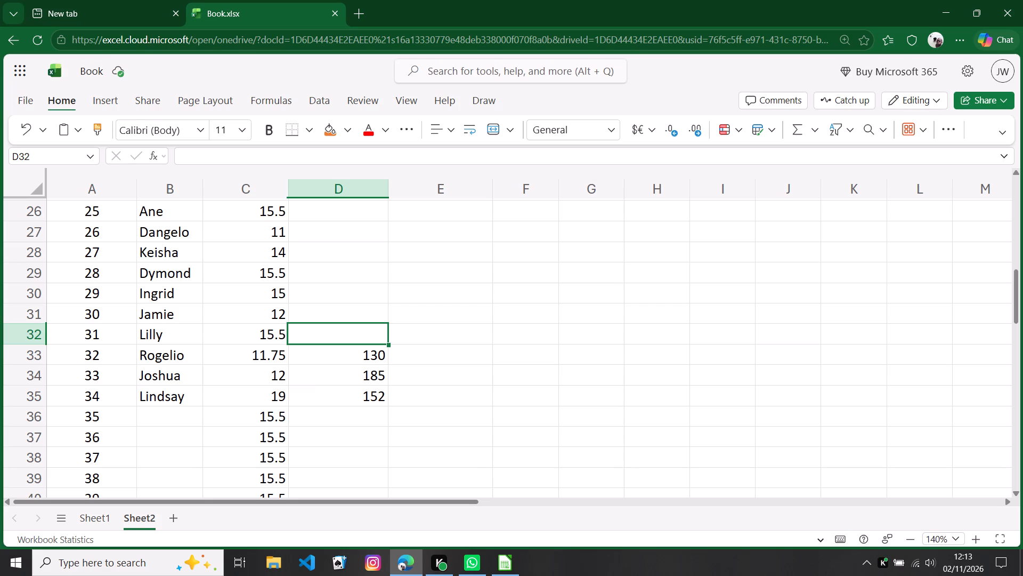
Enter the hours worked, going upward from D32 to D29: 87 for Lilly, 175 for Jamie, 76 for Ingrid and 117 for Dymond.
scroll(342, 360, up, 3)
scroll(342, 360, down, 1)
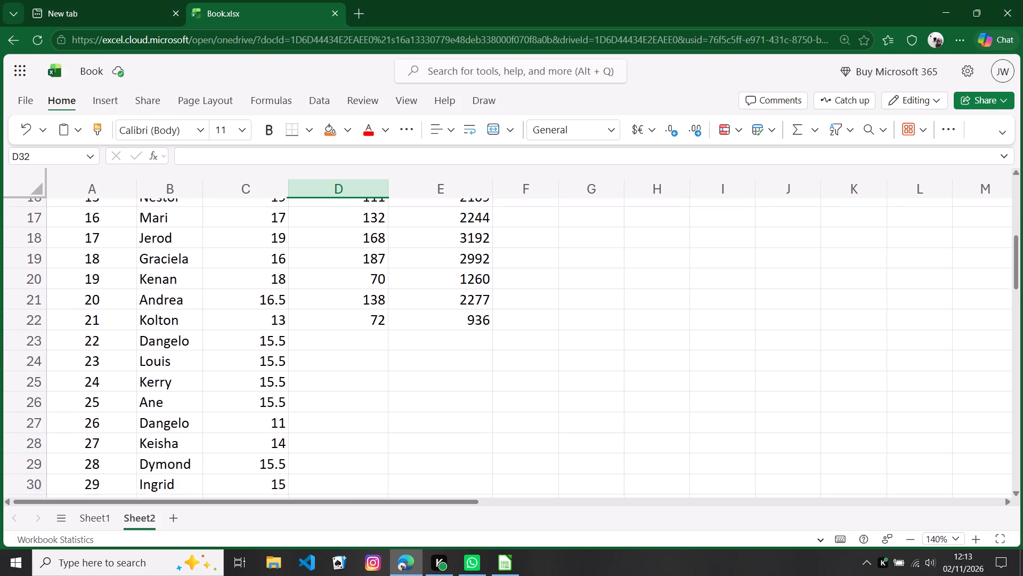
scroll(342, 360, down, 1)
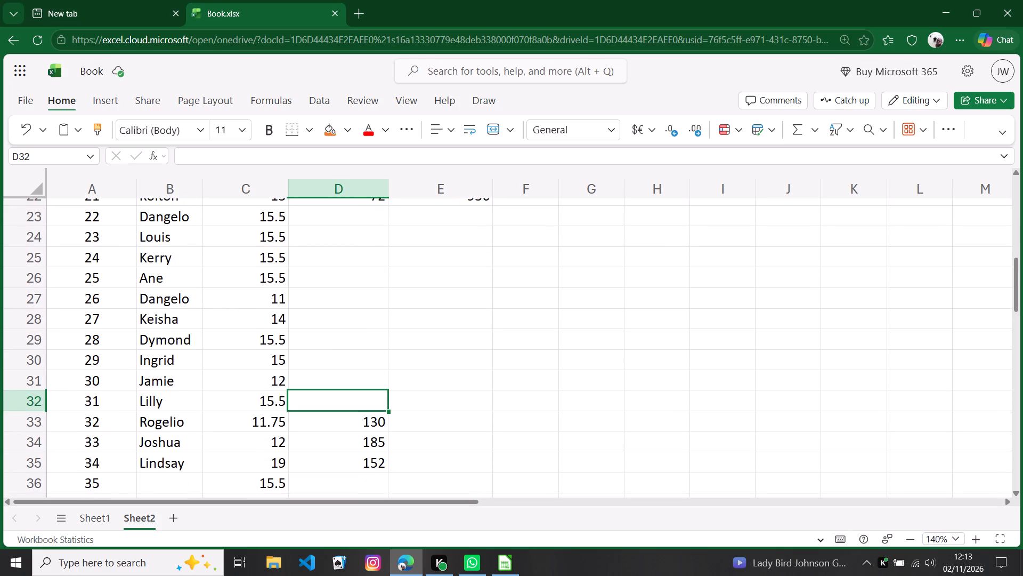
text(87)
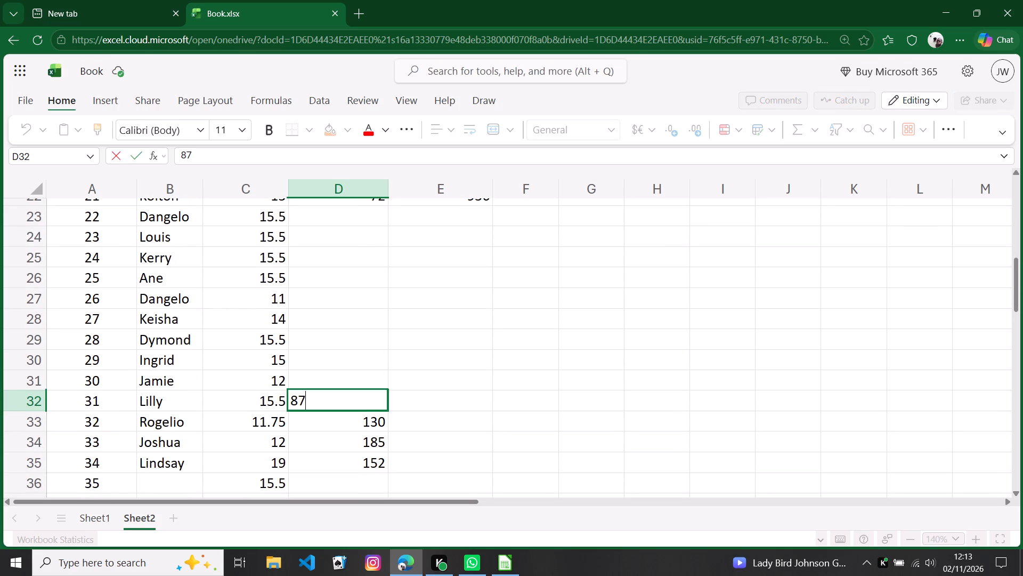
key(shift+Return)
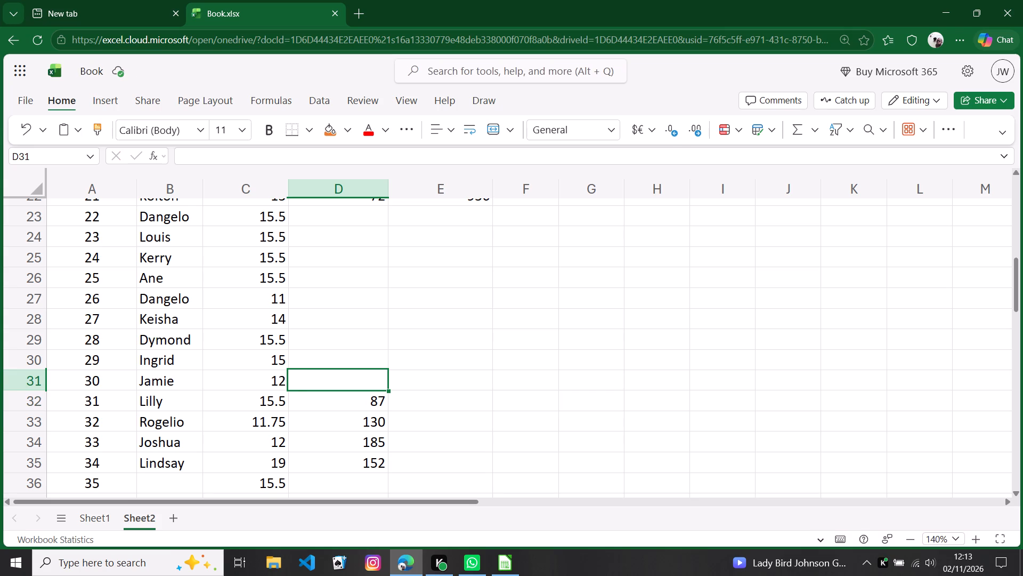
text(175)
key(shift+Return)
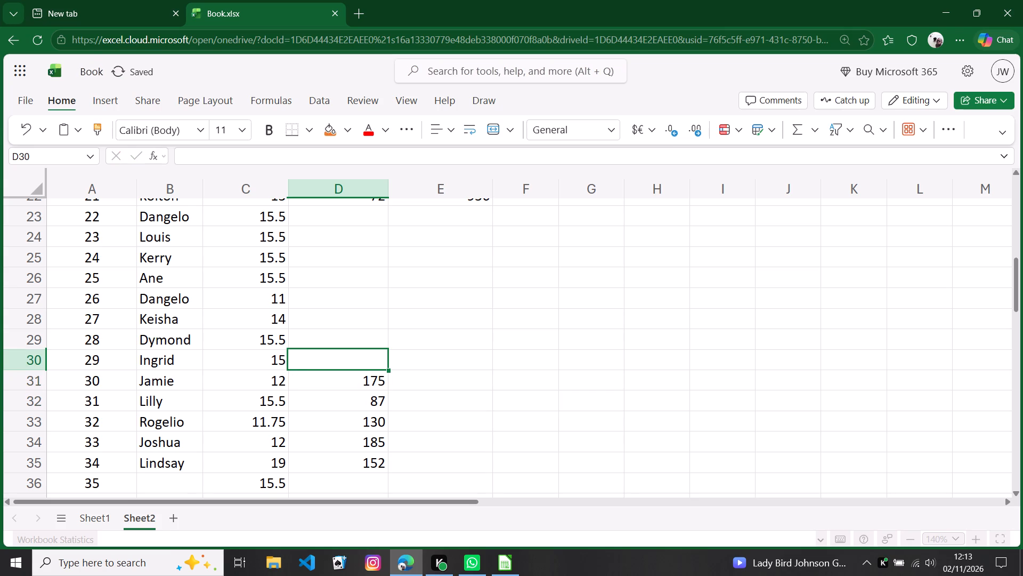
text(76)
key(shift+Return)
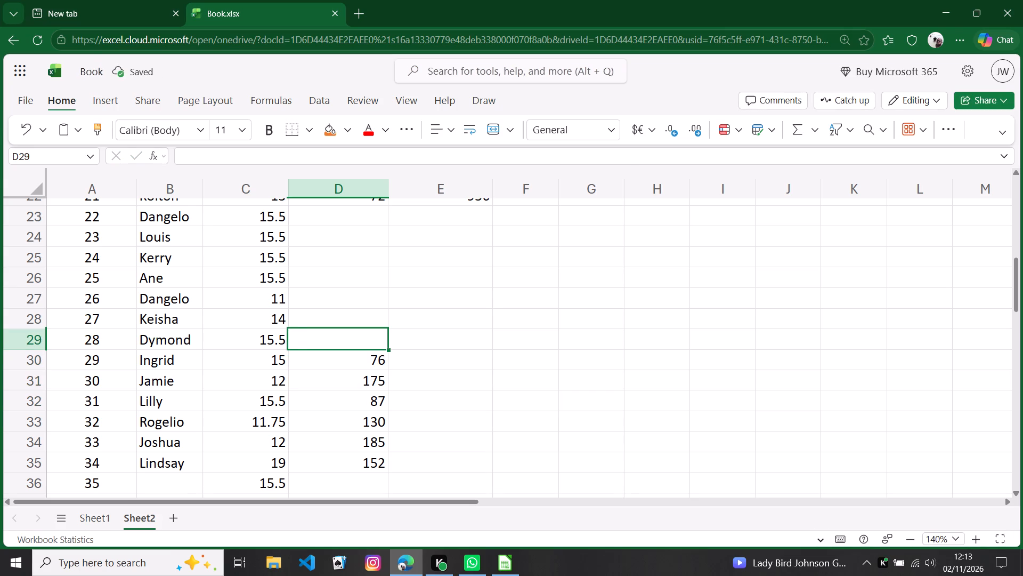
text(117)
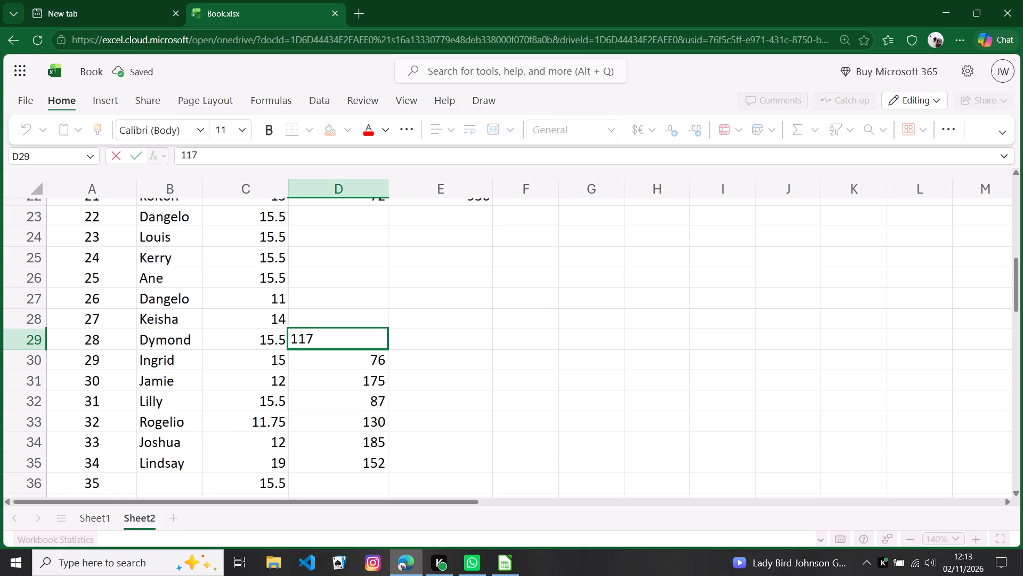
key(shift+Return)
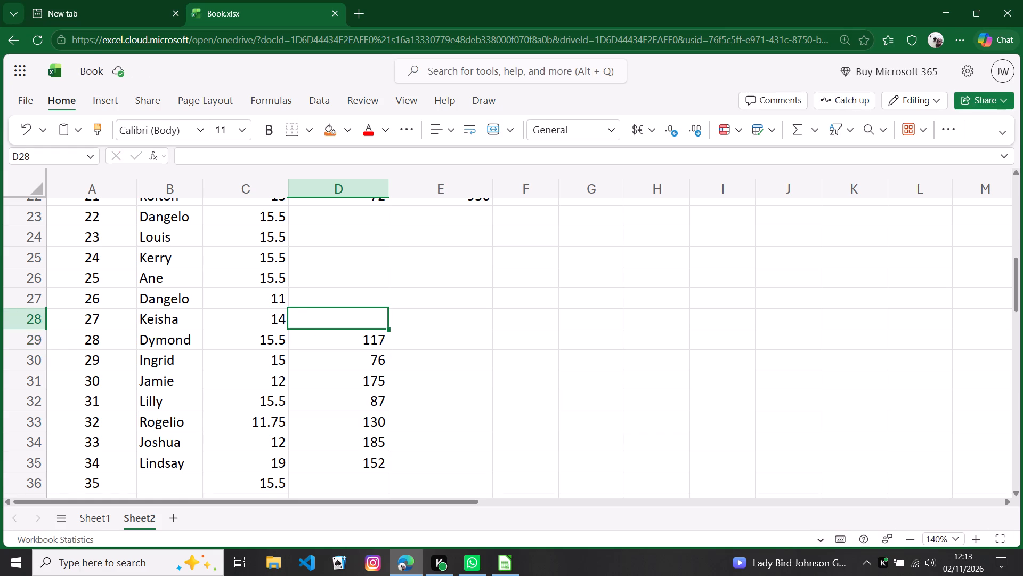
Enter the hours worked, going upward from D28 to D25: 156 for Keisha, 160 for Dangelo, 199 for Ane and 97 for Kerry.
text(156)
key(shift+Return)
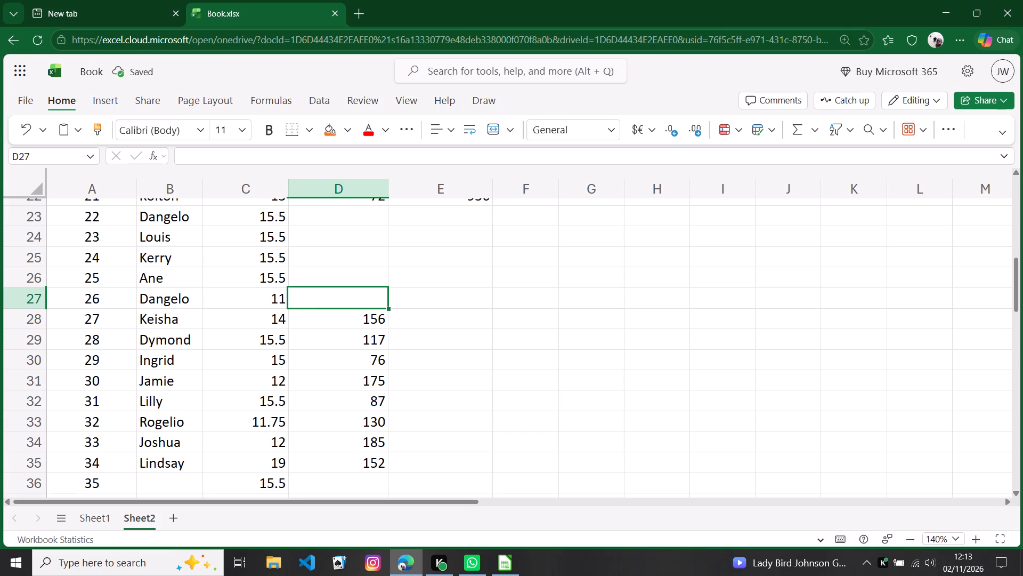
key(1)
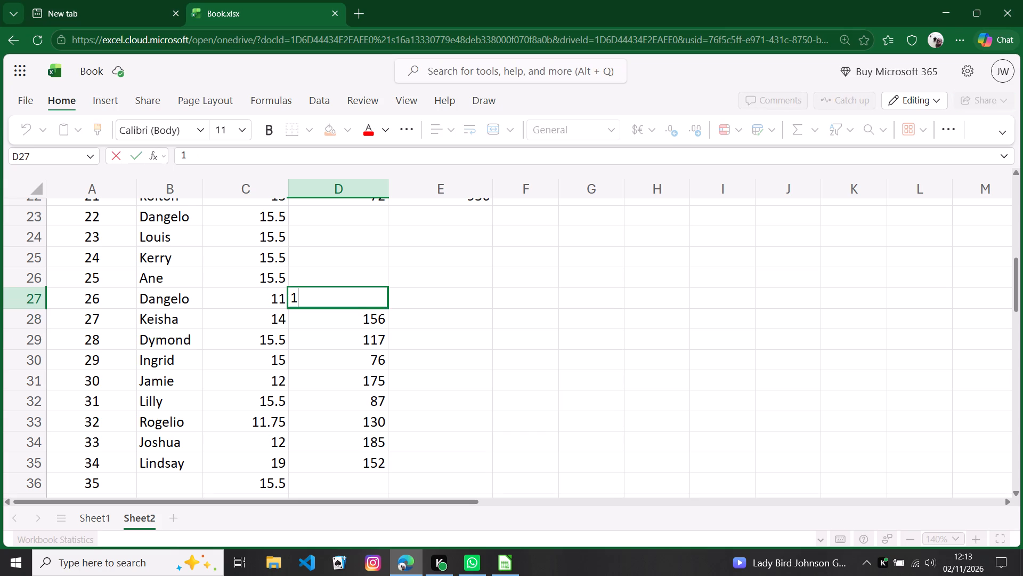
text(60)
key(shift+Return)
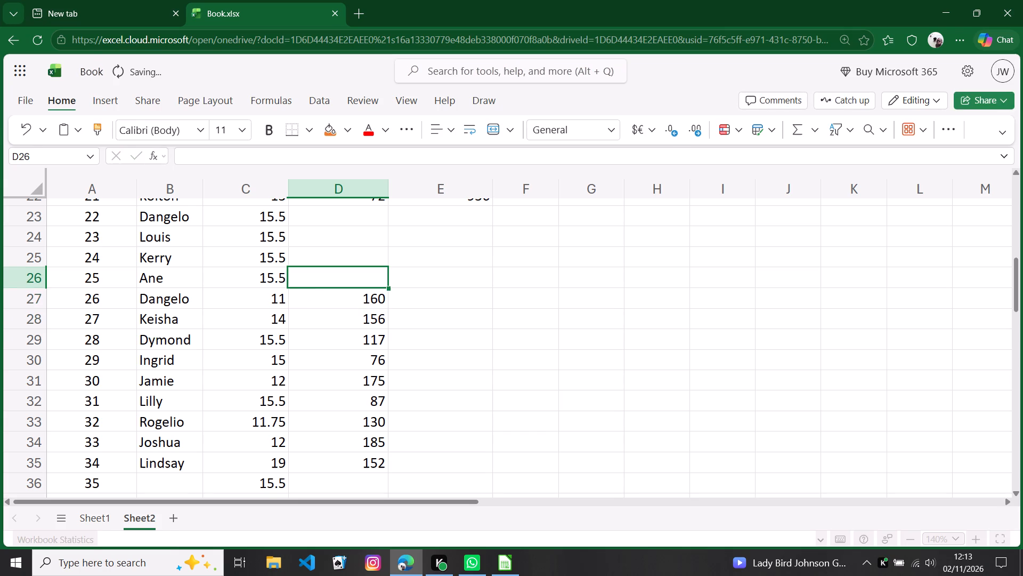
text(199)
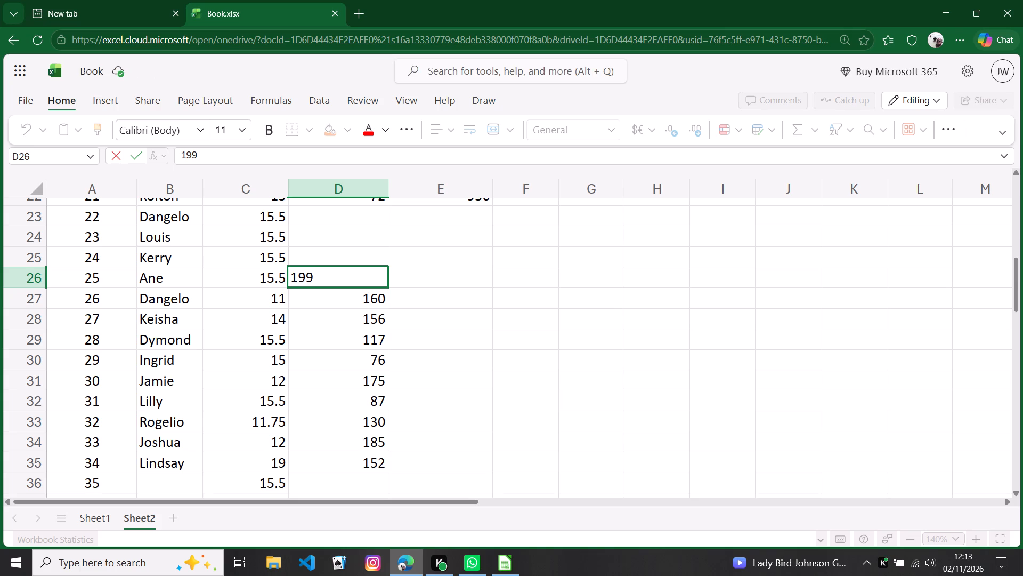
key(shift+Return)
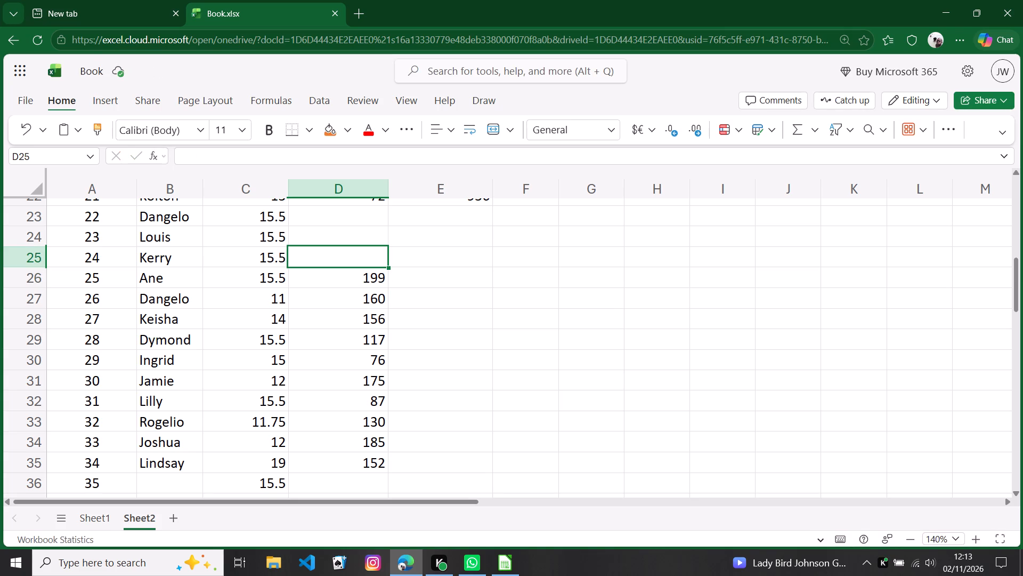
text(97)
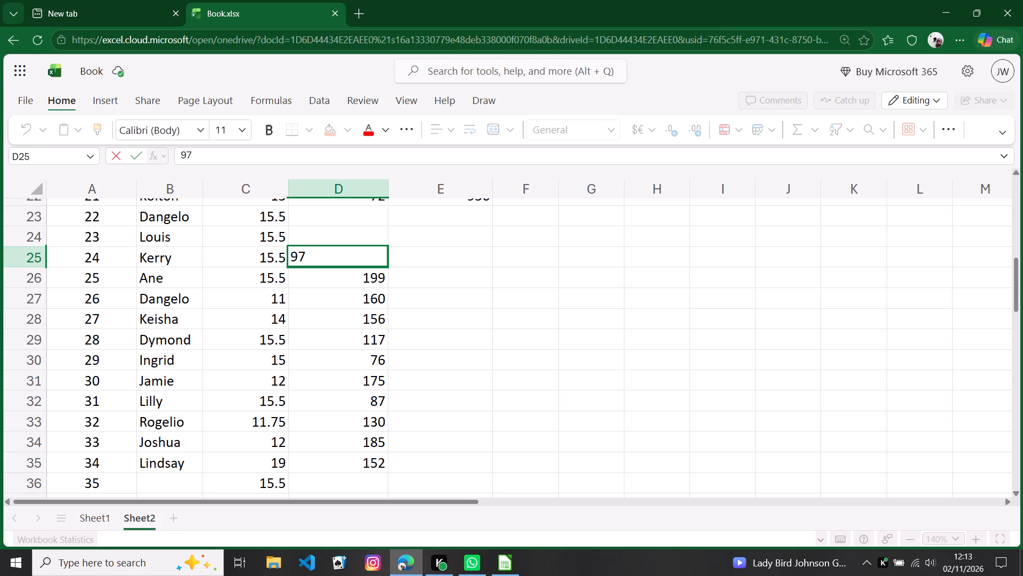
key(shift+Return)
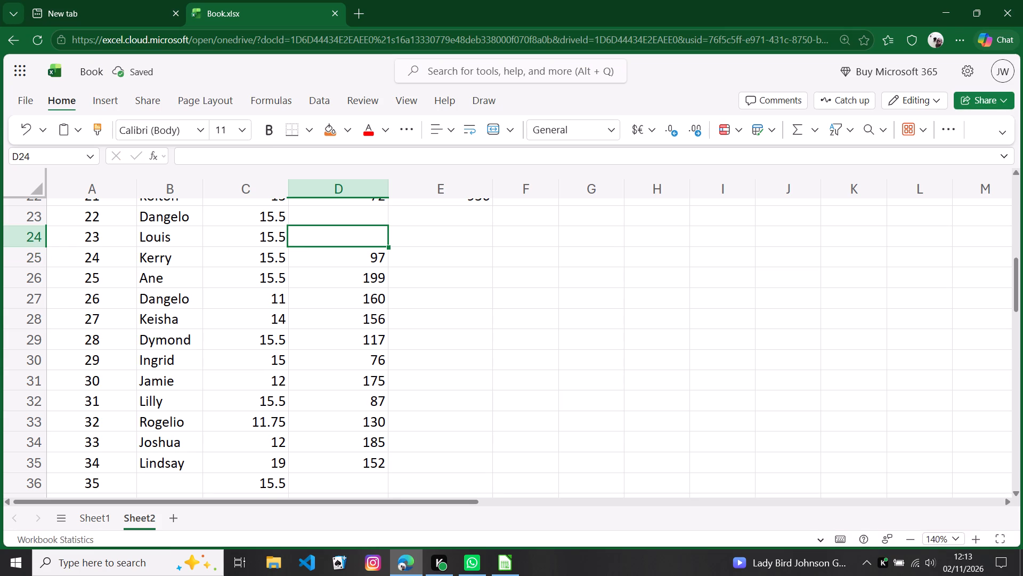
Set the hourly wages of Kerry in C25 to 22 and Ane in C26 to 32.
scroll(342, 321, up, 2)
scroll(343, 322, down, 1)
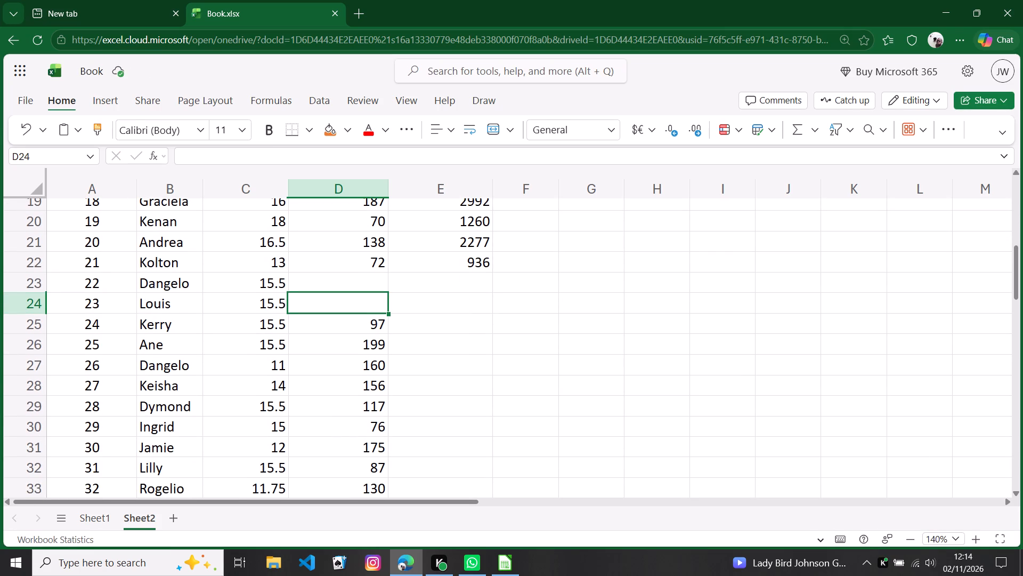
click(160, 322)
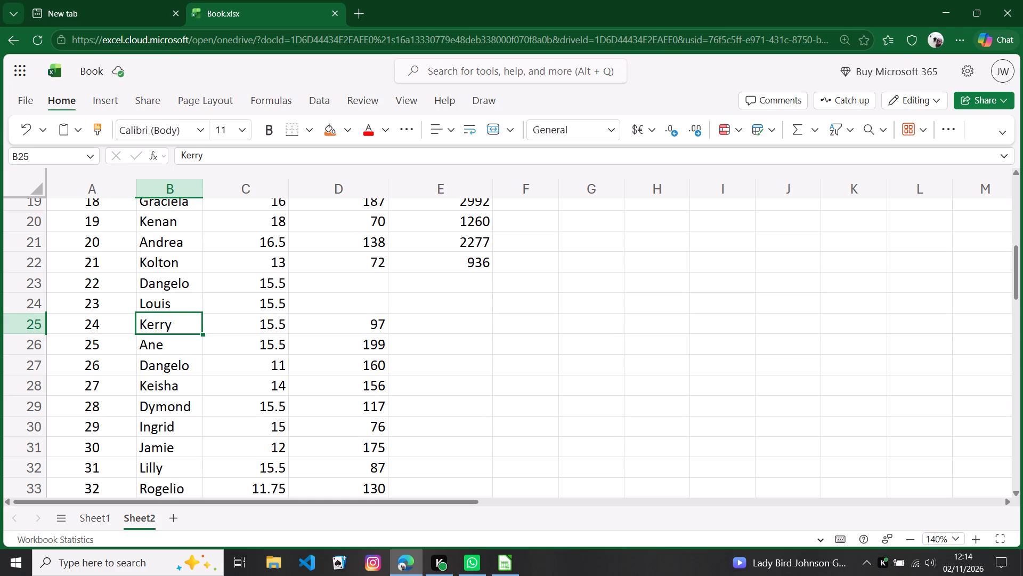
key(Tab)
text(22)
key(Return)
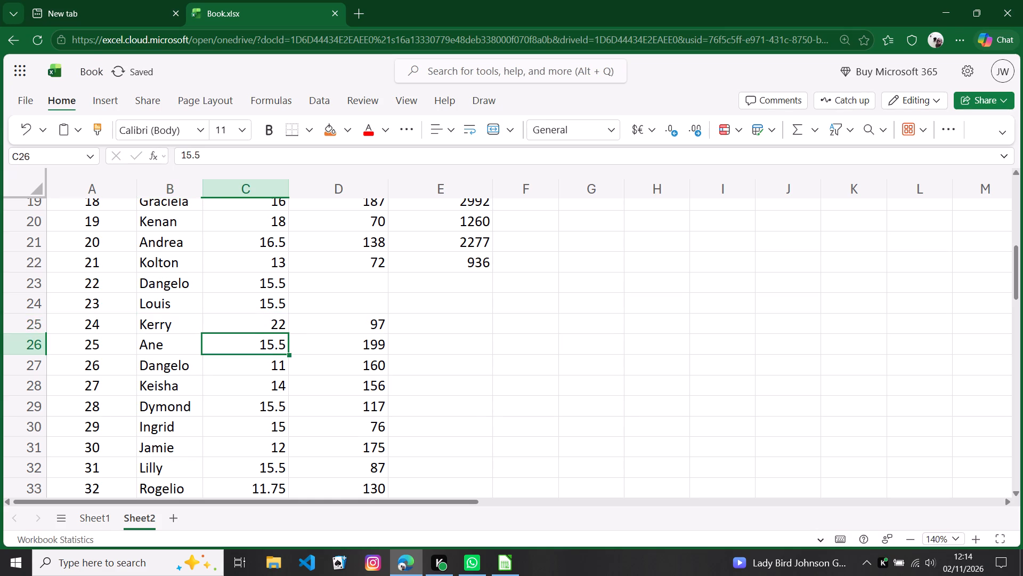
text(32)
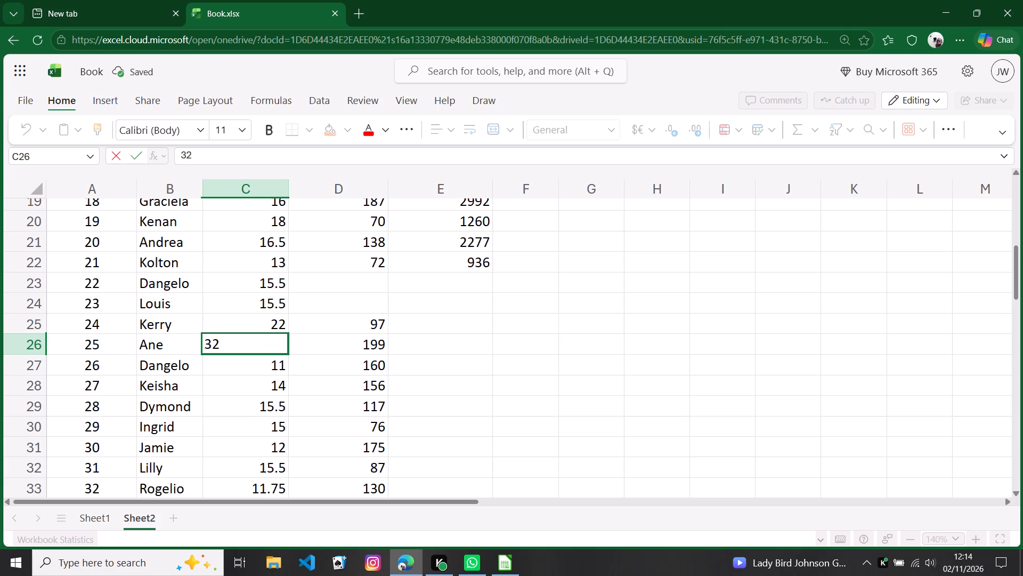
key(Return)
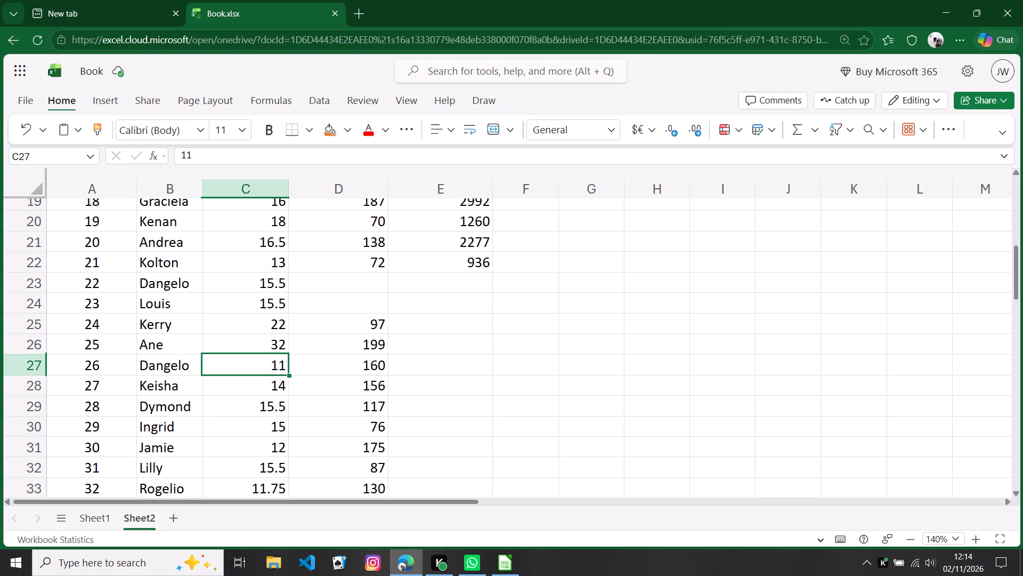
Enter the employee names Audra in B36 and Aubrie in B37 for IDs 35 and 36.
scroll(273, 338, down, 1)
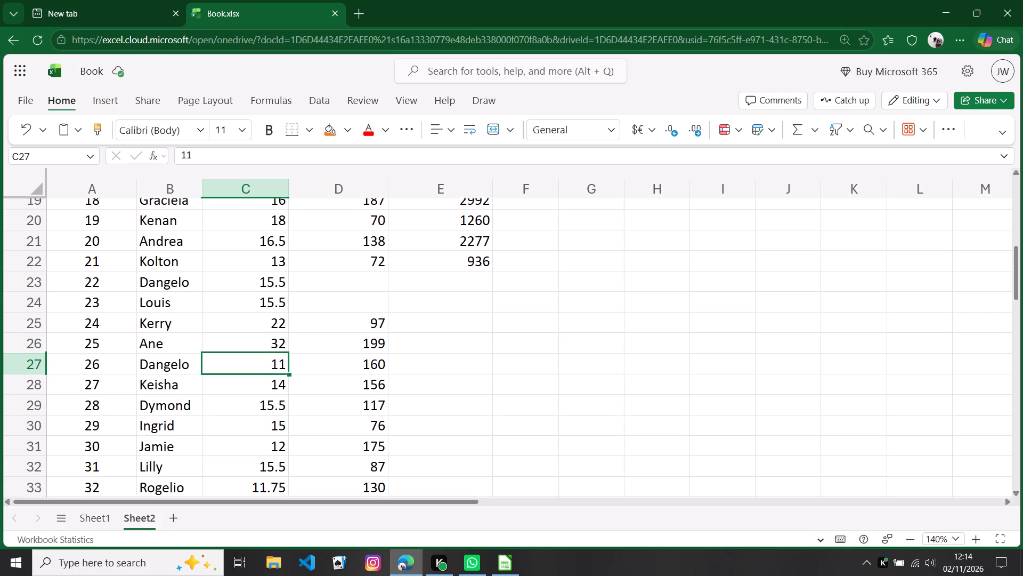
scroll(273, 338, down, 4)
scroll(274, 339, up, 1)
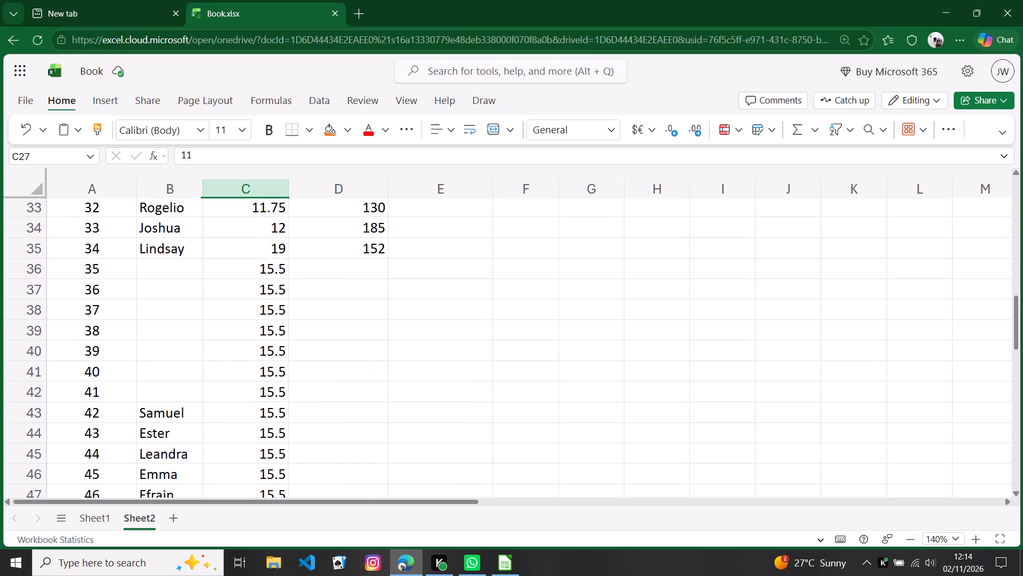
scroll(274, 339, up, 5)
scroll(275, 339, down, 3)
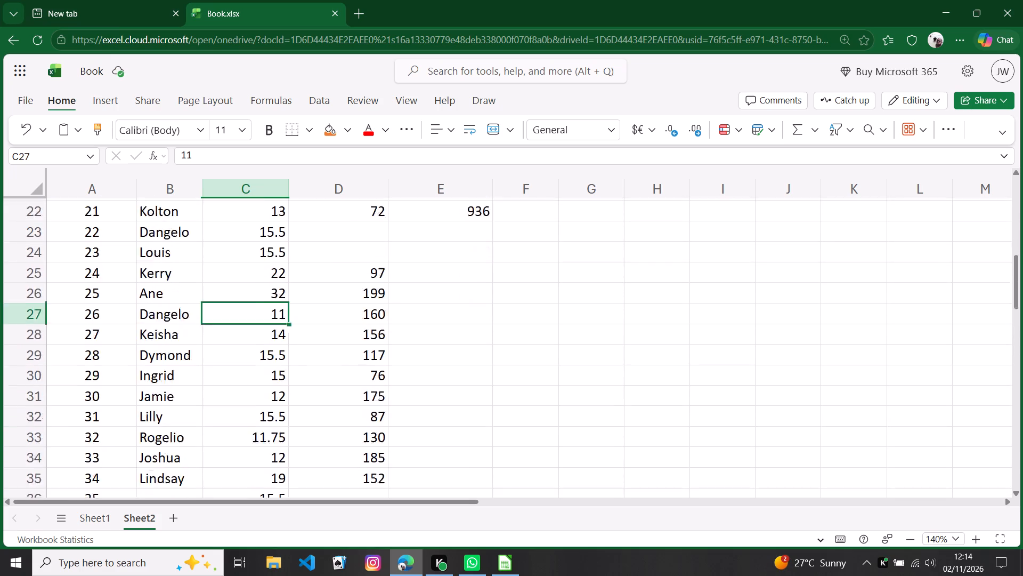
scroll(275, 339, down, 4)
scroll(277, 339, up, 4)
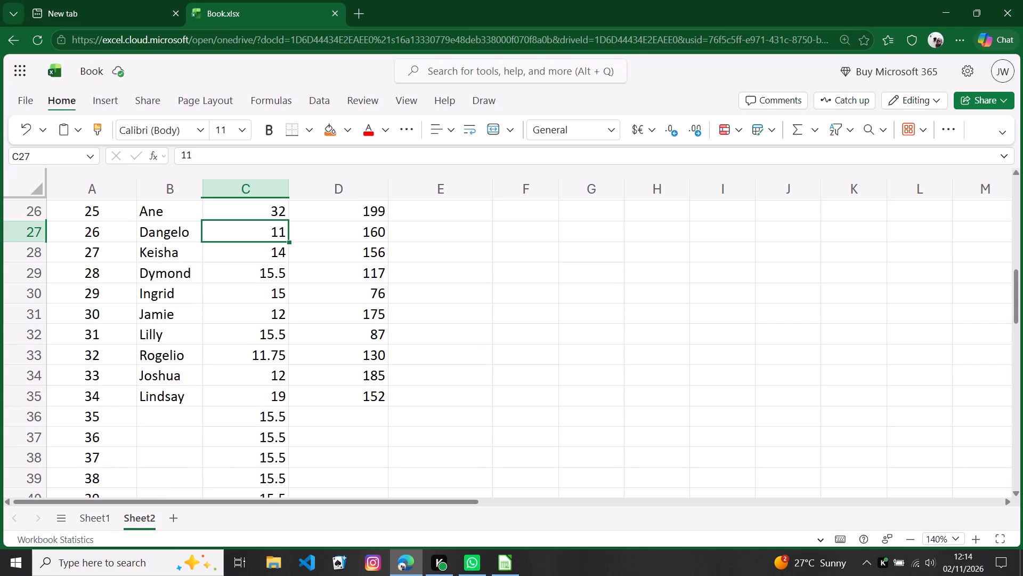
double_click(150, 417)
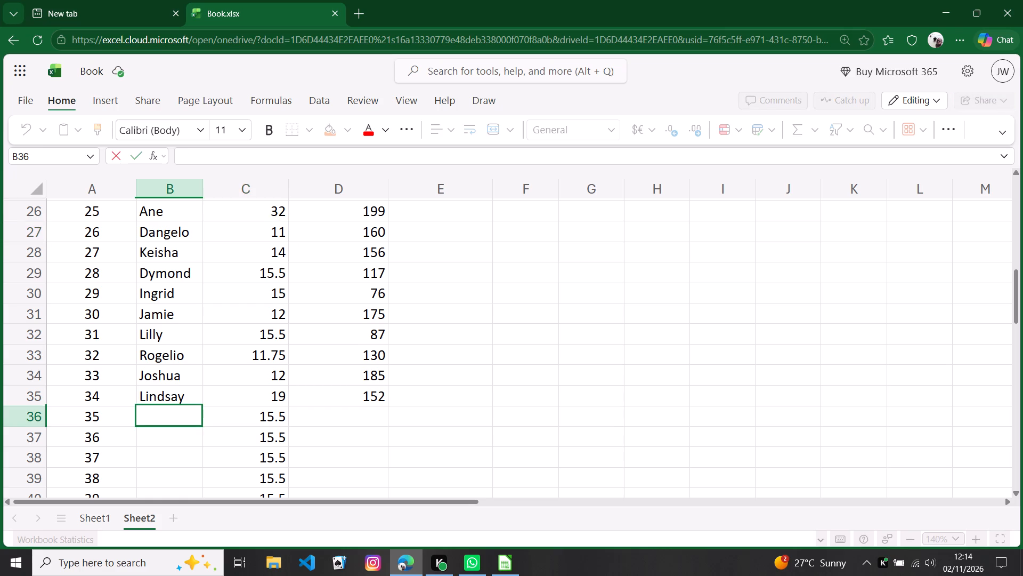
key(a)
text(ud)
text(ra)
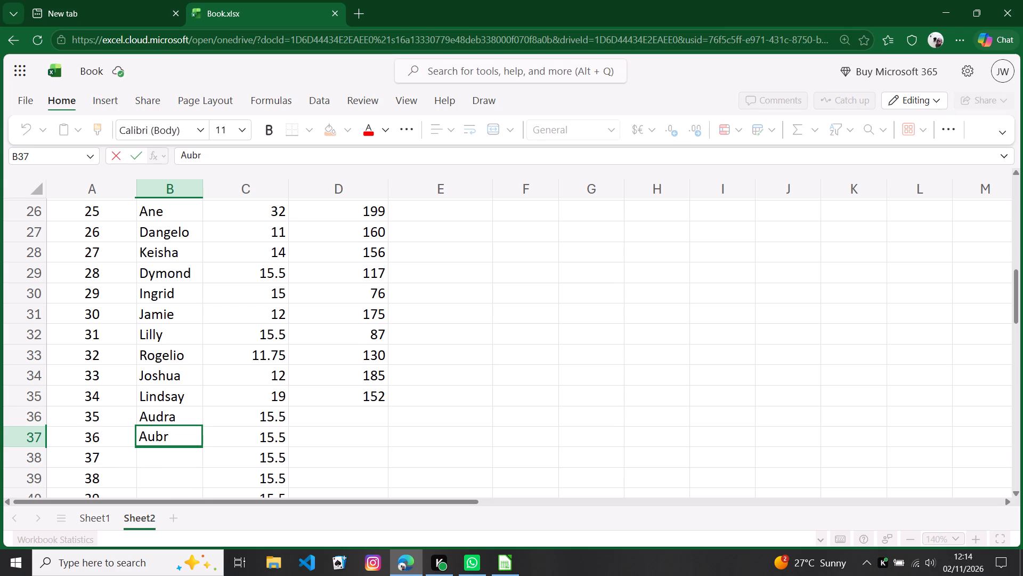
text(ie)
key(Return)
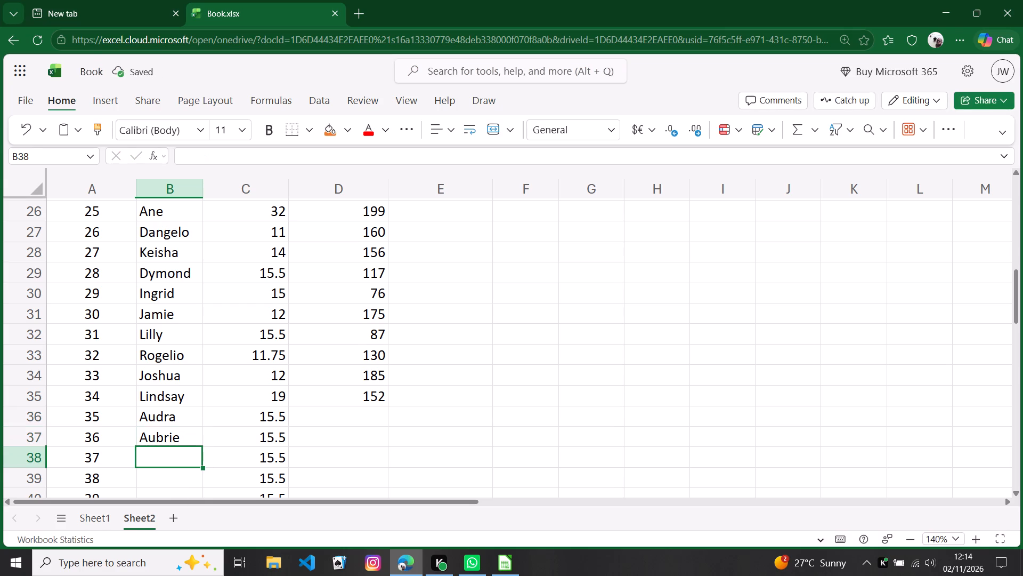
Set the hourly wages of Aubrie in C37 to 19 and Audra in C36 to 12.
key(Tab)
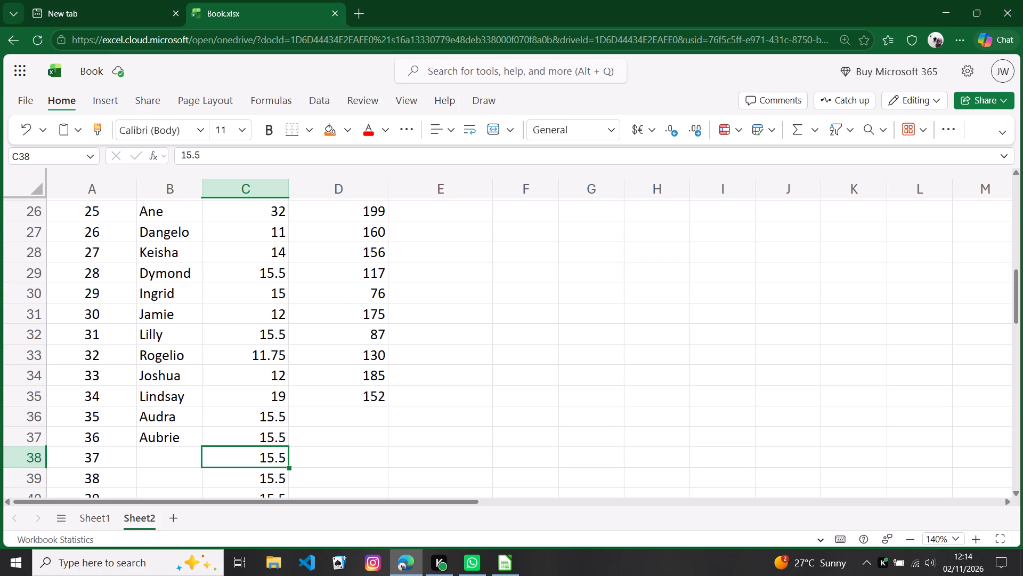
click(270, 446)
click(271, 444)
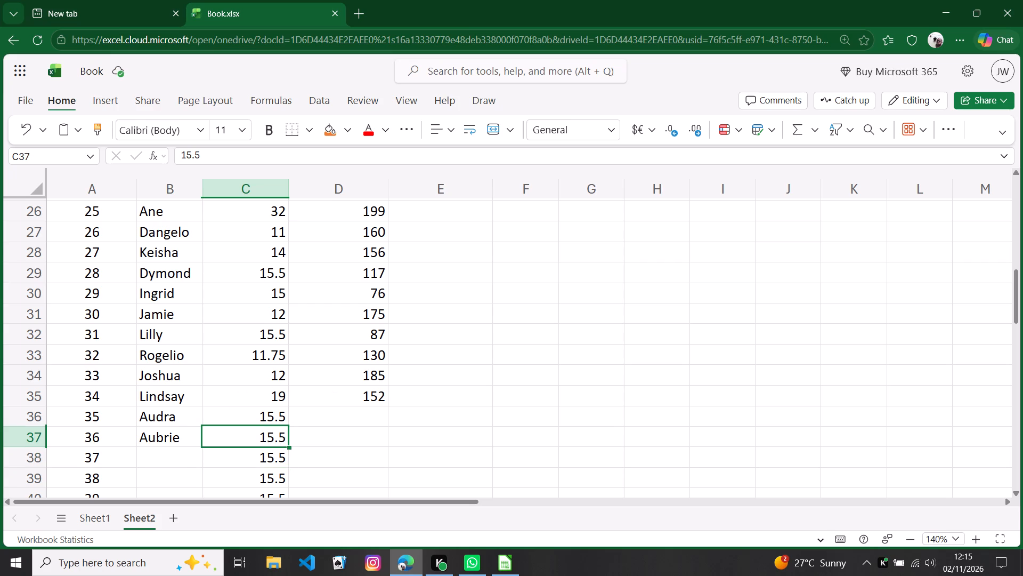
text(19)
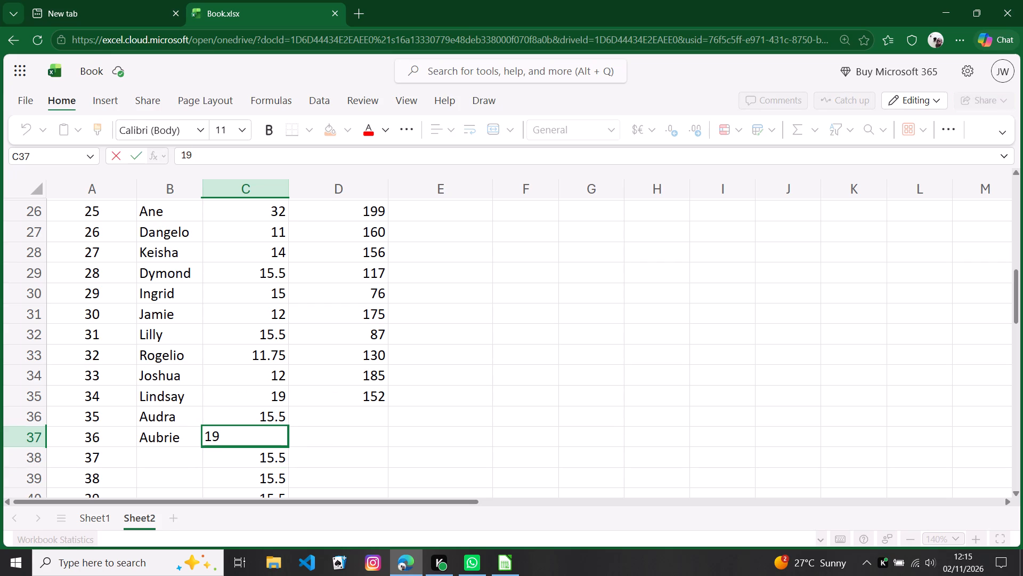
key(shift+Return)
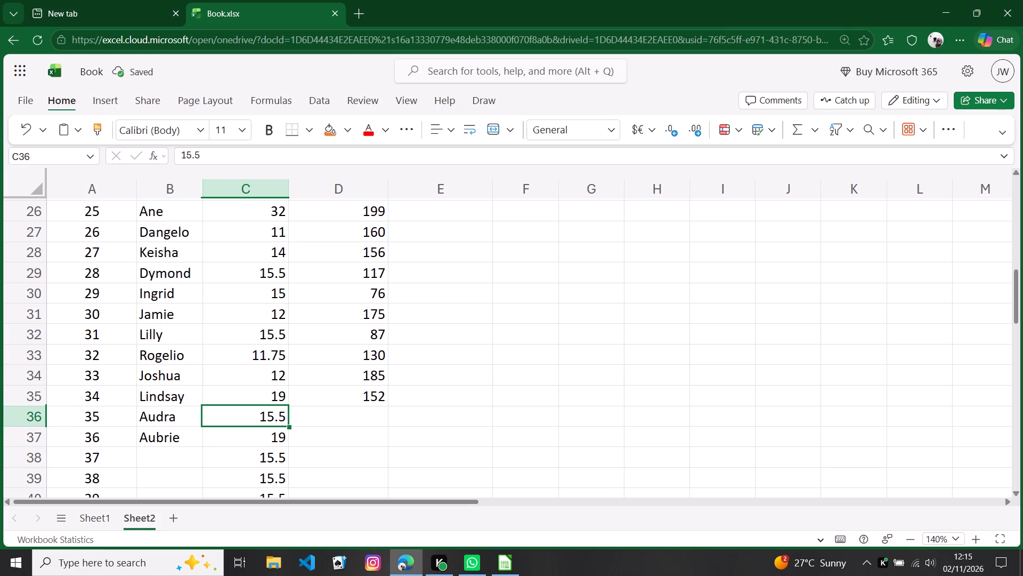
text(12)
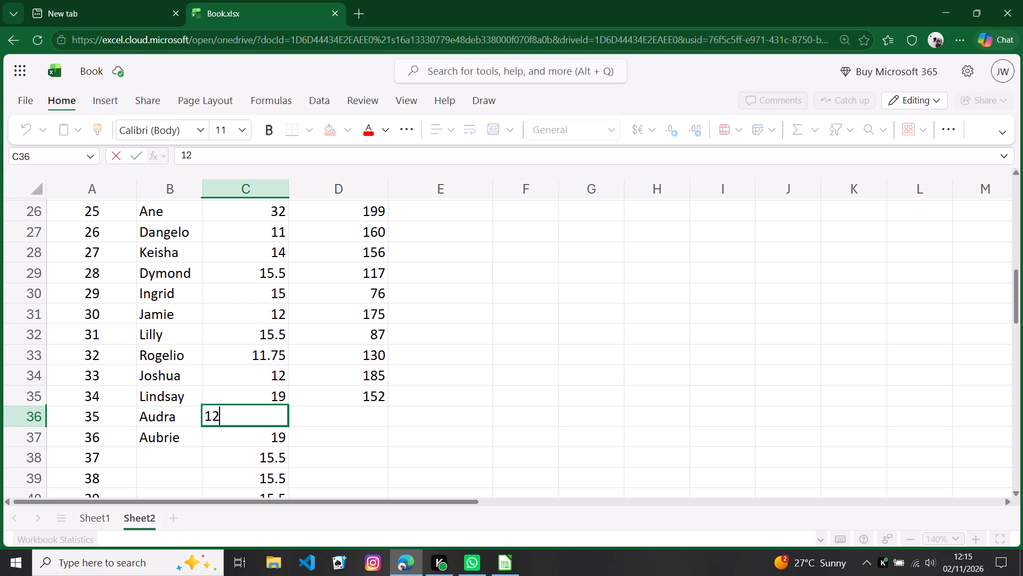
key(Return)
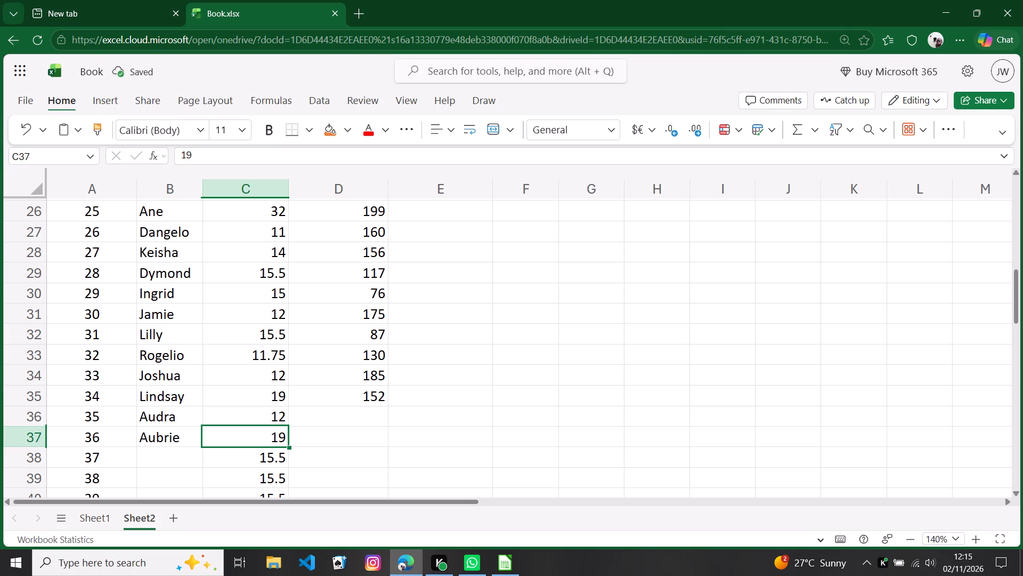
click(239, 404)
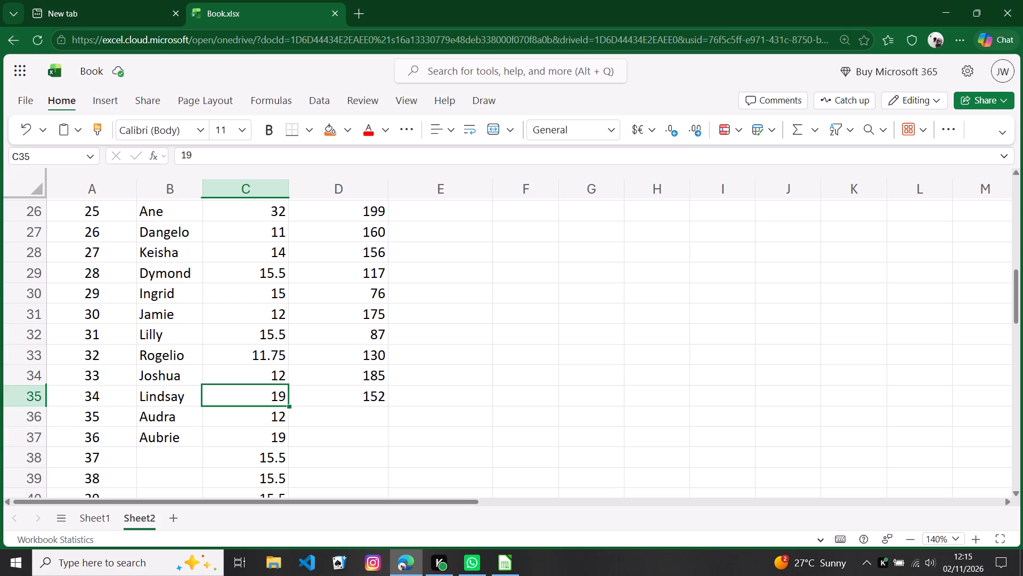
click(245, 379)
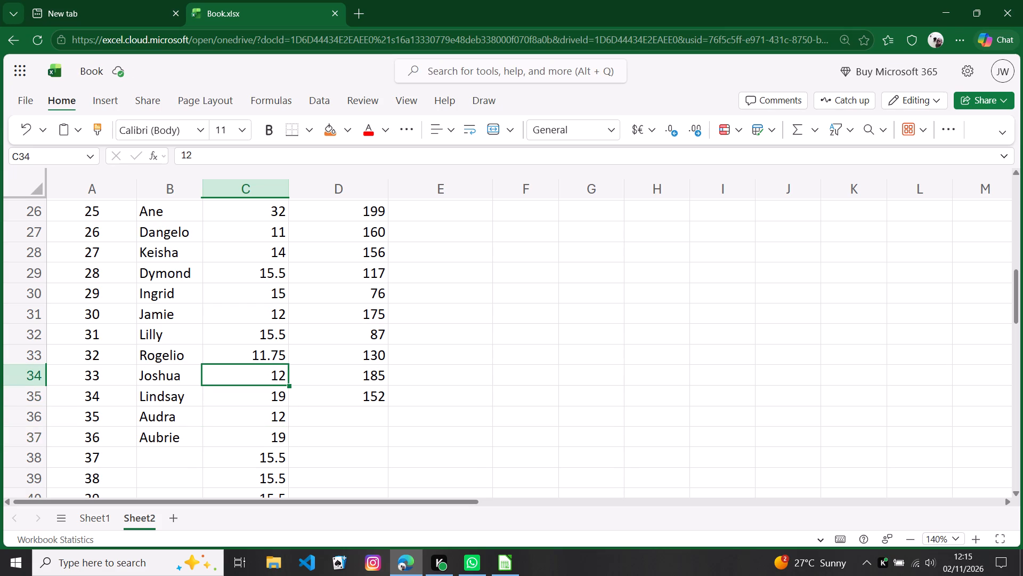
Enter the employee names Pranav, Jordyn, Macie, Glen and Zayne in B38 to B42 for IDs 37 to 41.
scroll(301, 435, down, 1)
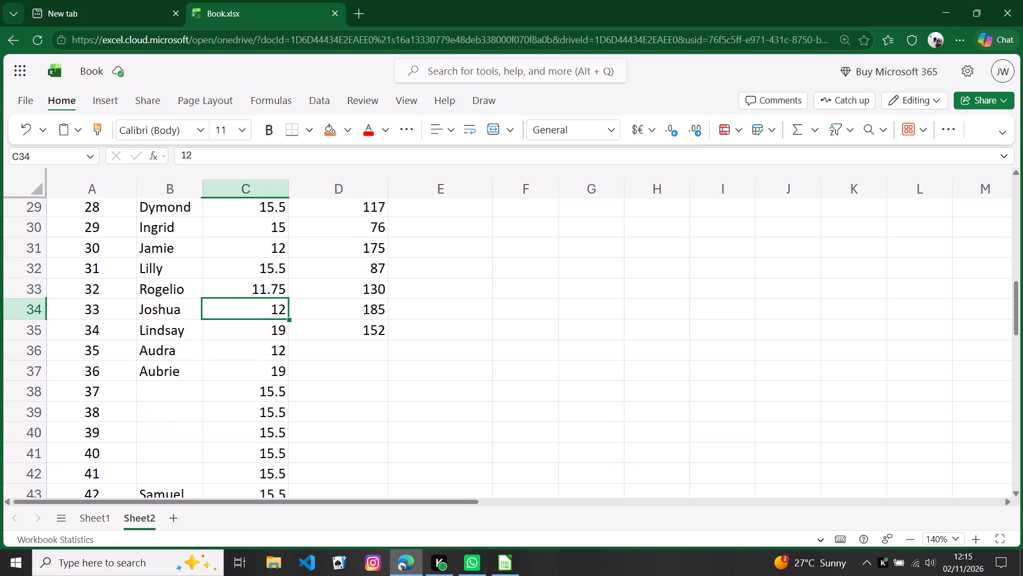
click(153, 394)
double_click(153, 393)
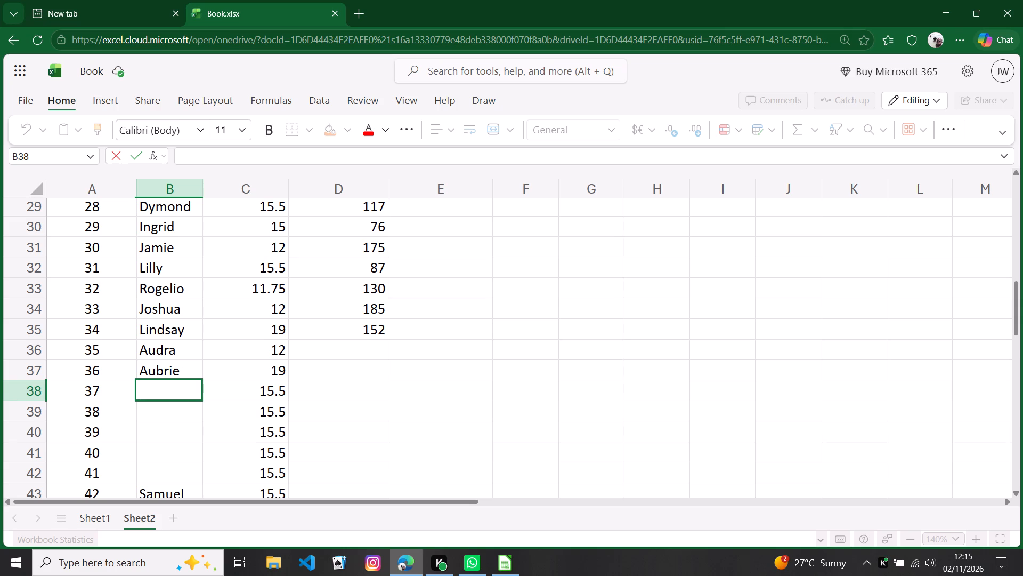
key(p)
text(nav)
key(Return)
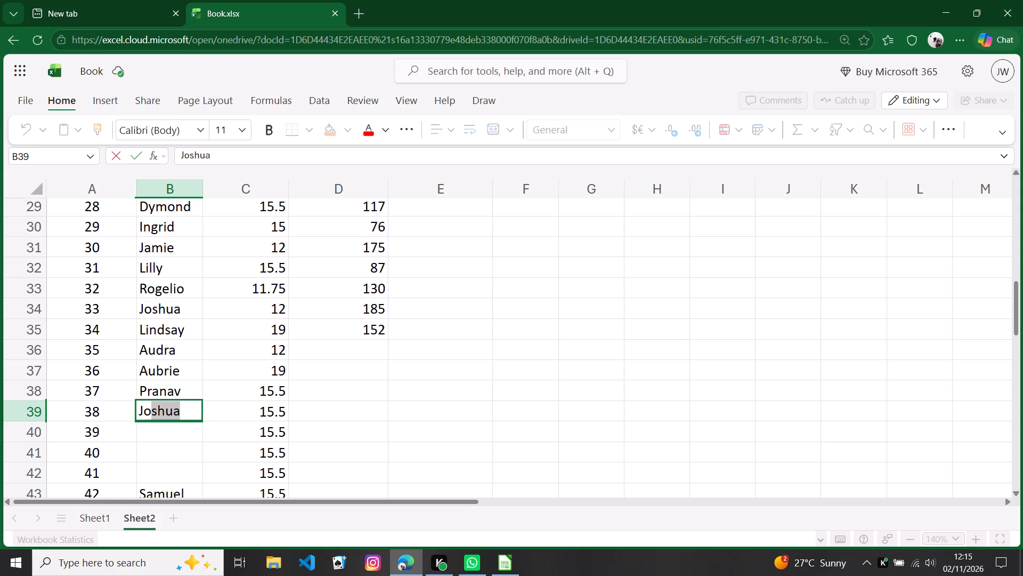
text(rdyn)
key(Return)
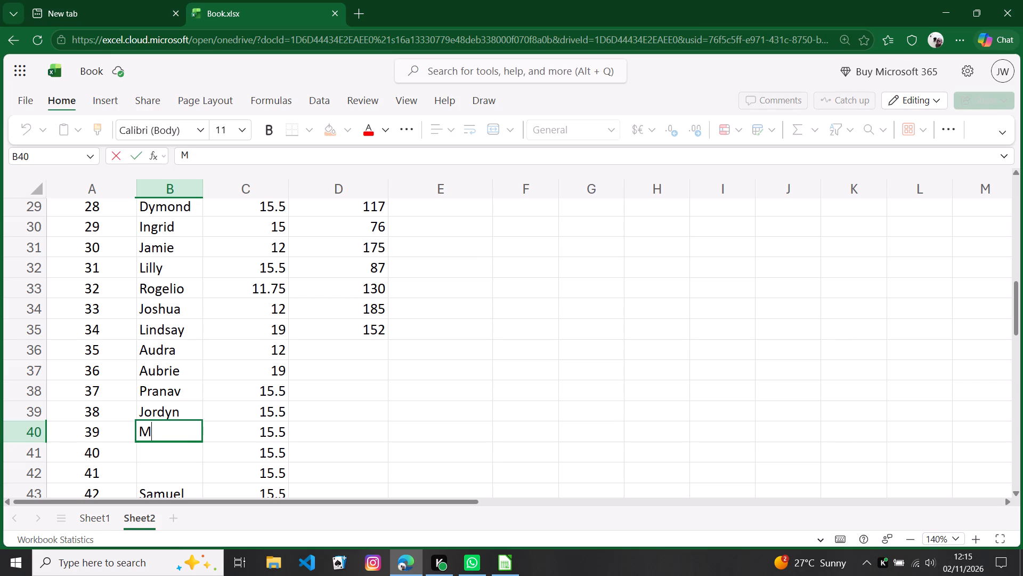
text(acie)
key(Return)
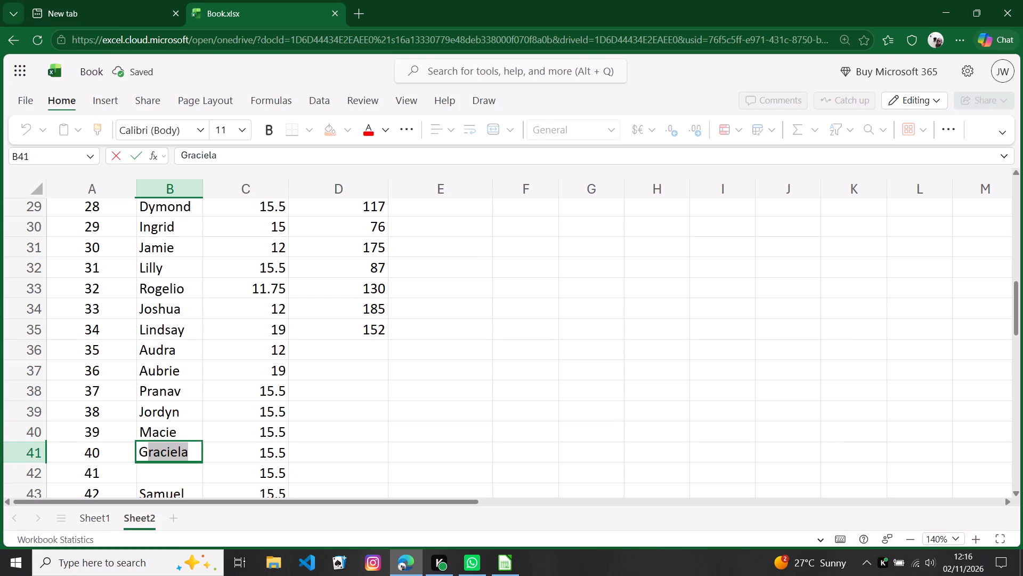
text(len)
key(Return)
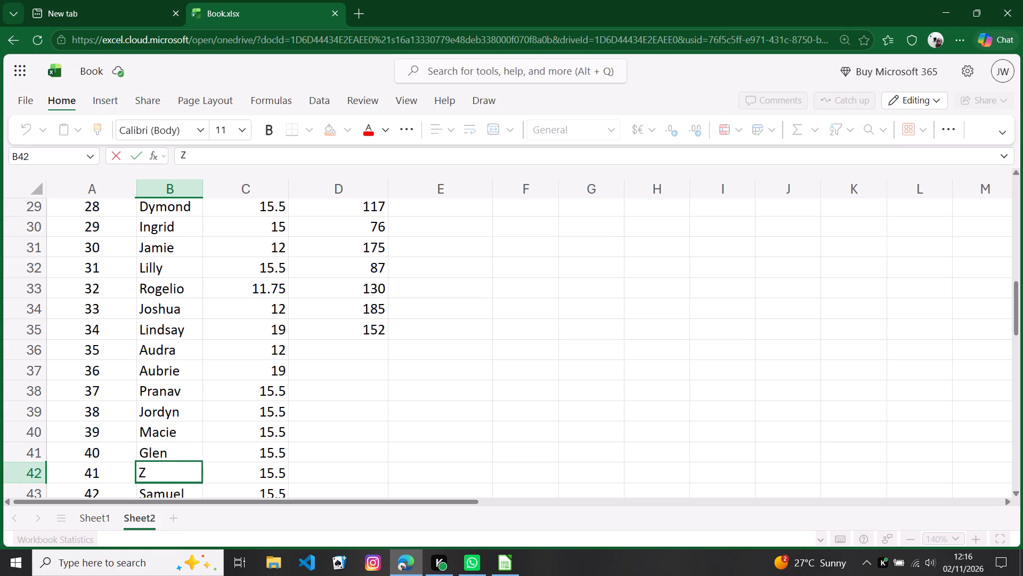
text(ay)
text(ne)
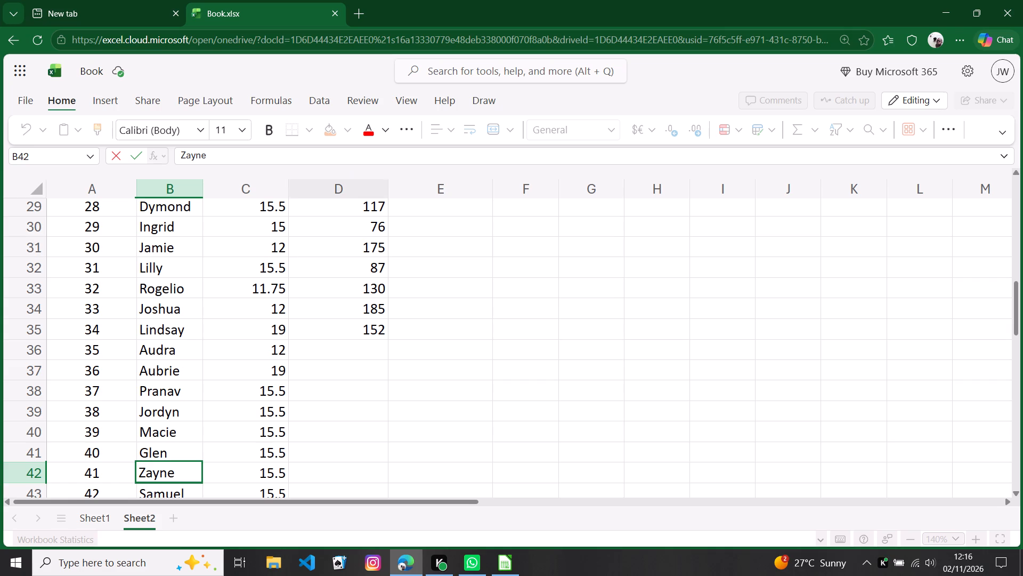
Set the hourly wages of Pranav in C38 to 16 and Jordyn in C39 to 18.
double_click(272, 404)
double_click(277, 389)
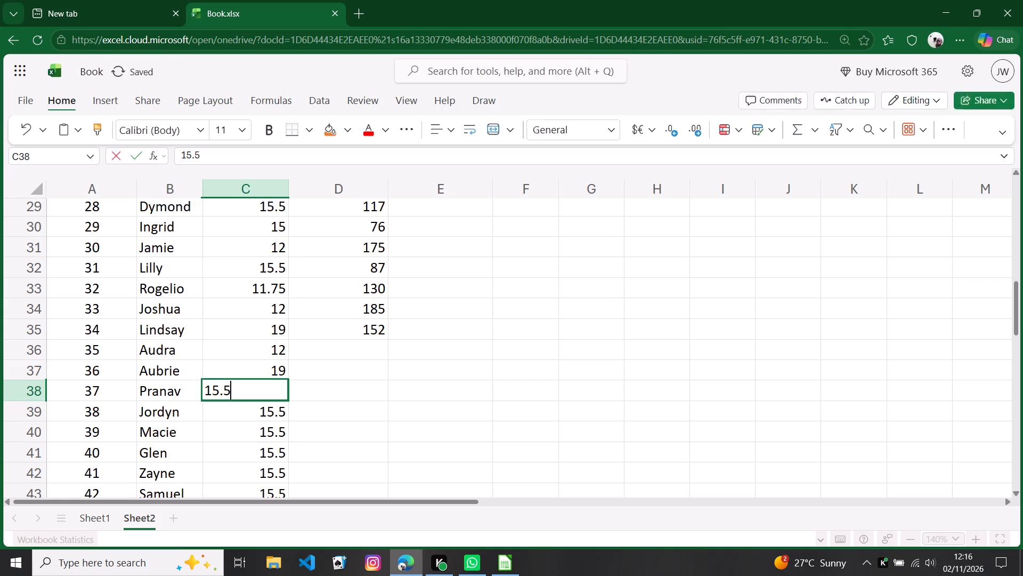
key(BackSpace)
key(BackSpace)
key(BackSpace)
key(BackSpace)
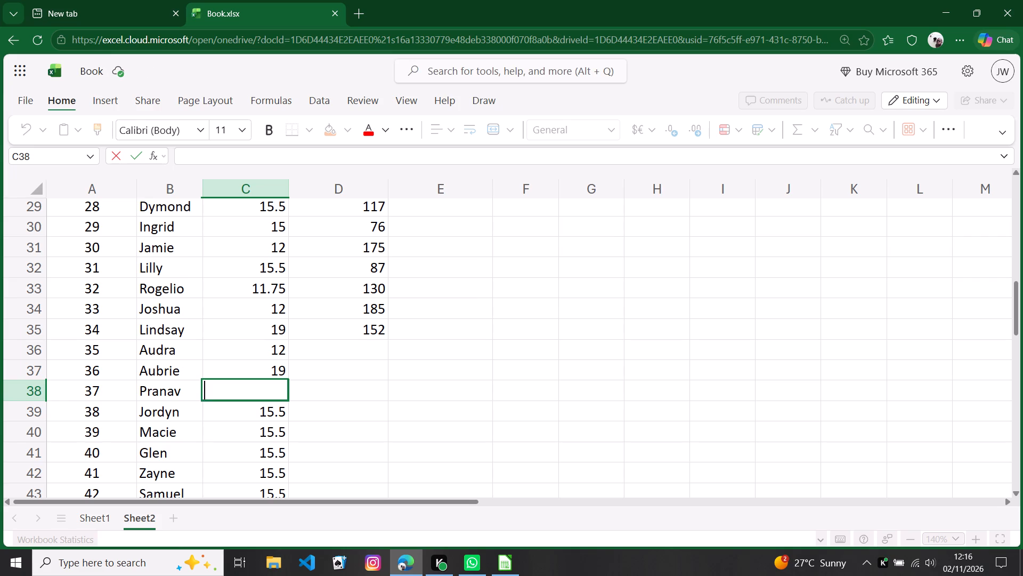
text(16)
key(Return)
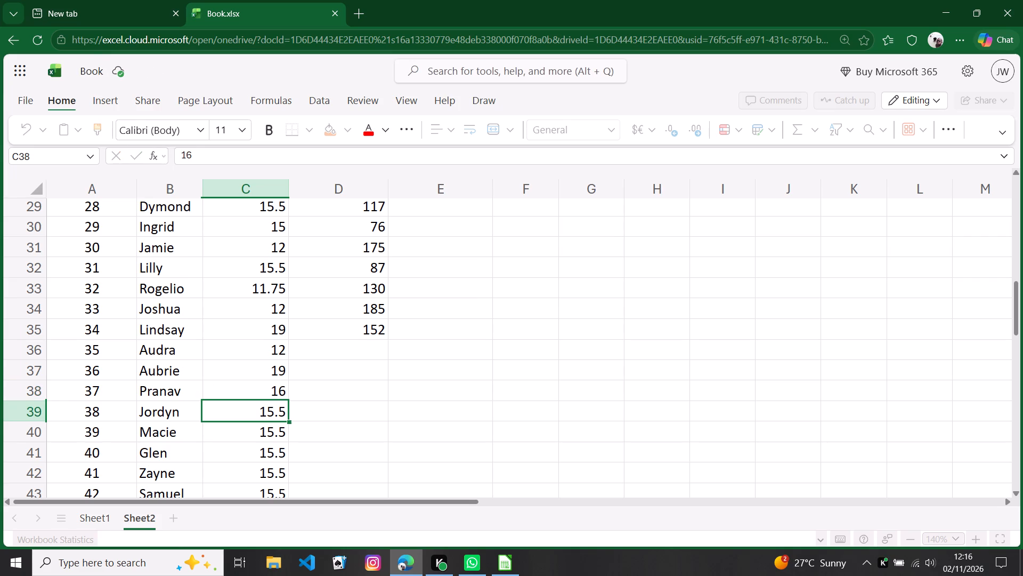
text(18)
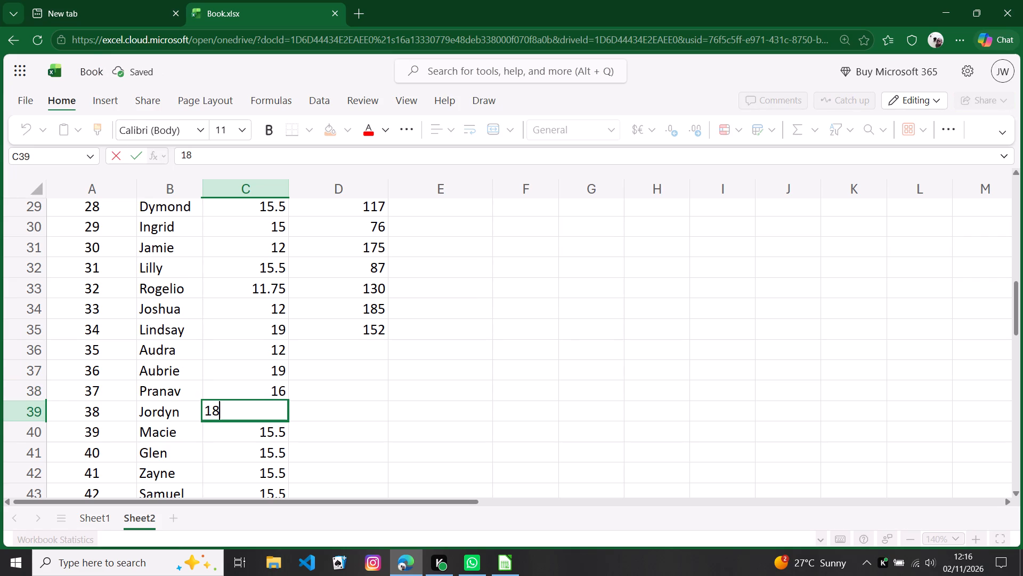
key(Return)
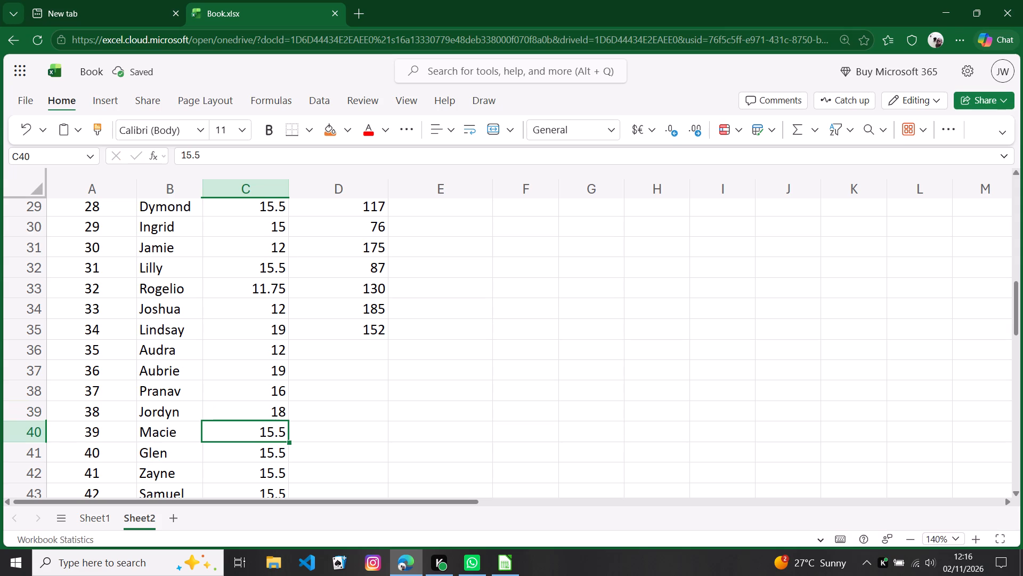
Skipping Macie, set the hourly wages in C41 to C44: 14 for Glen, 12 for Zayne, 11 for Samuel and 12 for Ester.
key(Return)
text(14)
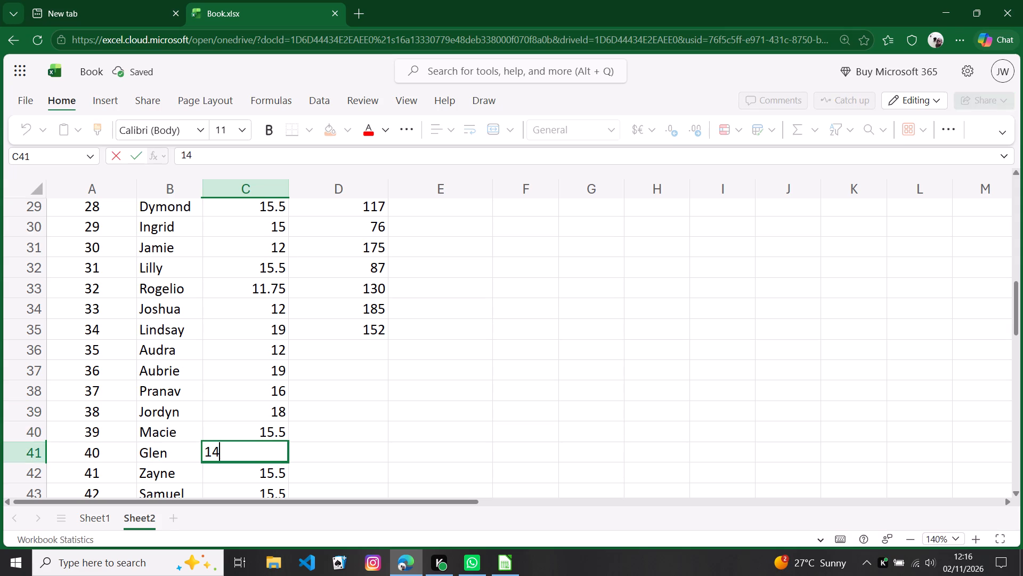
key(Return)
text(12)
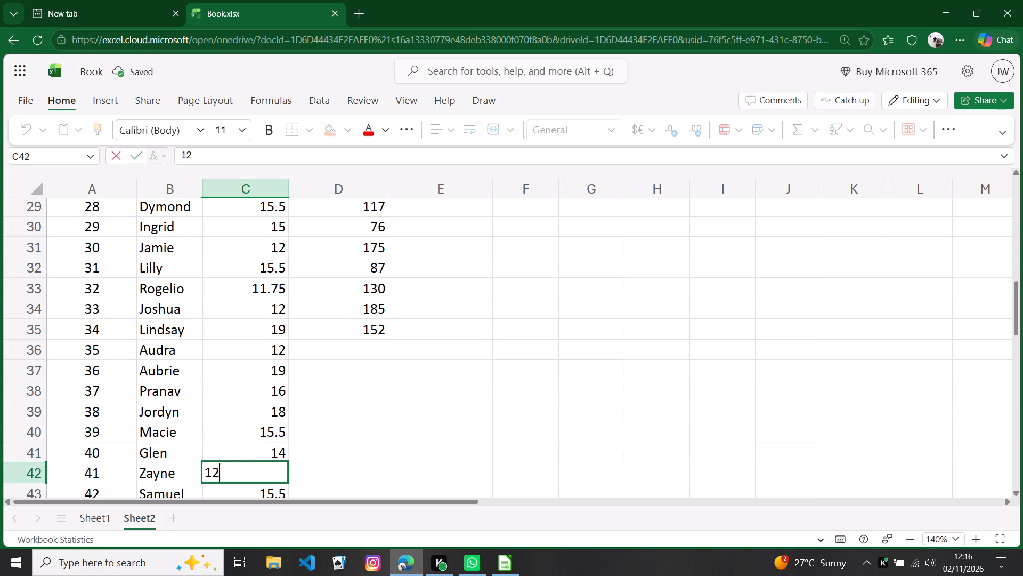
key(Return)
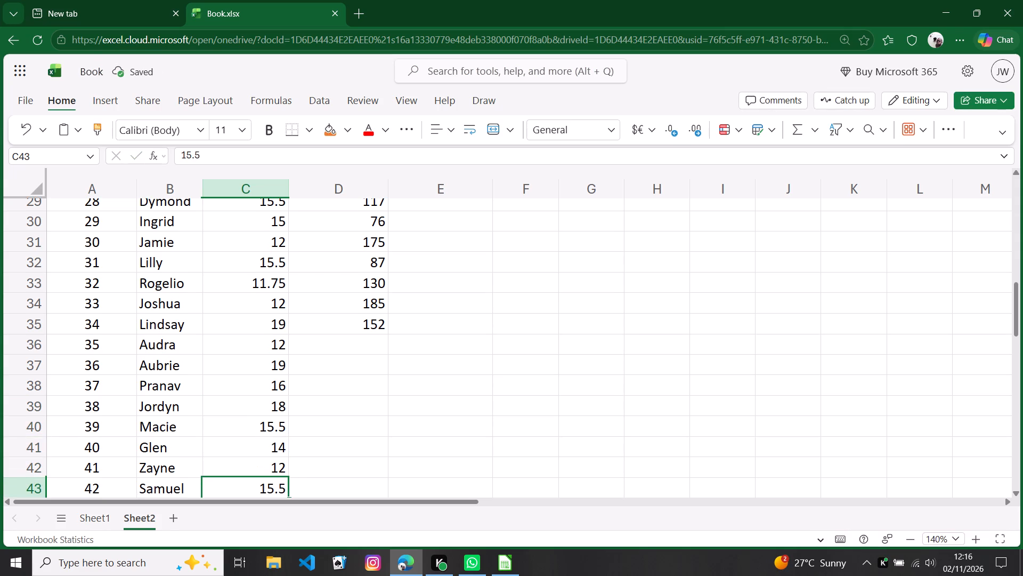
text(11)
key(Return)
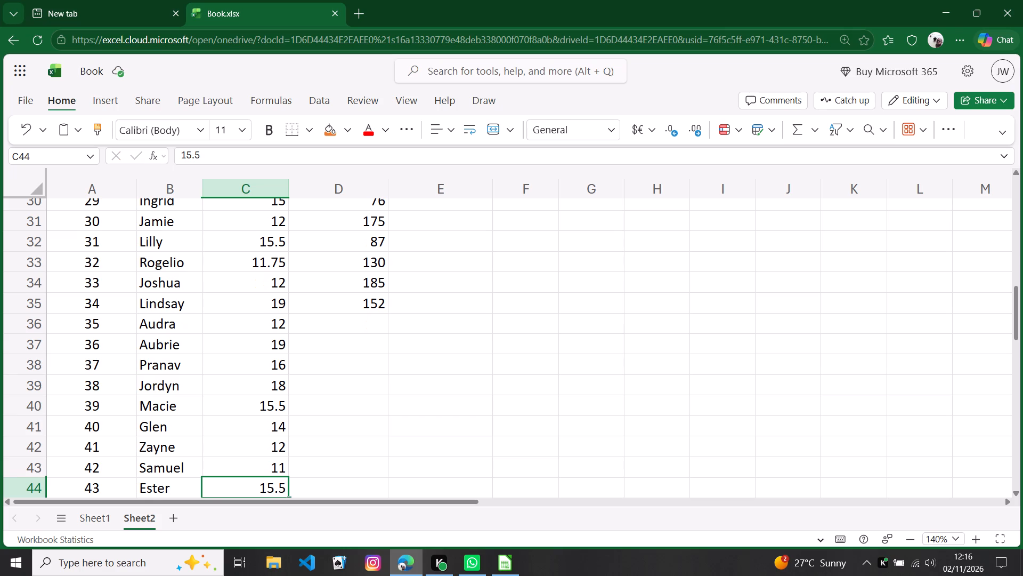
text(12)
key(Return)
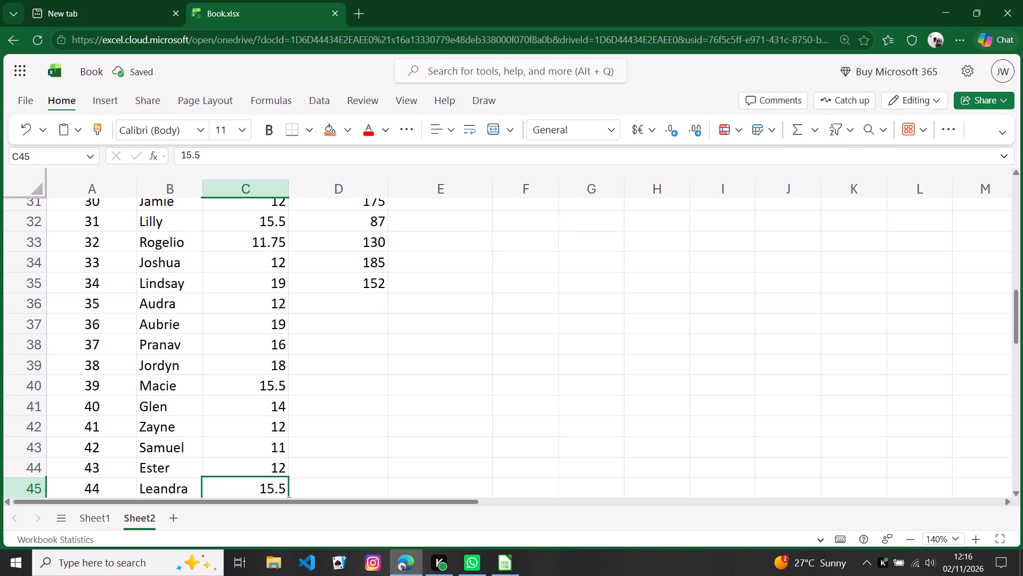
Skipping Leandra, set the hourly wages of Emma in C46 to 11.75 and Efrain in C47 to 12.
scroll(409, 345, down, 2)
key(Return)
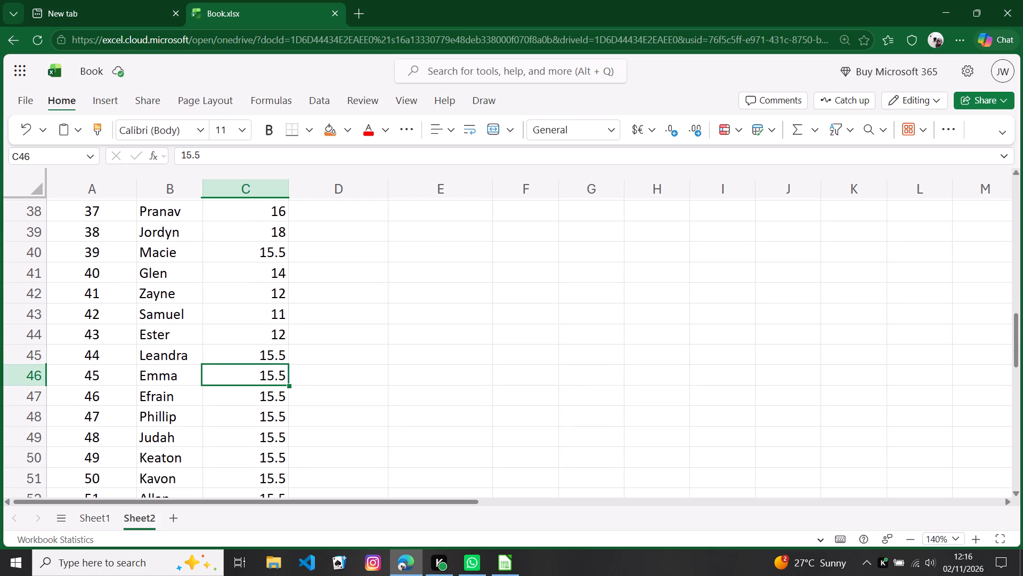
text(11)
key(period)
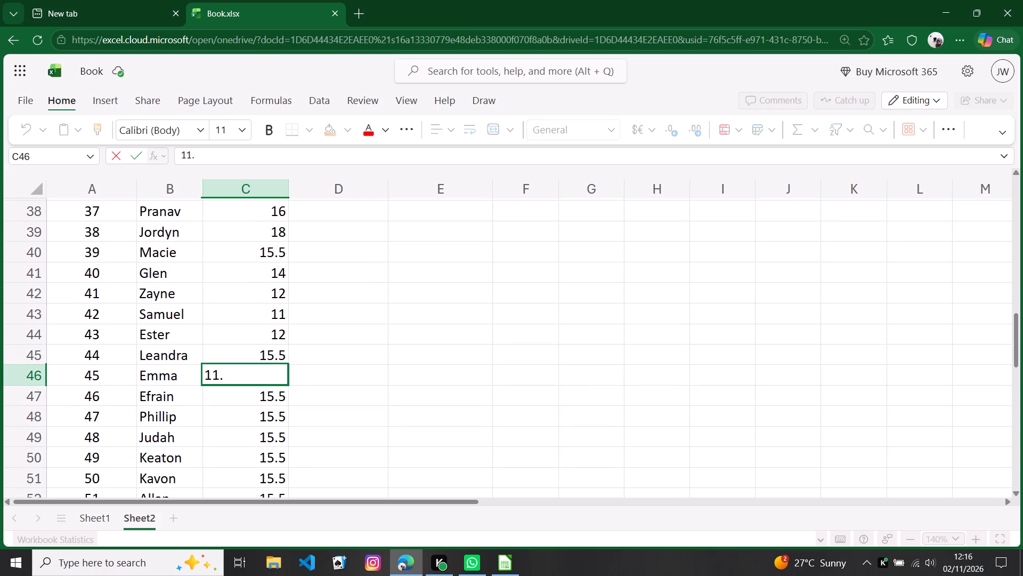
key(7)
key(5)
key(Return)
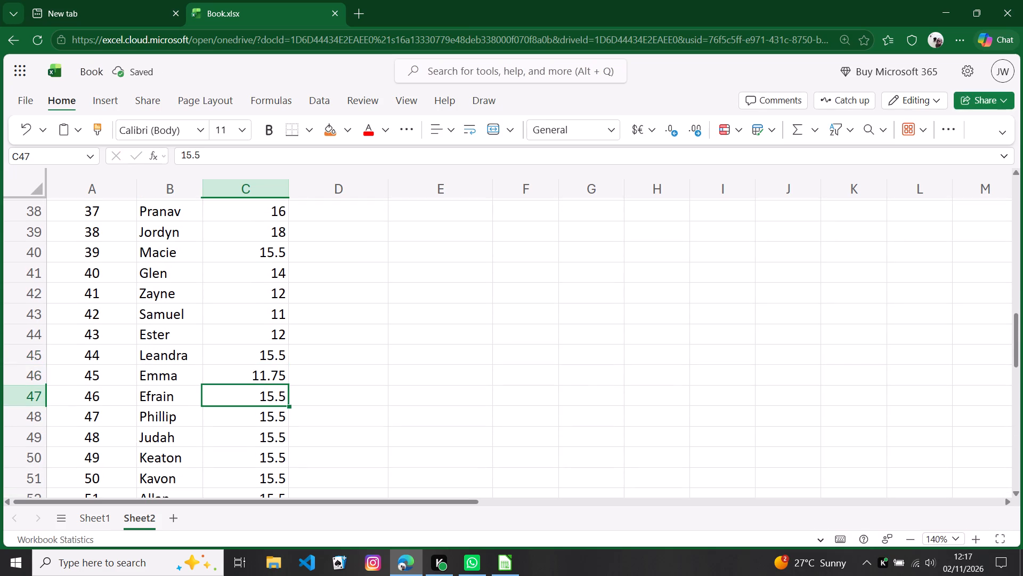
text(12)
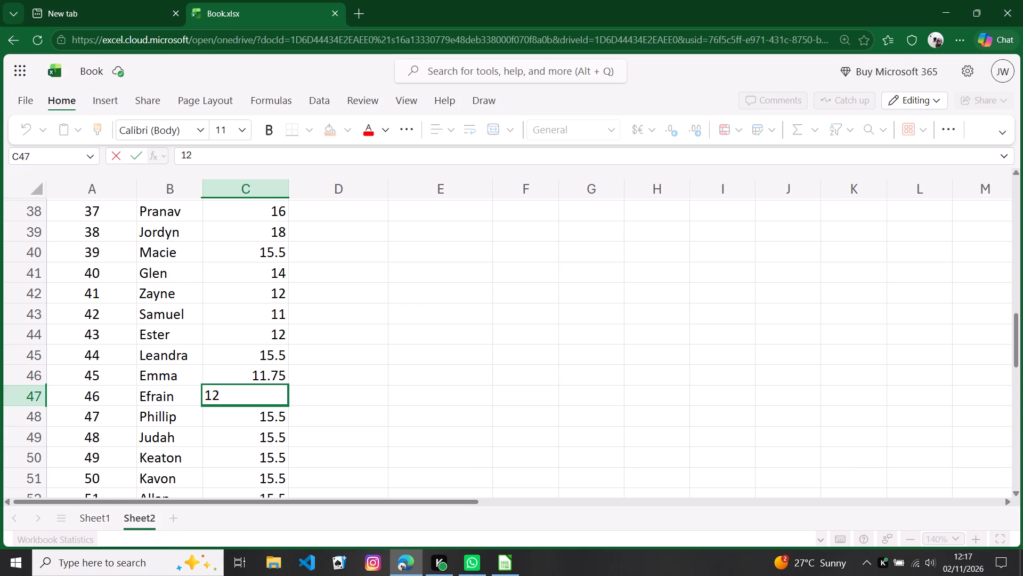
key(Return)
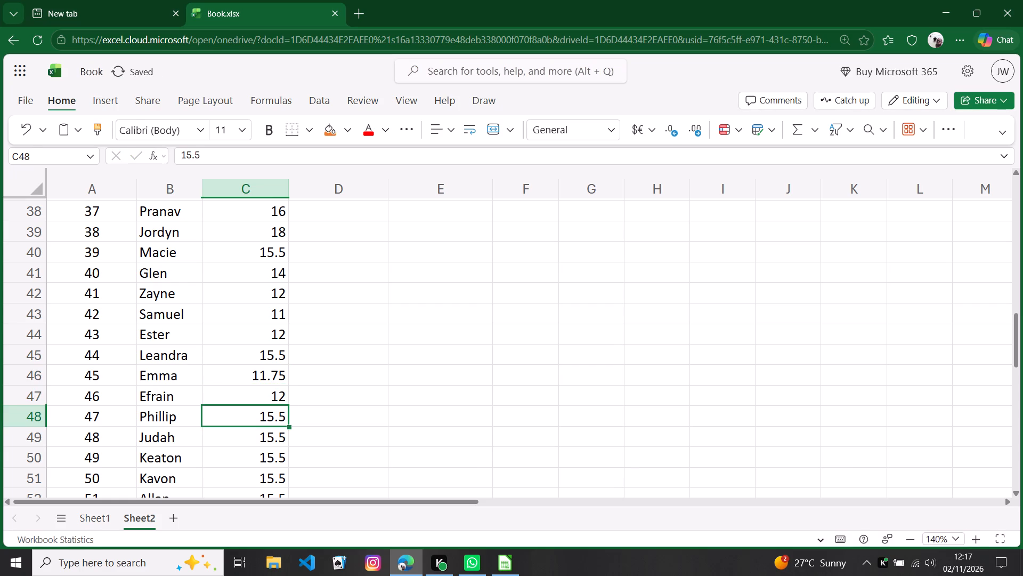
click(270, 404)
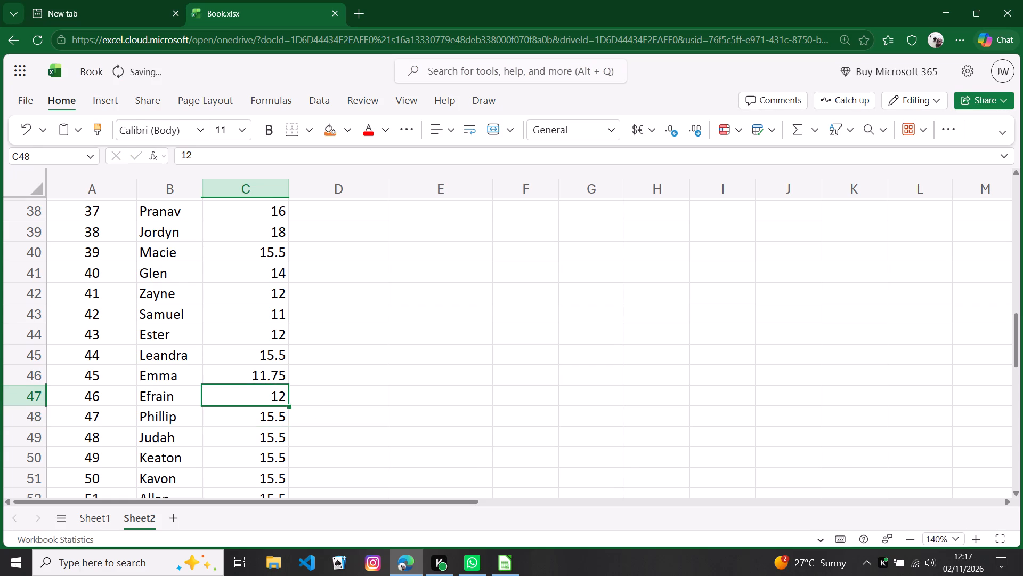
click(639, 261)
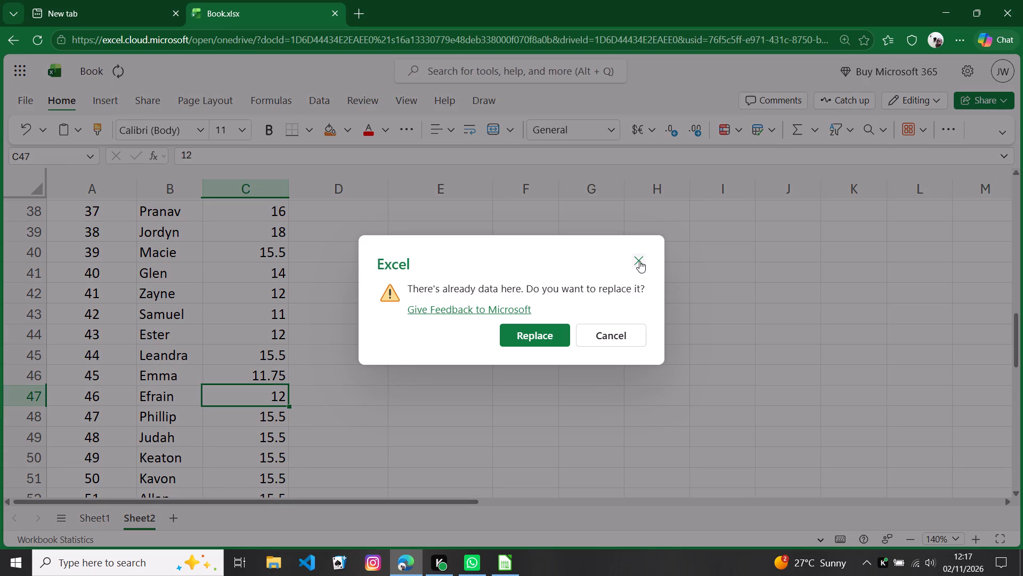
Enter the hours worked upward from D47 to D43: 74 for Efrain, 92 for Emma, 133 for Leandra, 145 for Ester and 165 for Samuel.
click(302, 394)
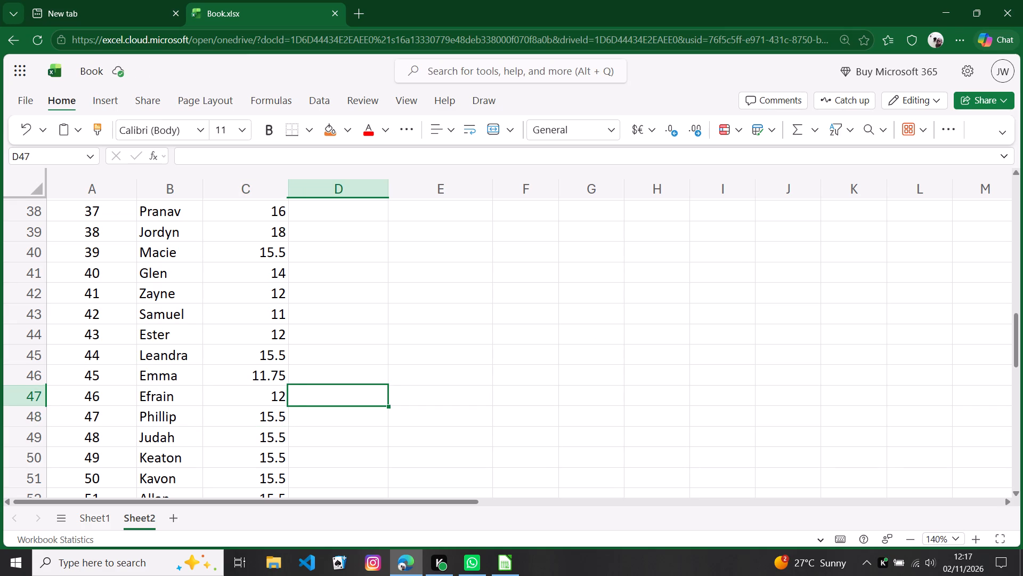
text(74)
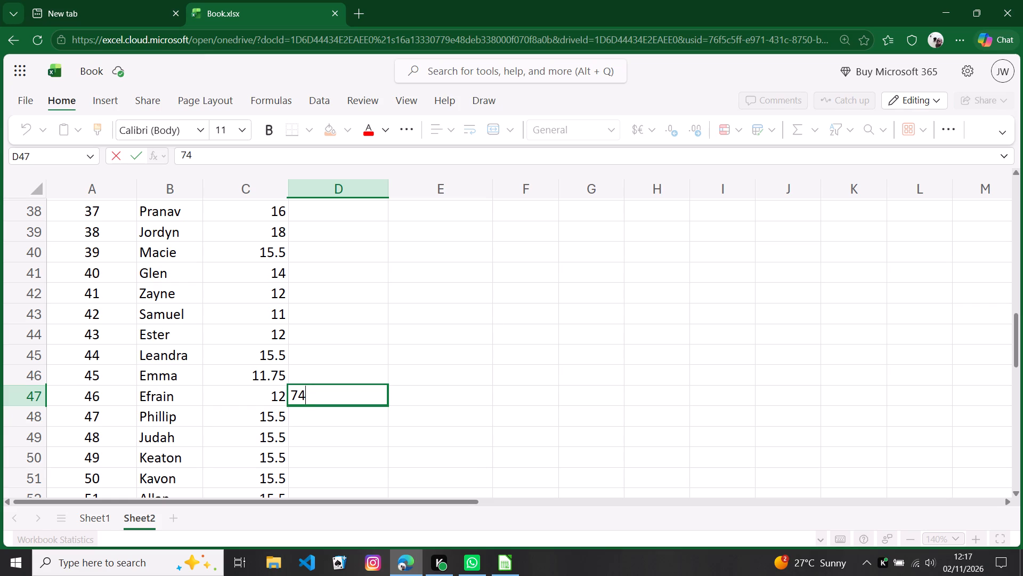
key(shift+Return)
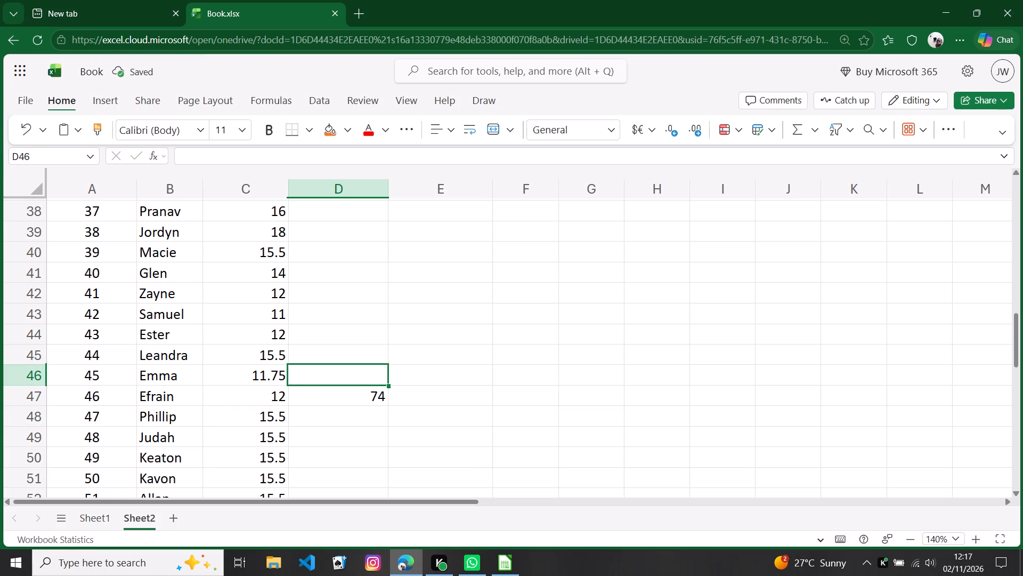
text(92)
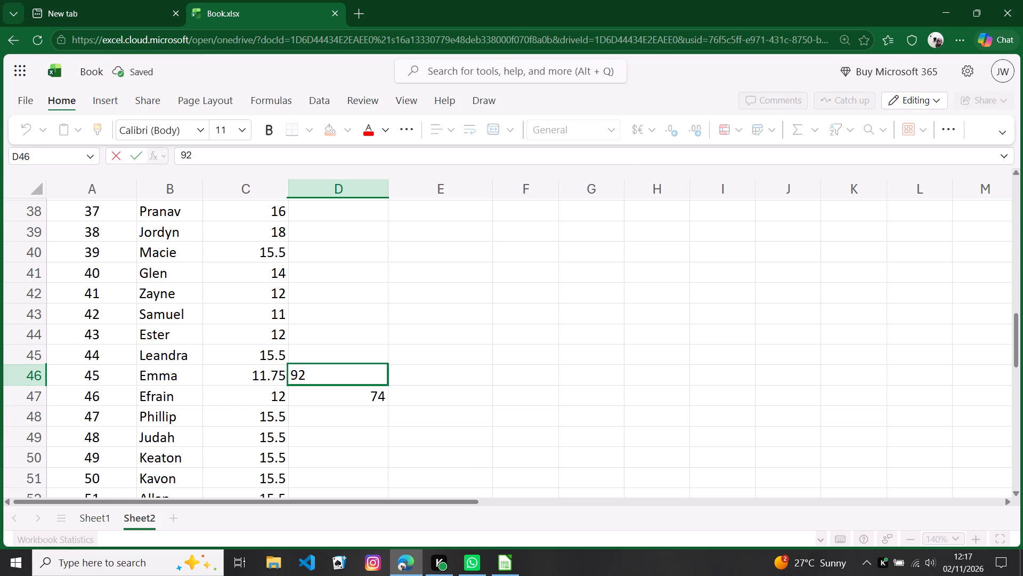
key(shift+Return)
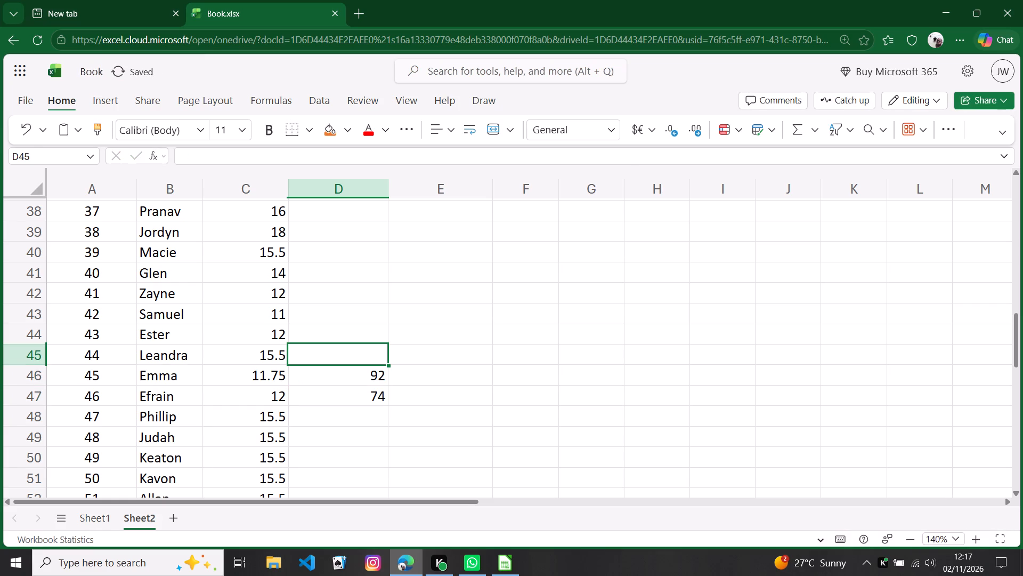
key(1)
text(33)
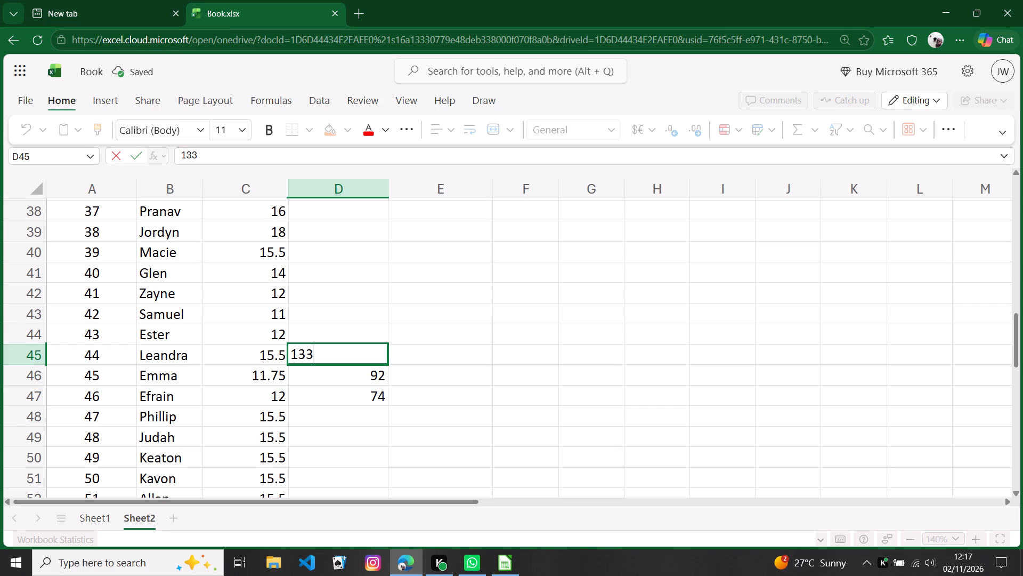
key(shift+Return)
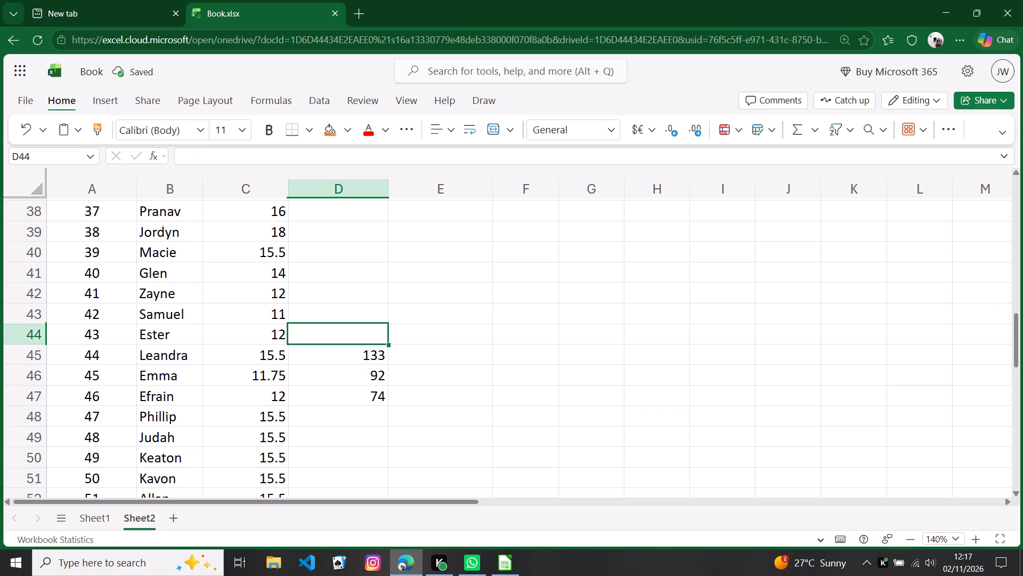
text(145)
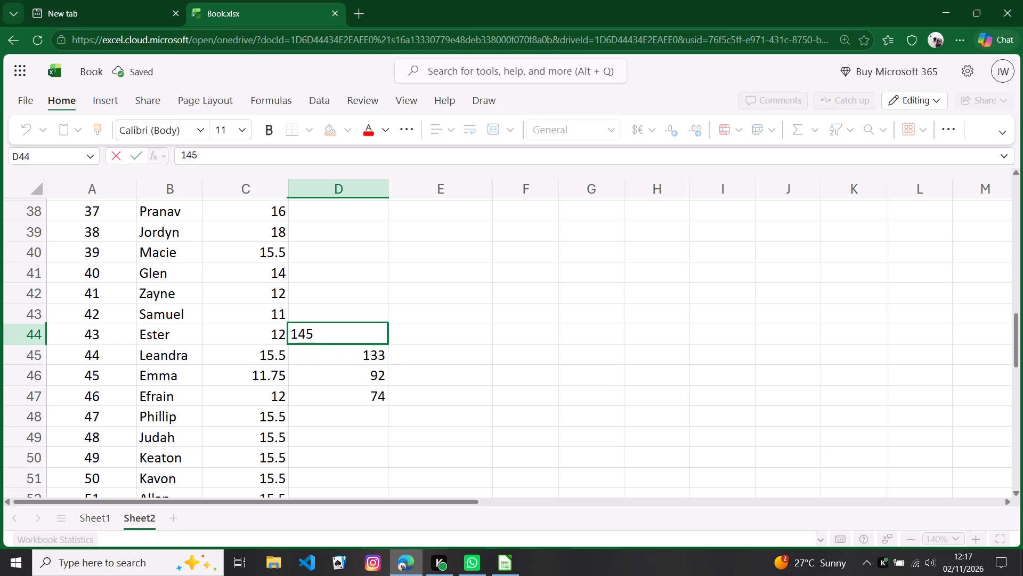
key(shift+Return)
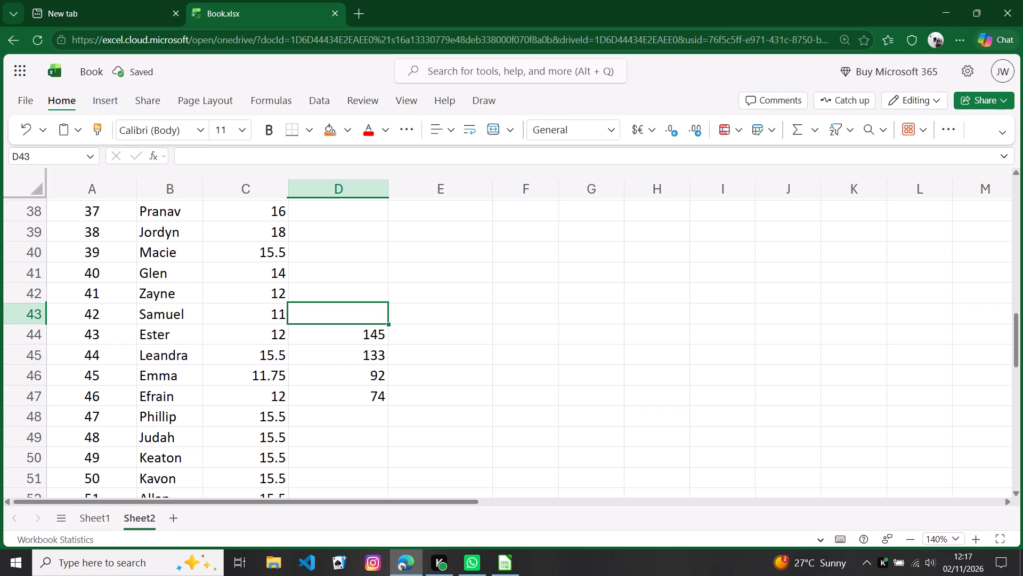
text(165)
key(shift+Return)
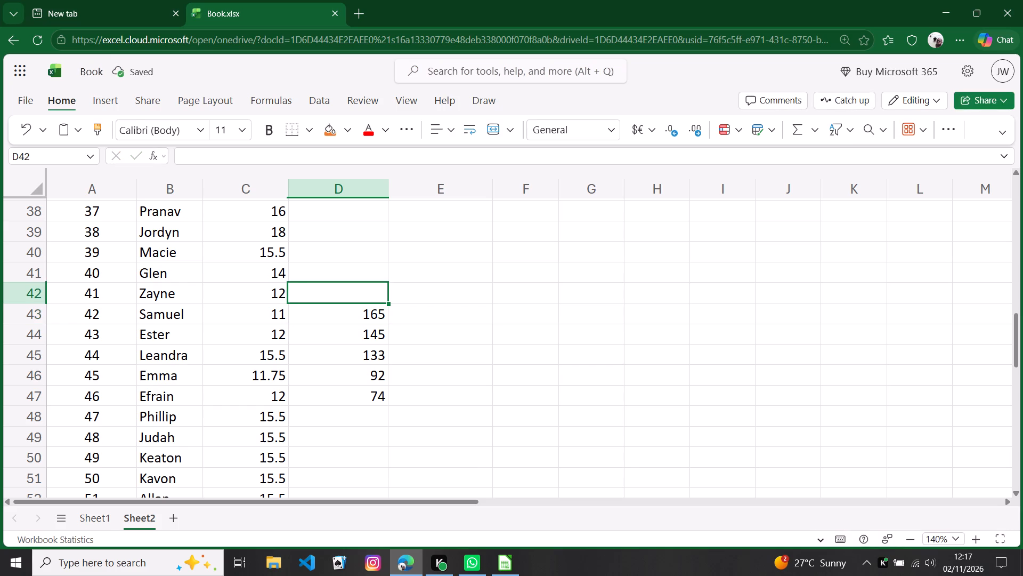
Continue the hours worked upward from D42 to D37: 168 for Zayne, 83 for Glen, 71 for Macie, 124 for Jordyn, 100 for Pranav, 96 for Aubrie.
key(1)
text(68)
key(shift+Return)
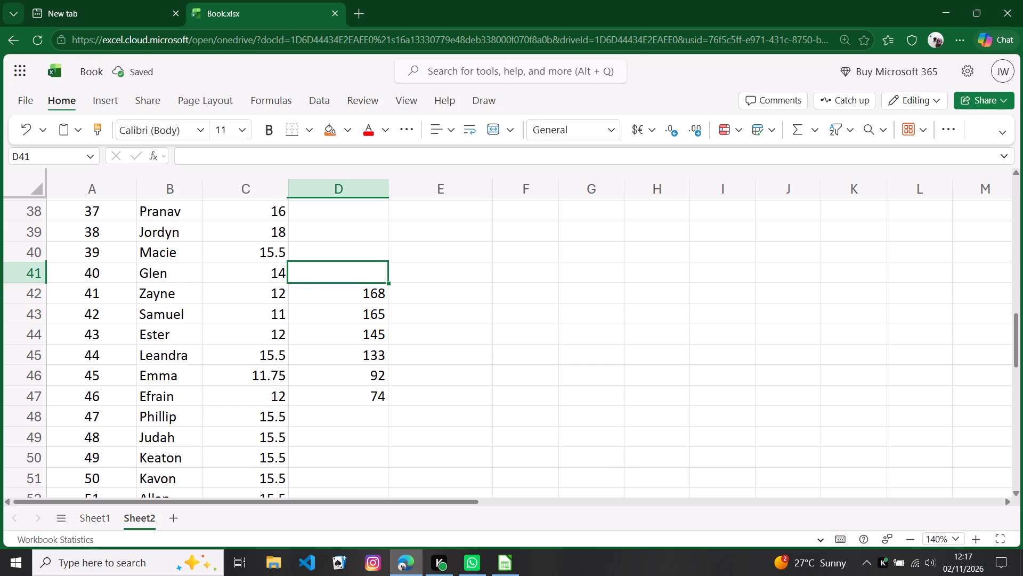
text(83)
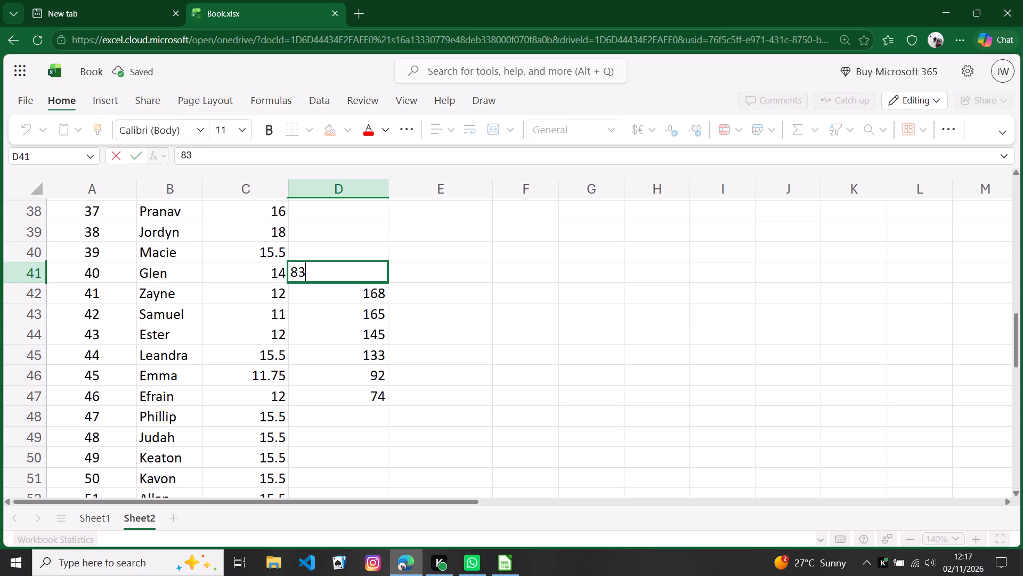
key(shift+Return)
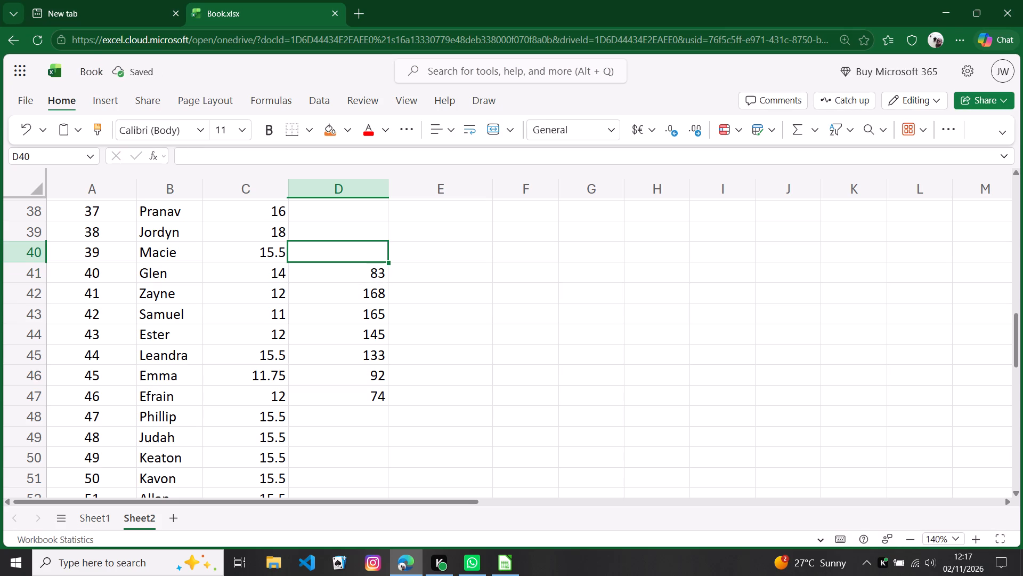
text(71)
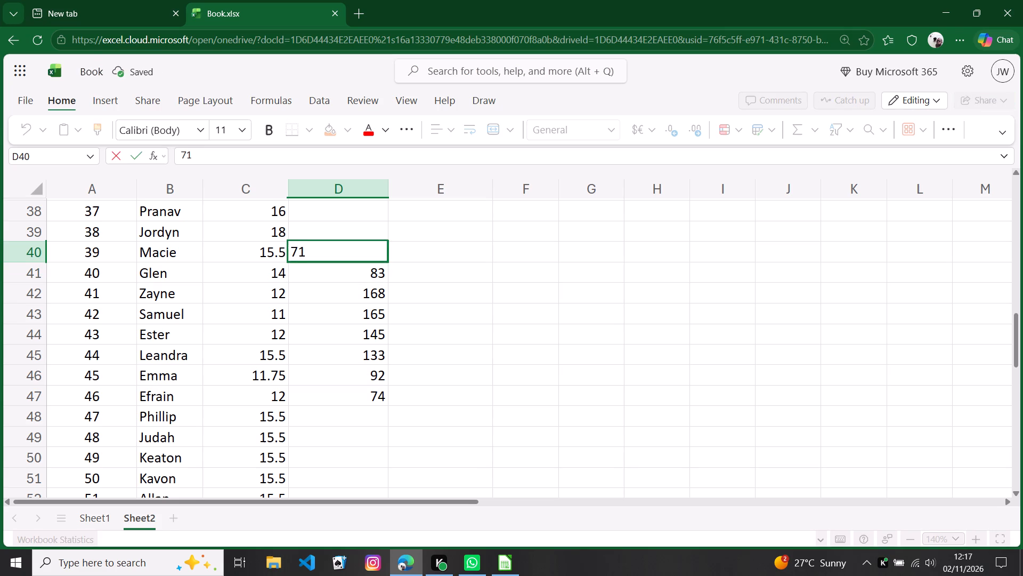
key(shift+Return)
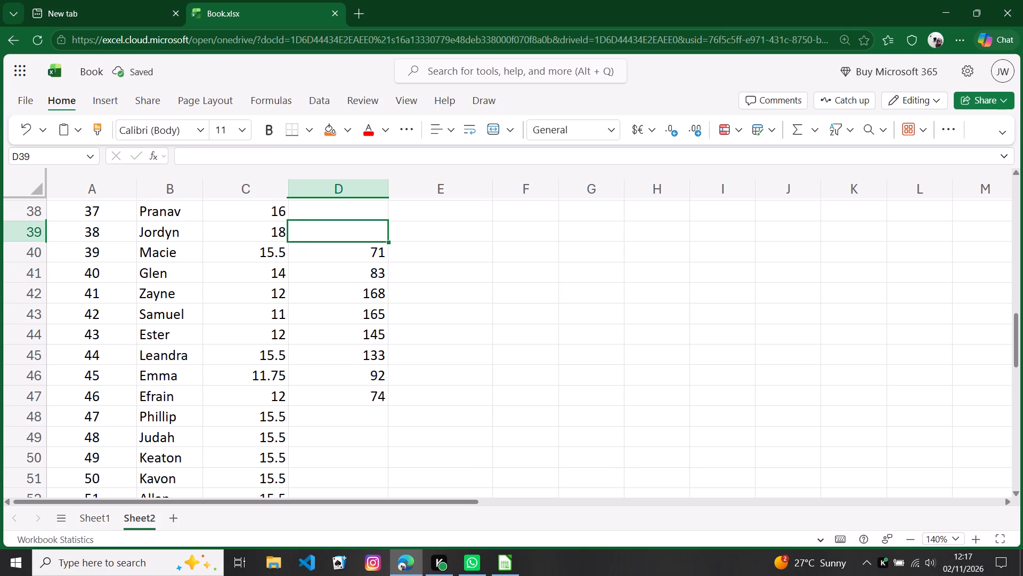
text(124)
key(shift+Return)
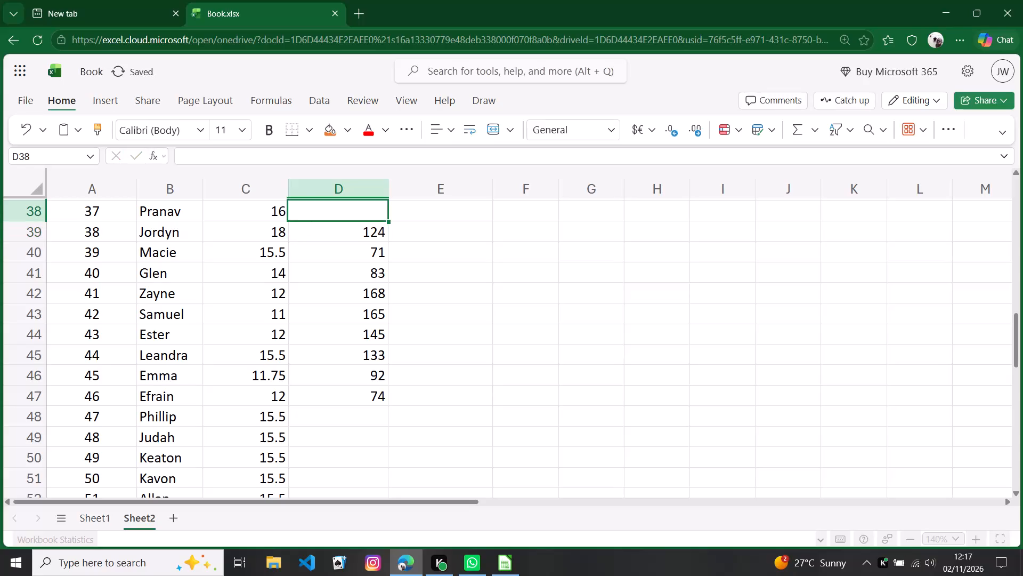
text(100)
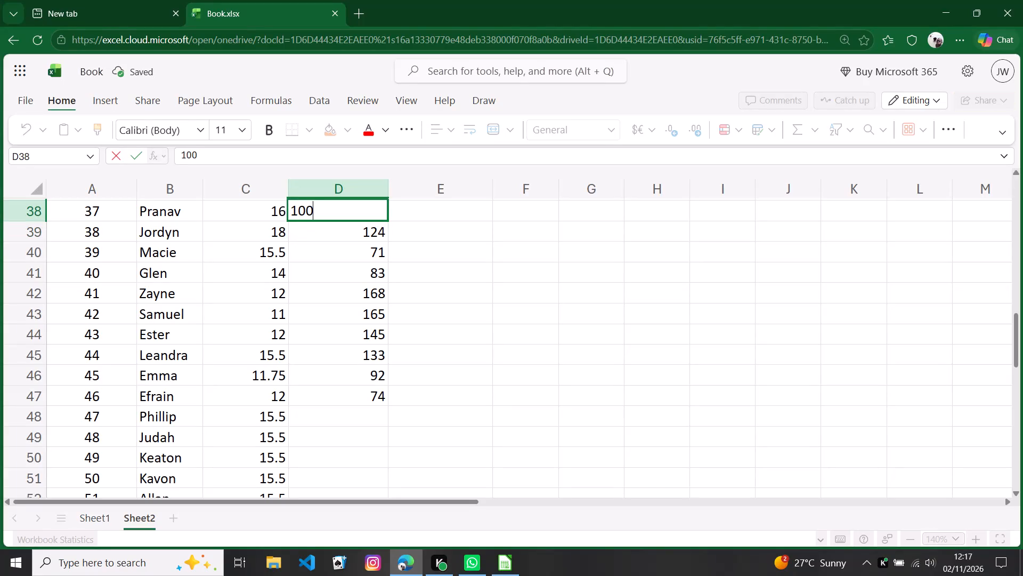
key(shift+Return)
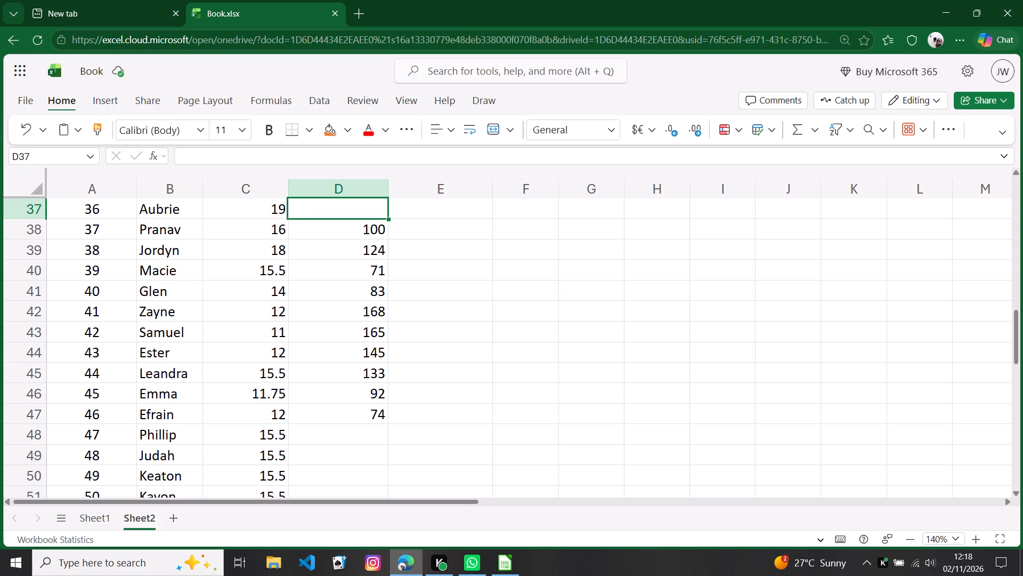
key(9)
key(6)
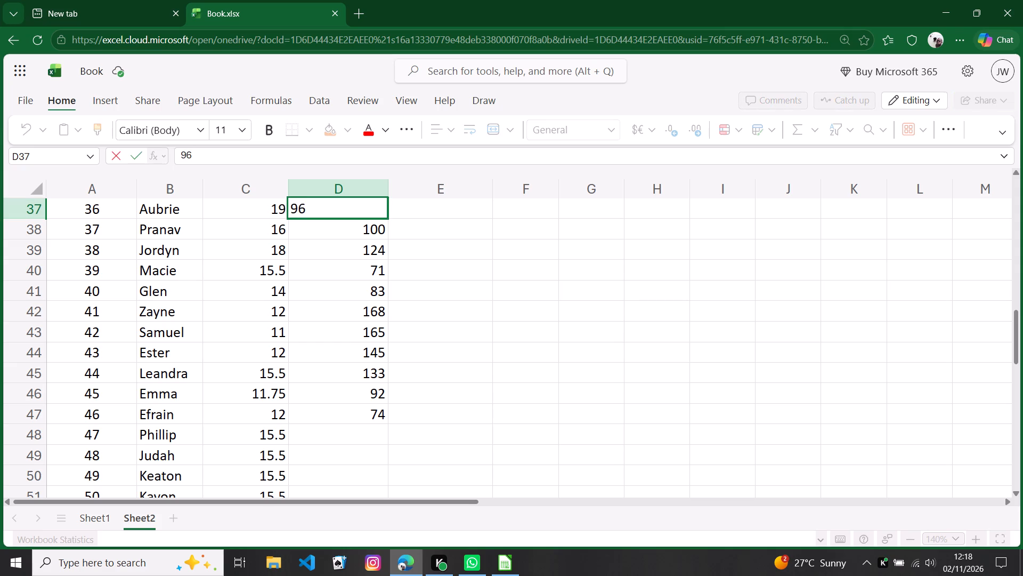
key(shift+Return)
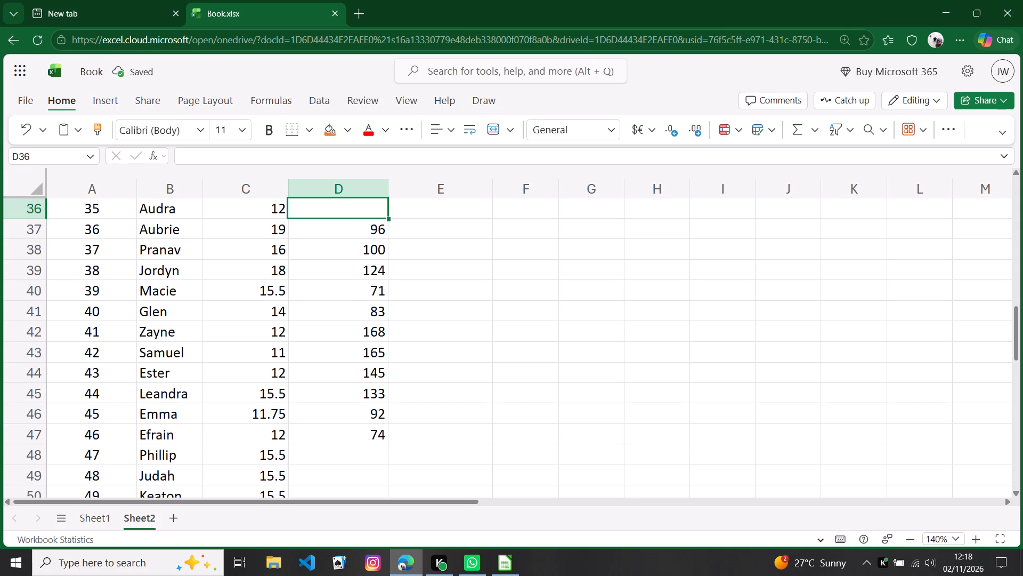
Review the payroll rows from Audra's row 36 back to the header for missing hours and wages.
scroll(303, 374, up, 2)
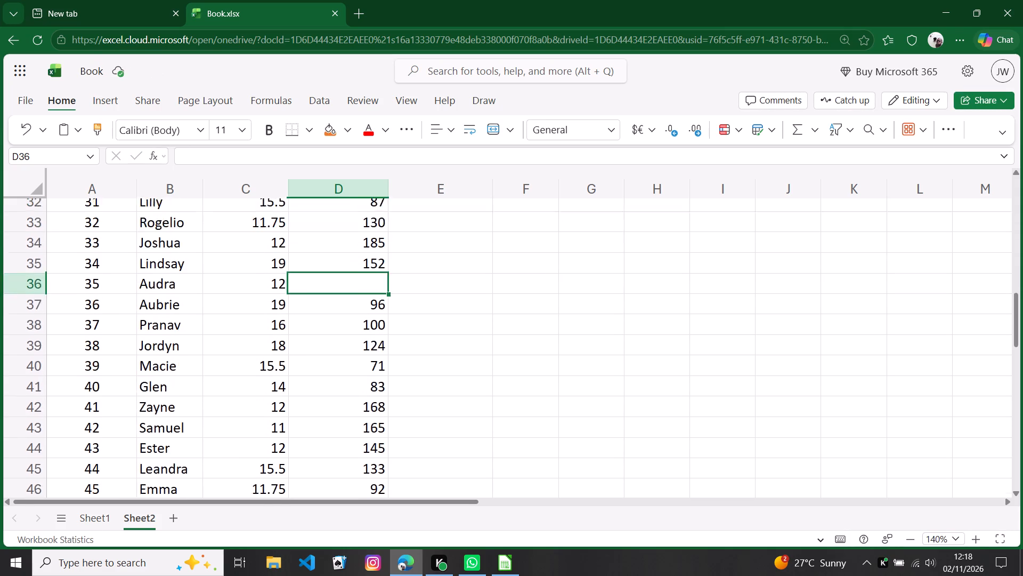
scroll(303, 374, down, 1)
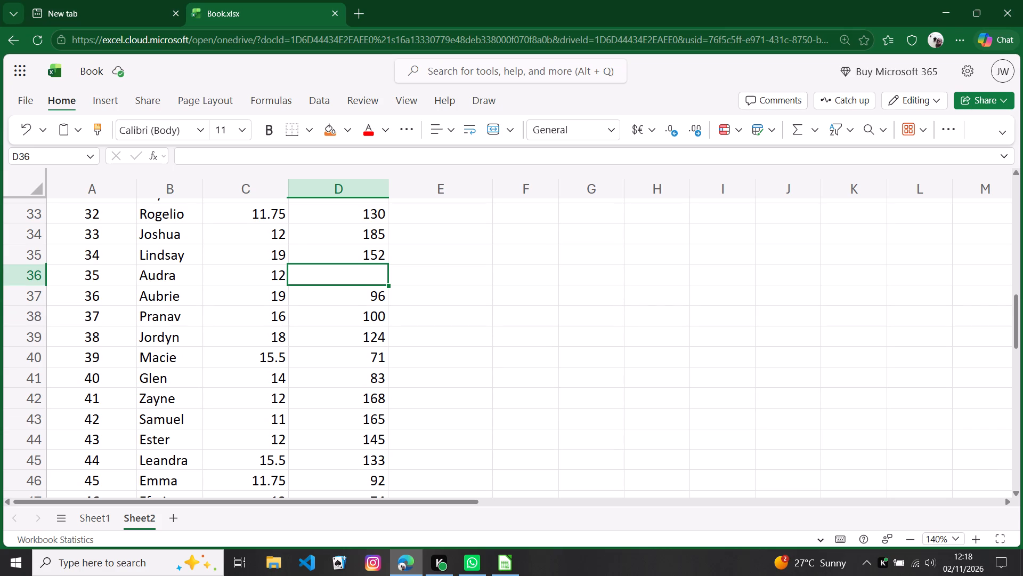
scroll(417, 294, up, 1)
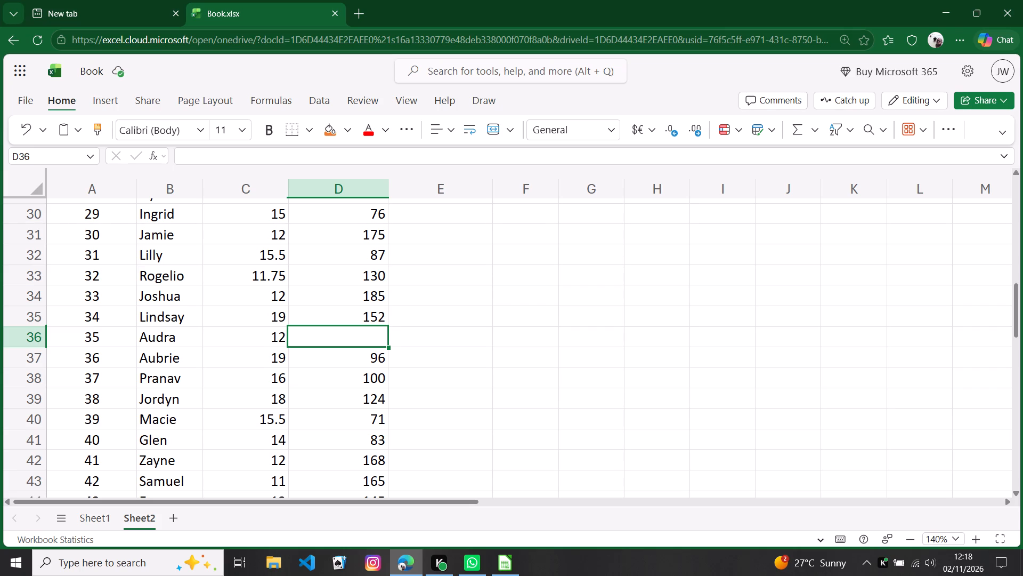
scroll(388, 318, up, 4)
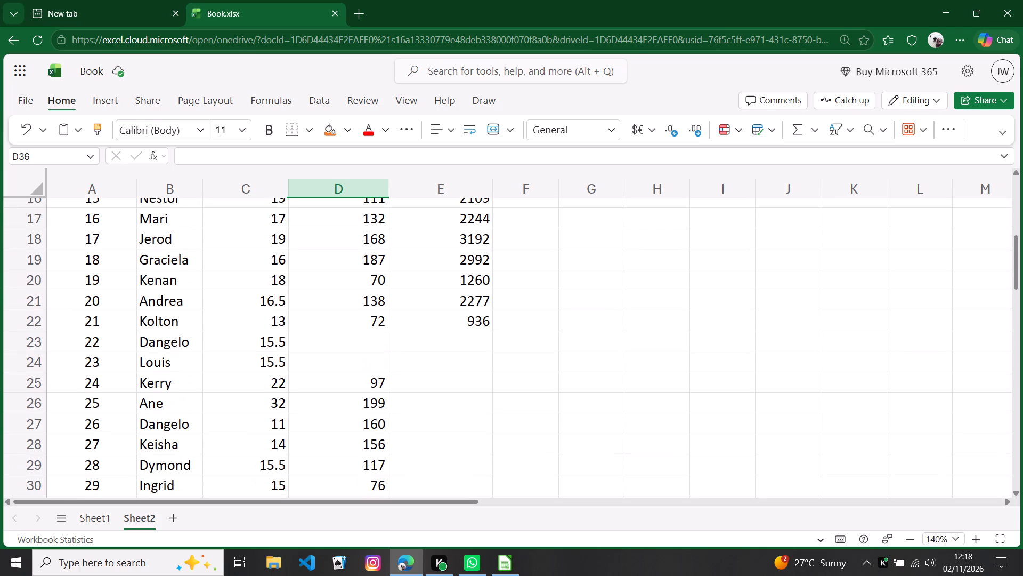
scroll(485, 328, down, 4)
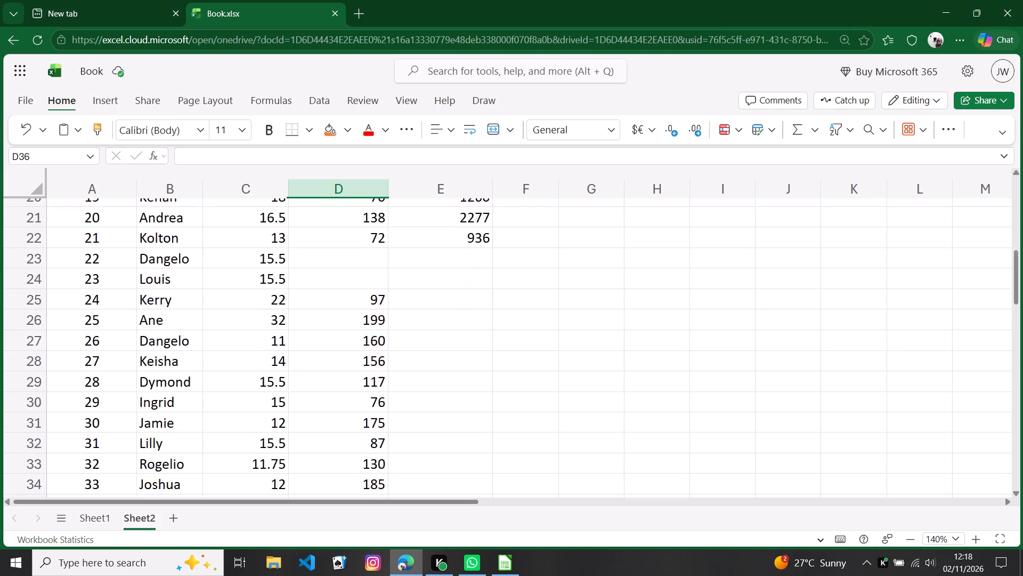
scroll(485, 328, down, 3)
scroll(483, 326, up, 9)
scroll(489, 319, down, 3)
scroll(489, 319, up, 9)
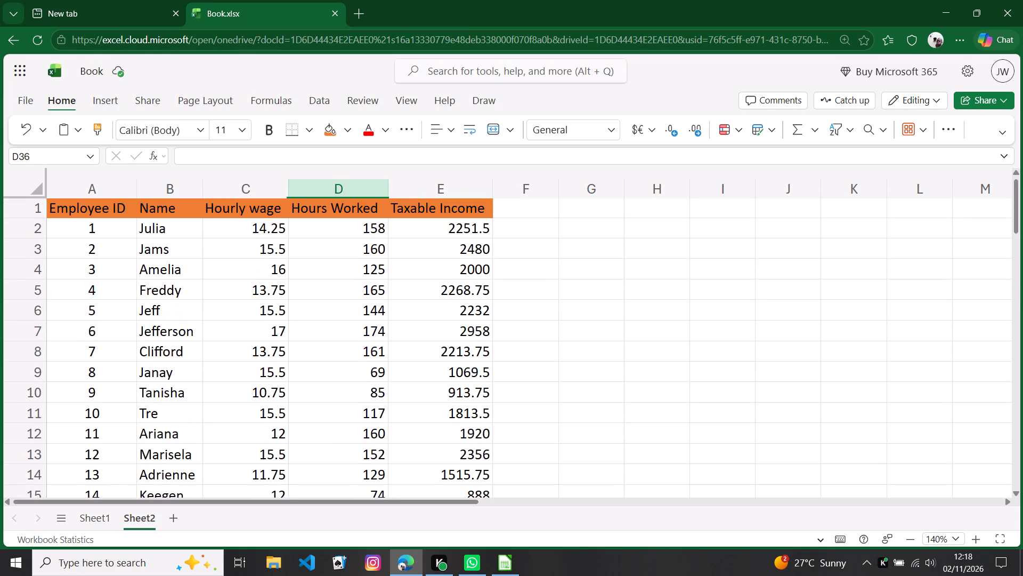
Set the hourly wages of Dangelo (ID 22) in C23 to 12 and Louis in C24 to 18.
scroll(491, 319, down, 5)
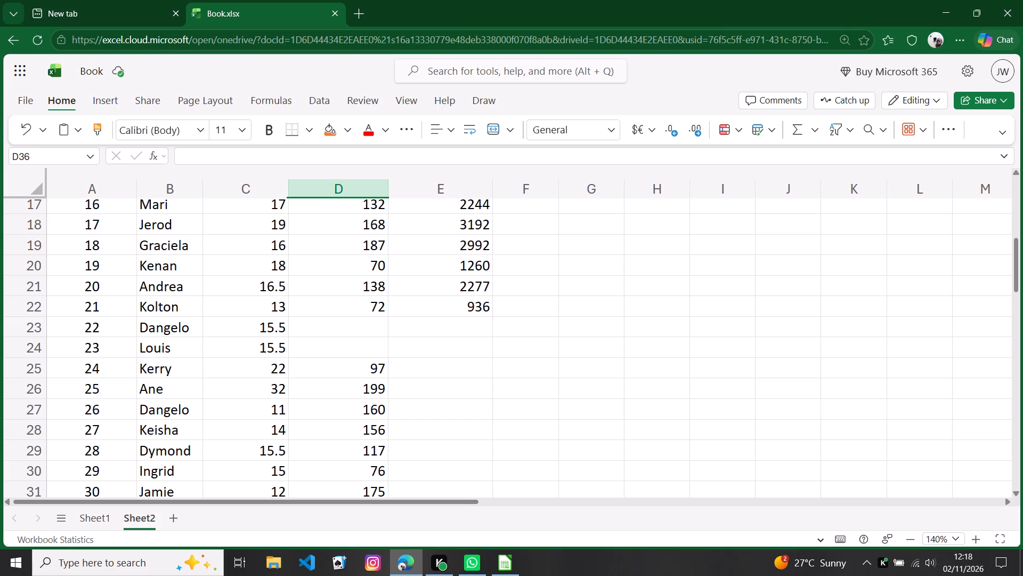
click(264, 331)
text(12)
key(Return)
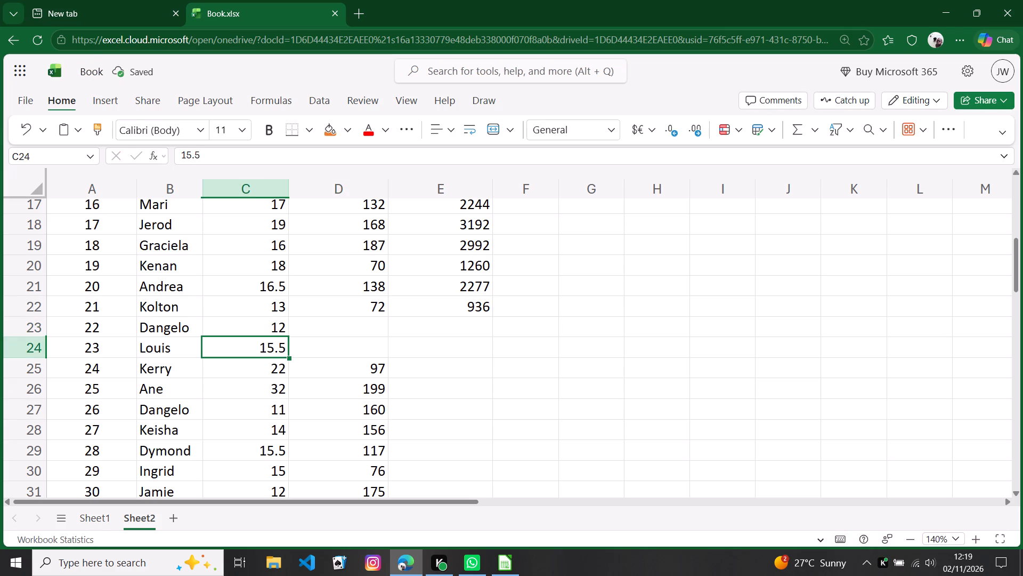
key(1)
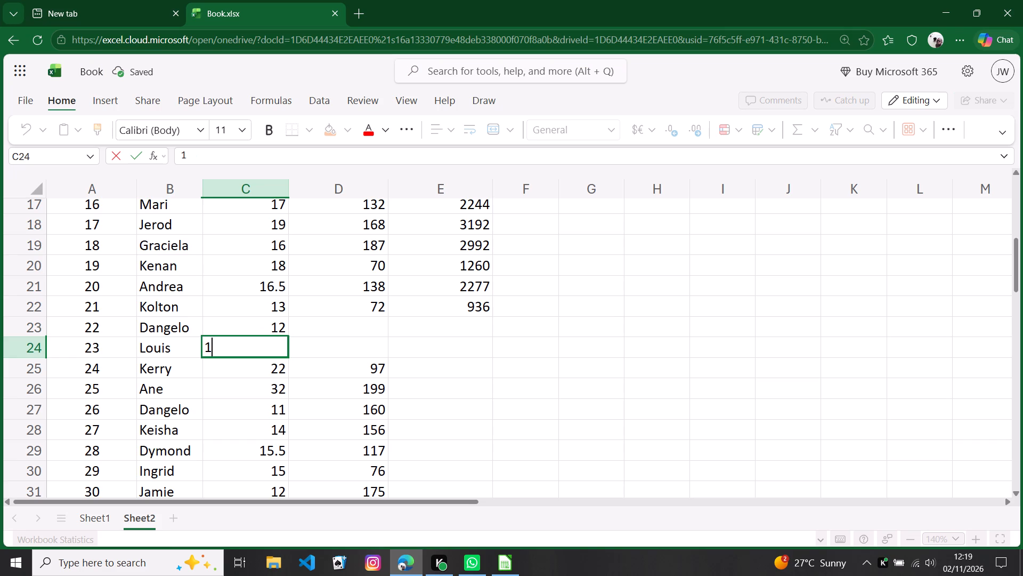
key(8)
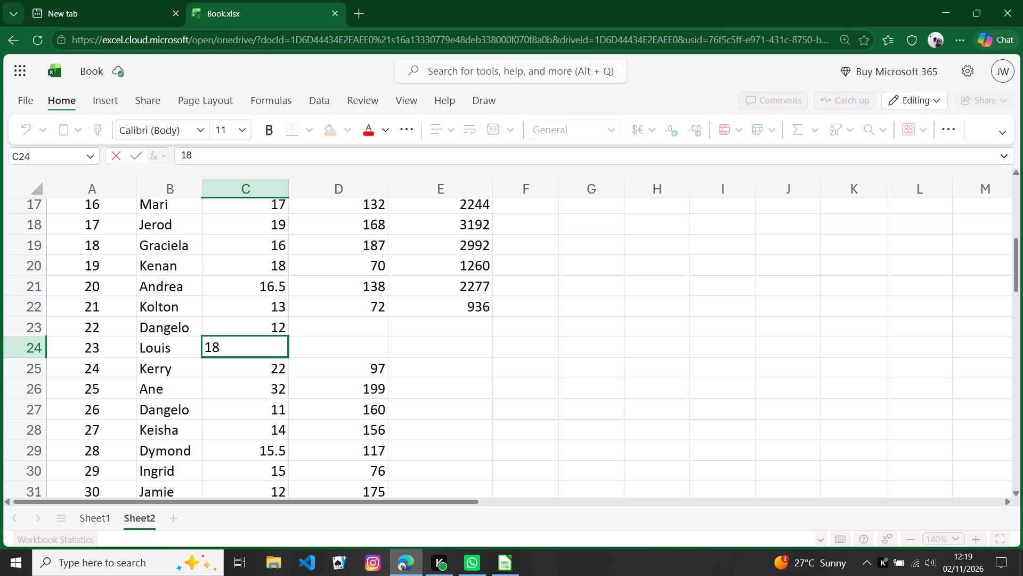
key(Return)
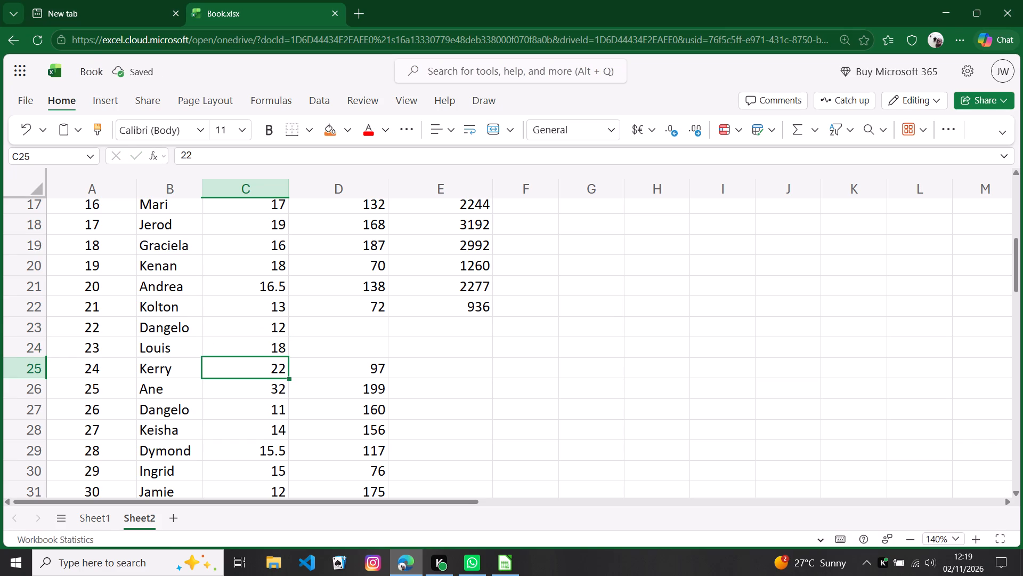
Fill in the missing hours worked: 130 for Dangelo in D23 and 208 for Louis in D24.
click(360, 329)
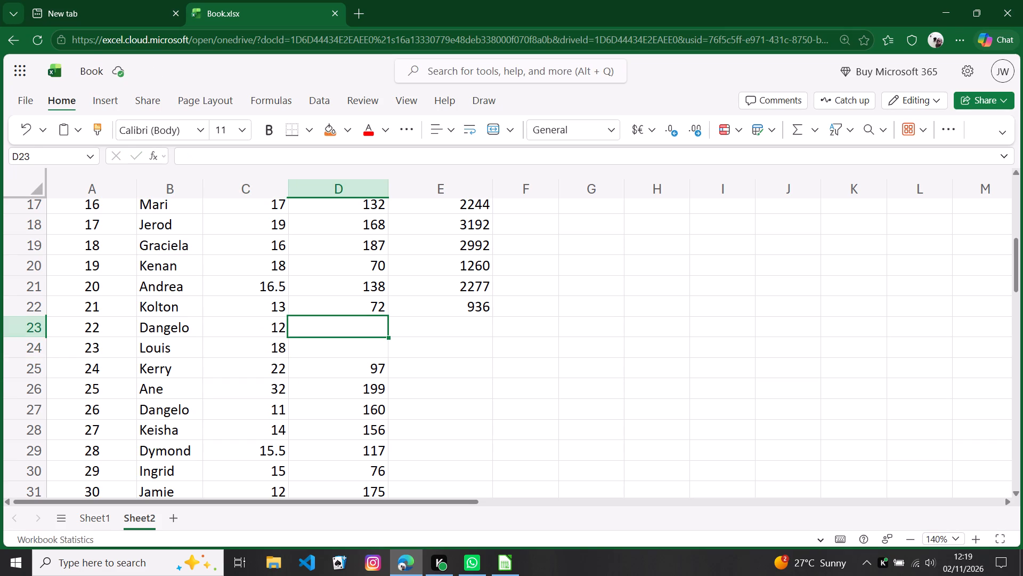
text(13)
key(0)
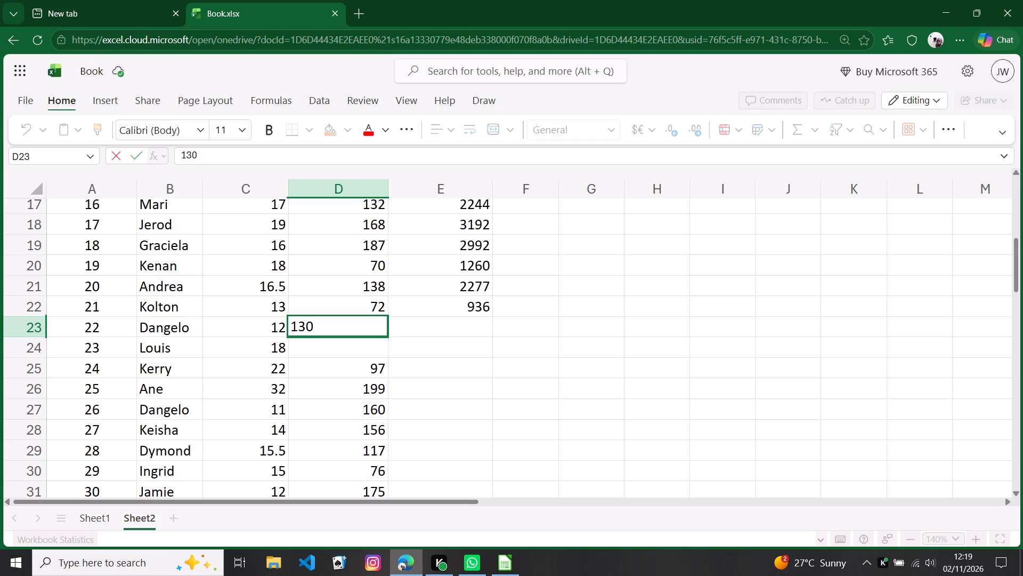
key(Return)
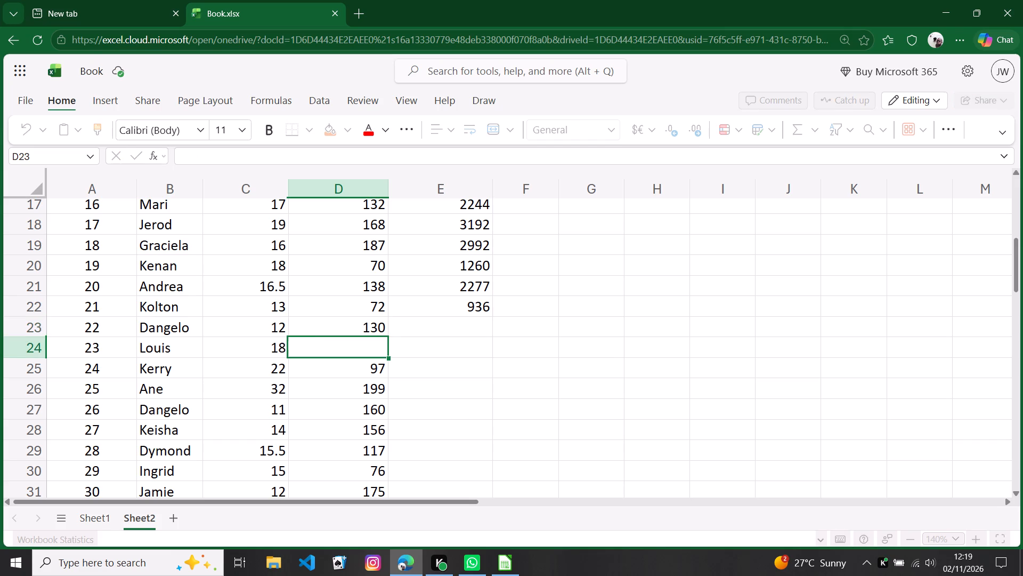
text(208)
key(Return)
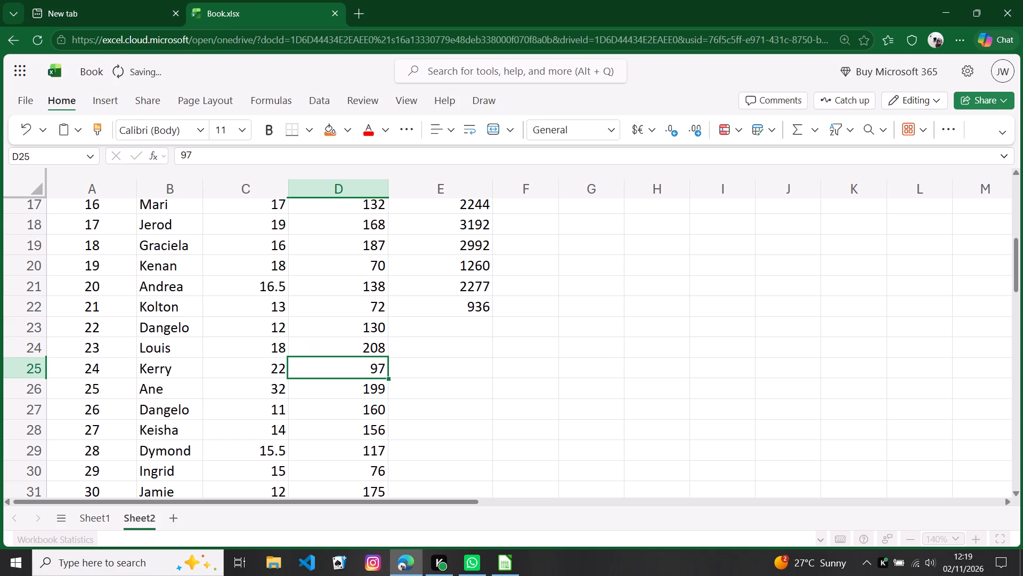
Complete Audra's payroll row 36 with an hourly wage of 17 in C36 and 186 hours worked in D36.
scroll(412, 327, down, 1)
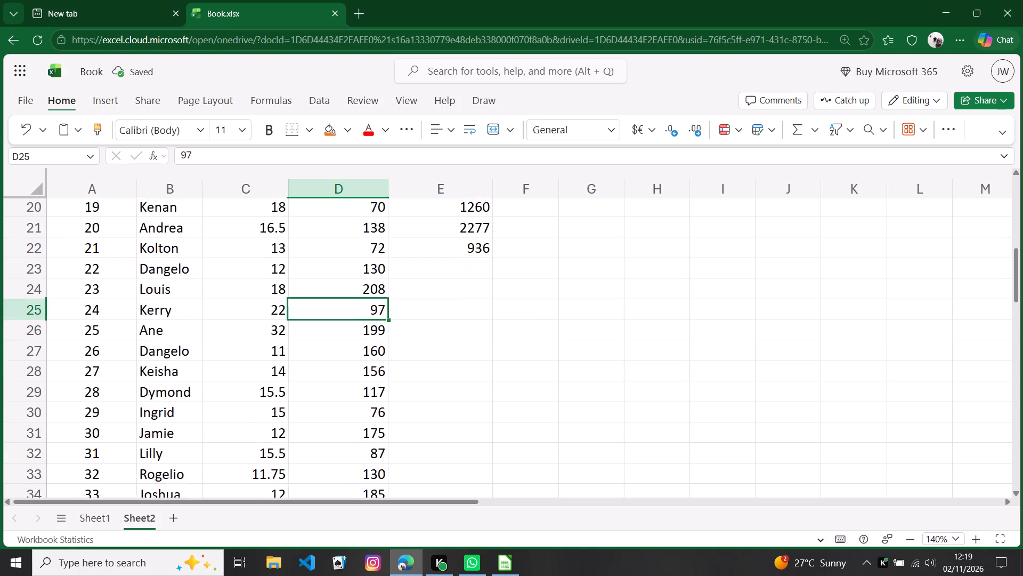
scroll(412, 327, down, 5)
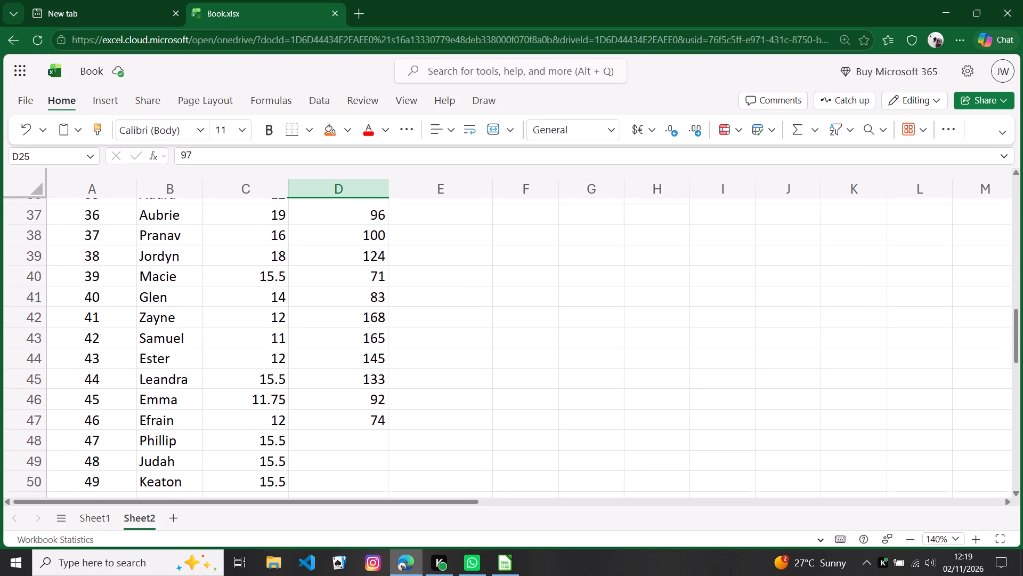
scroll(411, 327, up, 3)
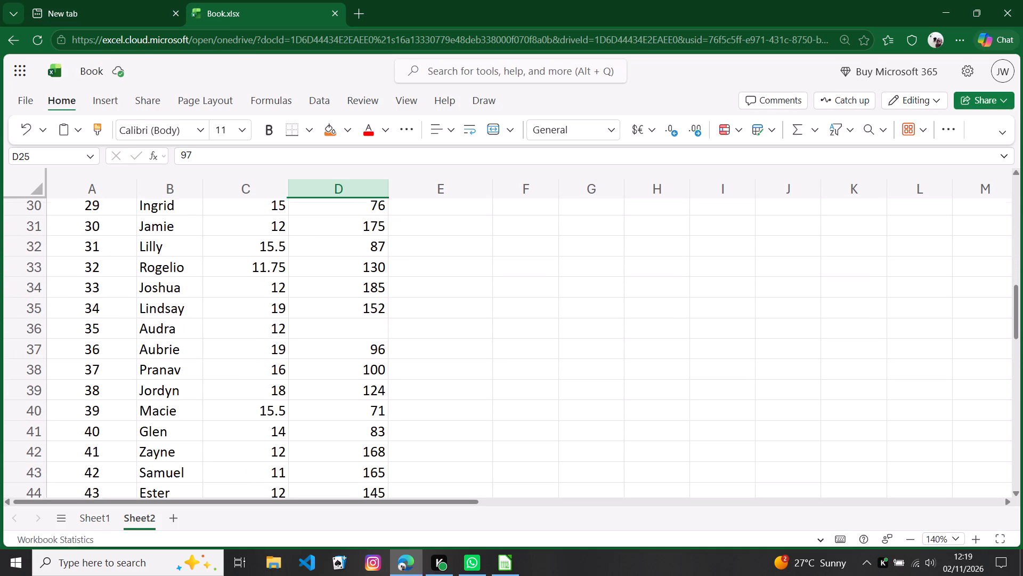
scroll(411, 327, up, 3)
scroll(411, 327, down, 3)
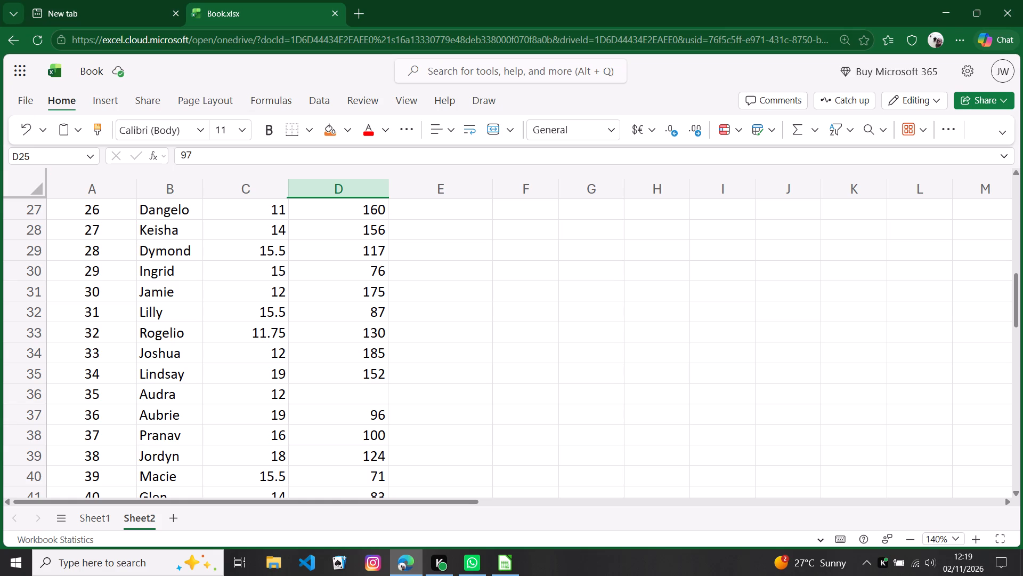
click(351, 397)
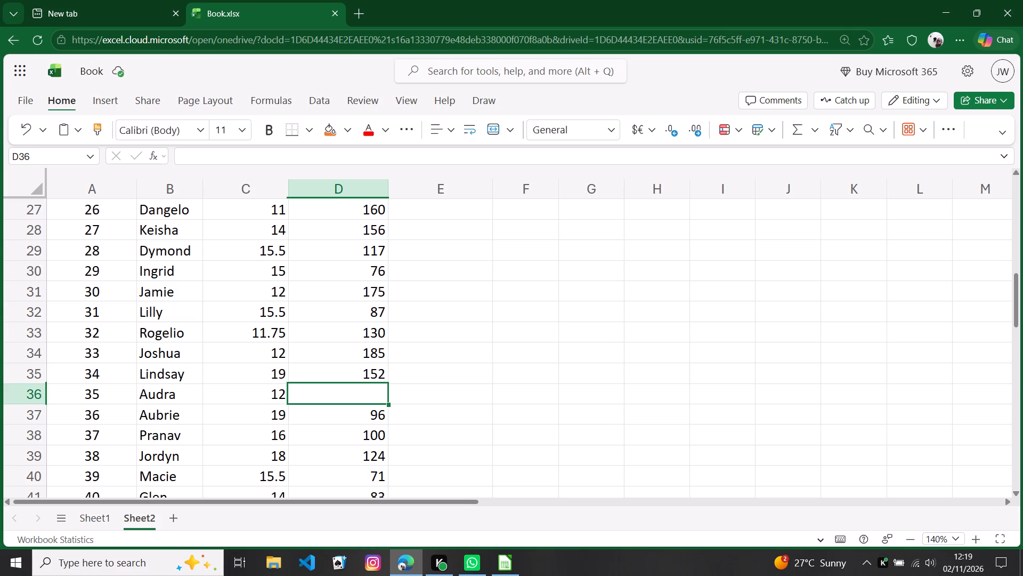
click(259, 401)
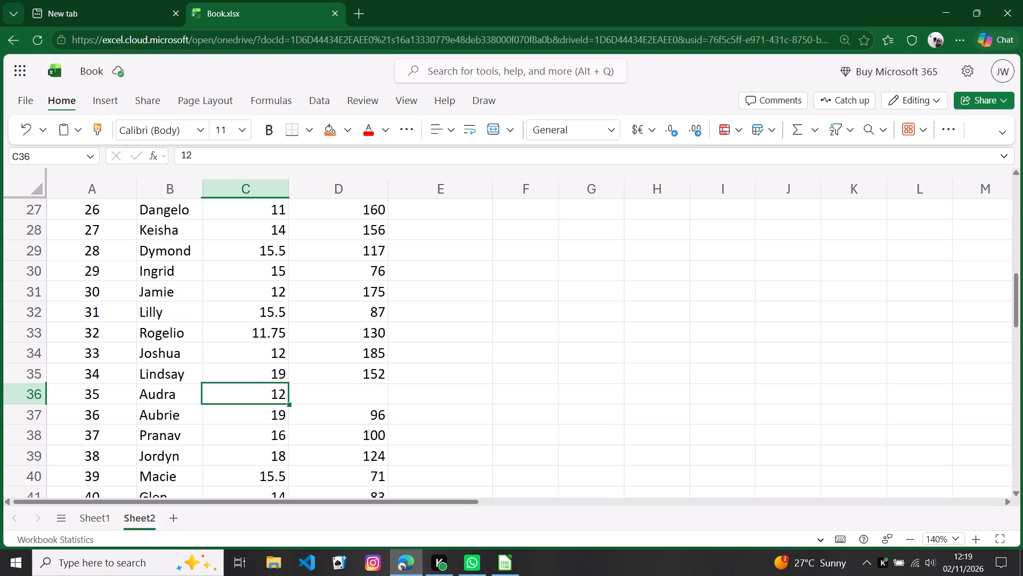
text(17)
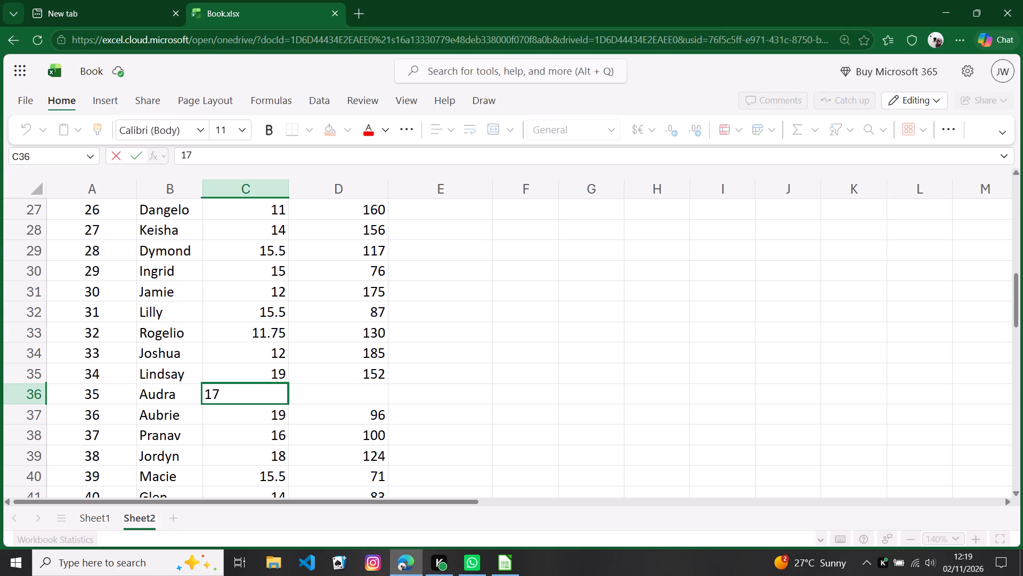
key(Tab)
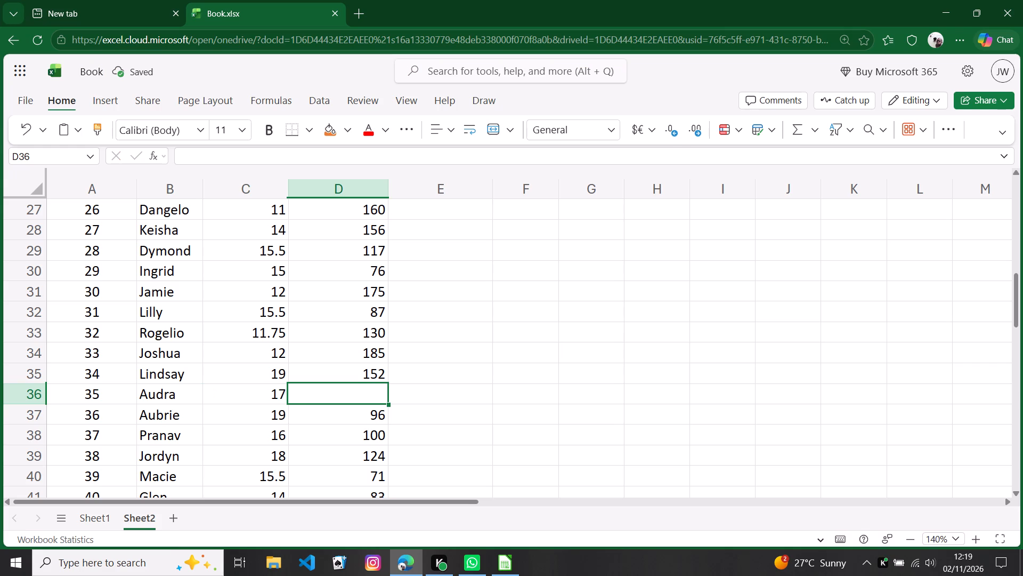
key(1)
text(86)
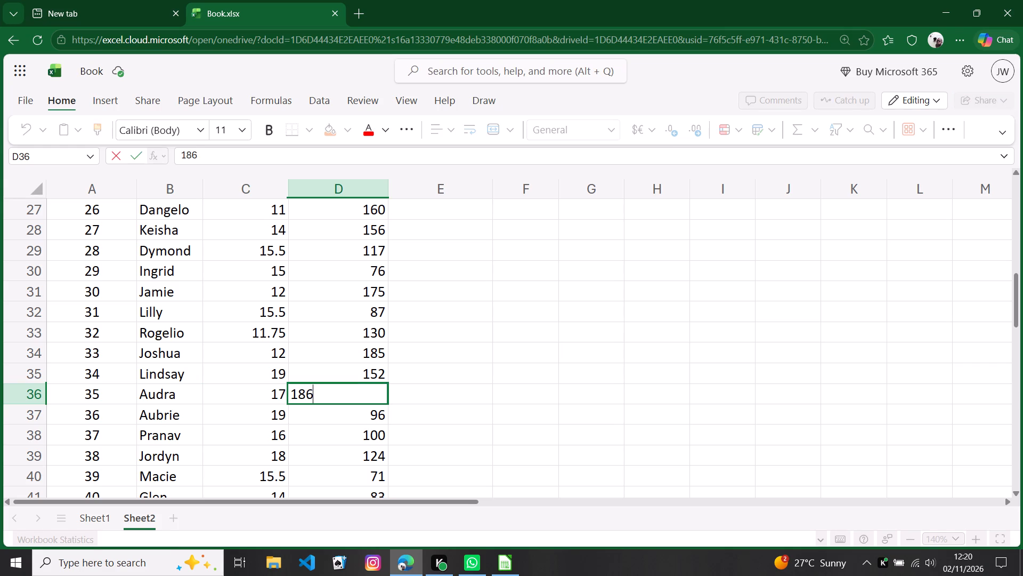
key(Return)
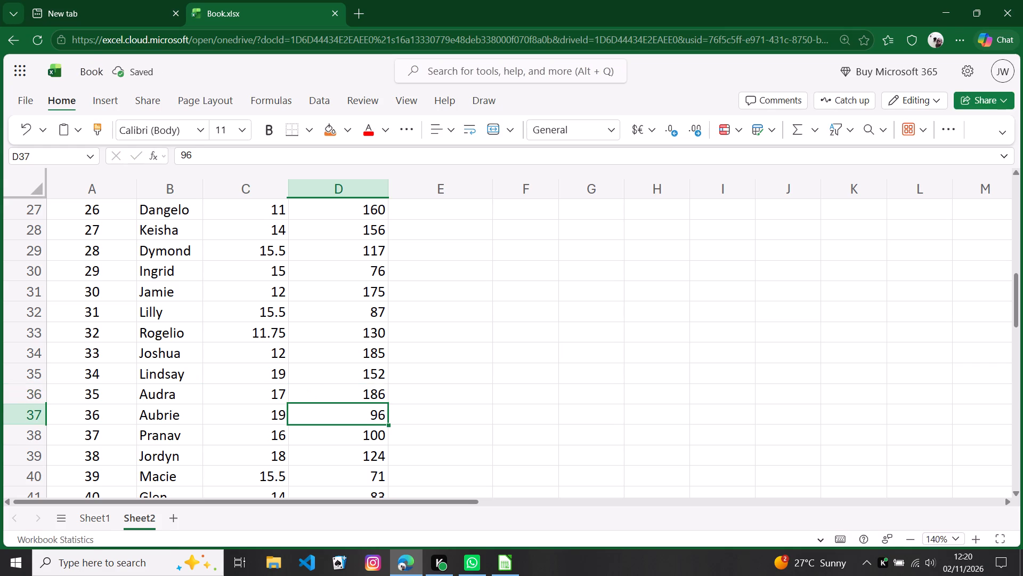
Set the hourly wages of Judah in C49 to 17, Keaton in C50 to 19 and Kavon in C51 to 16.
scroll(431, 384, down, 3)
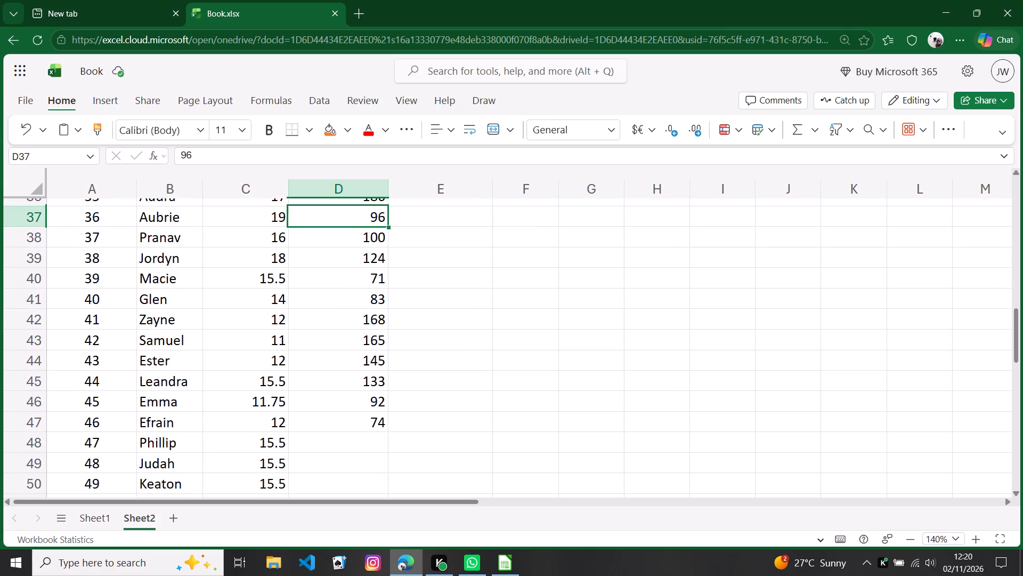
scroll(432, 382, down, 1)
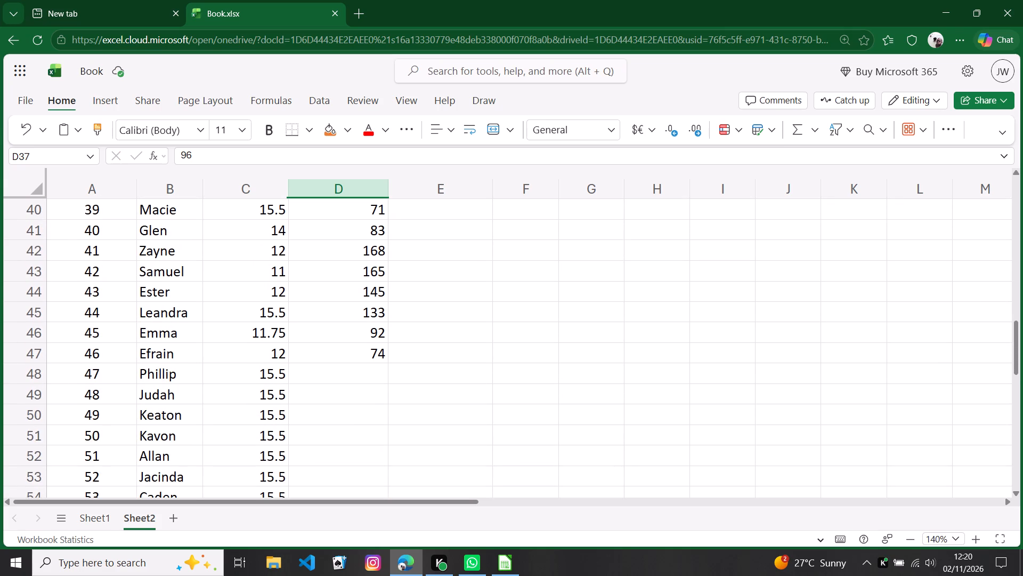
scroll(148, 378, down, 6)
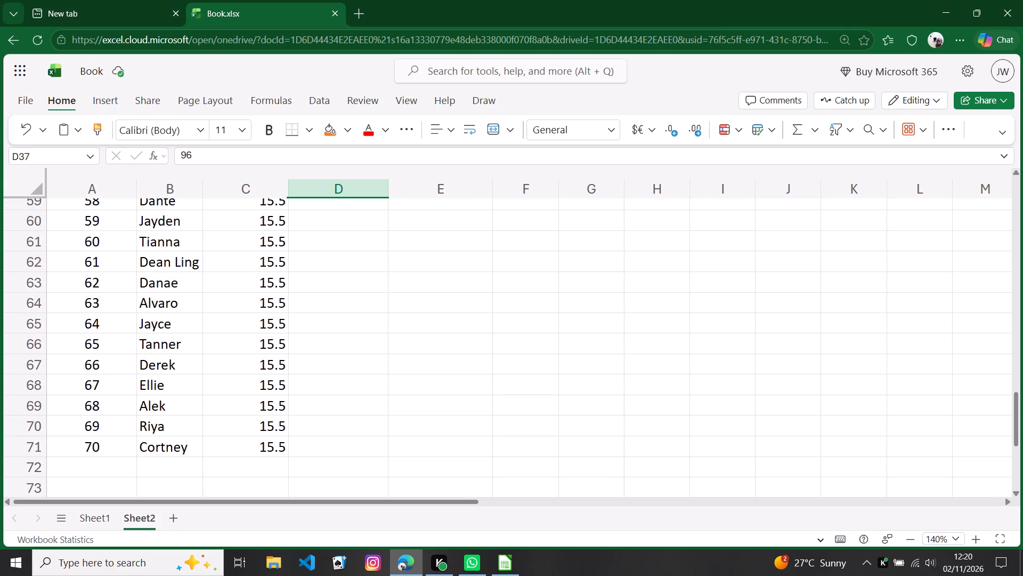
scroll(154, 377, up, 6)
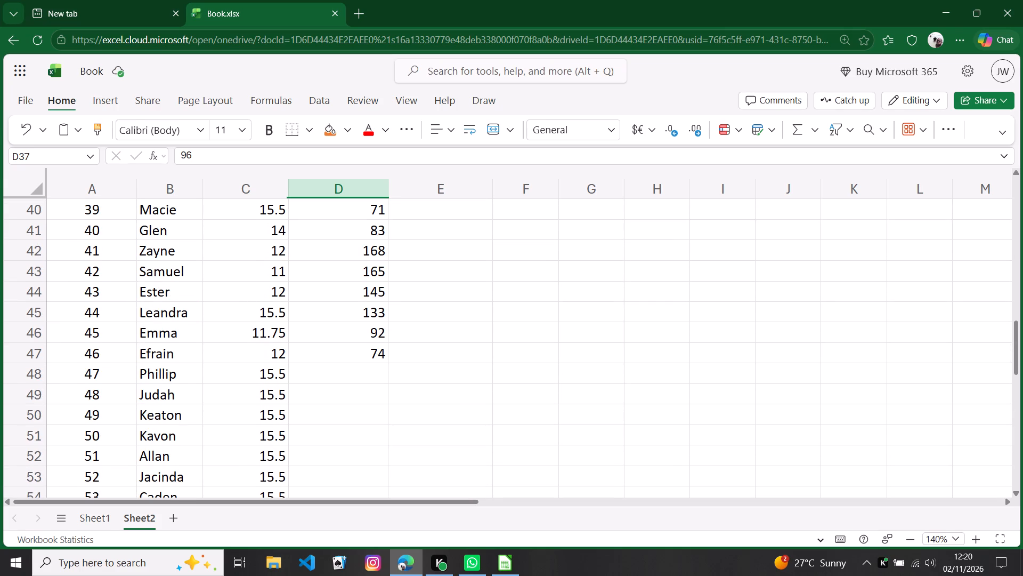
click(116, 378)
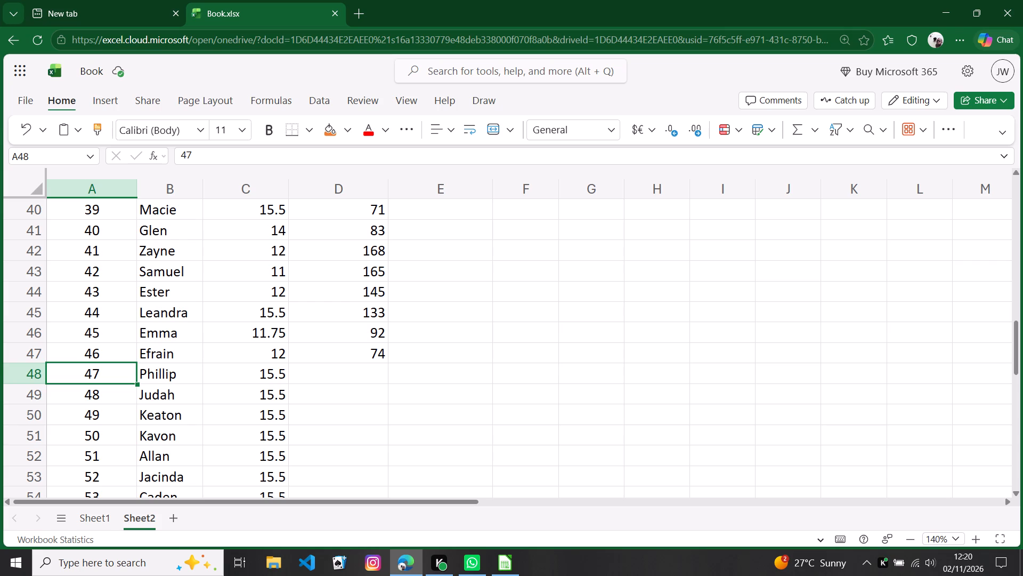
click(286, 402)
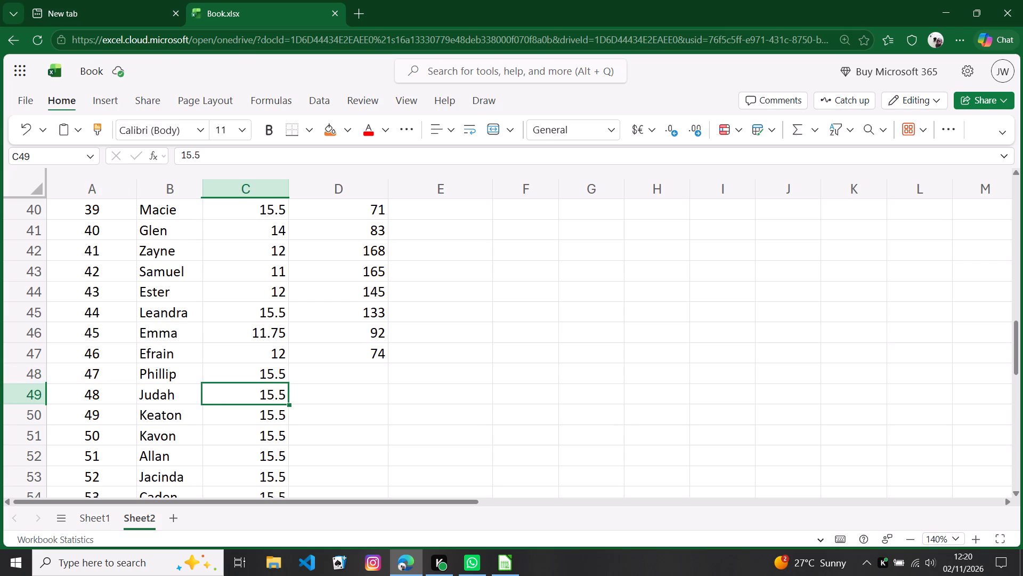
key(1)
key(7)
key(Return)
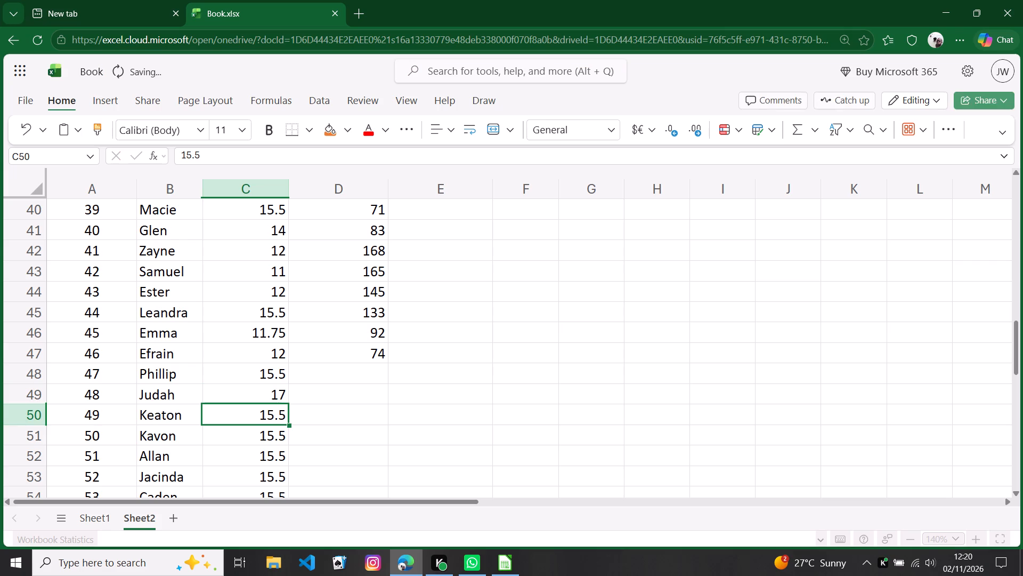
key(1)
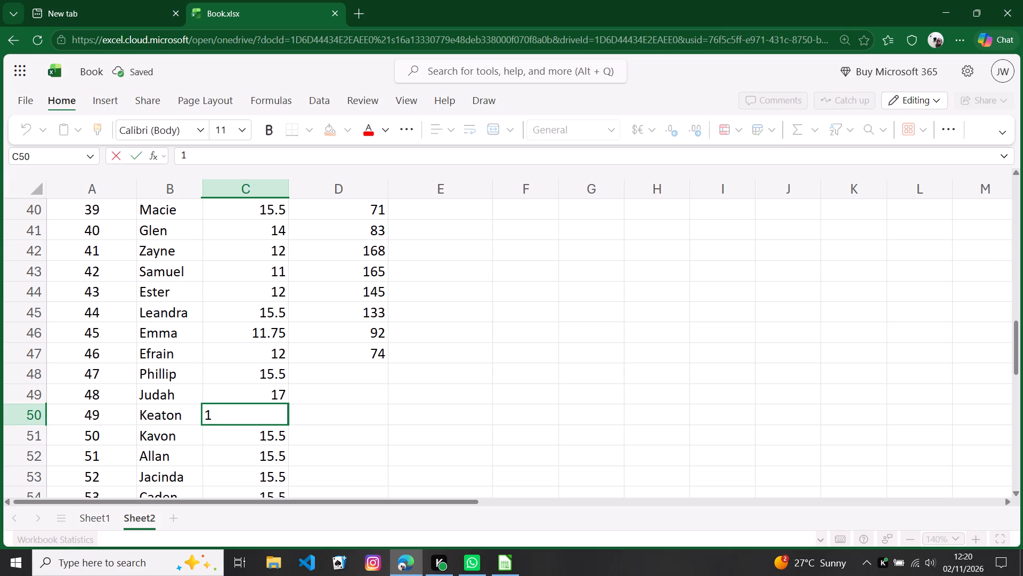
key(9)
key(Return)
key(1)
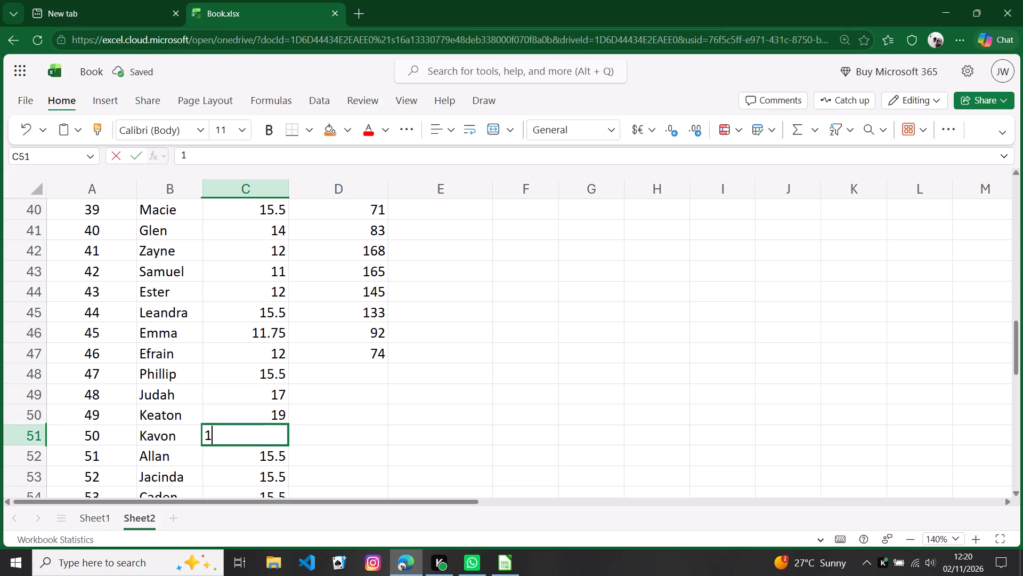
key(6)
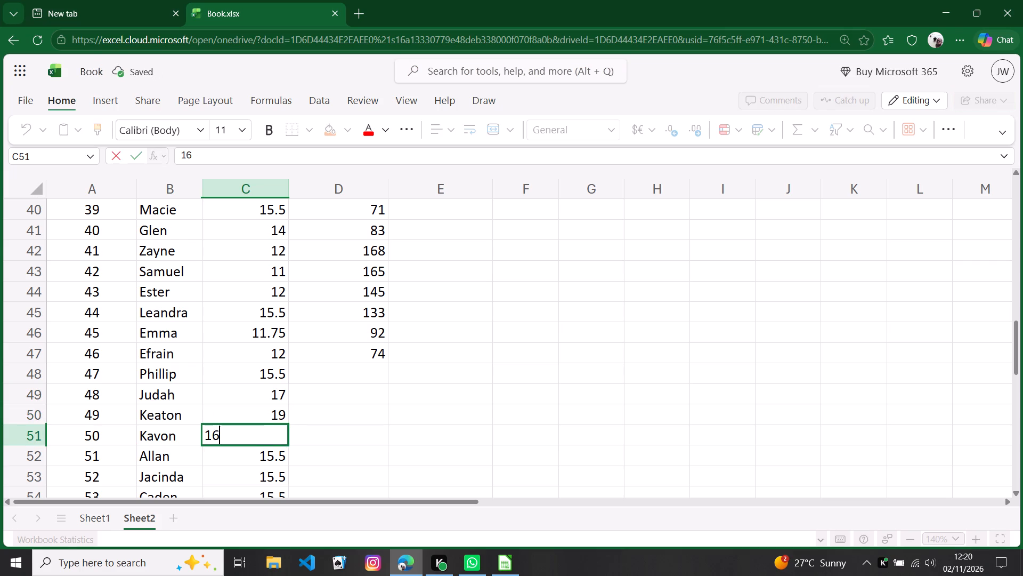
key(Return)
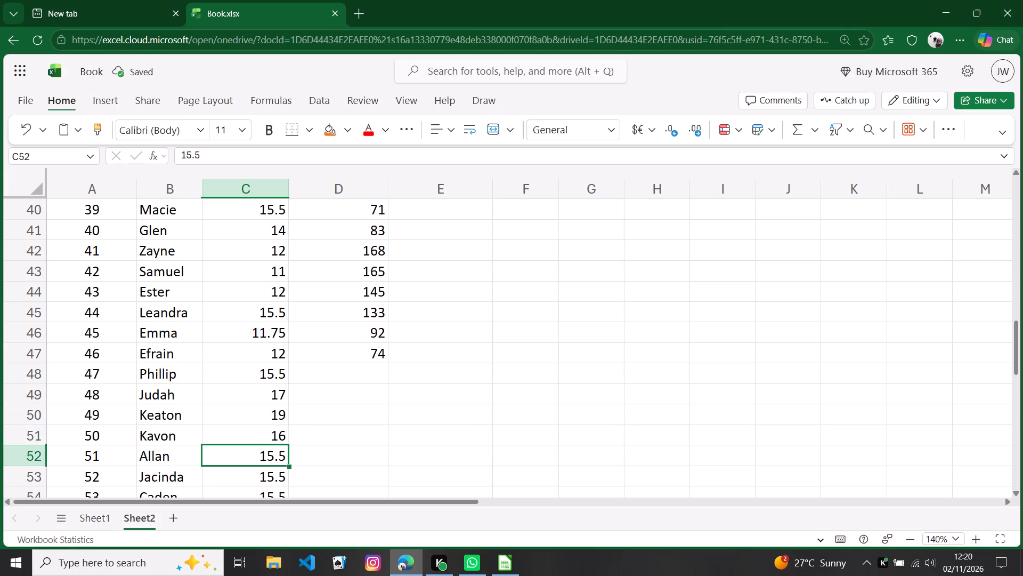
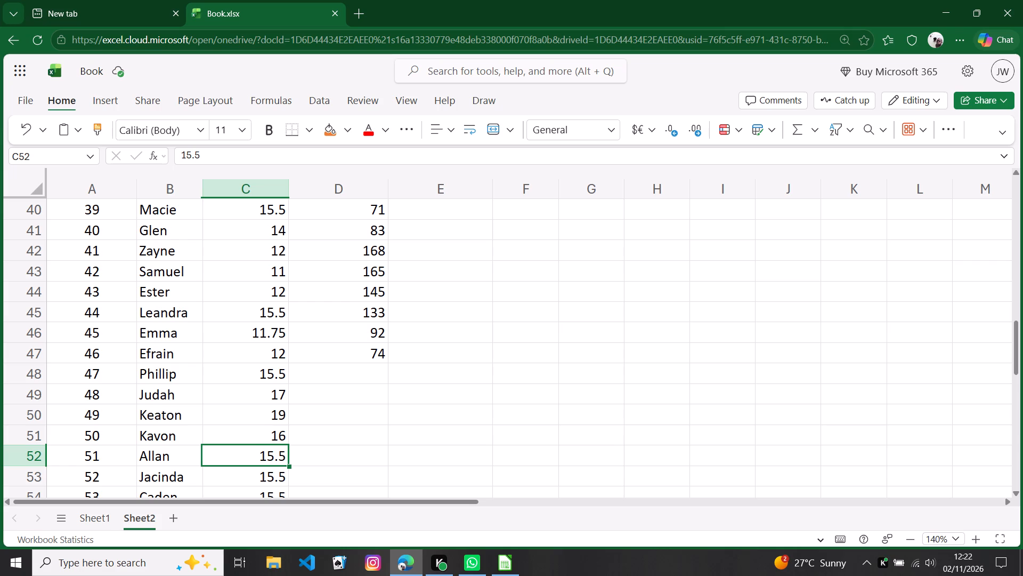
Set Allan's value in cell C52 to 18.
scroll(166, 311, down, 2)
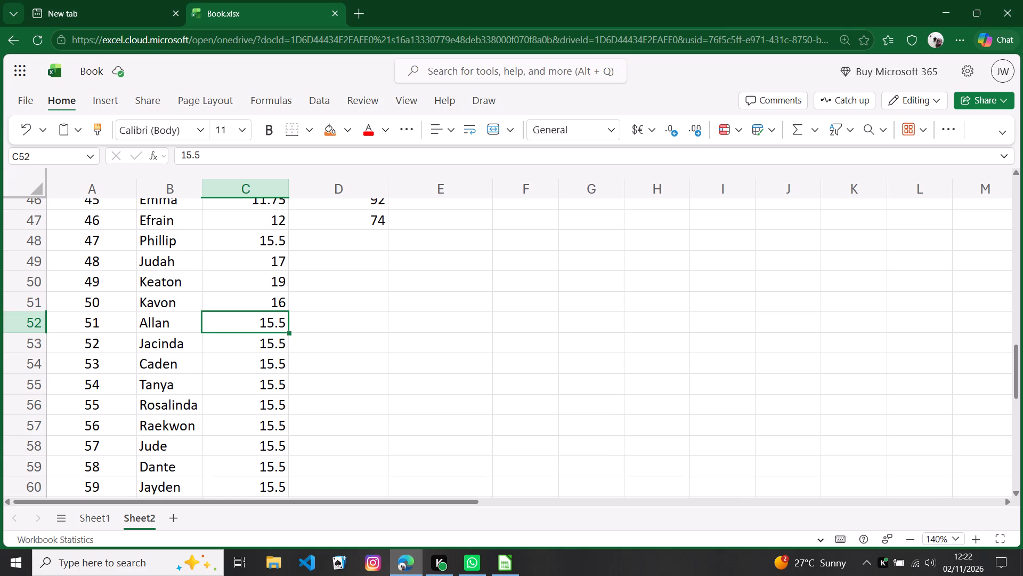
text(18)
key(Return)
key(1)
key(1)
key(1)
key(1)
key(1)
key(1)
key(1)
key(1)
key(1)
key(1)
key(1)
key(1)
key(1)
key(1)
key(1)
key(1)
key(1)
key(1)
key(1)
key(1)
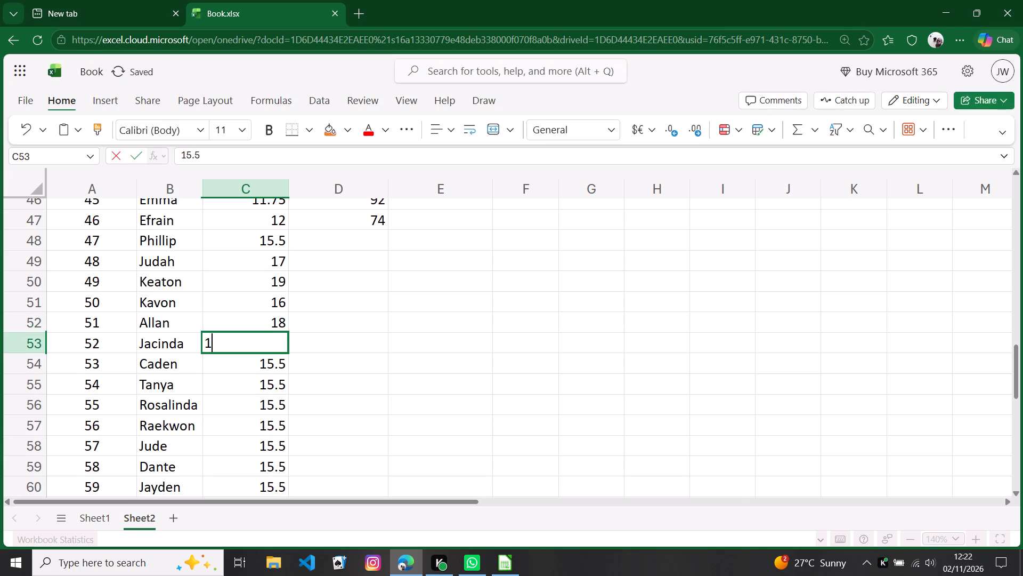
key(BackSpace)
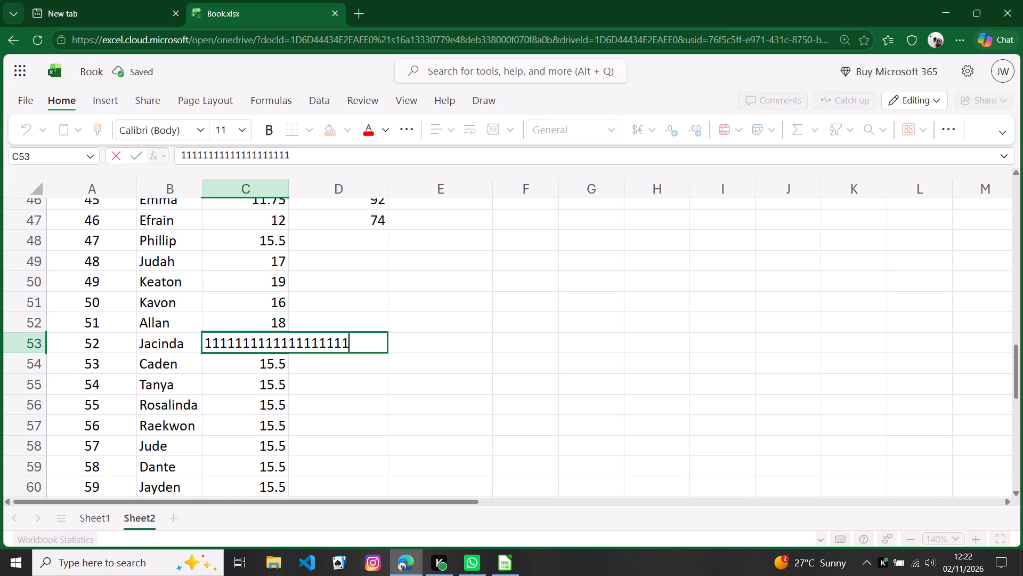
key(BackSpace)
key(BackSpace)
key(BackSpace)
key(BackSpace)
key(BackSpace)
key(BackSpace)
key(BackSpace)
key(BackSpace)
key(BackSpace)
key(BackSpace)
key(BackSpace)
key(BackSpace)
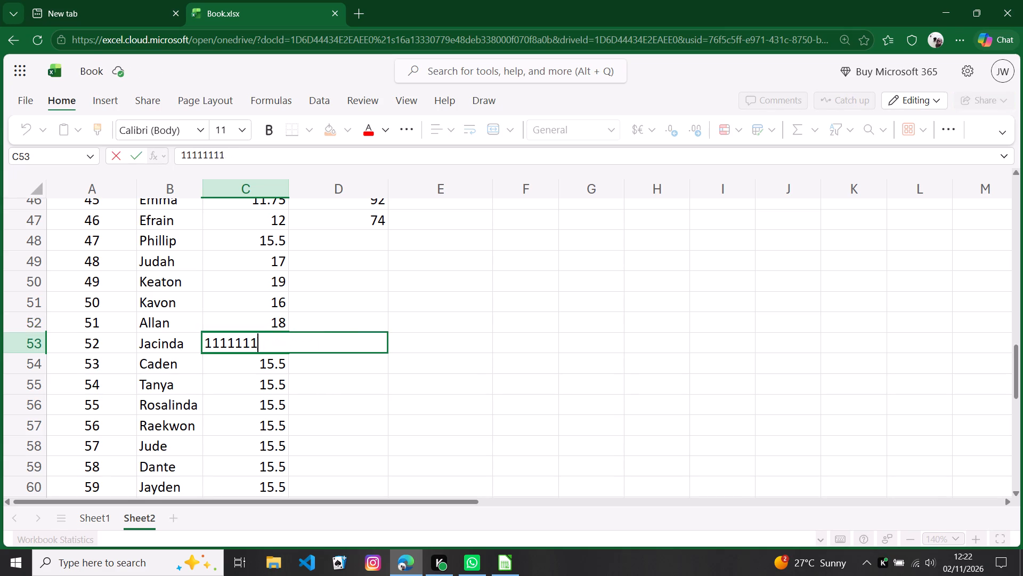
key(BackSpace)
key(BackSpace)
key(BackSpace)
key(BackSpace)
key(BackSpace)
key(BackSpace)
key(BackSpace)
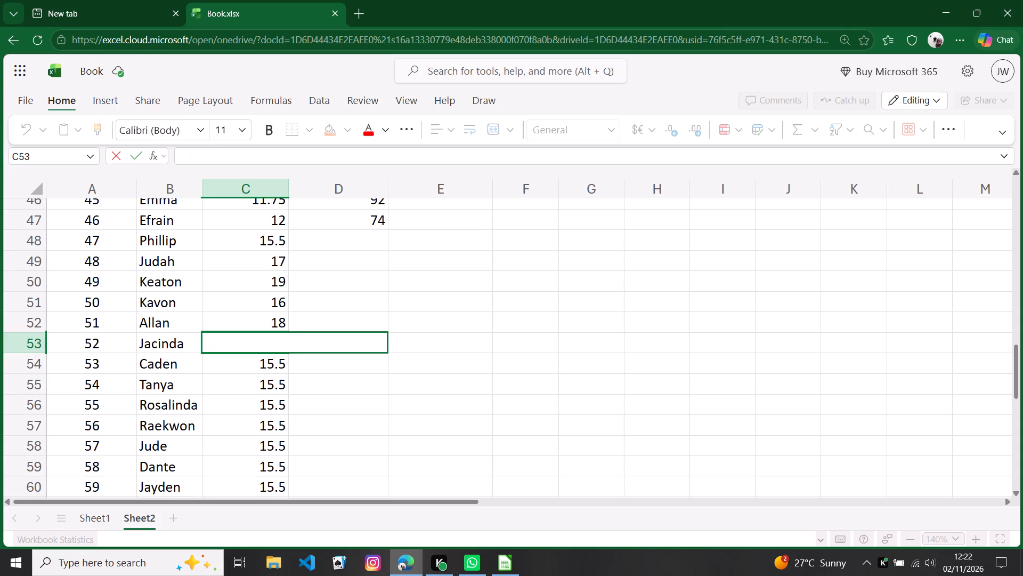
Update column C with 11.5 for Jacinda (C53), 12 for Rosalinda (C56), 11.75 for Jude (C58) and 12 for Dante (C59).
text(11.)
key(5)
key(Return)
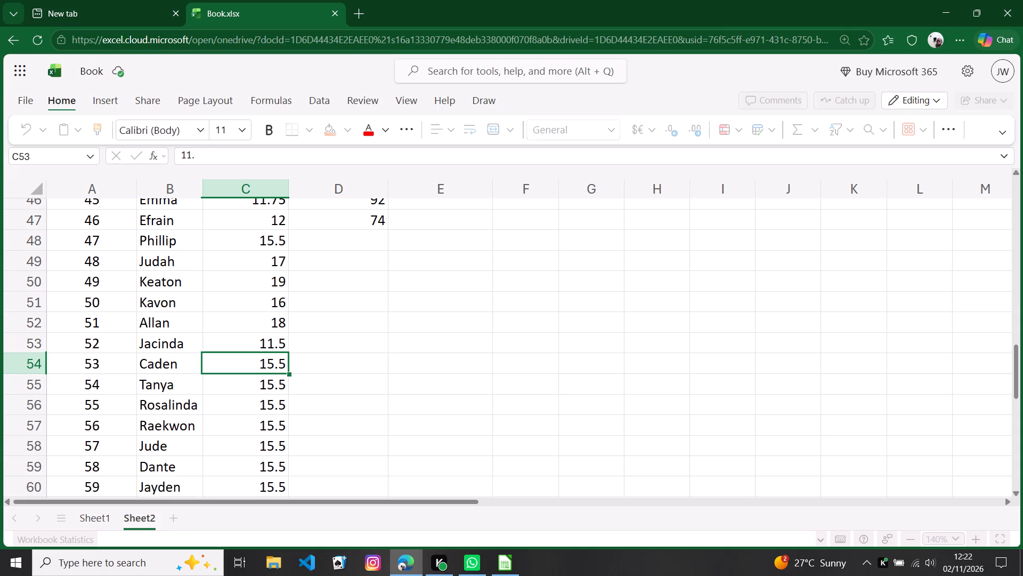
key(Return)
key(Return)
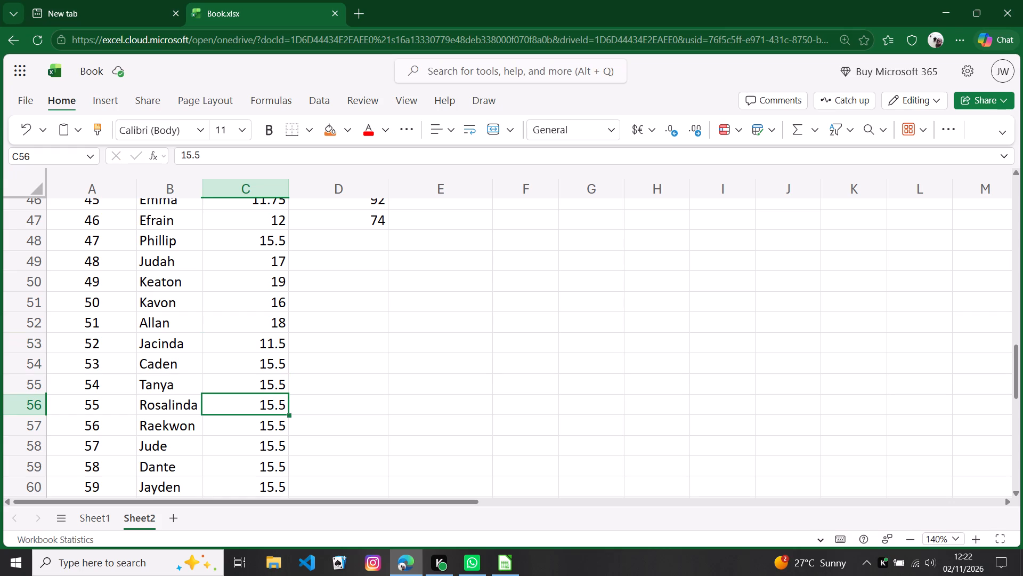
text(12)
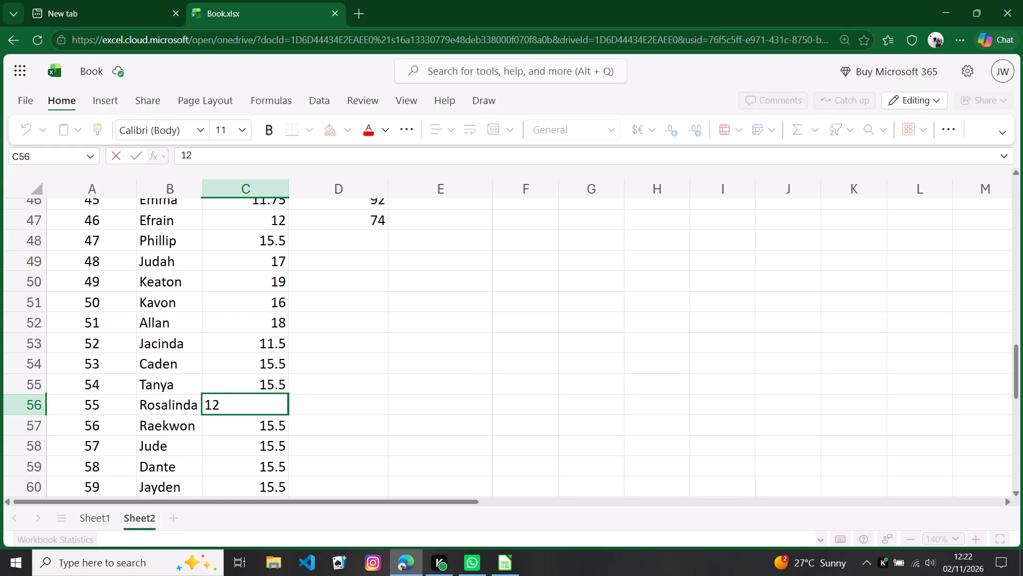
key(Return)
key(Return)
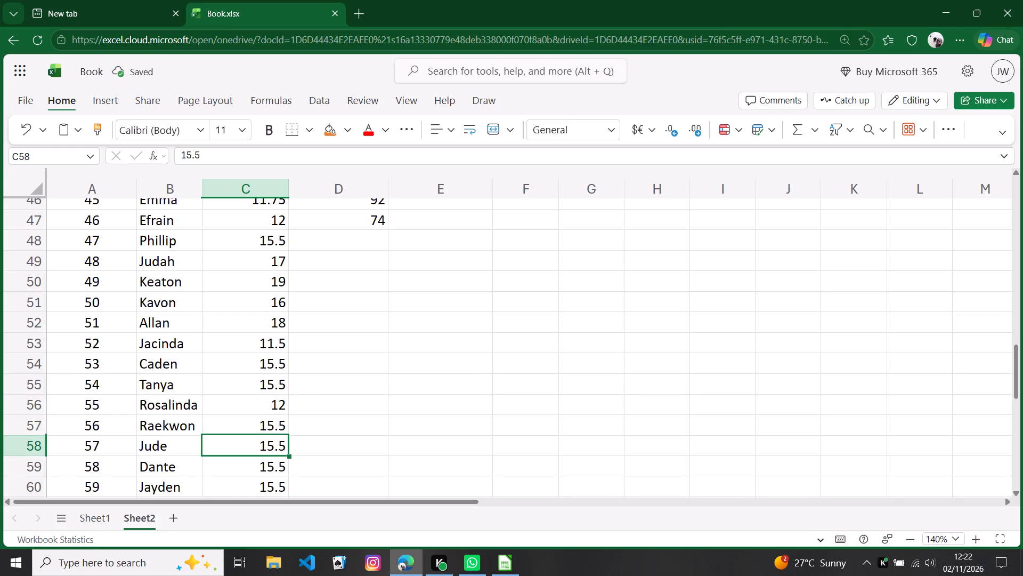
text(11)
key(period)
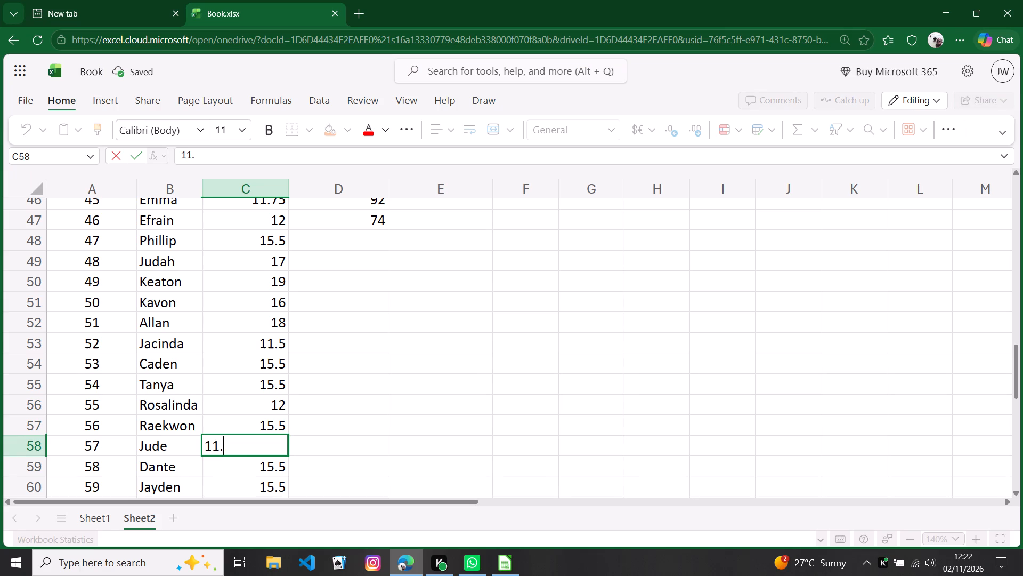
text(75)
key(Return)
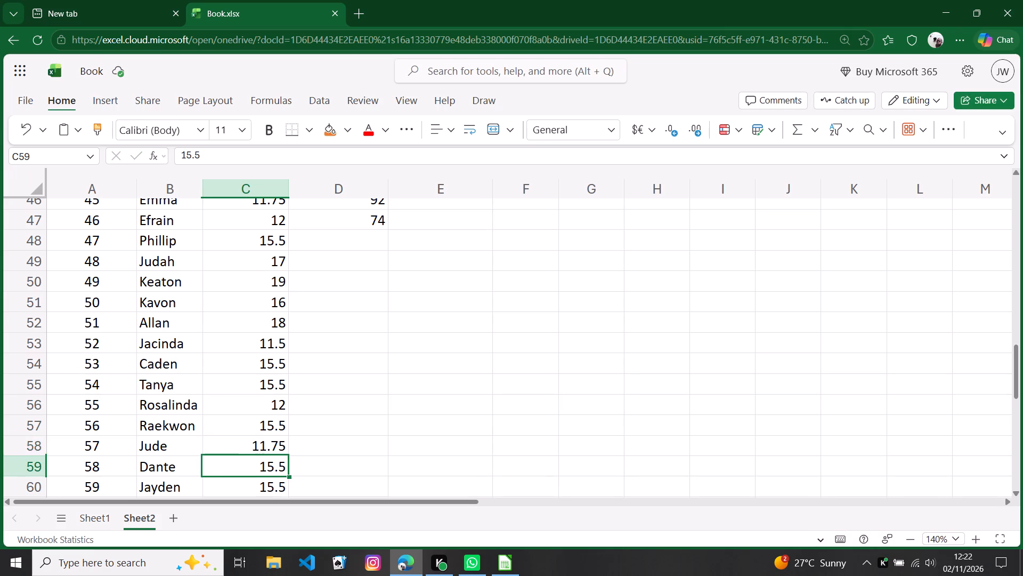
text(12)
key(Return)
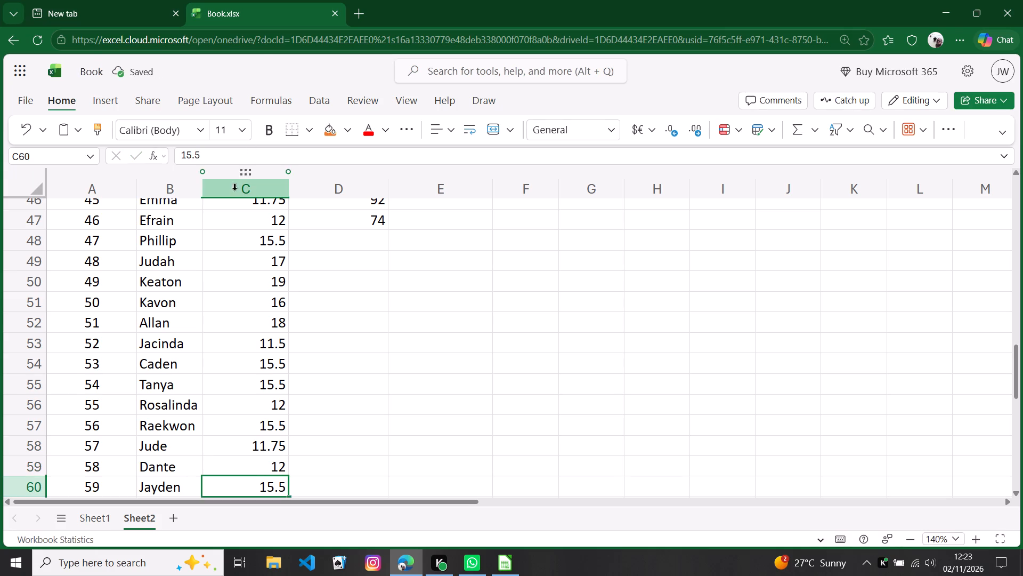
Fill column D from Judah to Allan (D49 to D52) with 112, 166, 160 and 117.
click(351, 241)
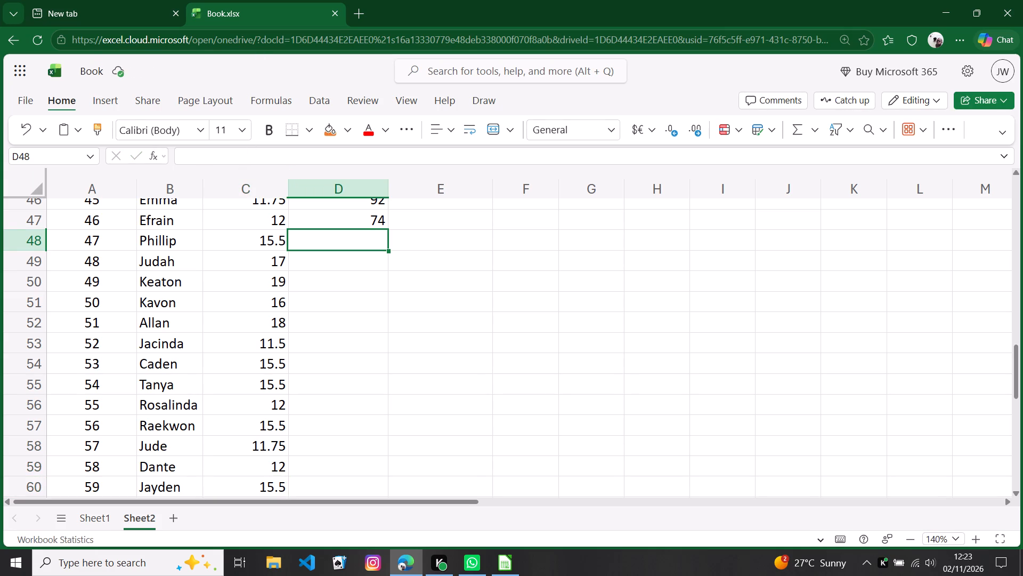
scroll(352, 289, up, 1)
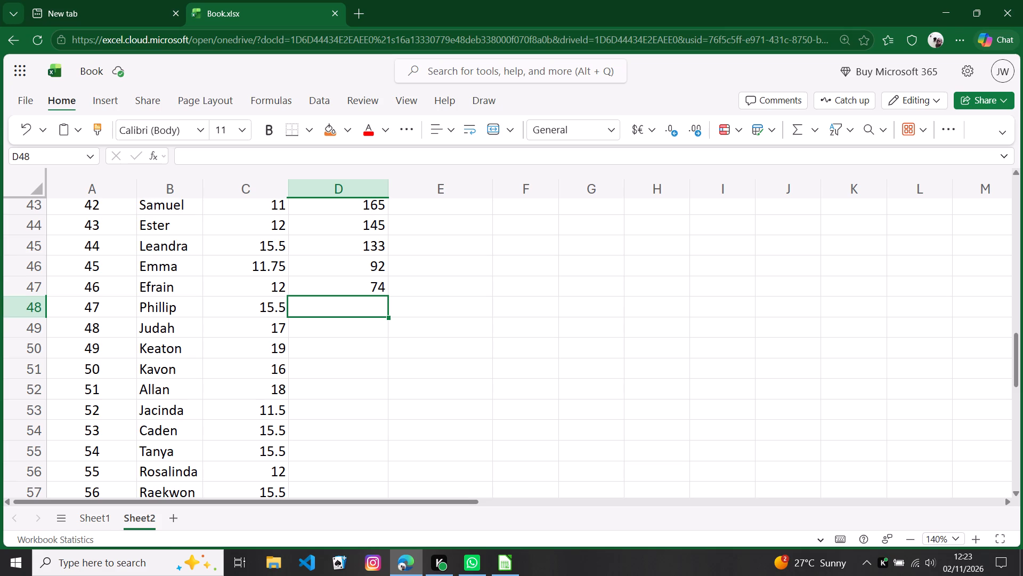
click(340, 331)
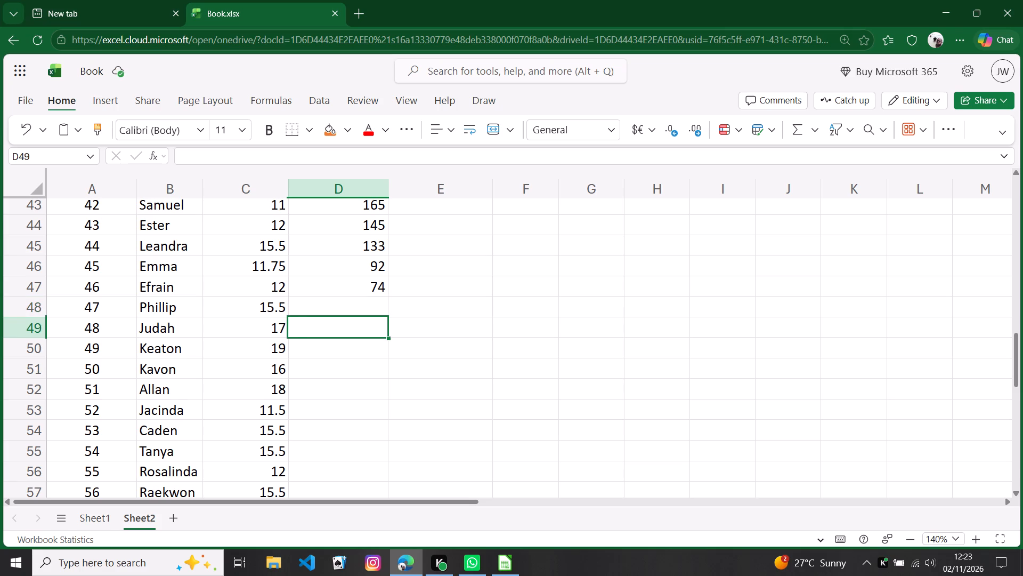
text(112)
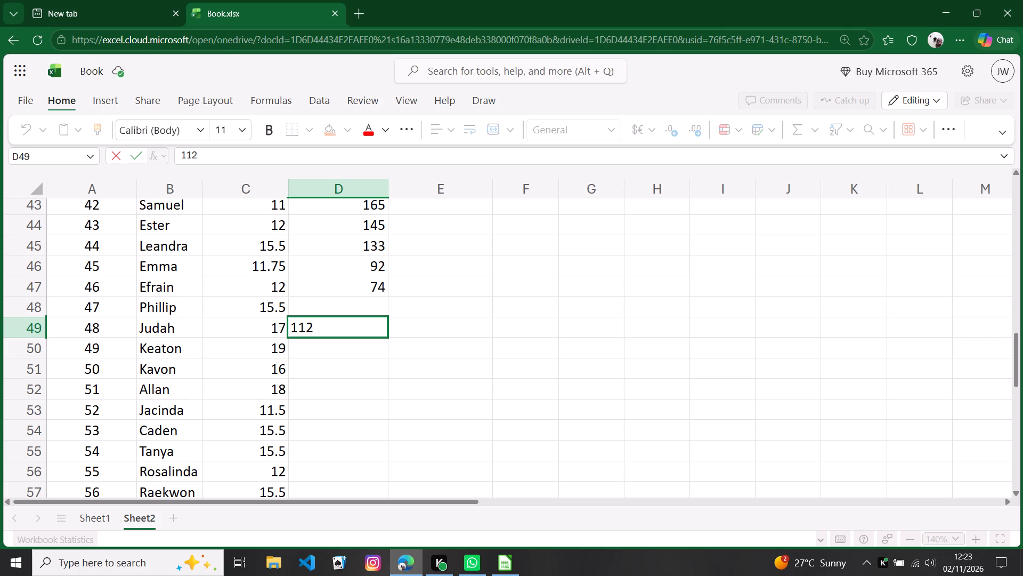
key(Return)
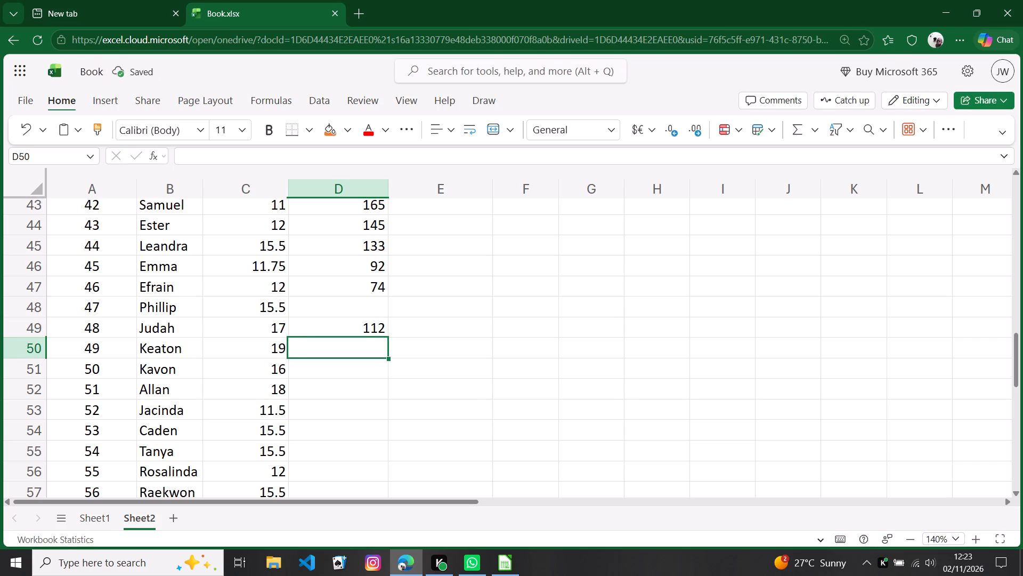
text(166)
key(Return)
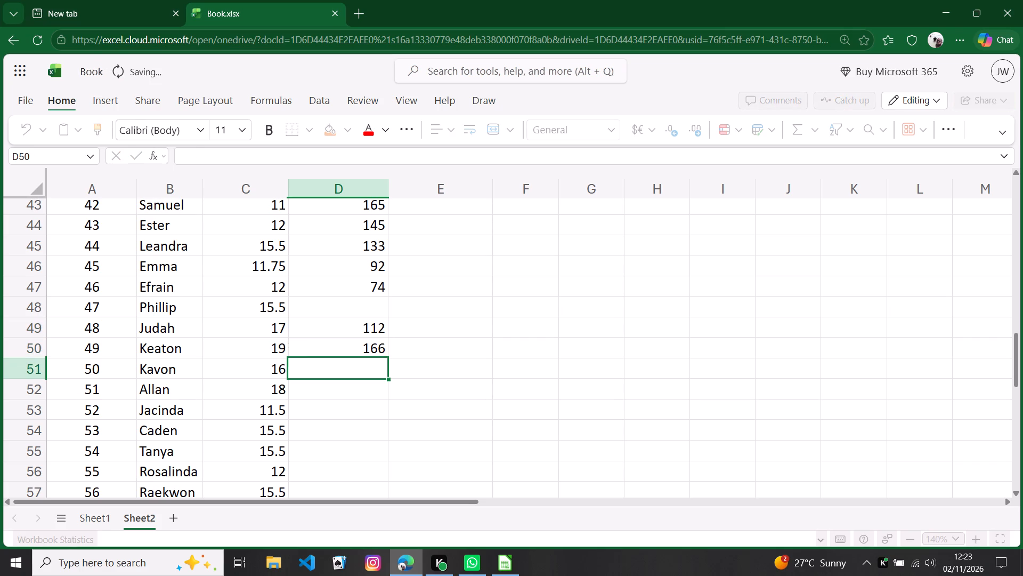
text(16)
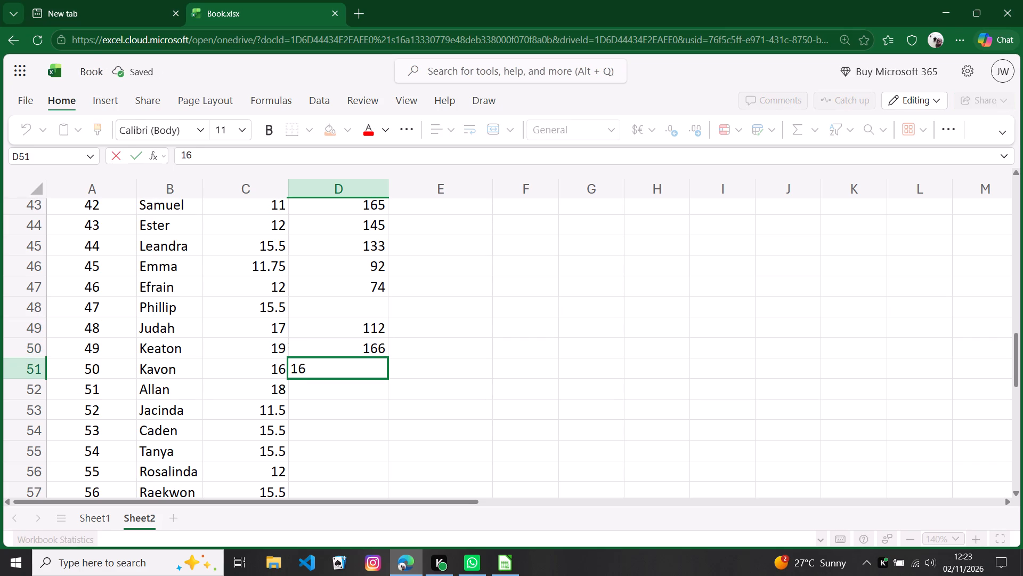
key(0)
key(Return)
text(117)
key(Return)
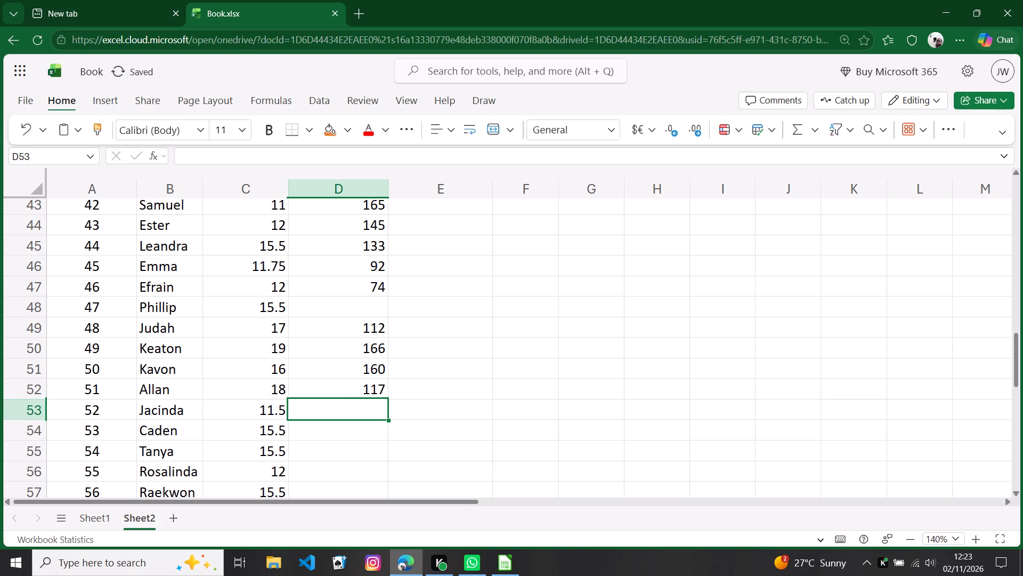
Fill column D from Jacinda to Raekwon (D53 to D57) with 152, 129, 74, 111 and 132.
text(152)
key(Return)
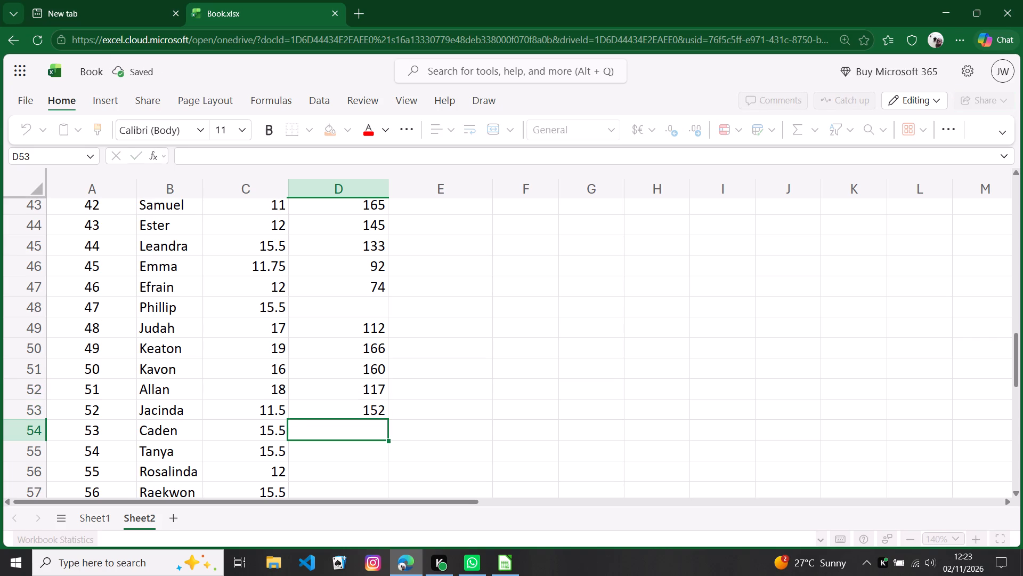
text(129)
key(Return)
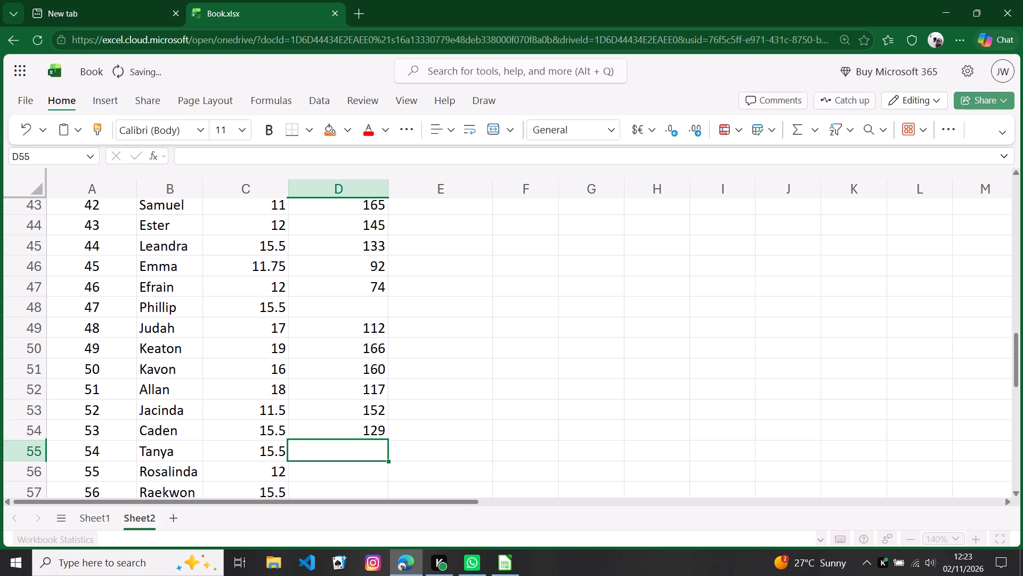
text(74)
key(Return)
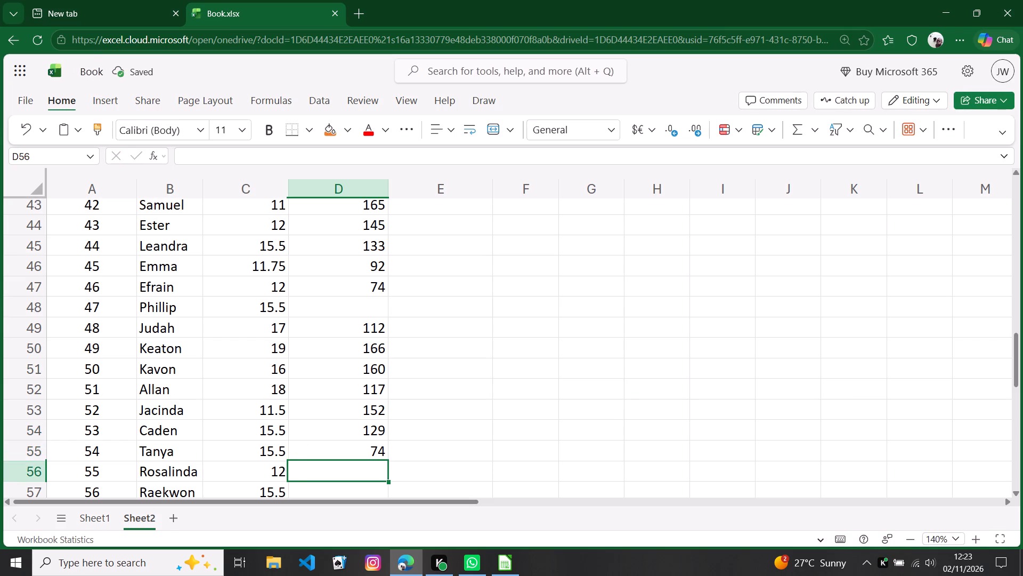
text(111)
key(Return)
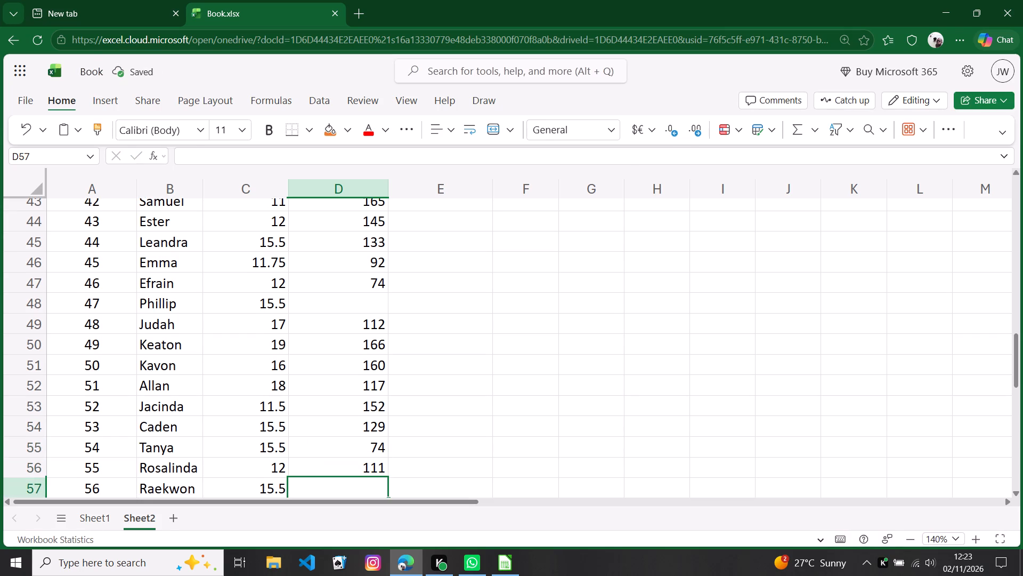
text(132)
key(Return)
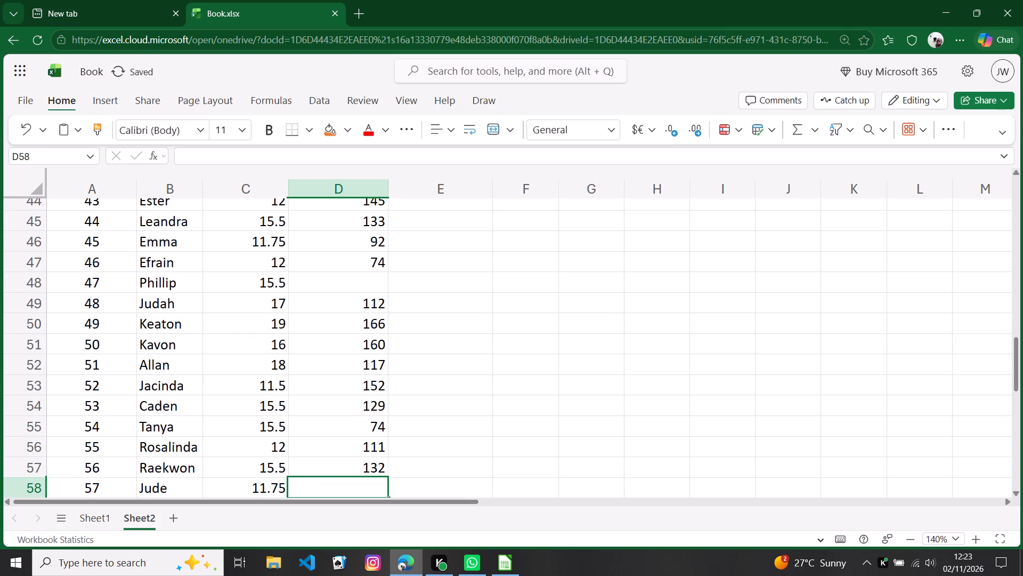
Fill column D from Jude to Tianna (D58 to D61) with 168, 187, 70 and 138.
text(16)
key(8)
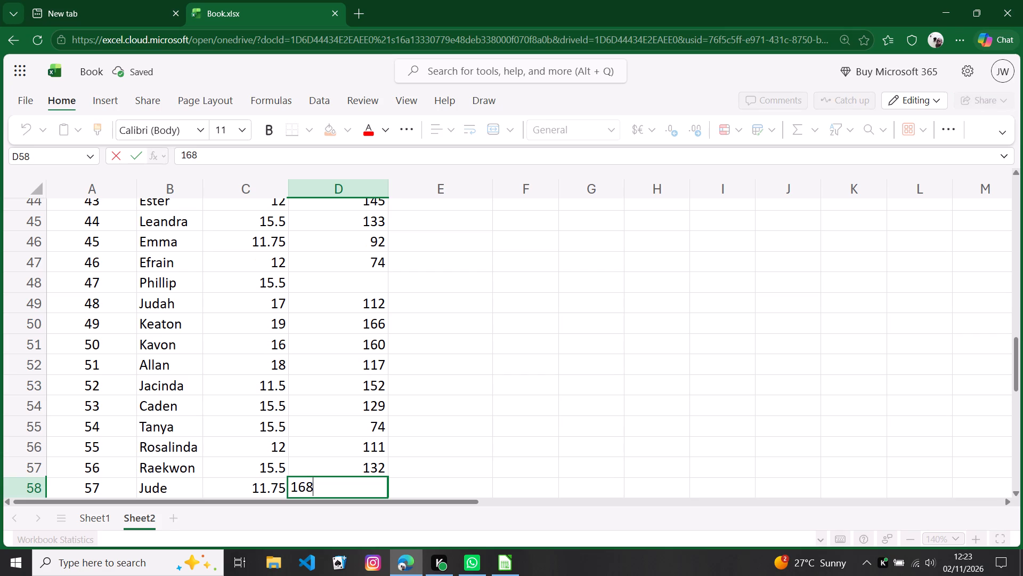
key(Return)
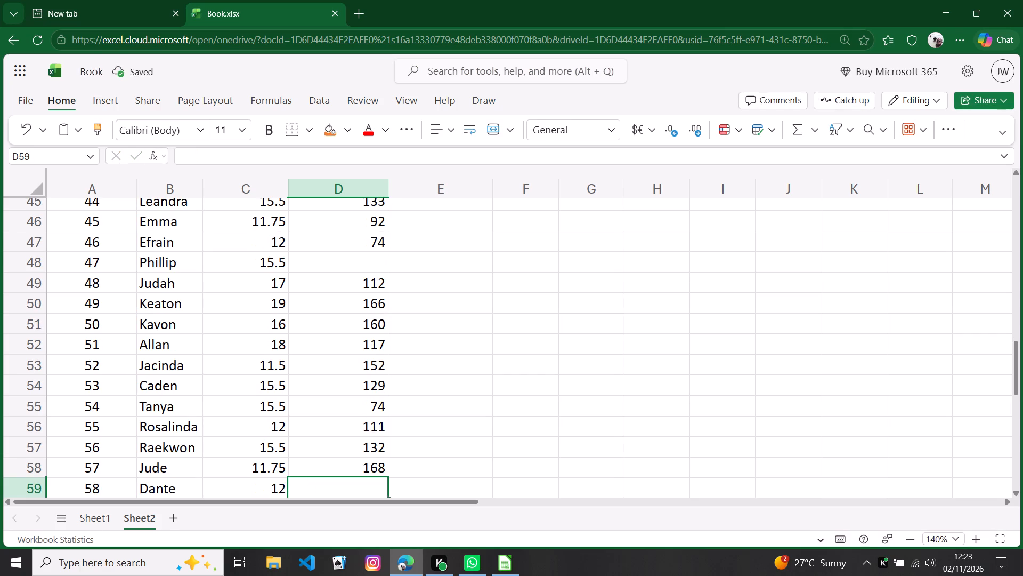
key(1)
text(87)
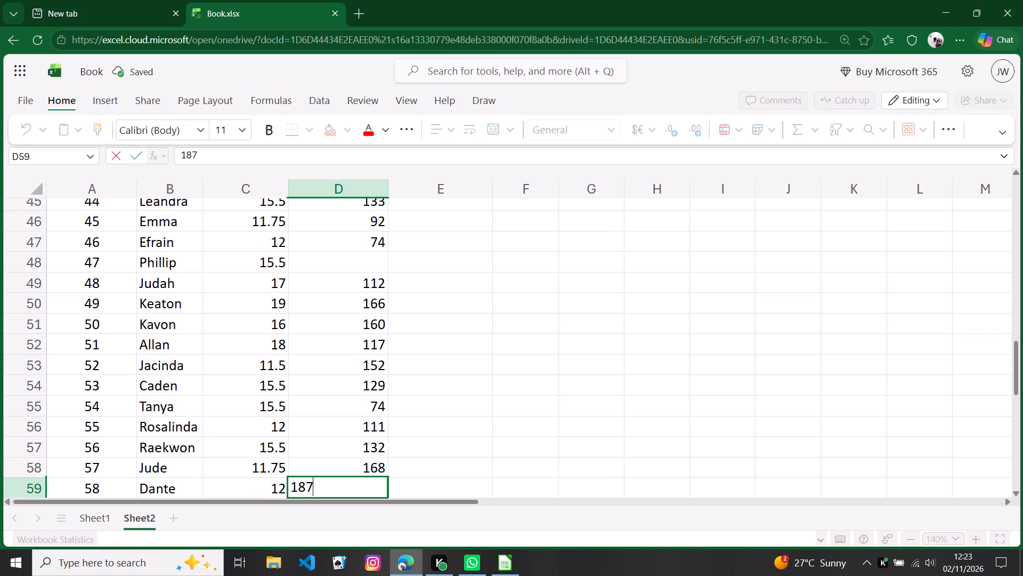
key(Return)
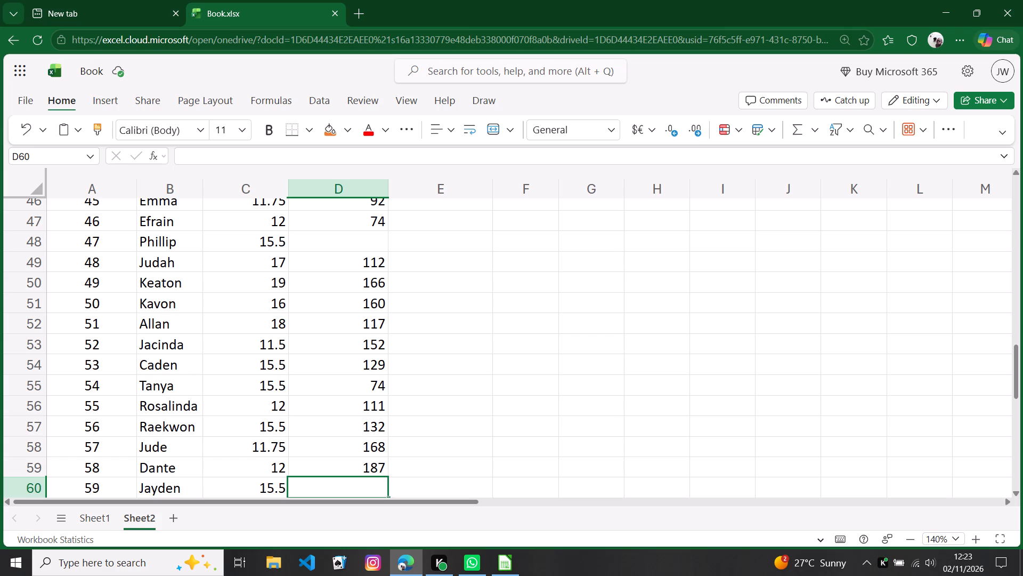
scroll(435, 364, down, 1)
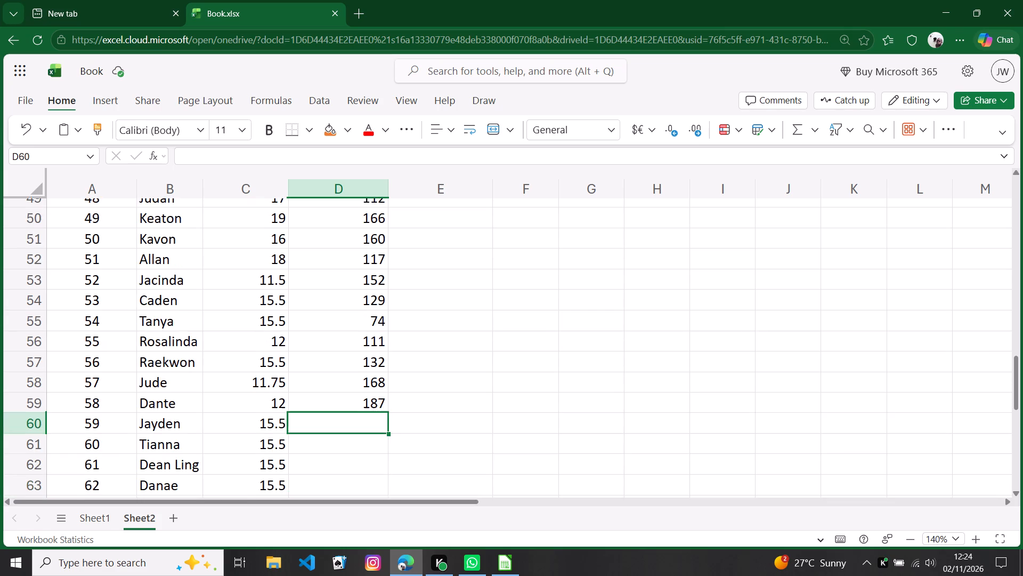
scroll(436, 364, down, 1)
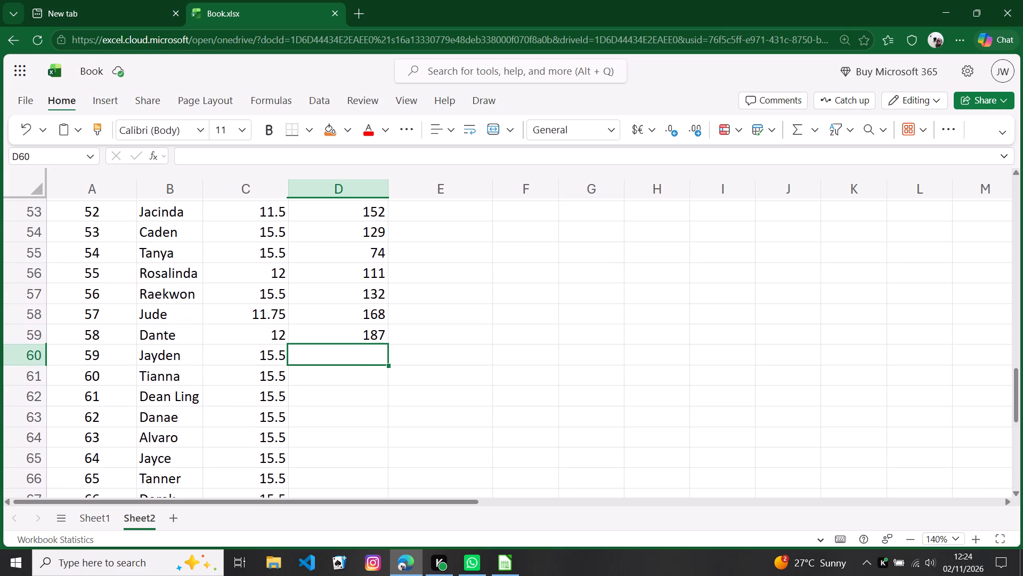
text(70)
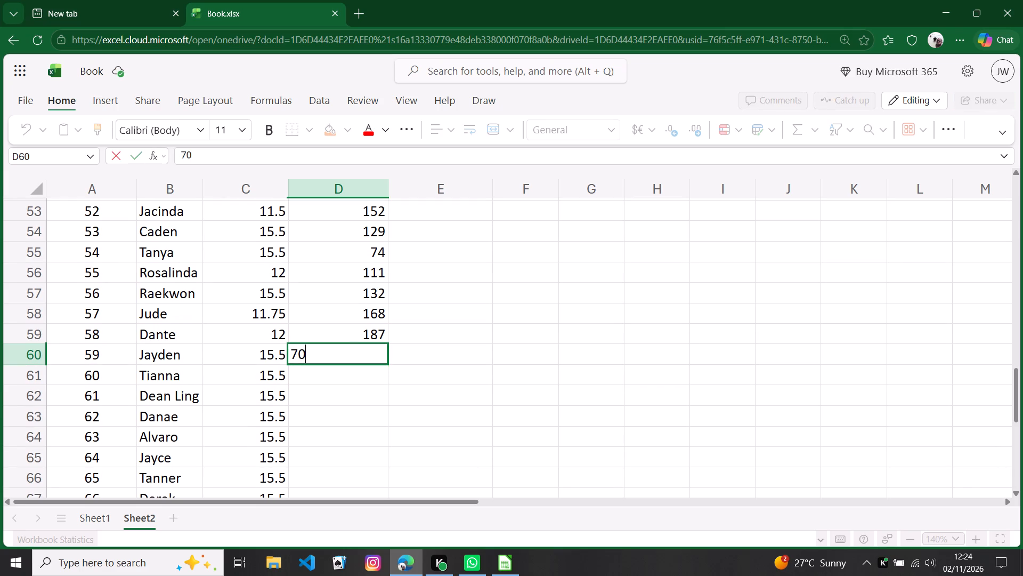
key(Return)
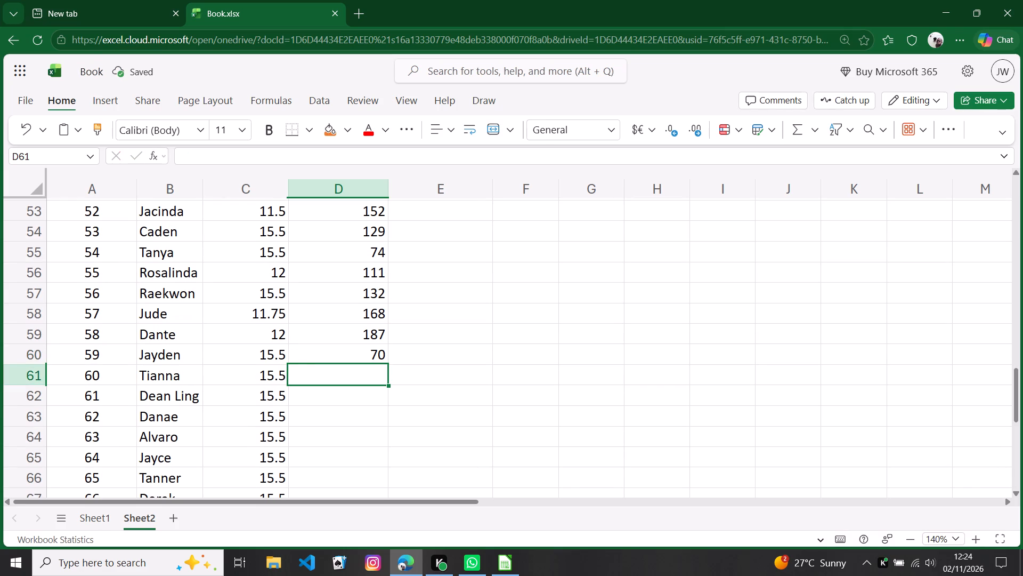
key(1)
text(38)
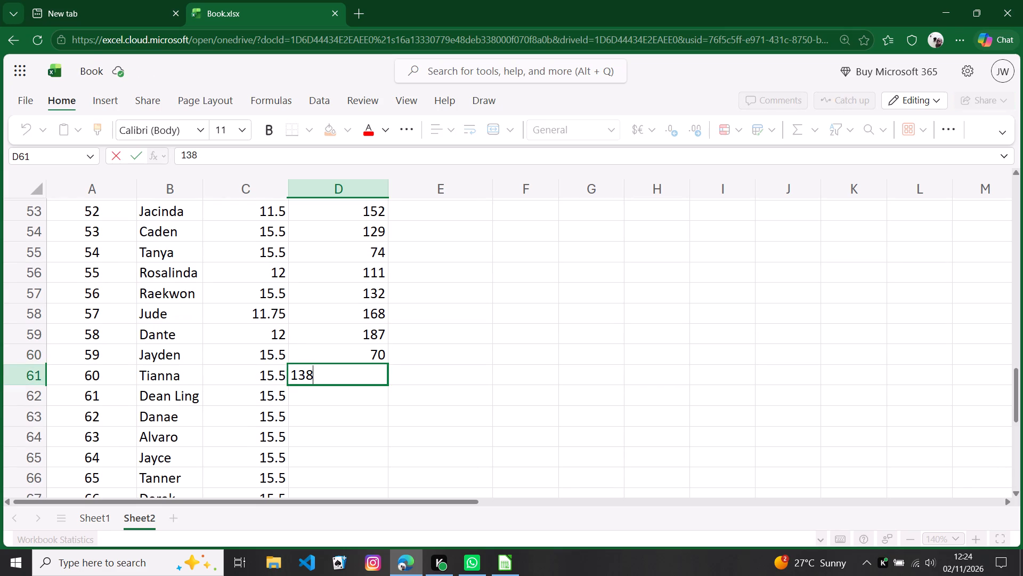
key(Return)
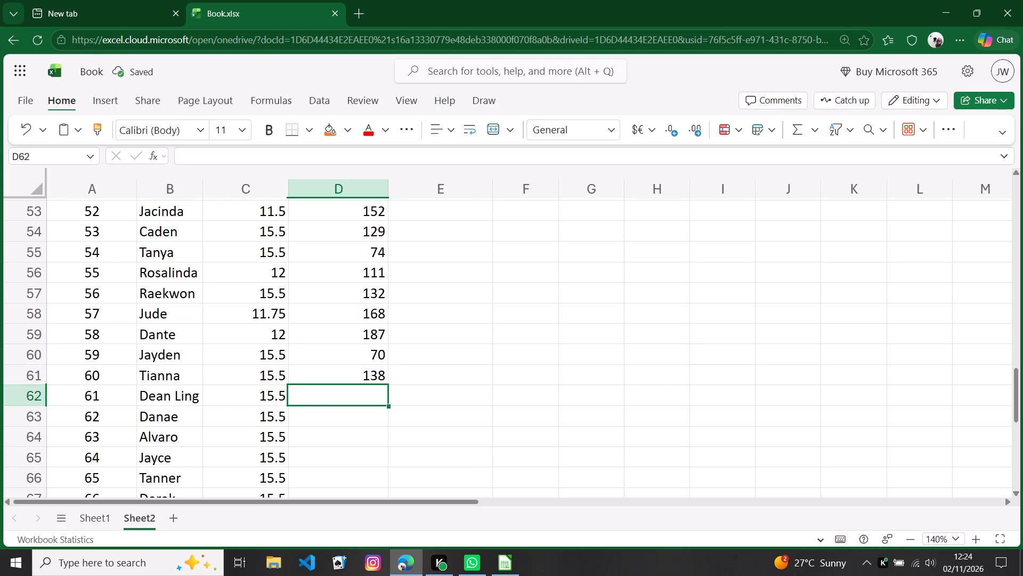
Fill column D from row 62 to Alvaro (D62 to D64) with 72, 130 and 208.
text(72)
key(Return)
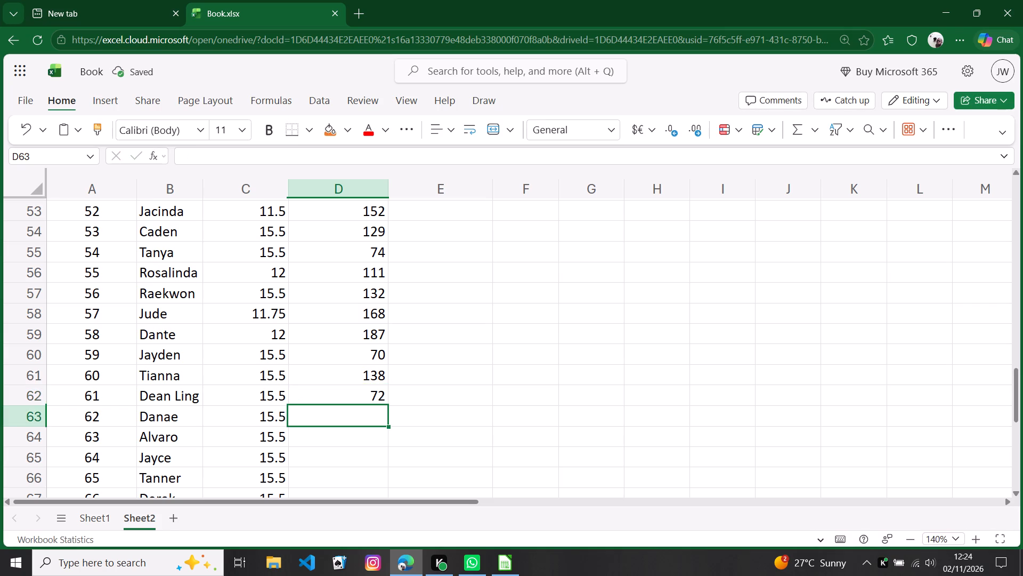
text(130)
key(Return)
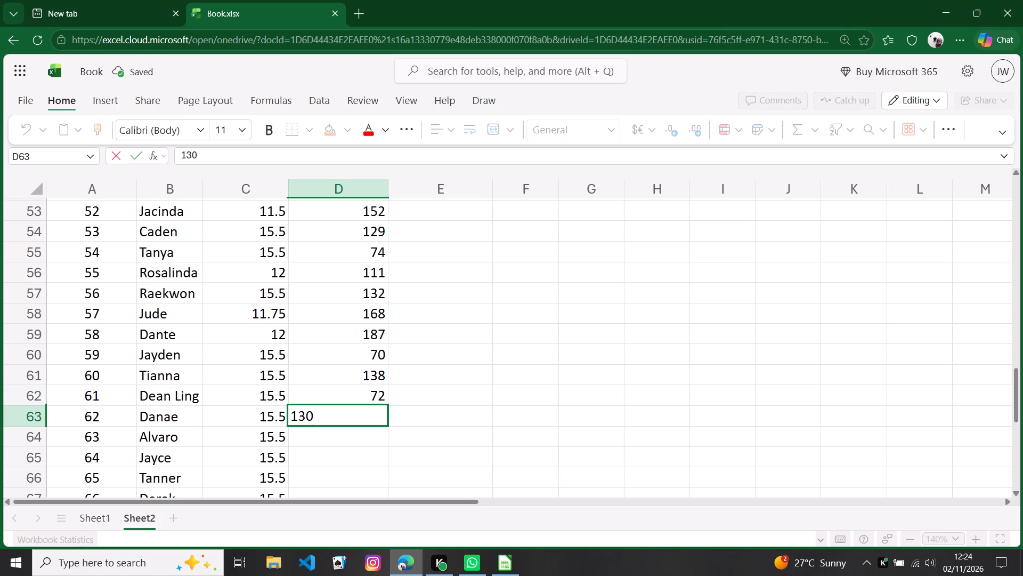
text(20)
key(8)
key(Return)
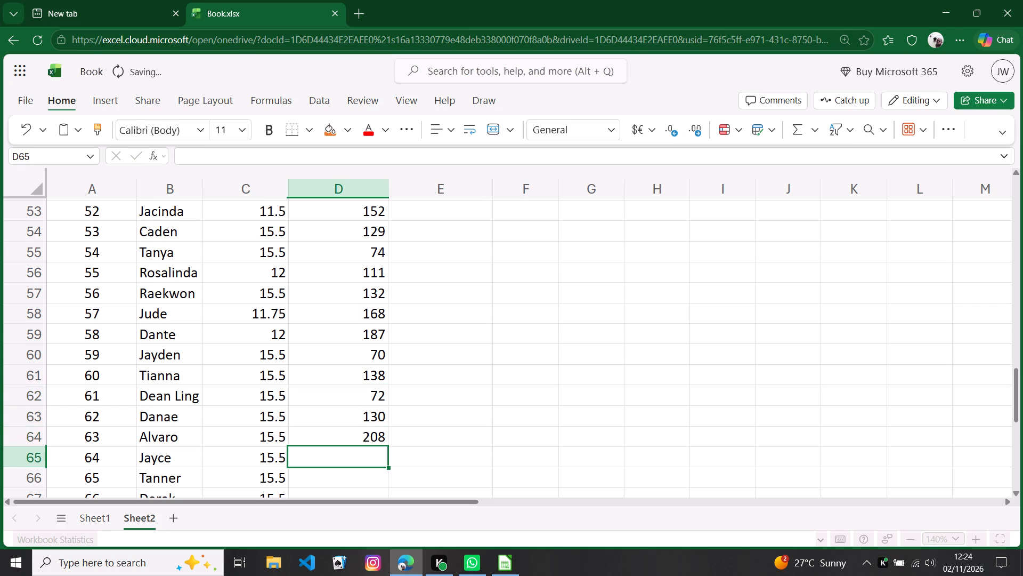
Fill column D from Jayce to Ellie (D65 to D68) with 97, 199, 160 and 156.
text(97)
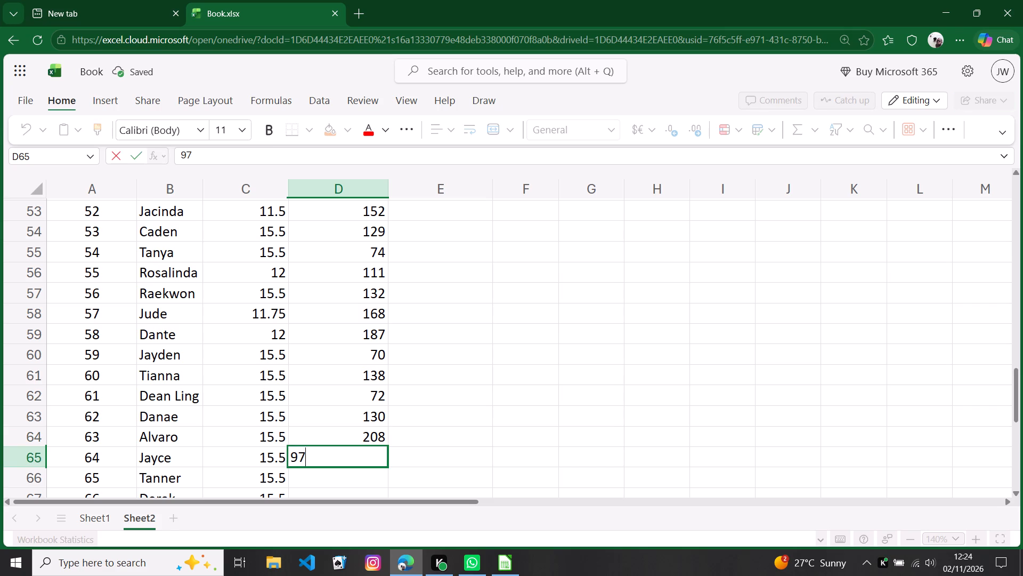
key(Return)
text(199)
key(Return)
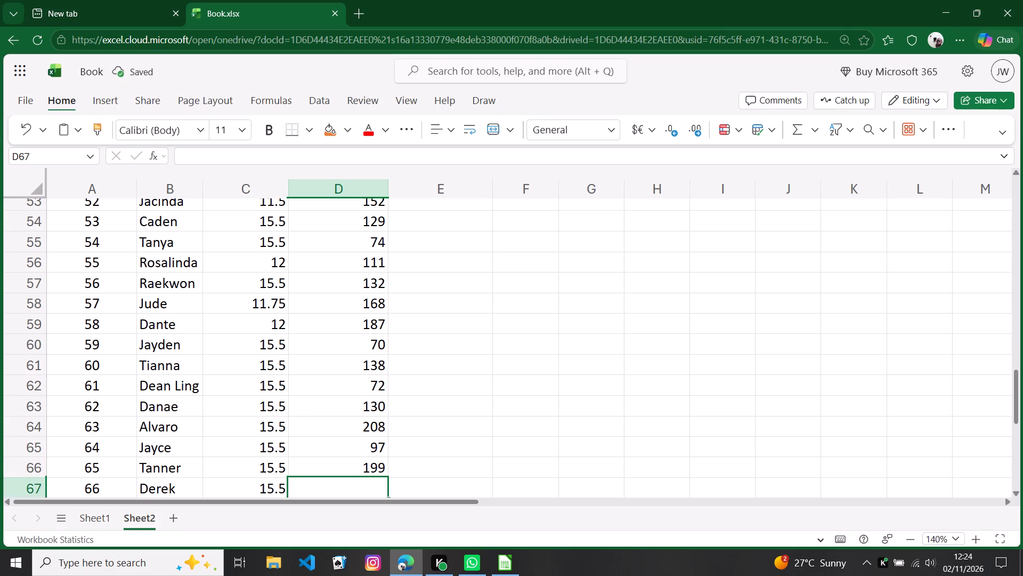
text(16)
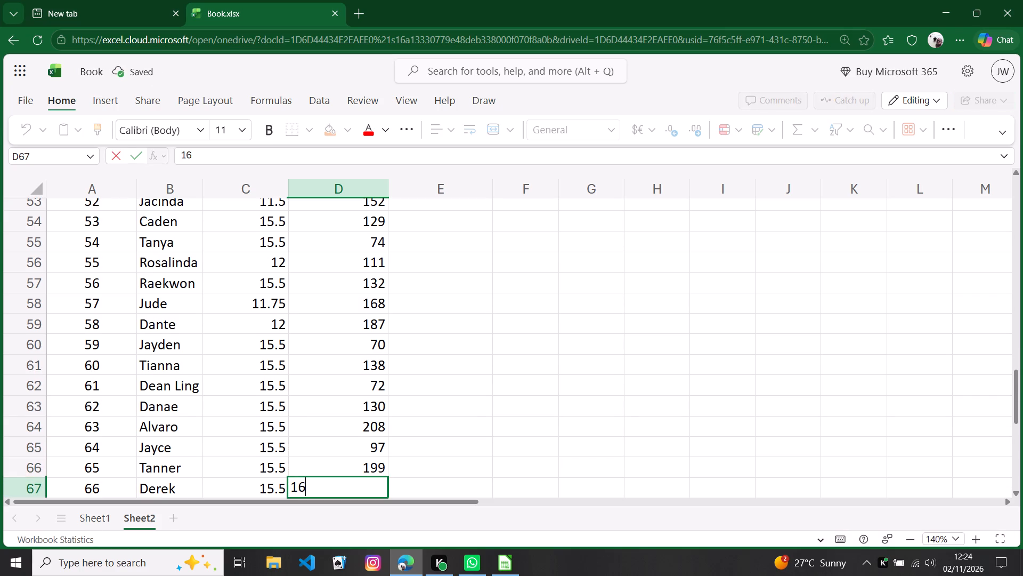
key(0)
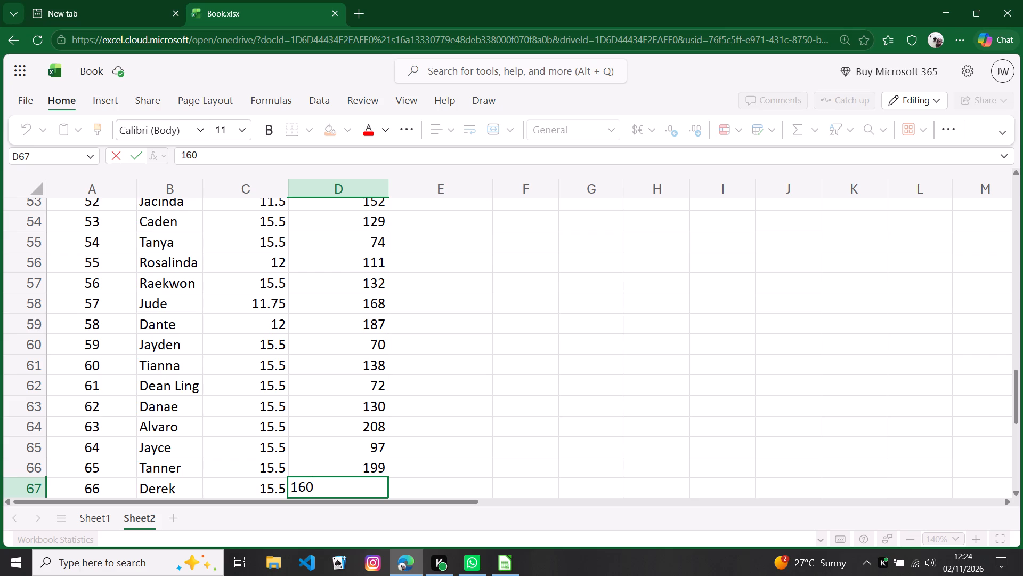
key(Return)
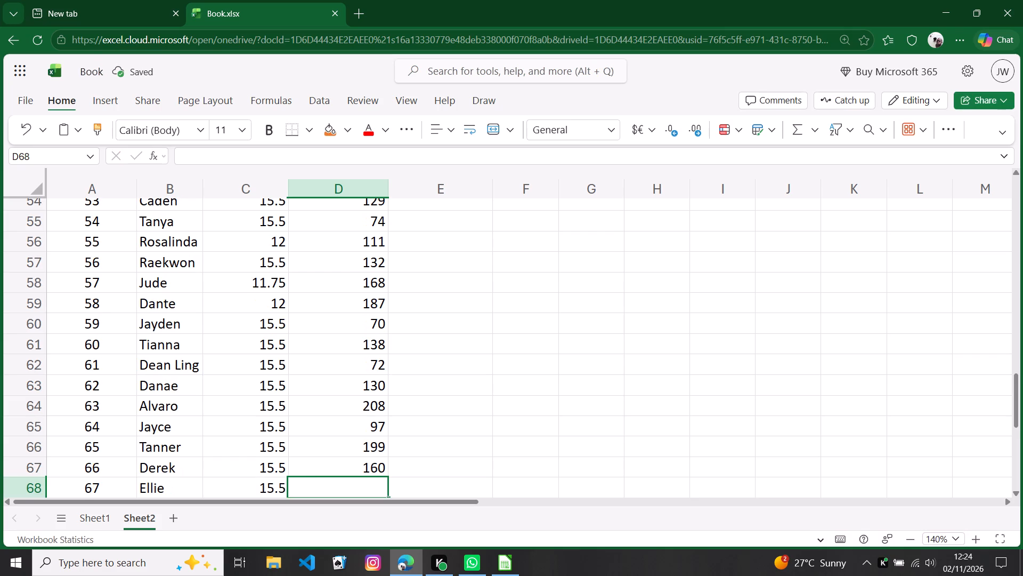
text(156)
key(Return)
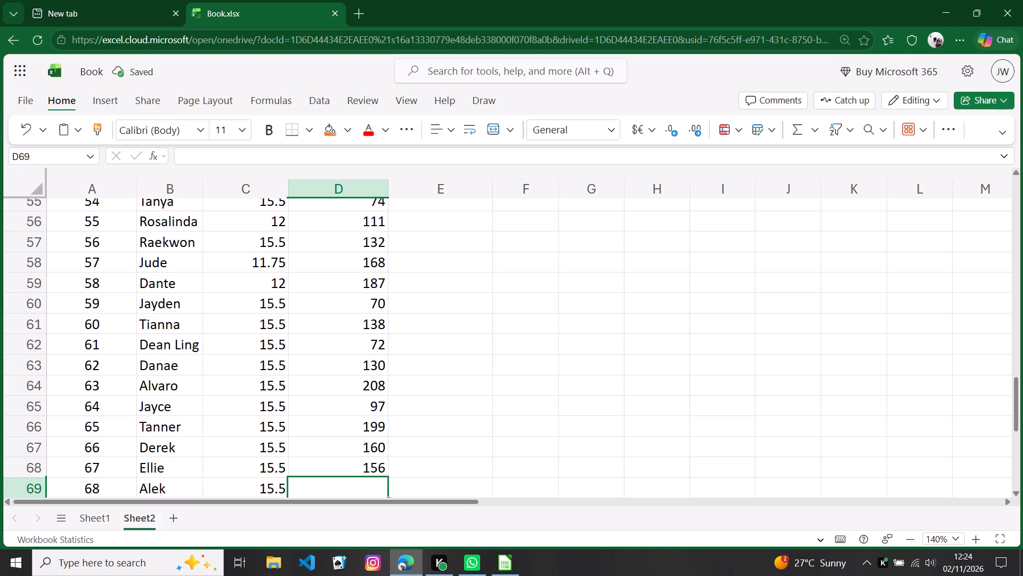
Update column C with 19 for Jayden (C60), 17 for Tianna (C61) and 19 in C62.
double_click(281, 470)
scroll(360, 289, up, 2)
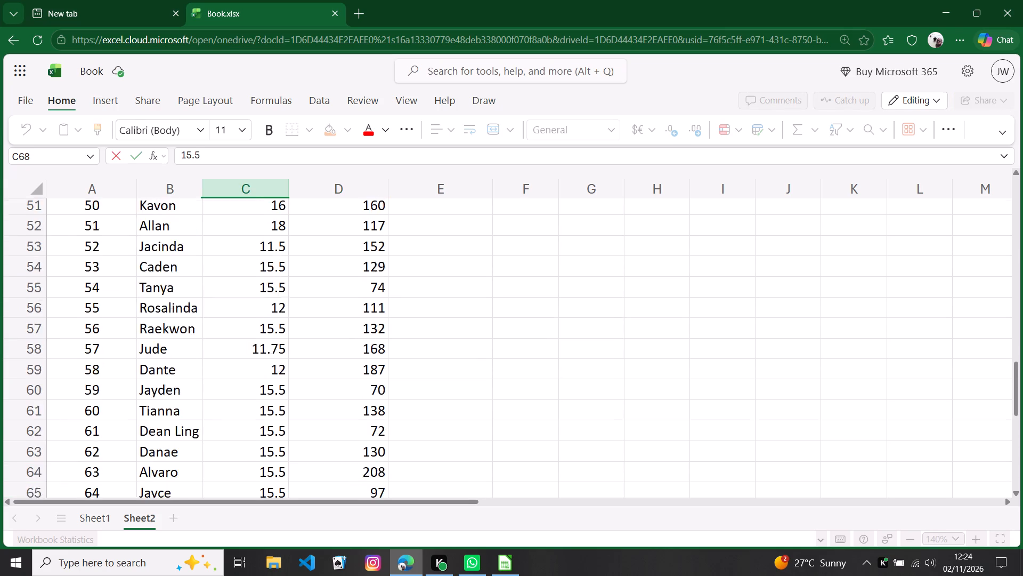
scroll(360, 289, down, 1)
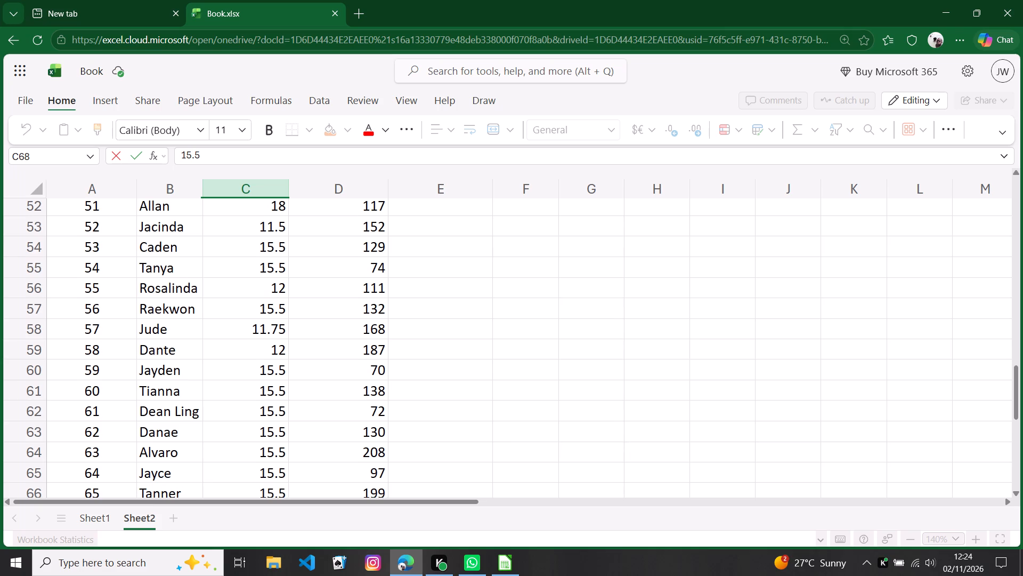
double_click(273, 370)
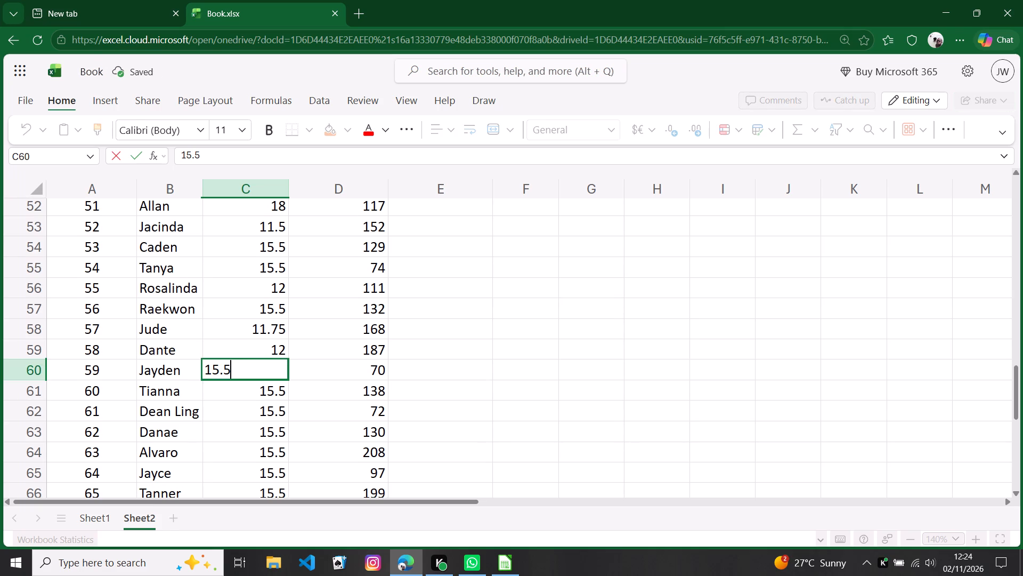
key(BackSpace)
key(BackSpace)
key(BackSpace)
key(BackSpace)
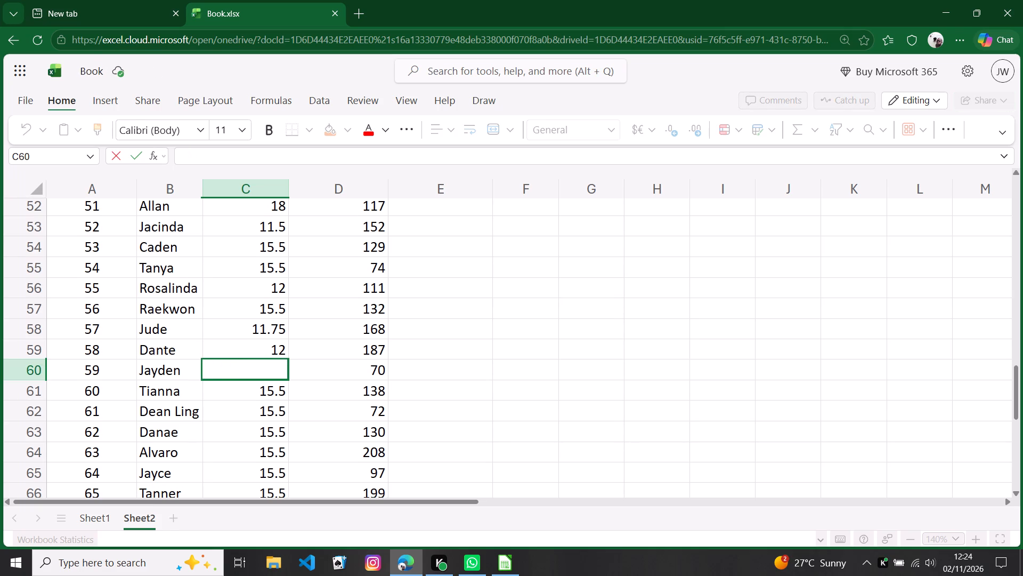
text(19)
key(Return)
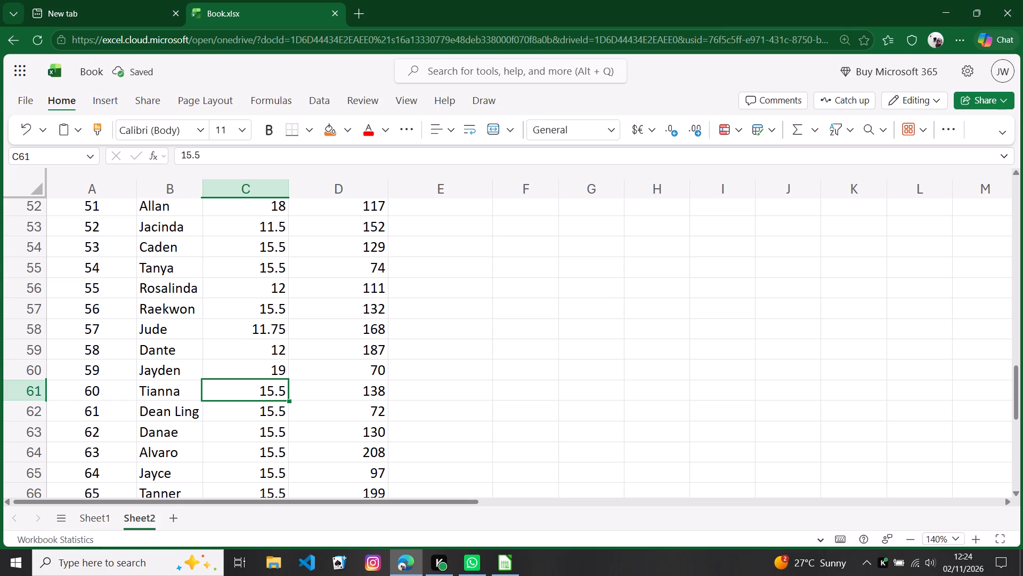
text(17)
key(Return)
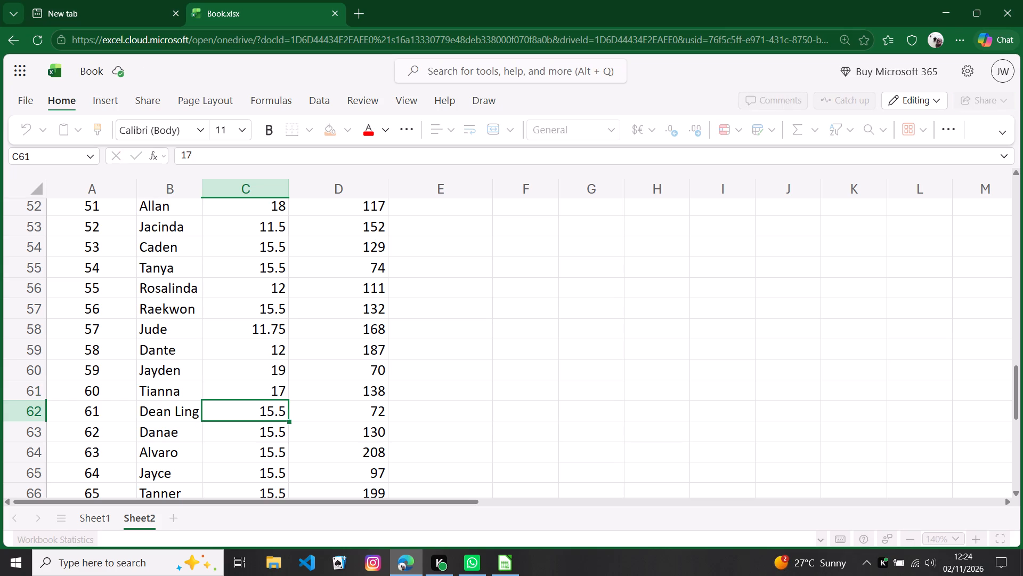
text(19)
key(Return)
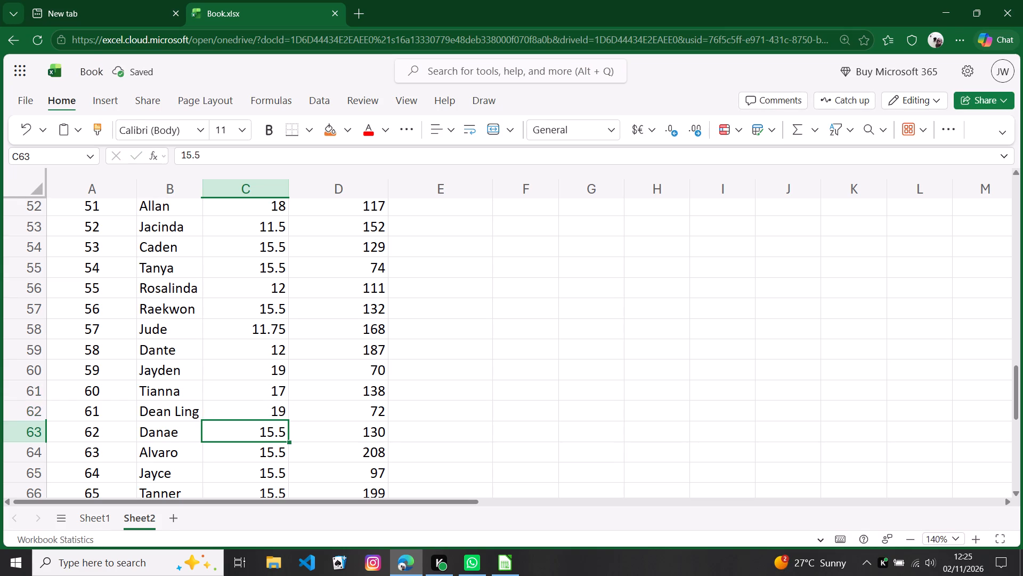
Update column C with 16 for Danae (C63), 18 for Alvaro (C64), 11 for Jayce and Derek (C65, C67) and 12 for Ellie (C68).
text(16)
key(Return)
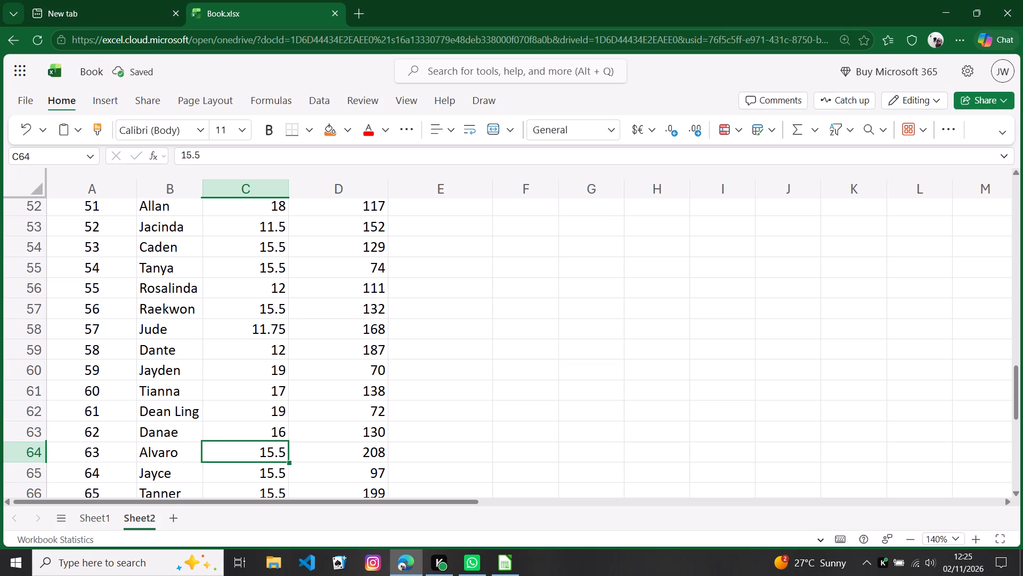
text(18)
key(Return)
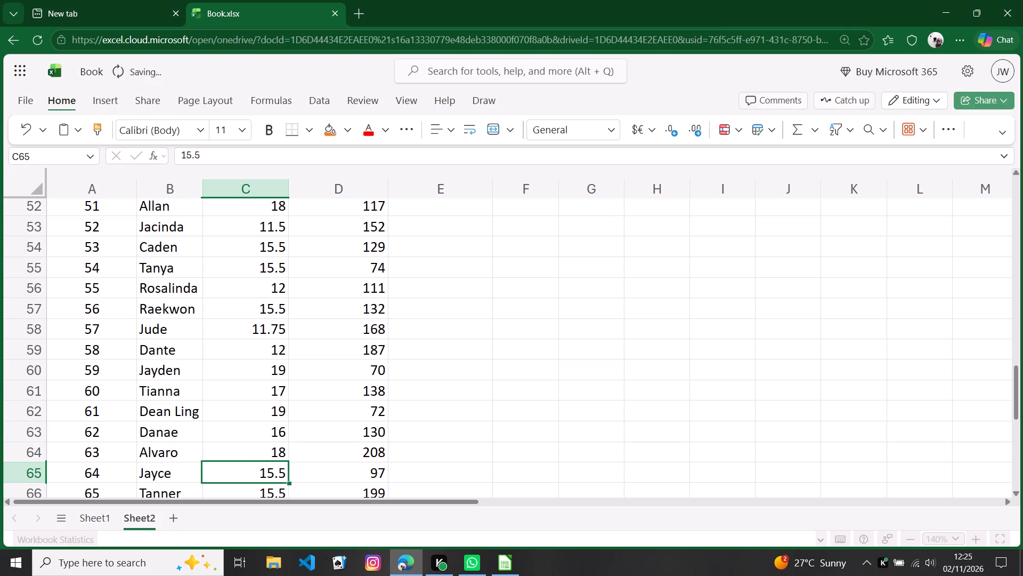
text(11)
key(Return)
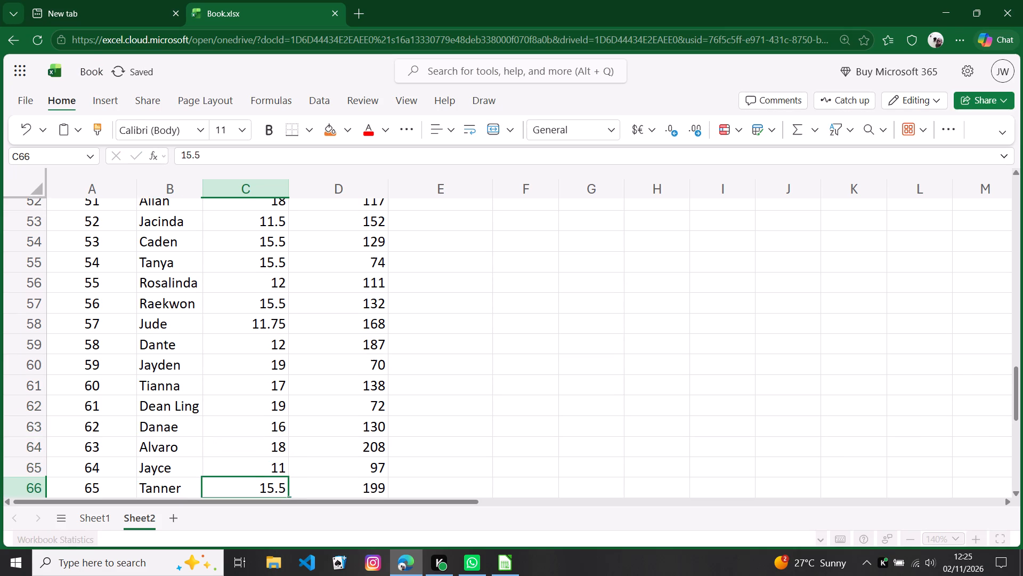
key(Return)
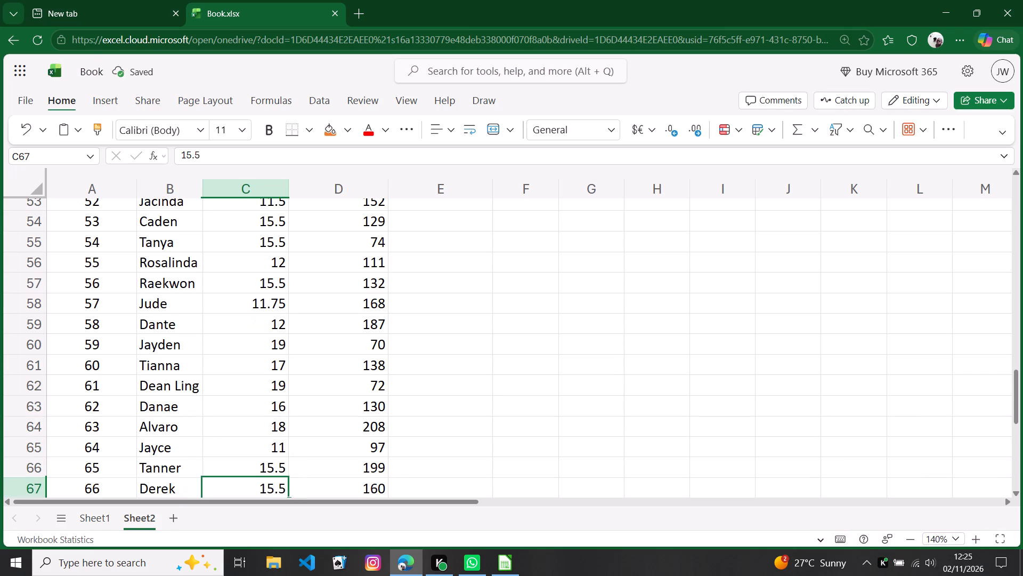
text(11)
key(Return)
text(12)
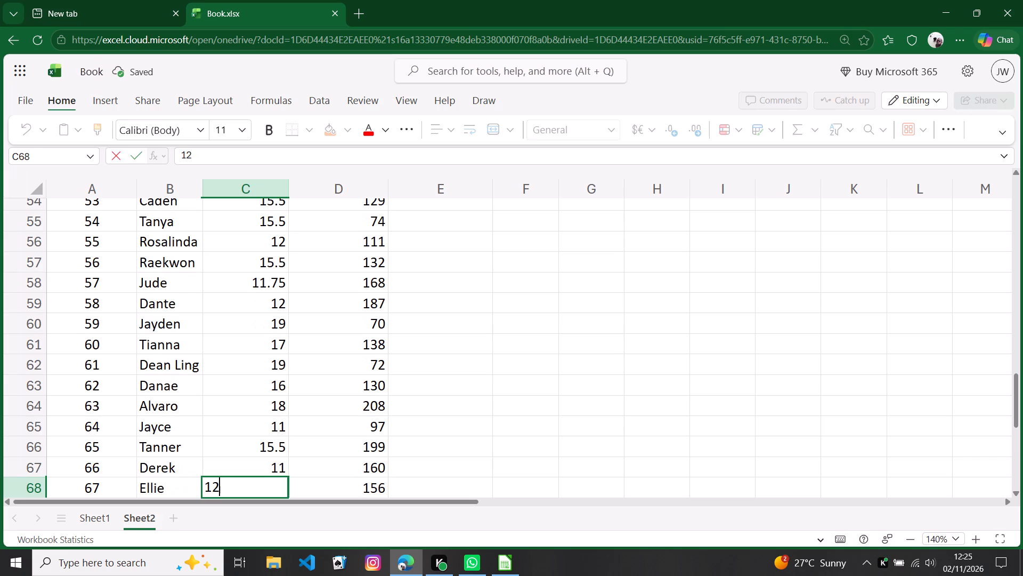
key(Return)
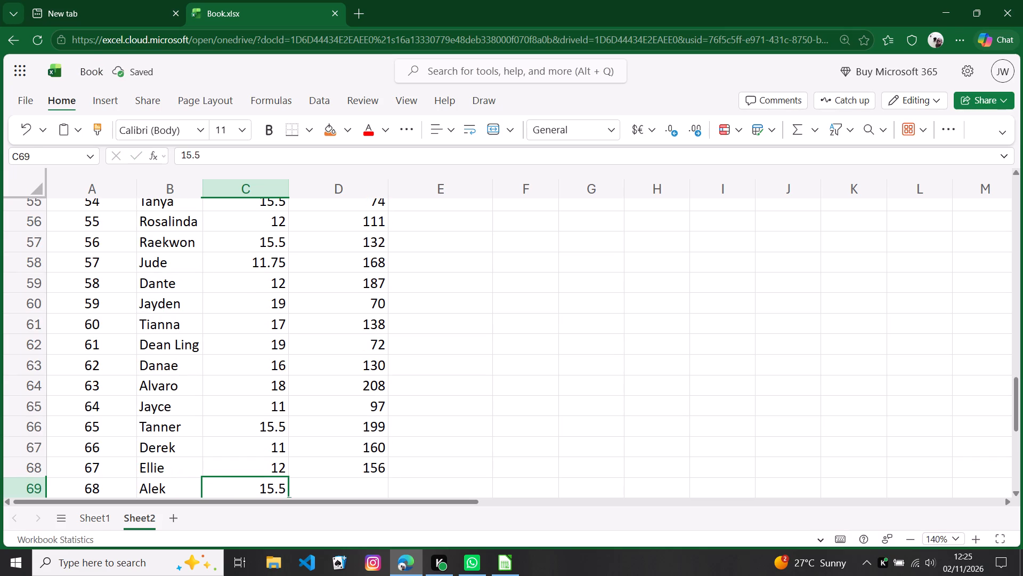
Update column C with 11 for Riya (C70) and 12 for Cortney (C71).
key(Return)
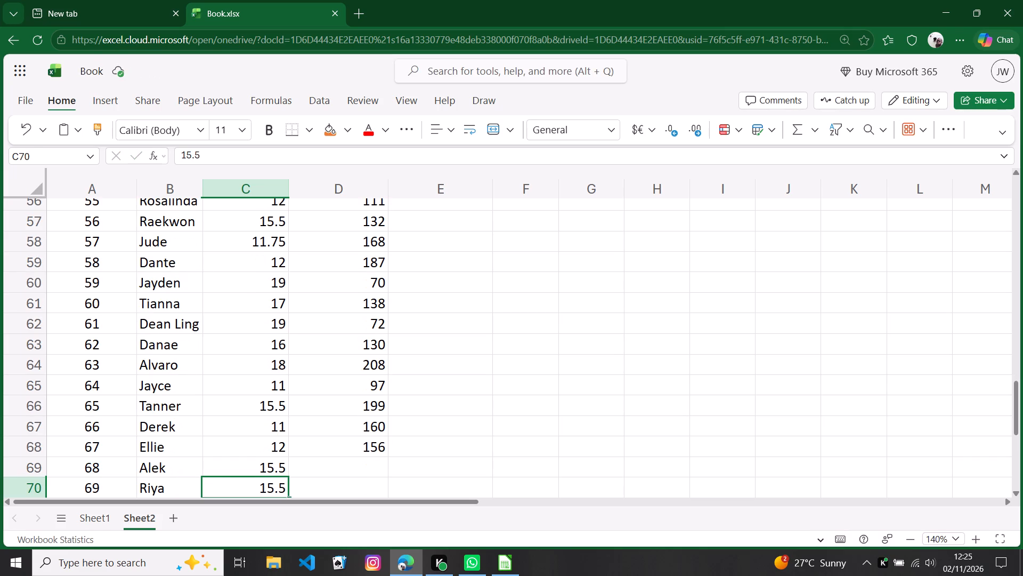
scroll(433, 489, down, 2)
key(1)
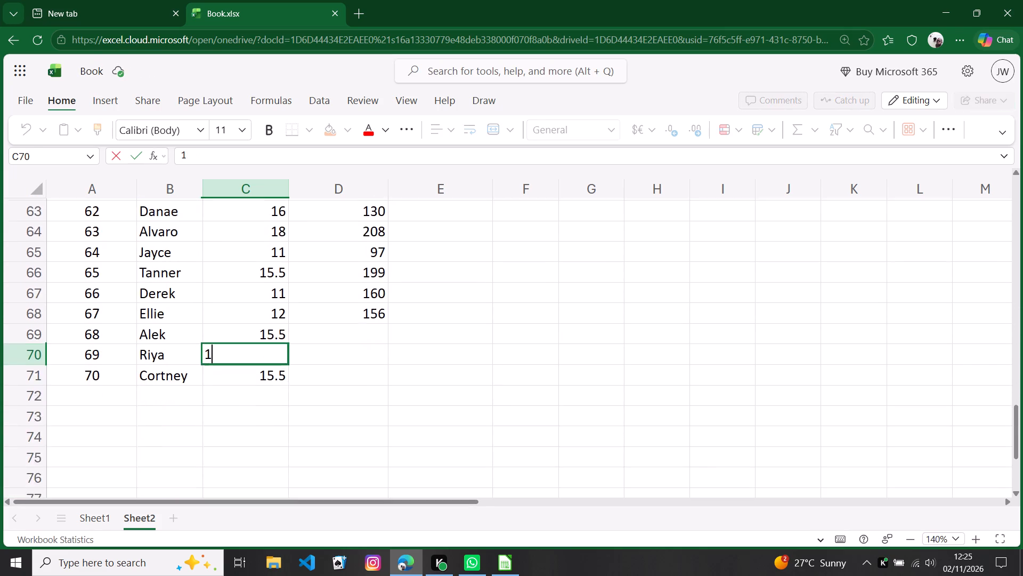
scroll(359, 434, up, 1)
key(BackSpace)
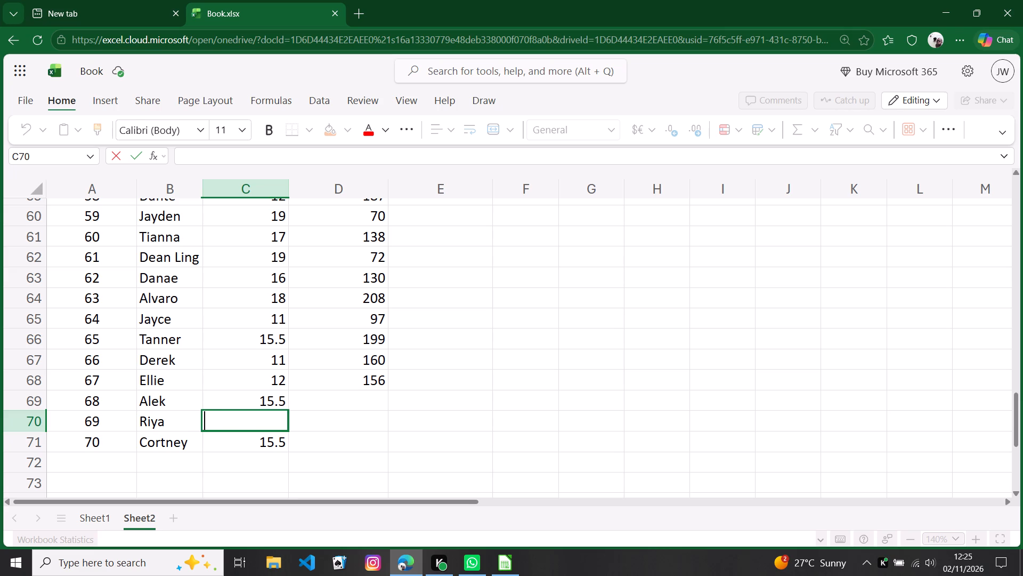
text(11)
key(Return)
text(12)
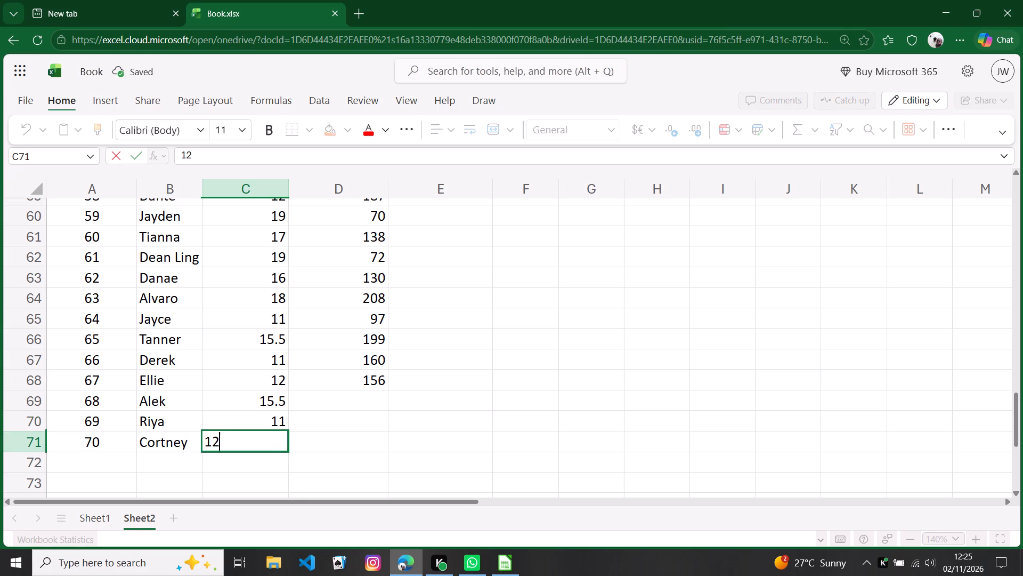
key(Return)
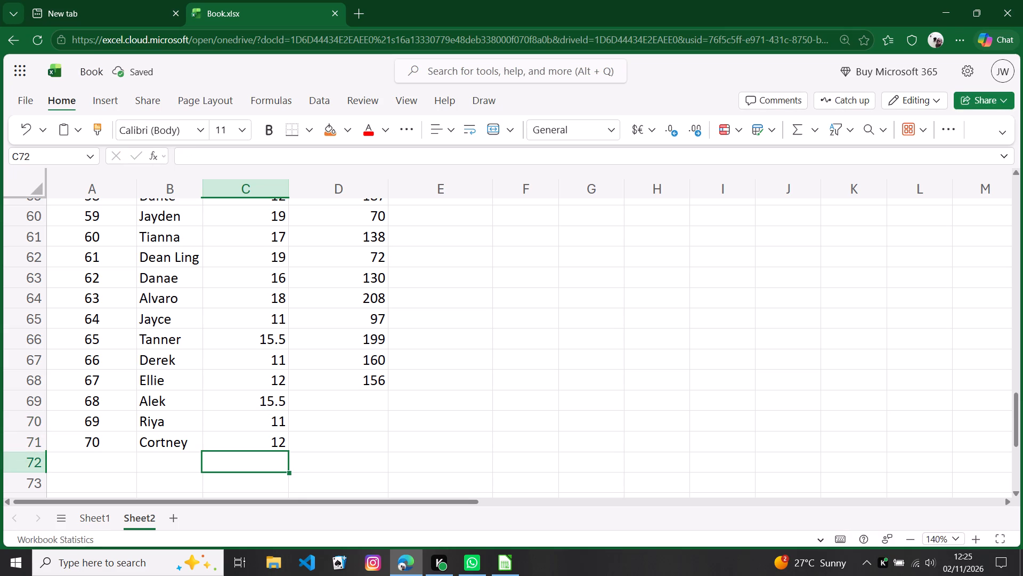
Fill column D from Alek to Cortney (D69 to D71) with 117, 76 and 175.
click(351, 405)
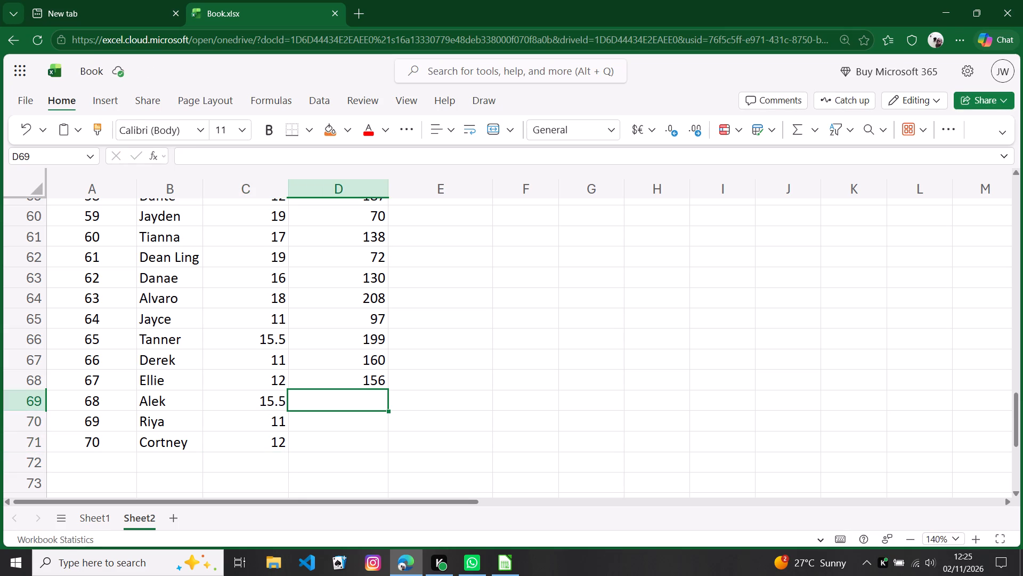
text(11)
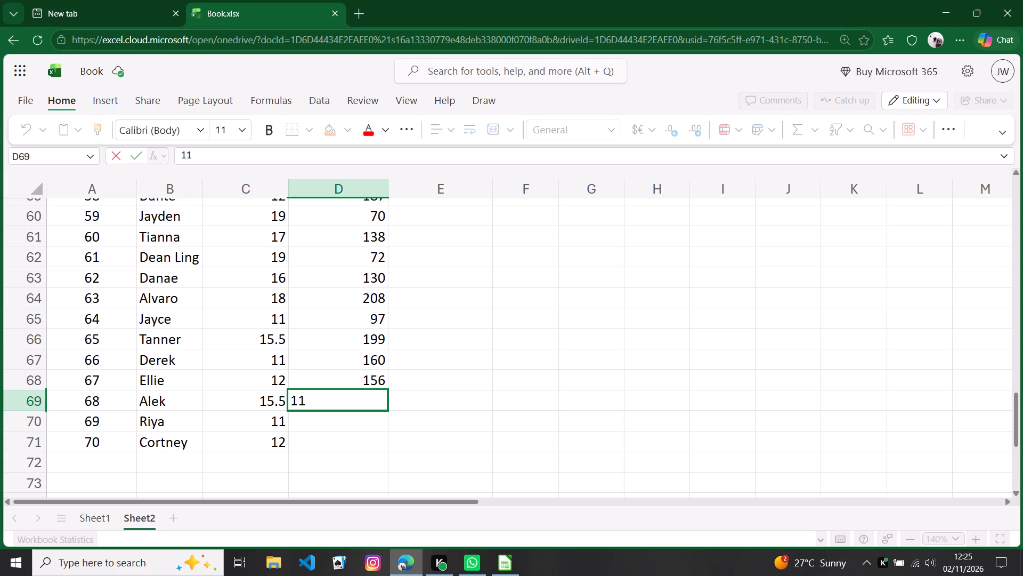
key(7)
key(Return)
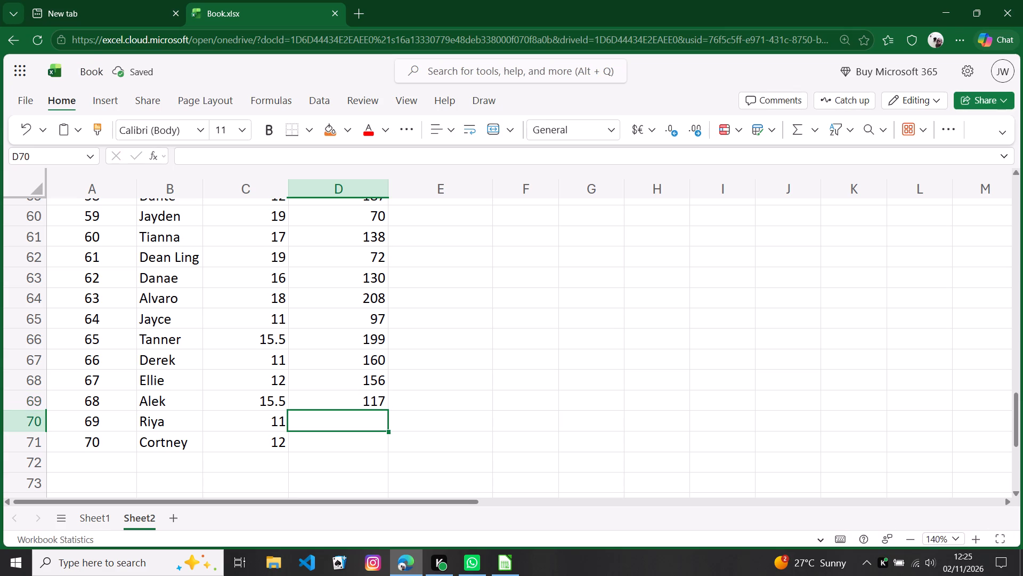
key(7)
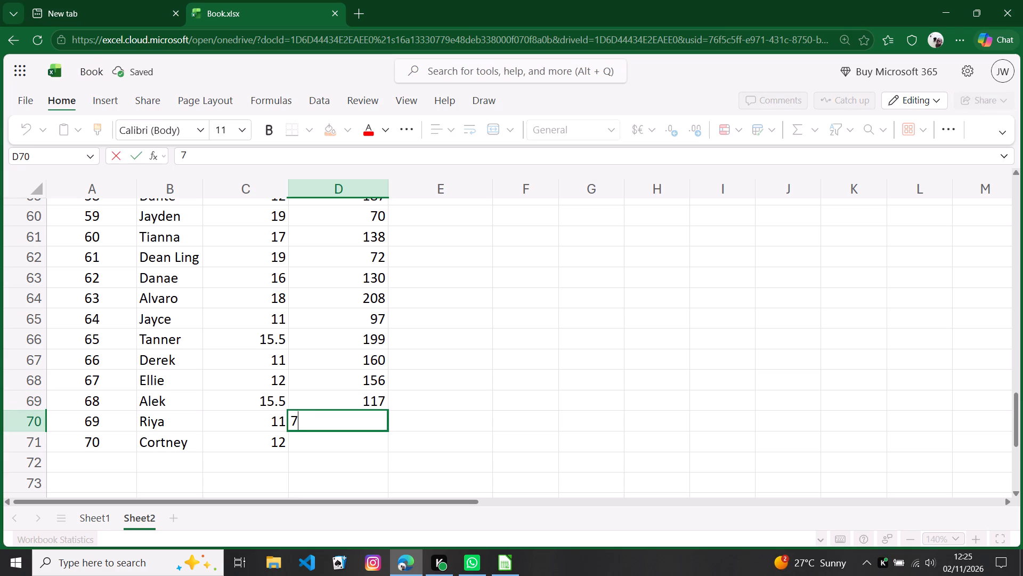
key(6)
key(Return)
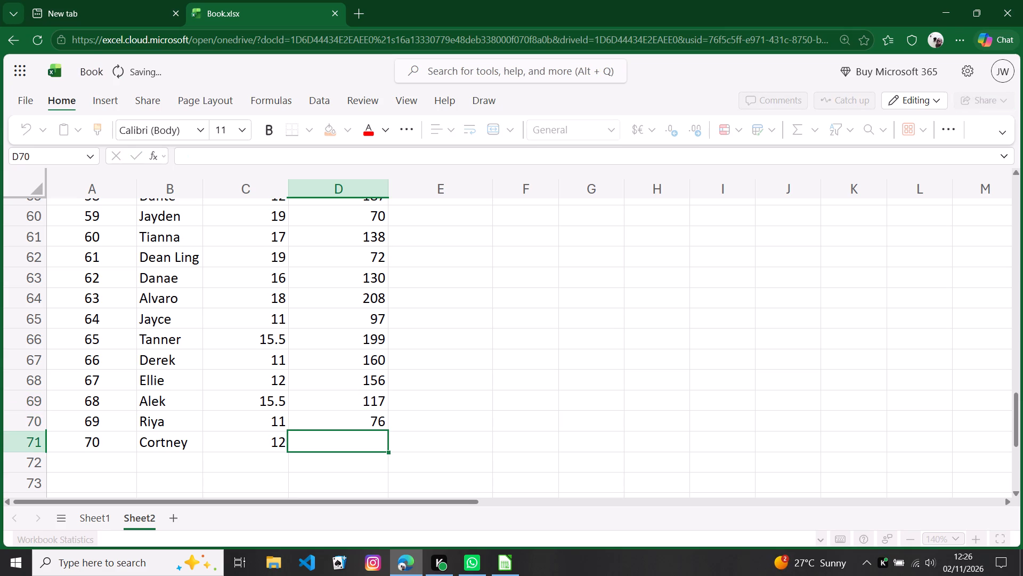
key(1)
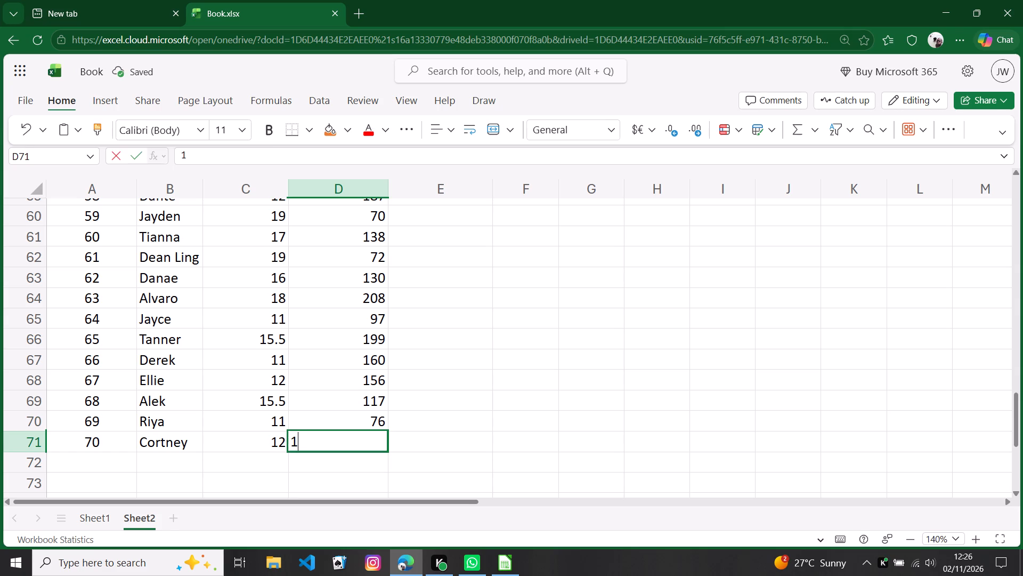
text(75)
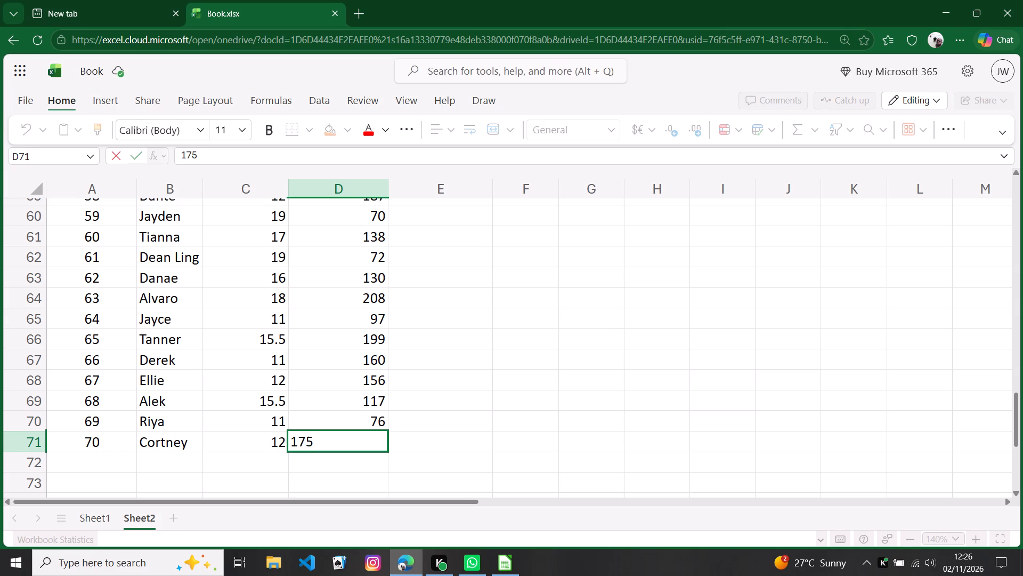
key(Return)
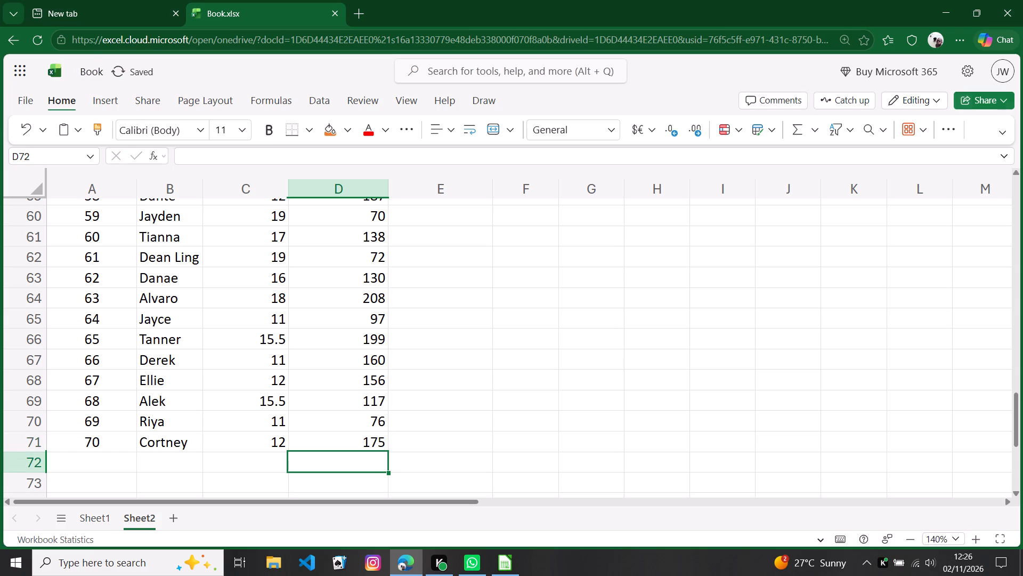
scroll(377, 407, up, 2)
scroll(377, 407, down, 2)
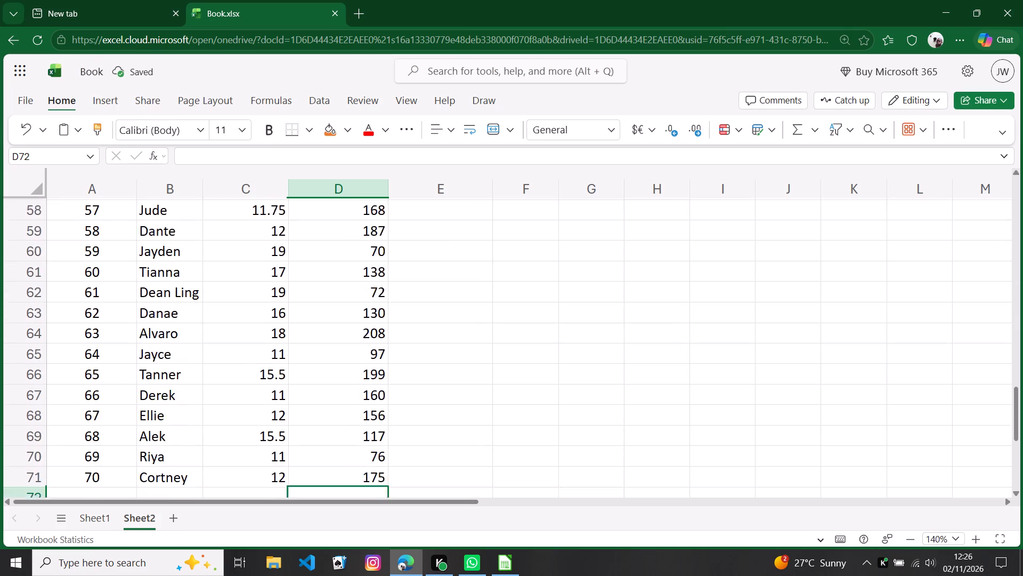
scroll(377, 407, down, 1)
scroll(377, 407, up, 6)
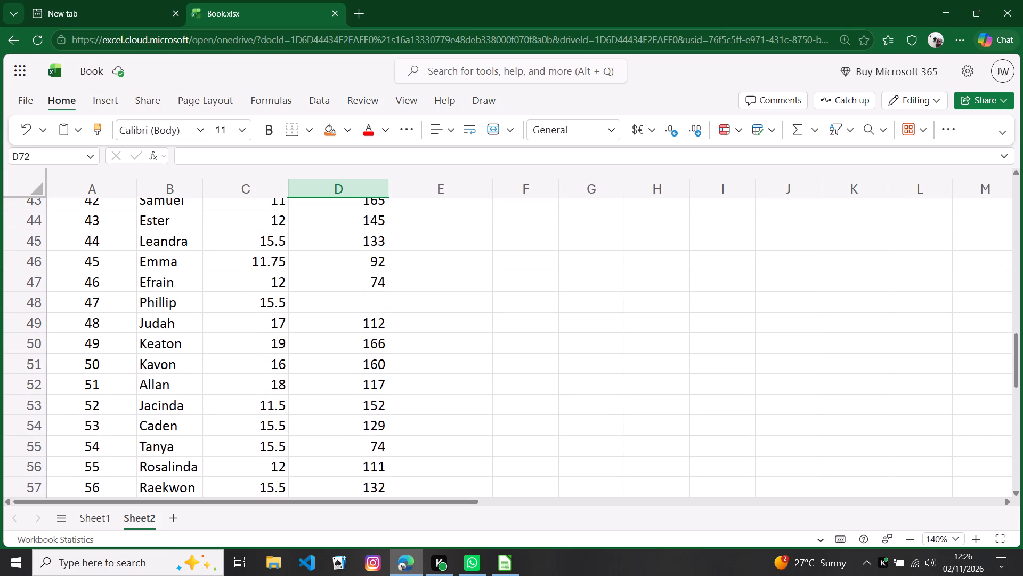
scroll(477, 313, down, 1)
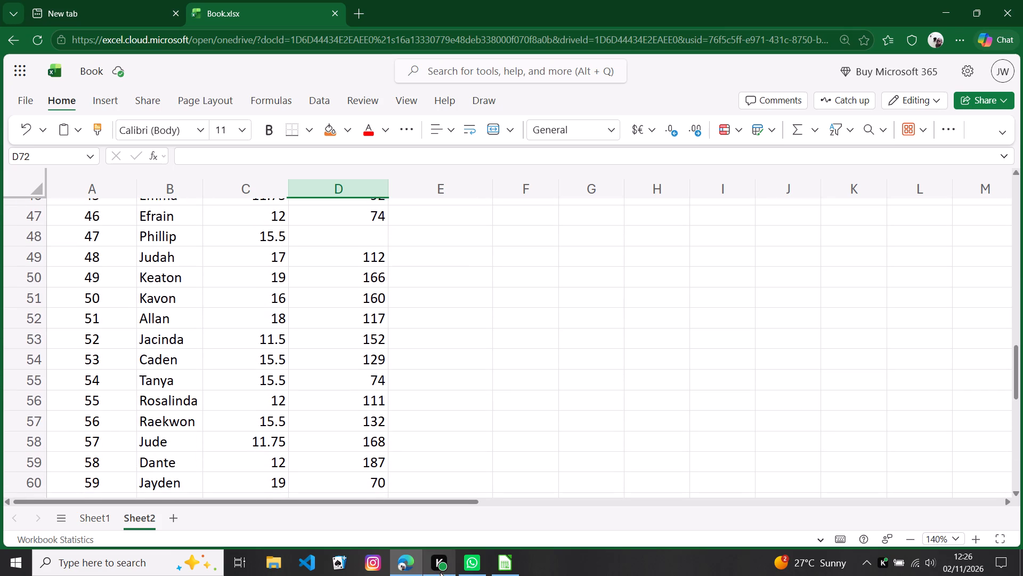
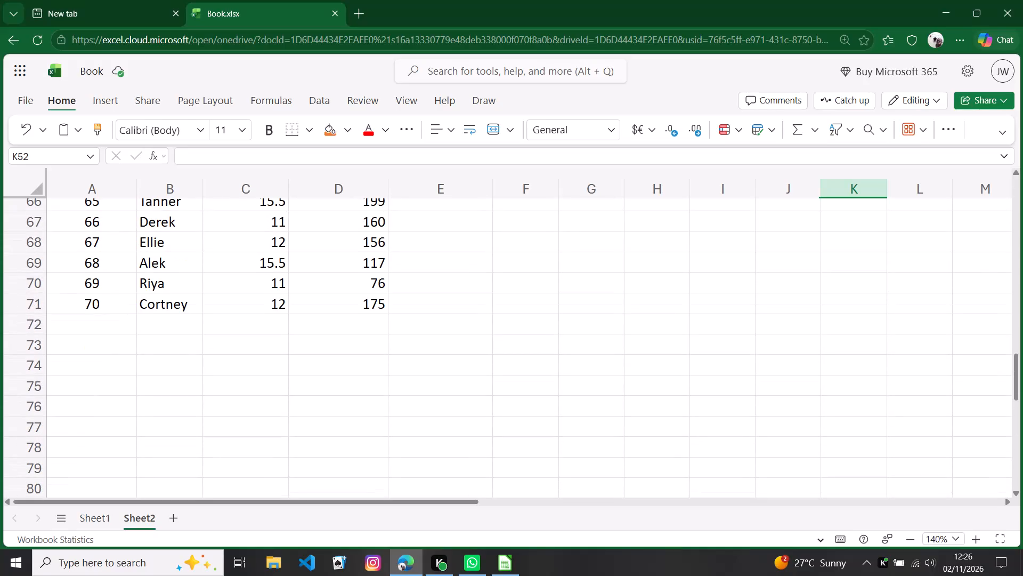
Look through the Sheet2 table's hourly wage, hours worked and taxable income columns for missing entries, including Phillip's row.
scroll(342, 340, up, 5)
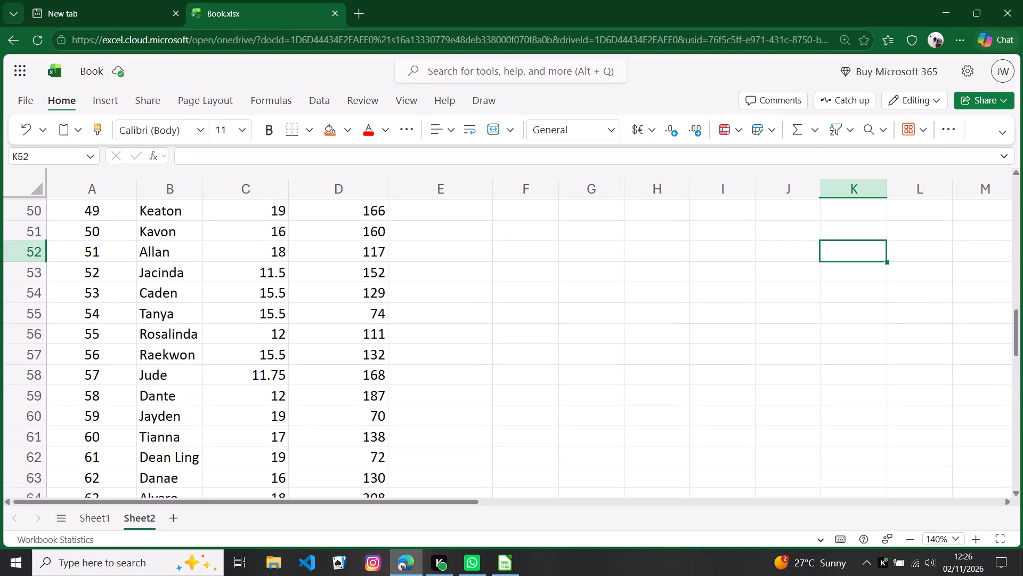
scroll(344, 340, up, 3)
click(369, 366)
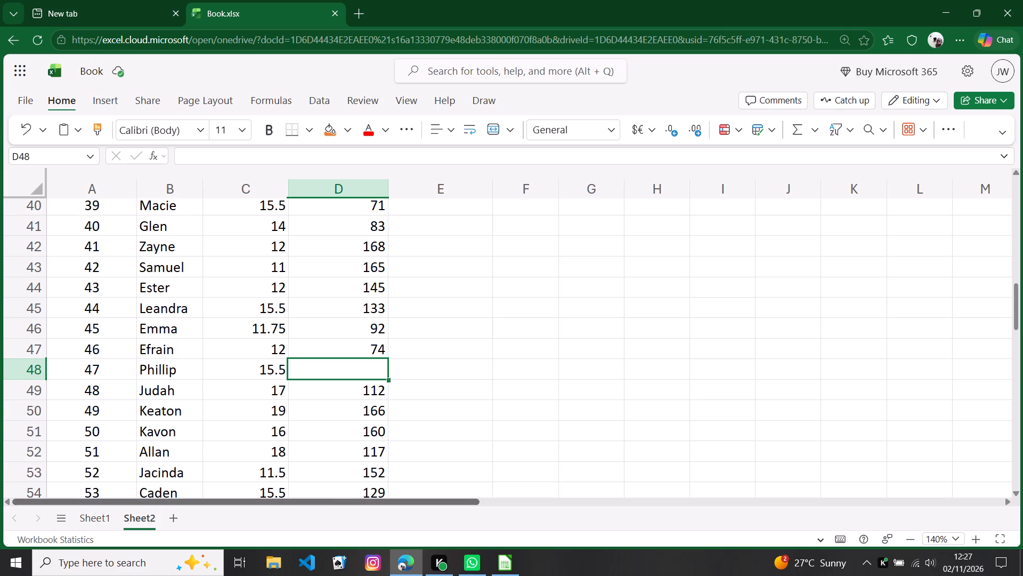
scroll(448, 371, up, 10)
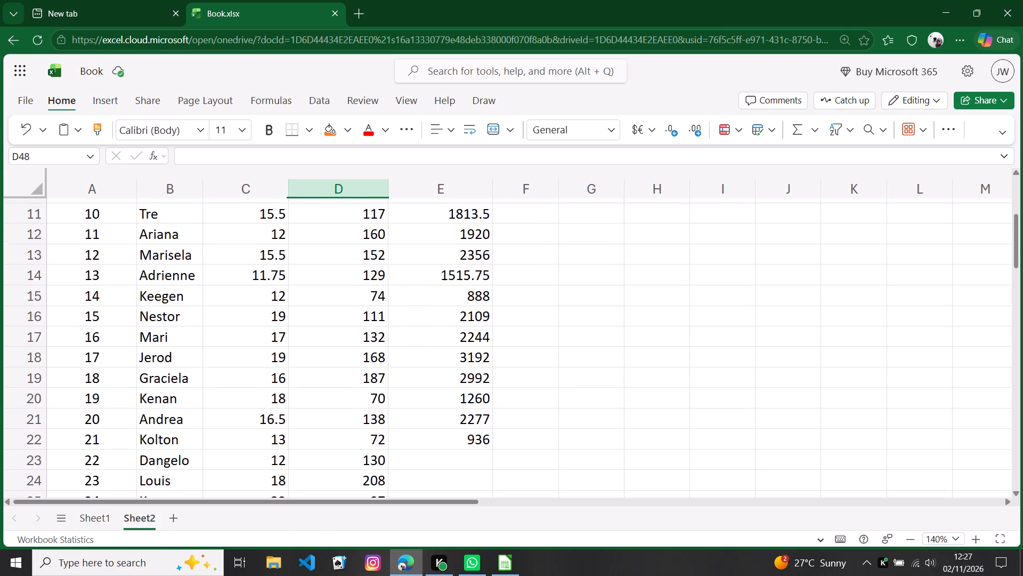
scroll(446, 382, up, 2)
scroll(446, 382, down, 5)
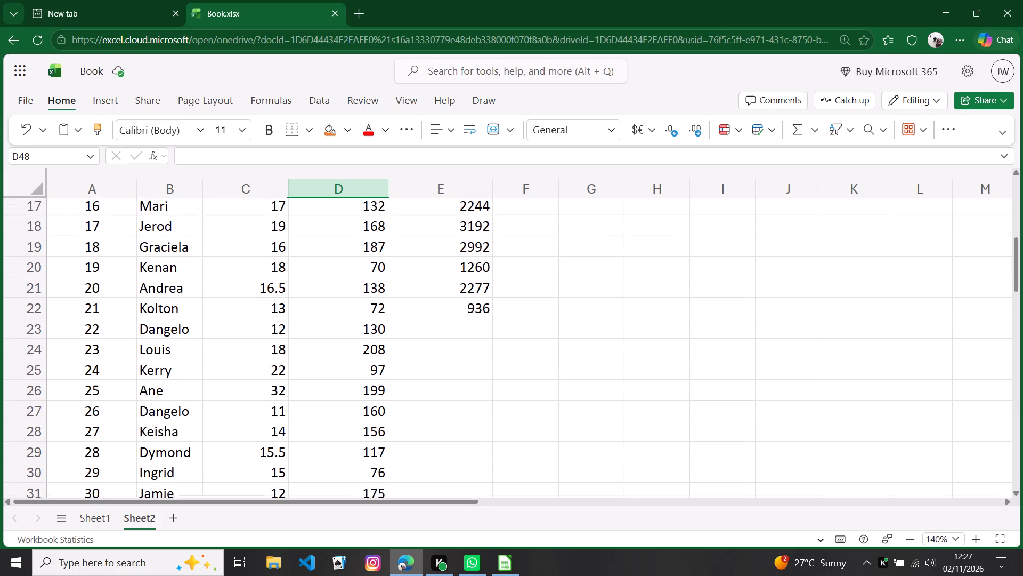
scroll(446, 382, up, 4)
scroll(446, 382, down, 4)
scroll(446, 383, up, 3)
scroll(446, 383, down, 4)
scroll(446, 383, up, 4)
scroll(446, 383, down, 4)
scroll(446, 383, up, 3)
scroll(446, 383, down, 3)
scroll(446, 383, up, 3)
scroll(446, 383, down, 3)
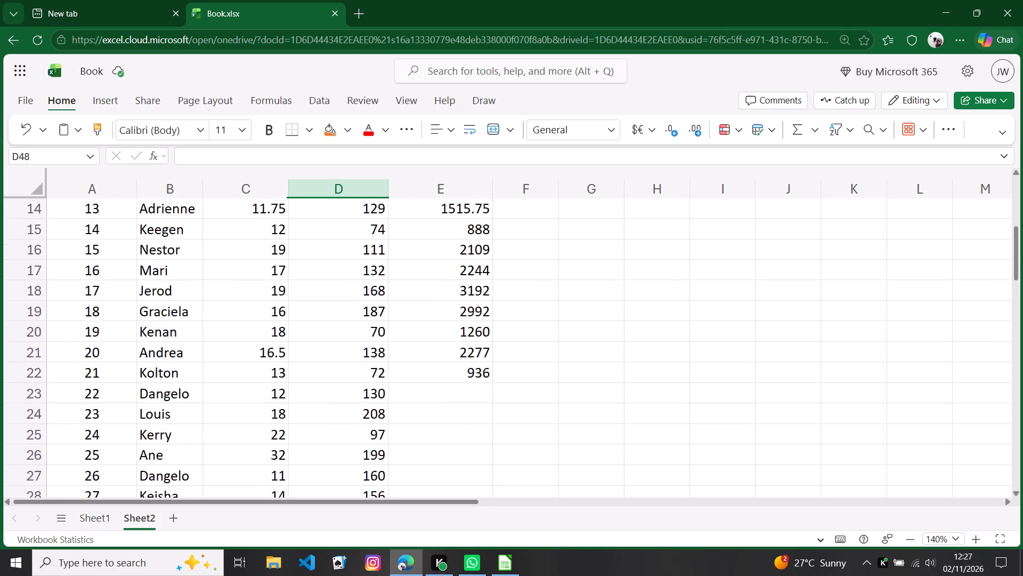
scroll(446, 386, up, 3)
scroll(446, 386, down, 4)
scroll(446, 387, up, 4)
scroll(446, 387, down, 4)
scroll(446, 388, up, 5)
scroll(446, 388, down, 6)
scroll(446, 389, up, 5)
scroll(446, 389, down, 7)
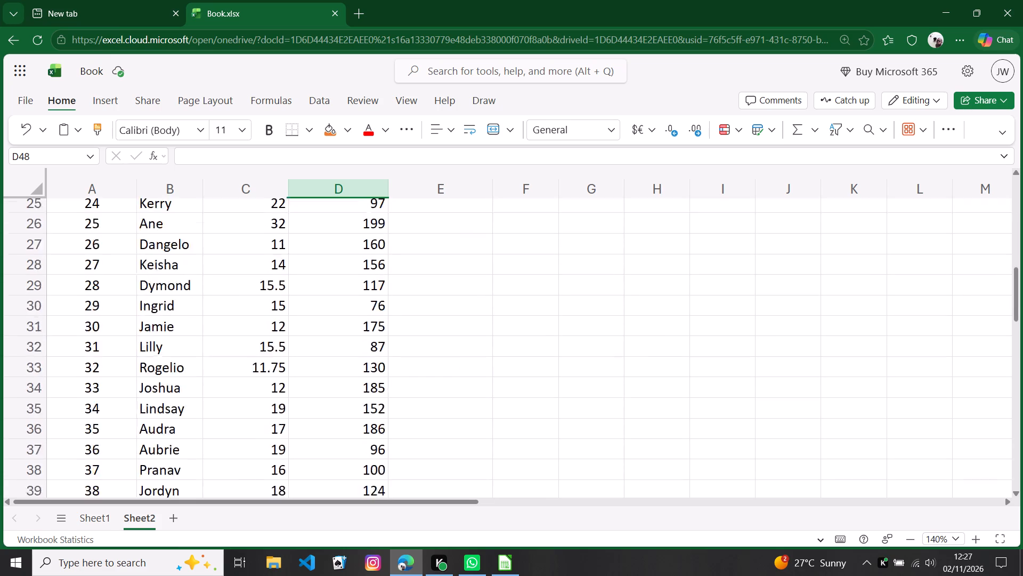
scroll(446, 389, down, 13)
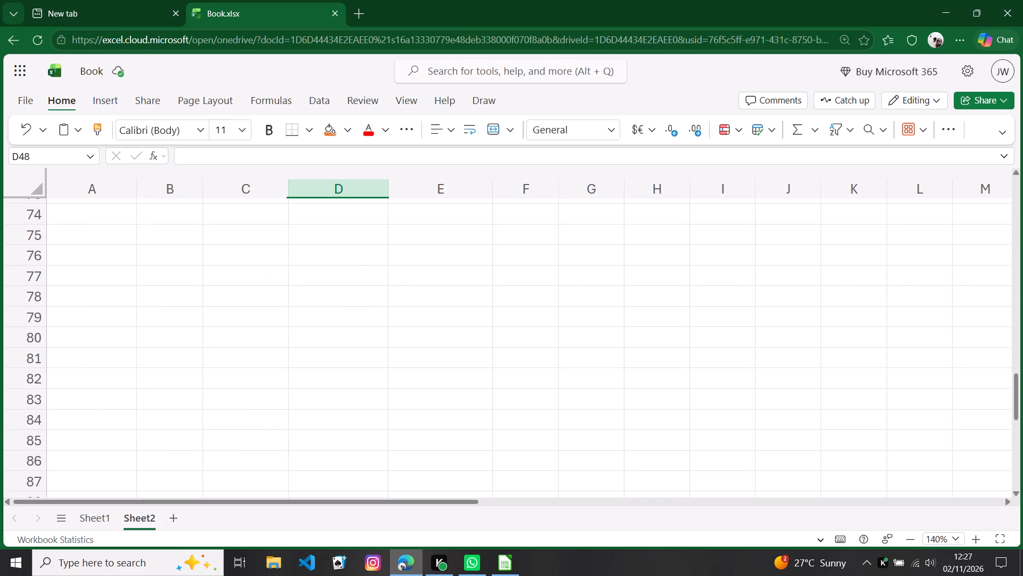
scroll(446, 390, up, 7)
scroll(446, 390, down, 5)
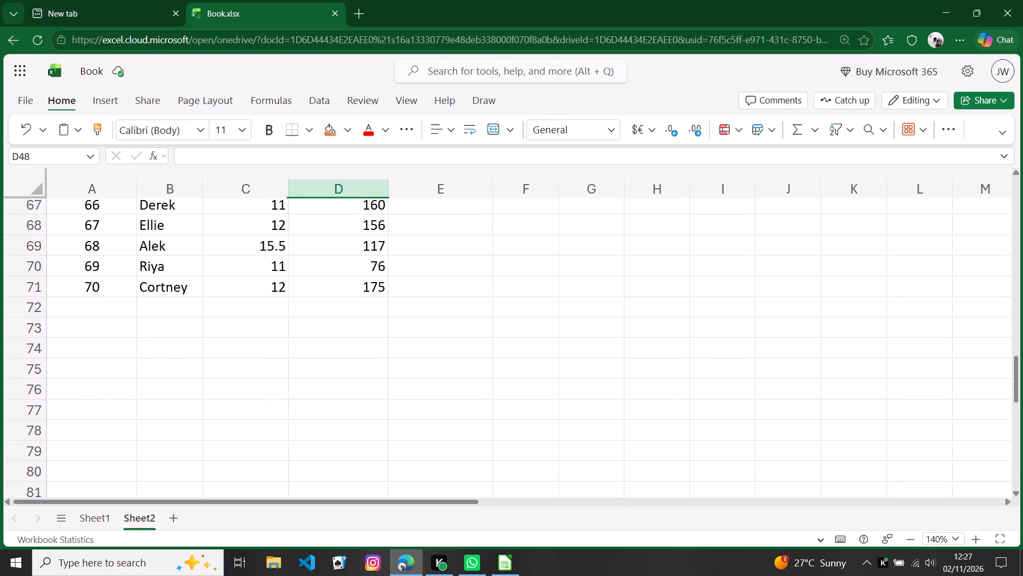
scroll(446, 390, down, 11)
scroll(446, 390, up, 5)
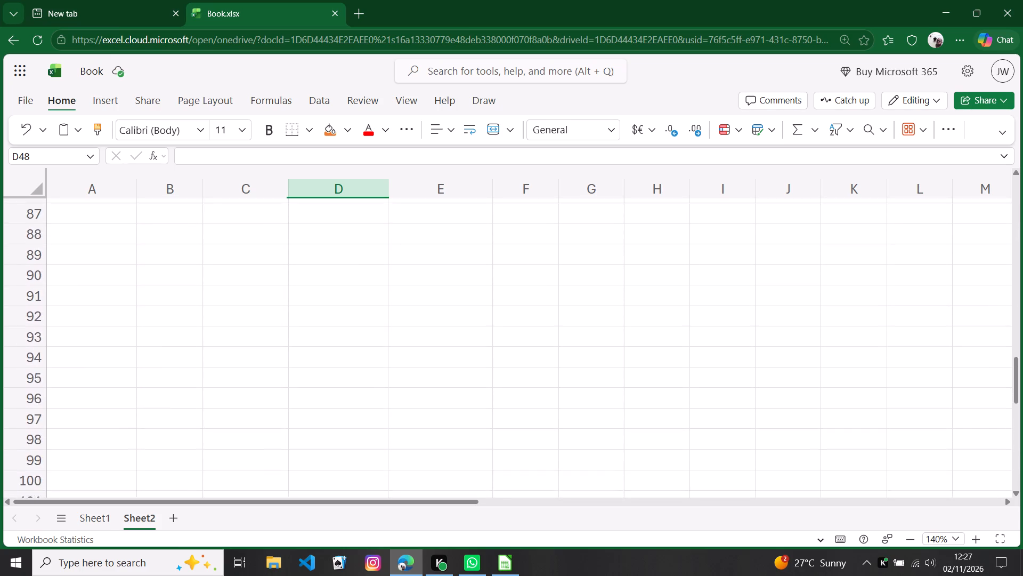
scroll(446, 390, up, 19)
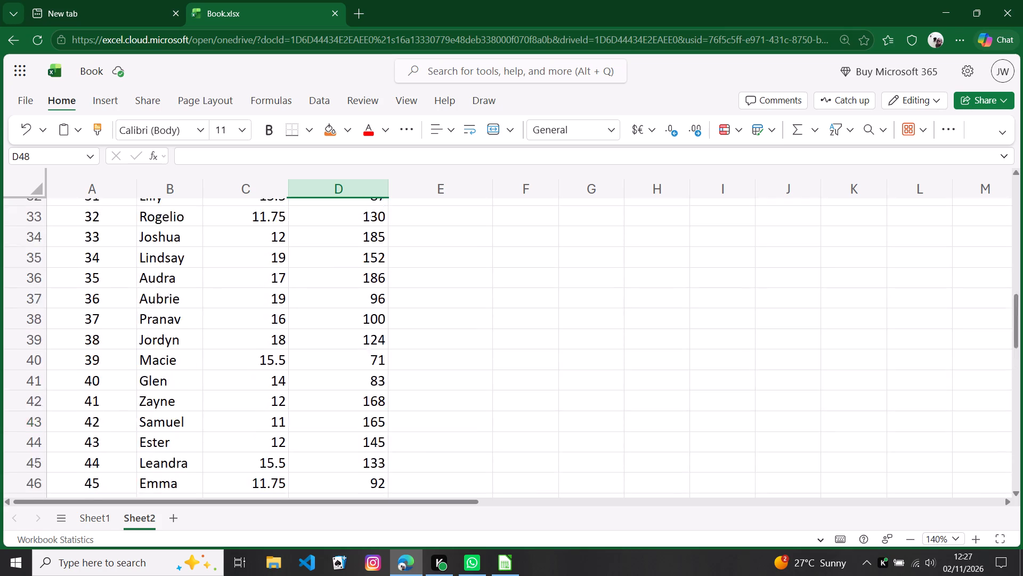
scroll(445, 389, up, 2)
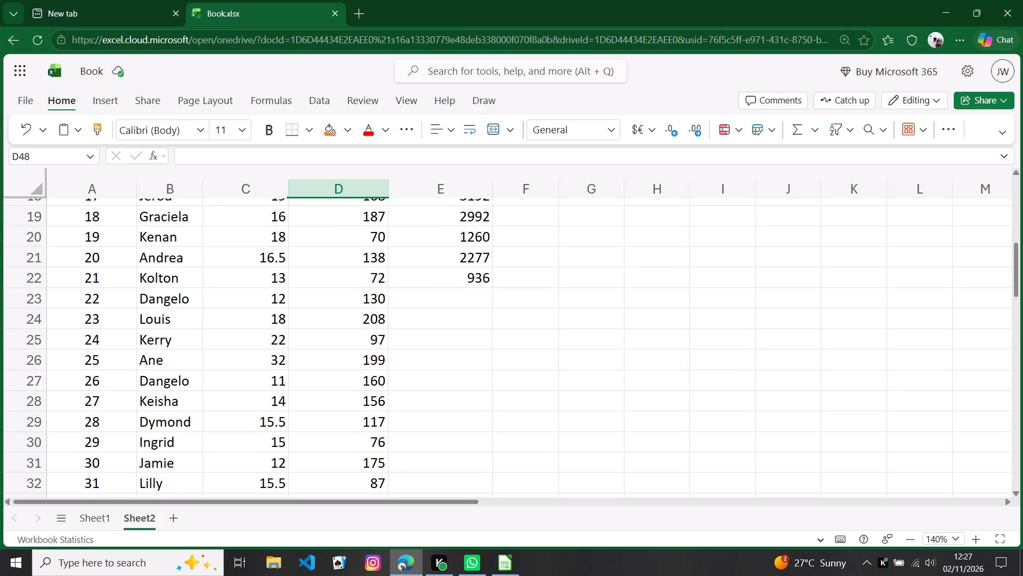
scroll(439, 388, down, 6)
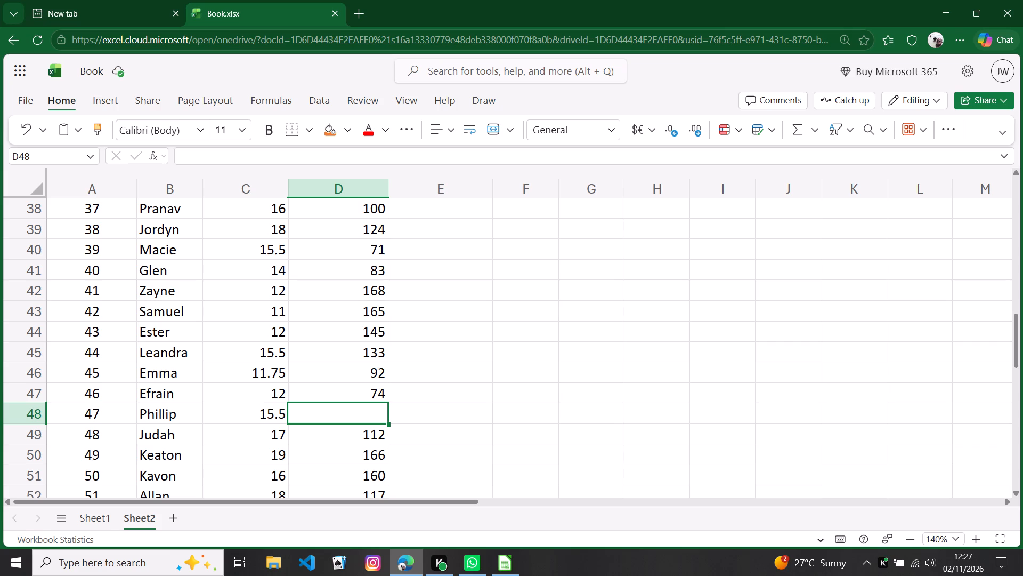
Set Phillip's hourly wage (C48) to 19 and enter 201 as the hours worked (D48).
click(284, 419)
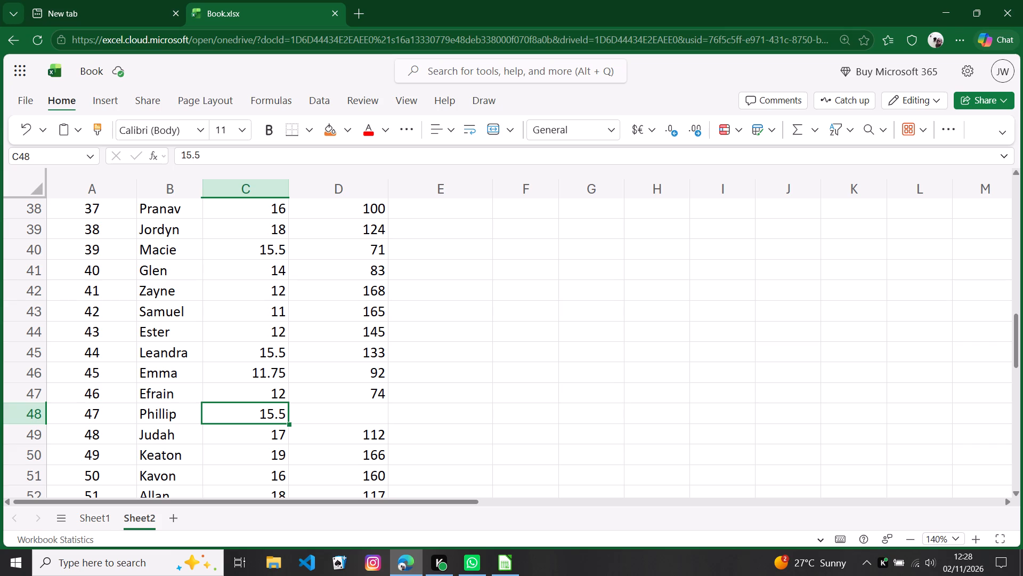
key(1)
key(9)
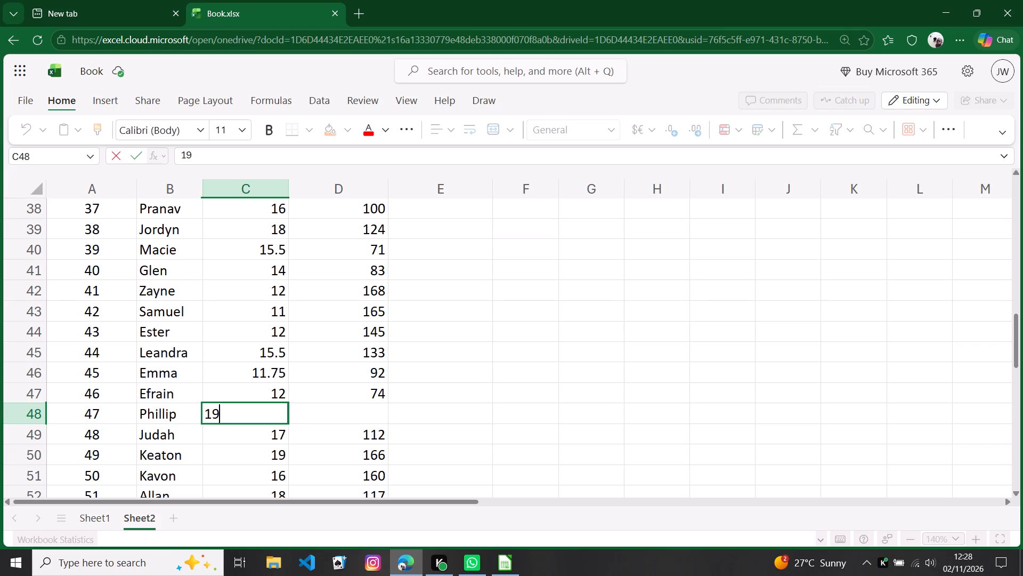
key(Tab)
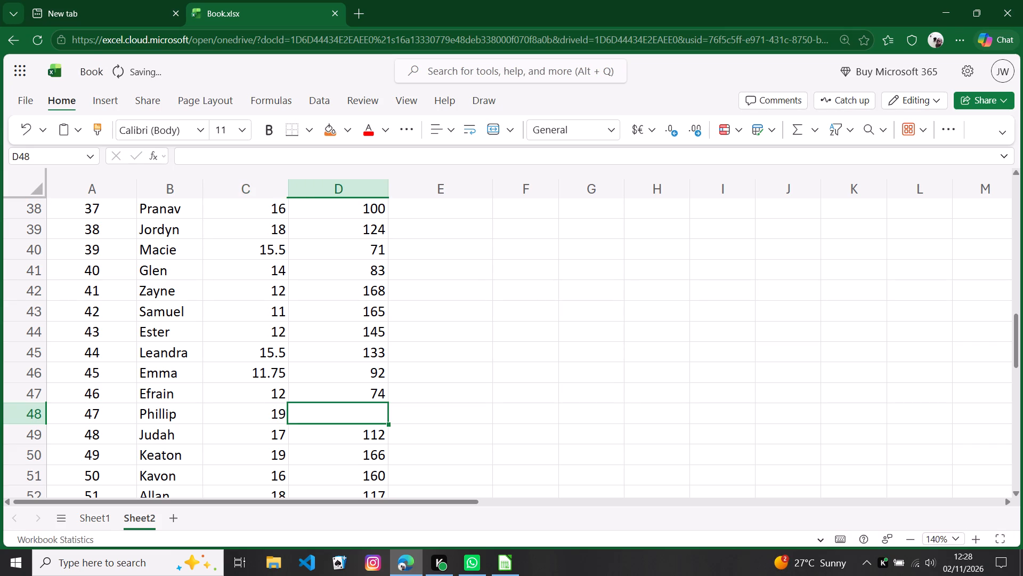
key(2)
text(01)
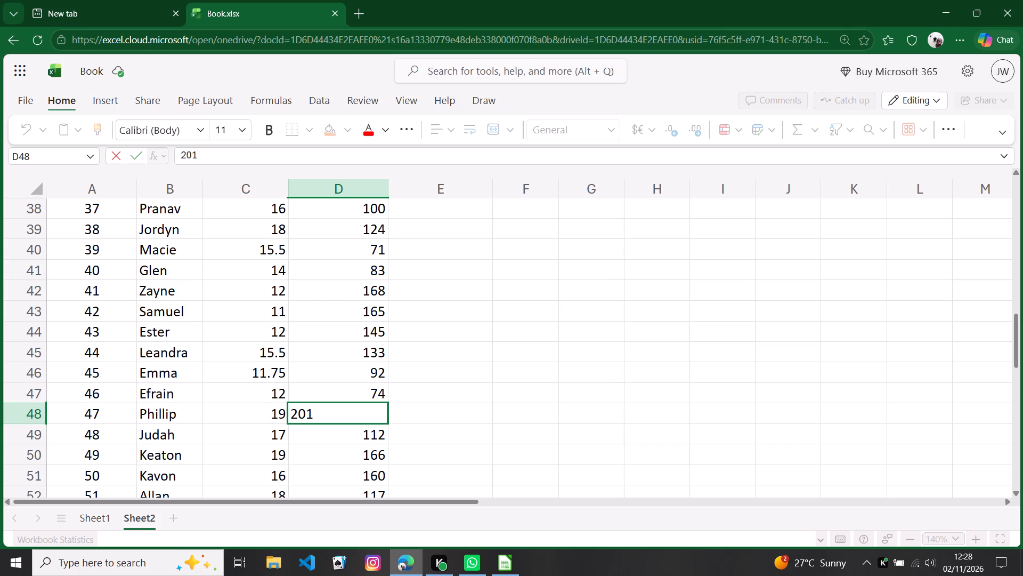
key(Tab)
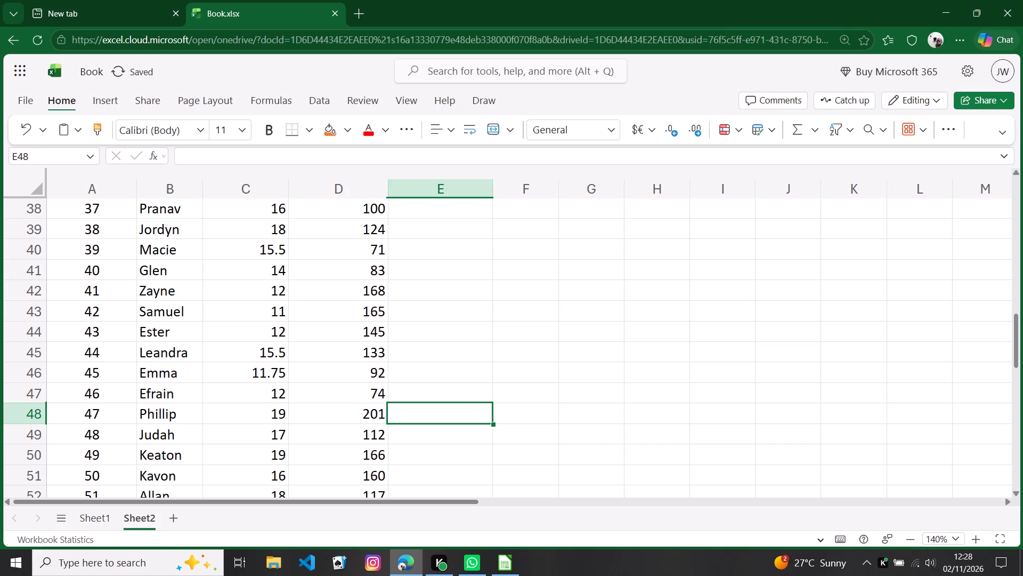
Fill the Taxable Income formula from Kolton's row (E22) down through Cortney's row (E71).
scroll(454, 344, up, 6)
click(477, 276)
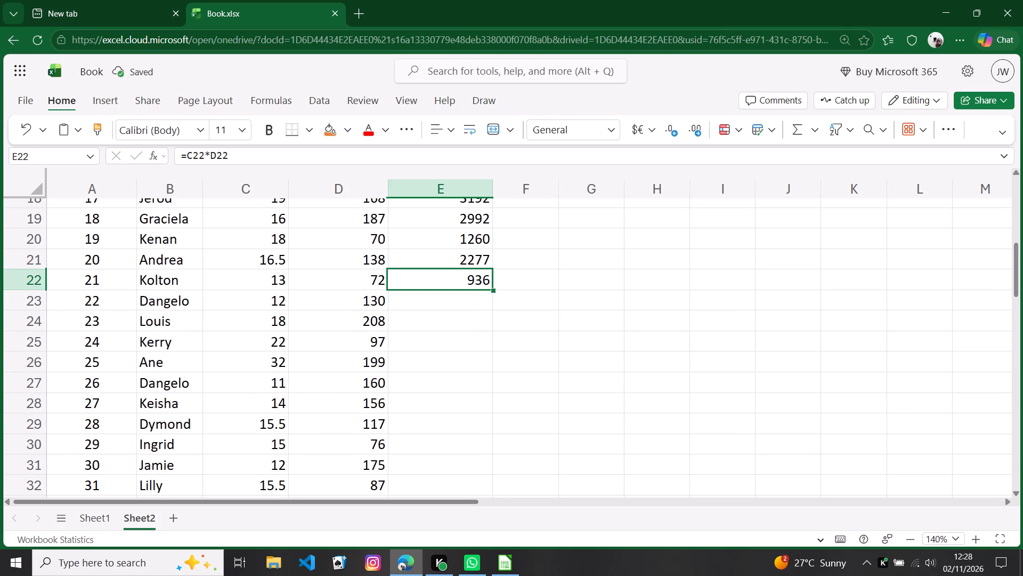
double_click(495, 291)
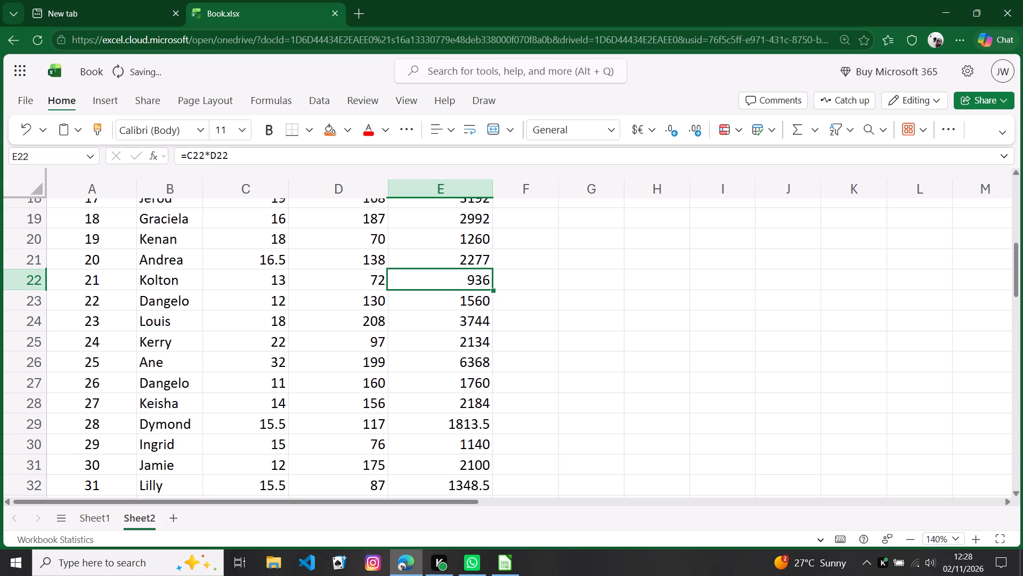
Review the Taxable Income column against wages and hours across all the employee rows.
scroll(498, 305, down, 18)
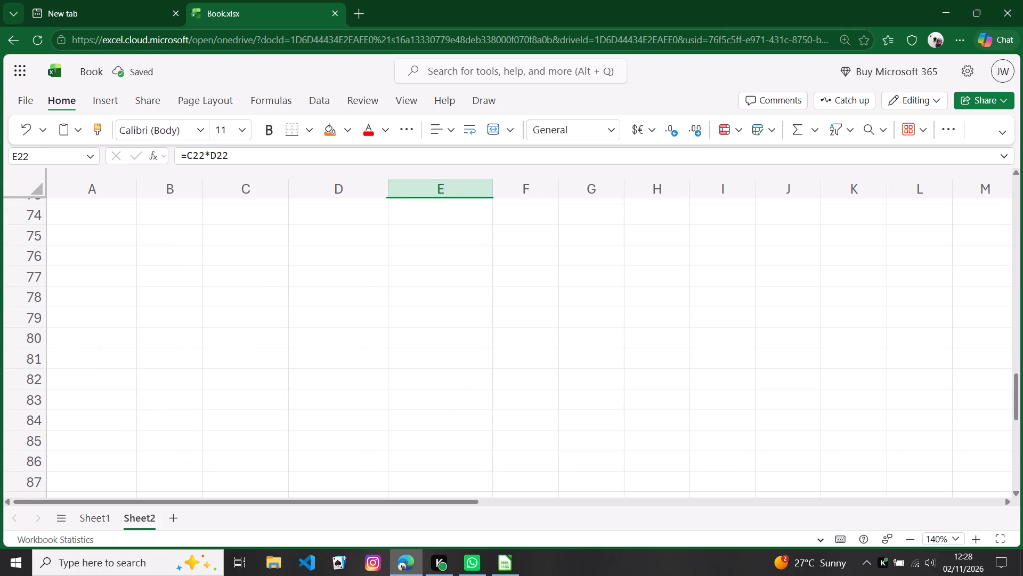
scroll(512, 305, up, 4)
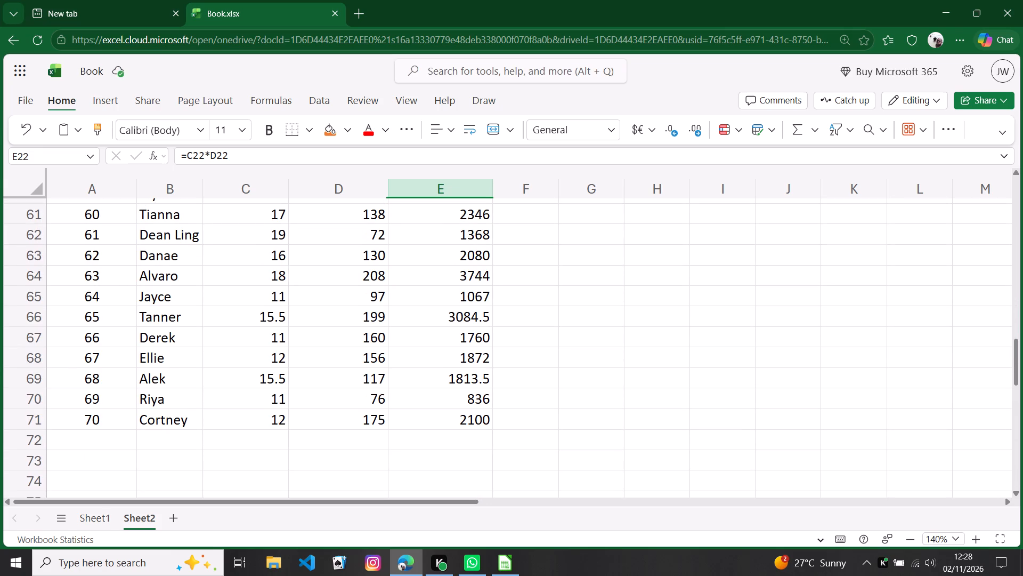
scroll(511, 310, up, 6)
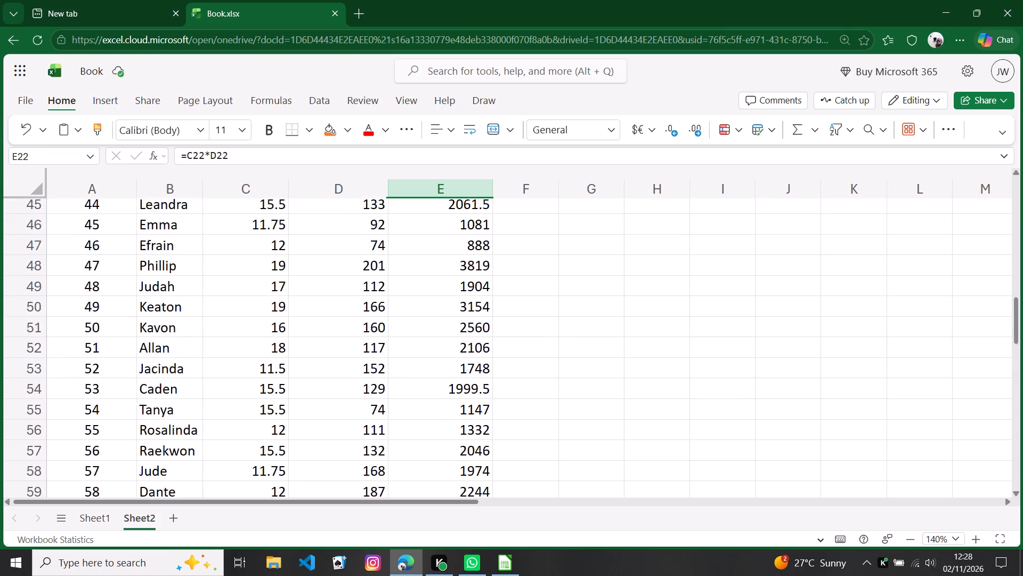
scroll(510, 310, up, 1)
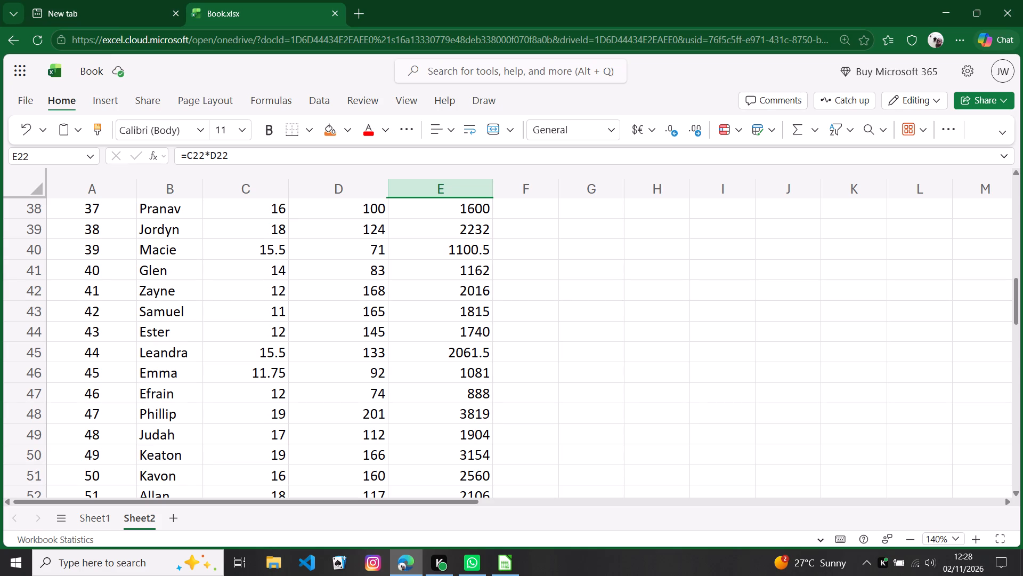
scroll(582, 362, down, 10)
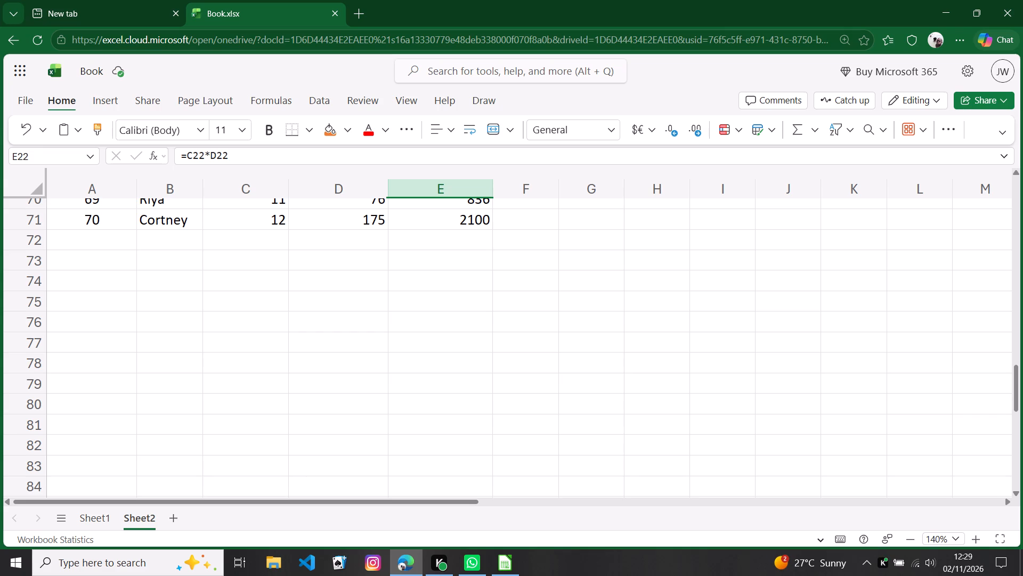
scroll(571, 332, down, 2)
scroll(577, 330, up, 15)
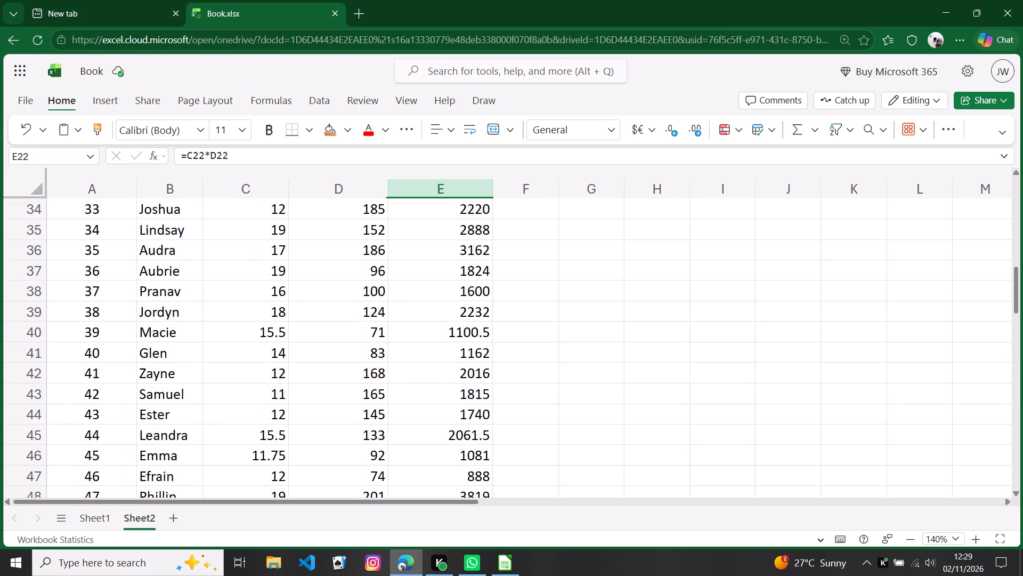
scroll(539, 310, up, 17)
scroll(539, 305, down, 2)
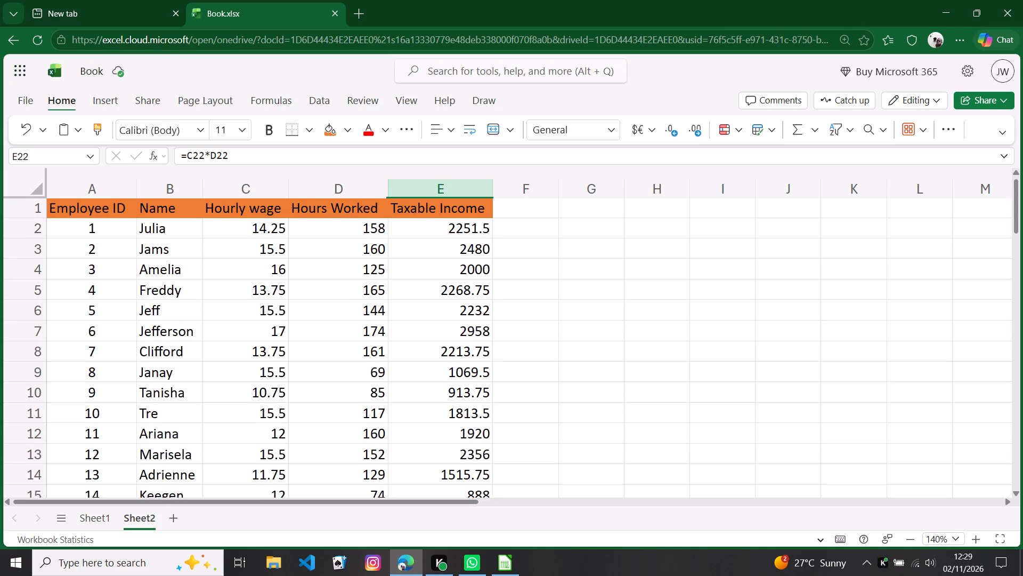
scroll(539, 305, down, 3)
scroll(539, 305, up, 5)
scroll(539, 305, down, 15)
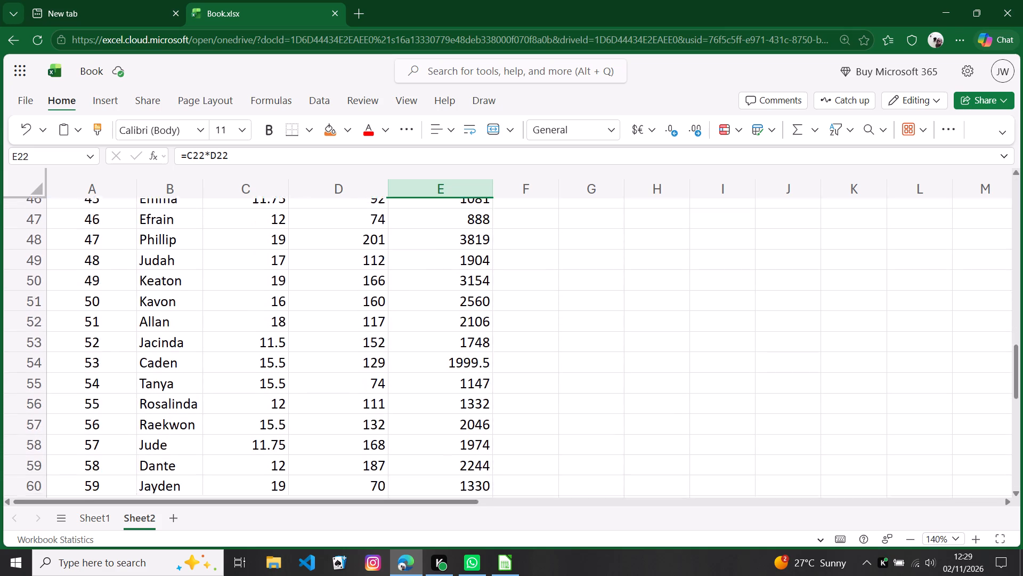
scroll(539, 303, down, 8)
scroll(539, 302, up, 8)
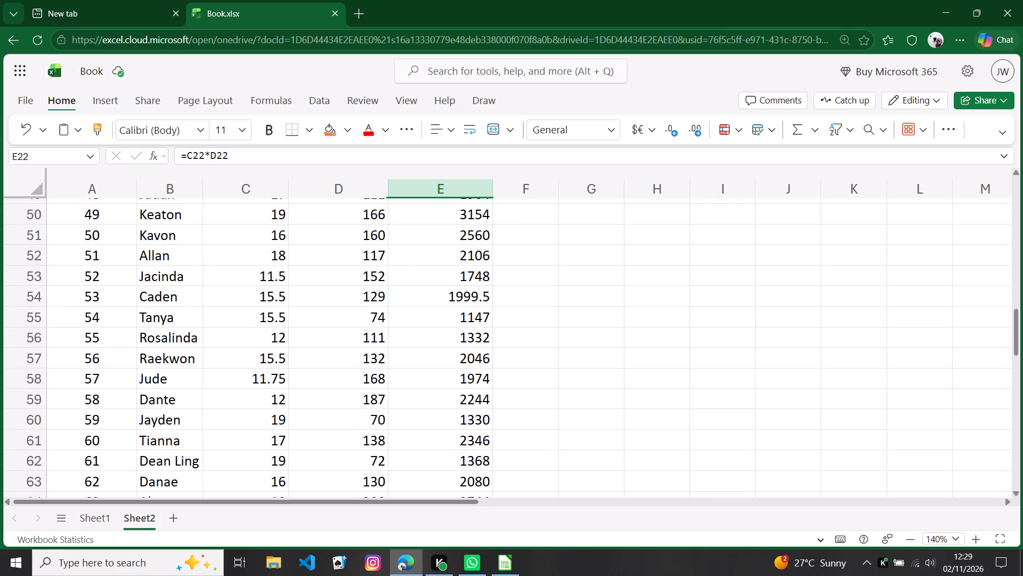
scroll(538, 301, up, 7)
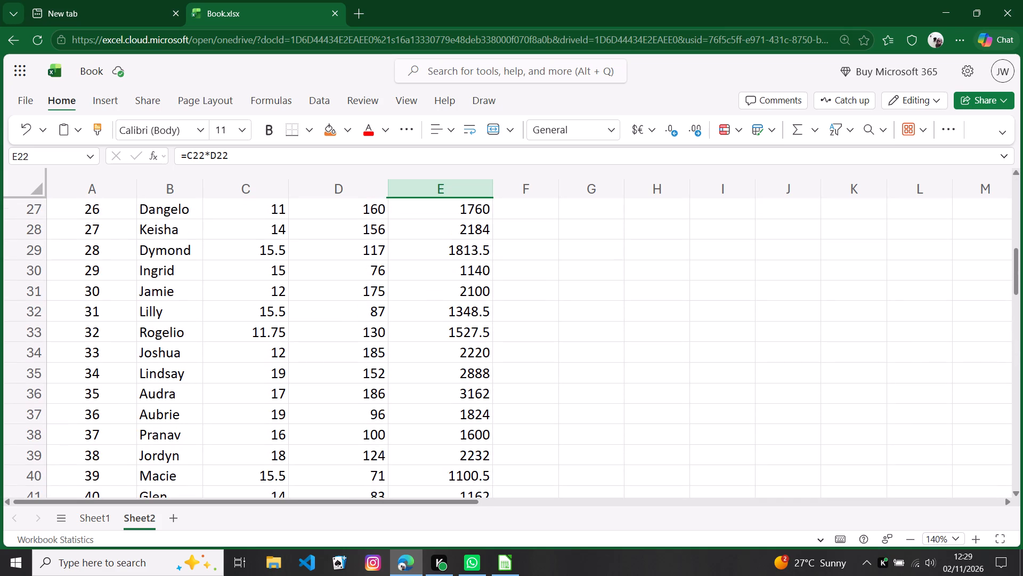
scroll(538, 300, up, 6)
scroll(538, 300, down, 6)
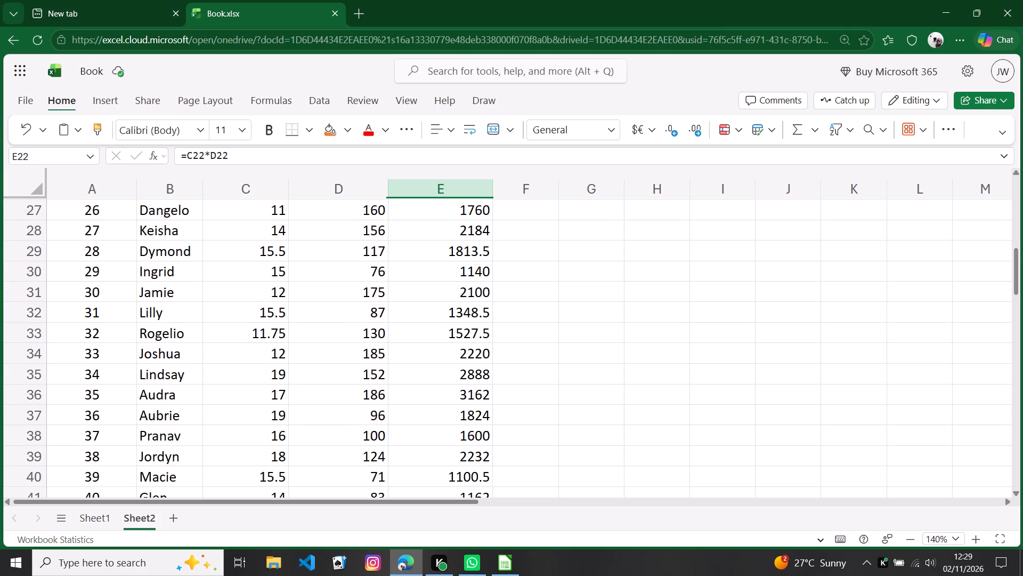
scroll(539, 298, down, 7)
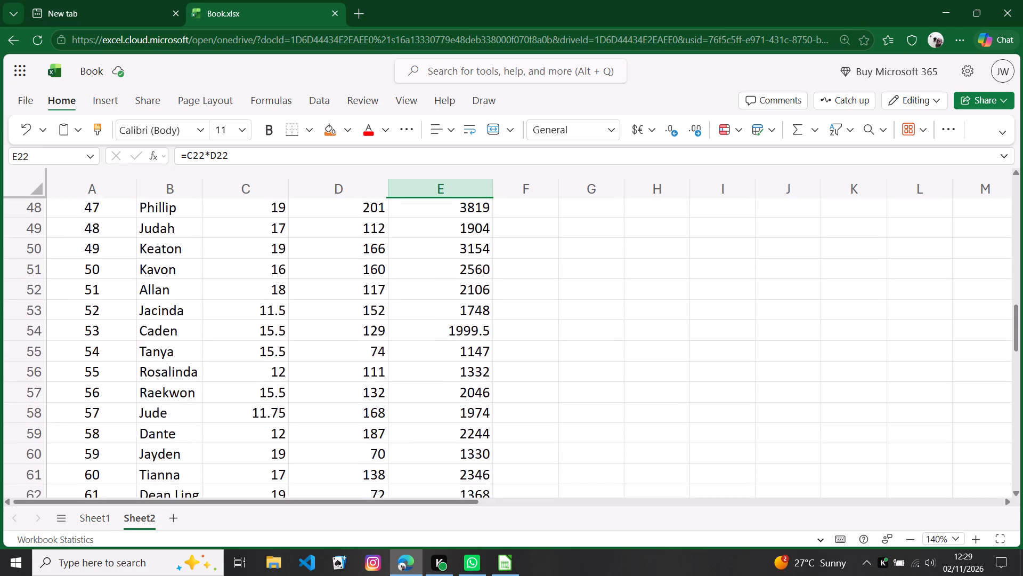
scroll(541, 298, down, 1)
scroll(541, 298, up, 6)
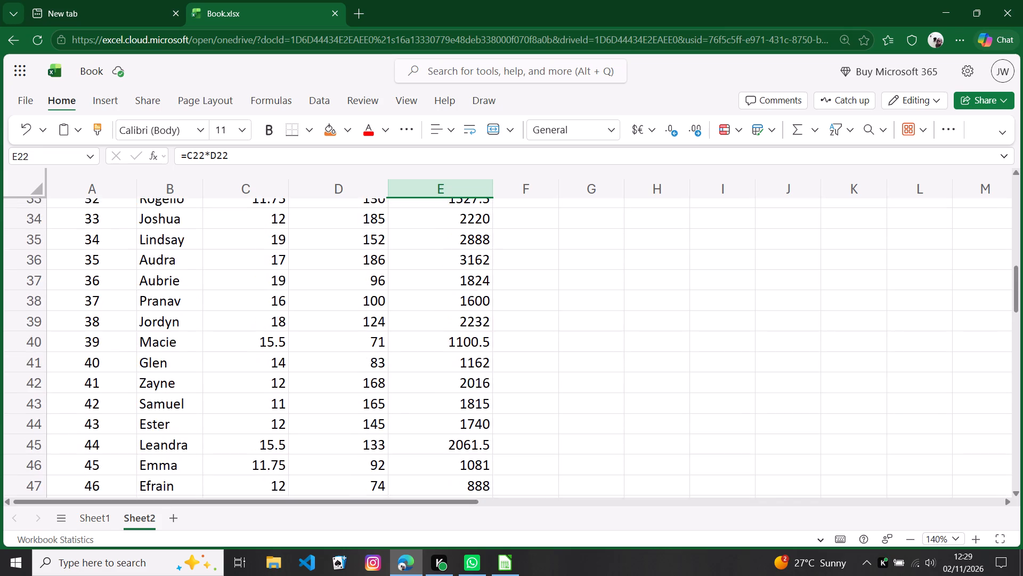
scroll(541, 297, up, 9)
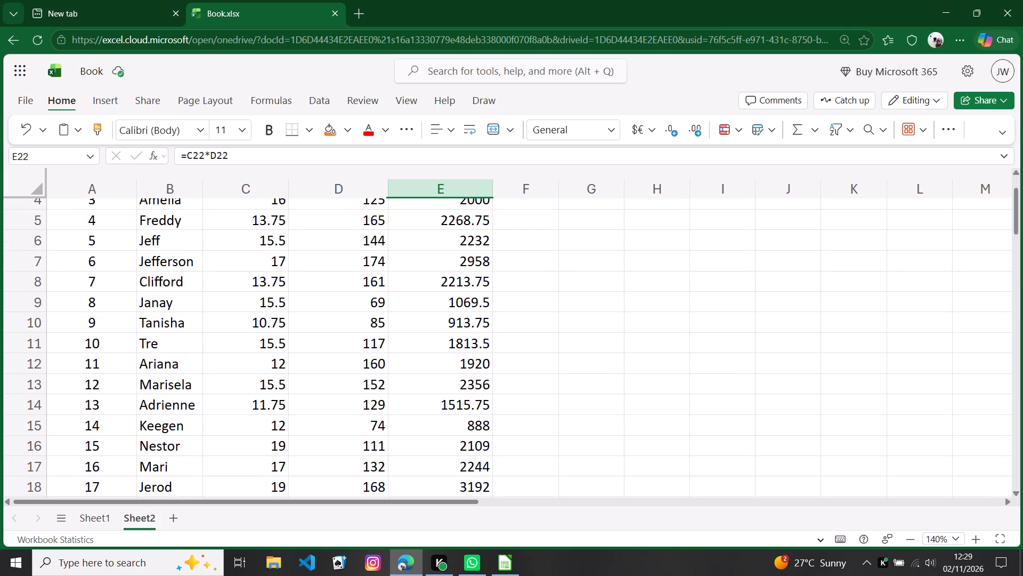
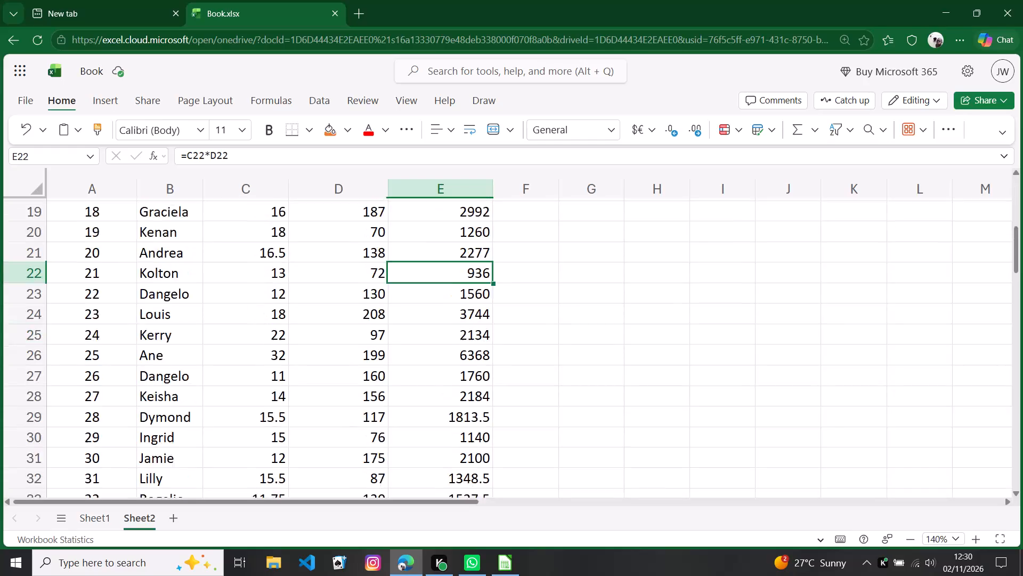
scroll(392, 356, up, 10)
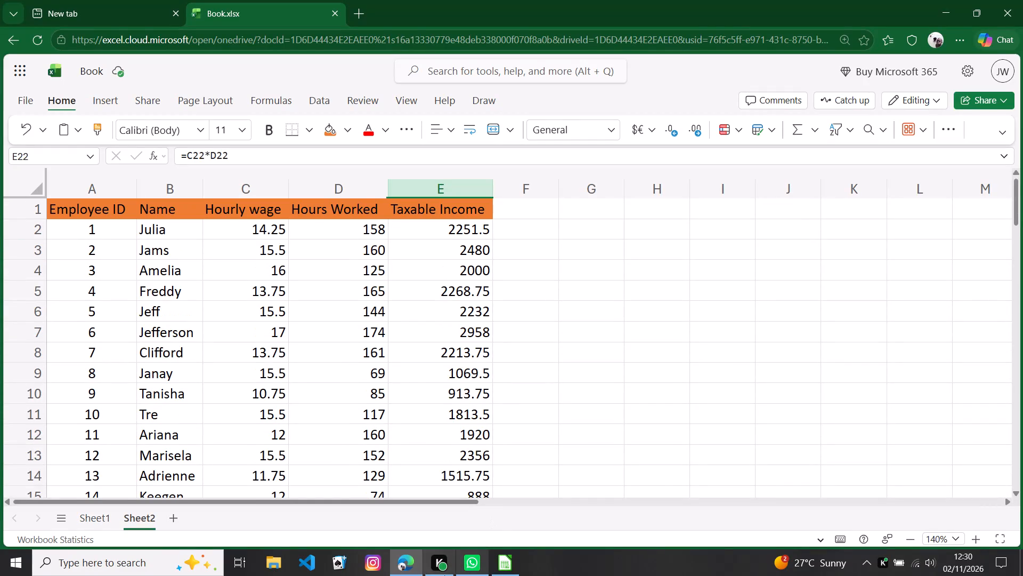
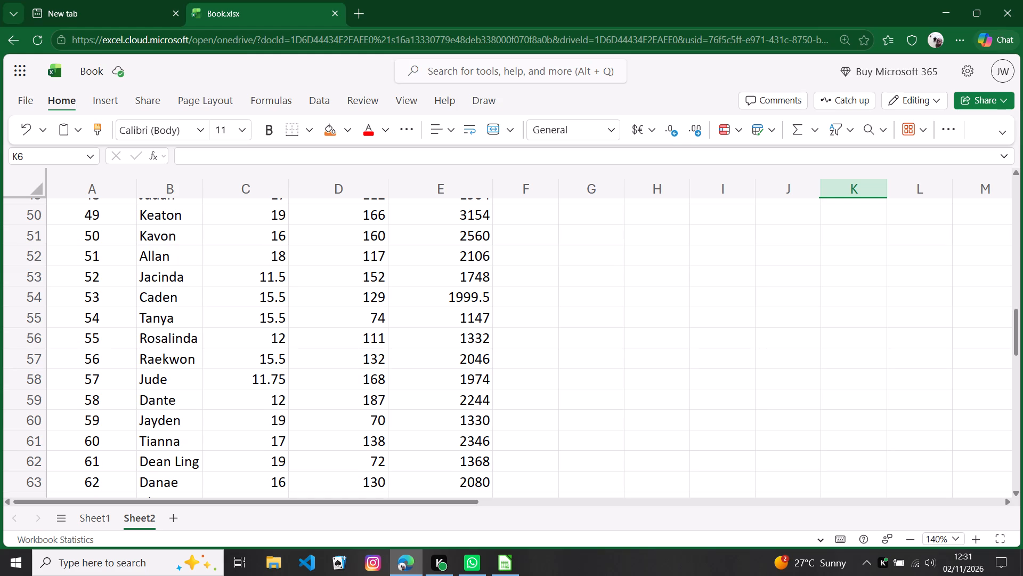
Enter the column header "Taxes to be paid" in cell F1, beside the Taxable Income header.
scroll(599, 391, up, 6)
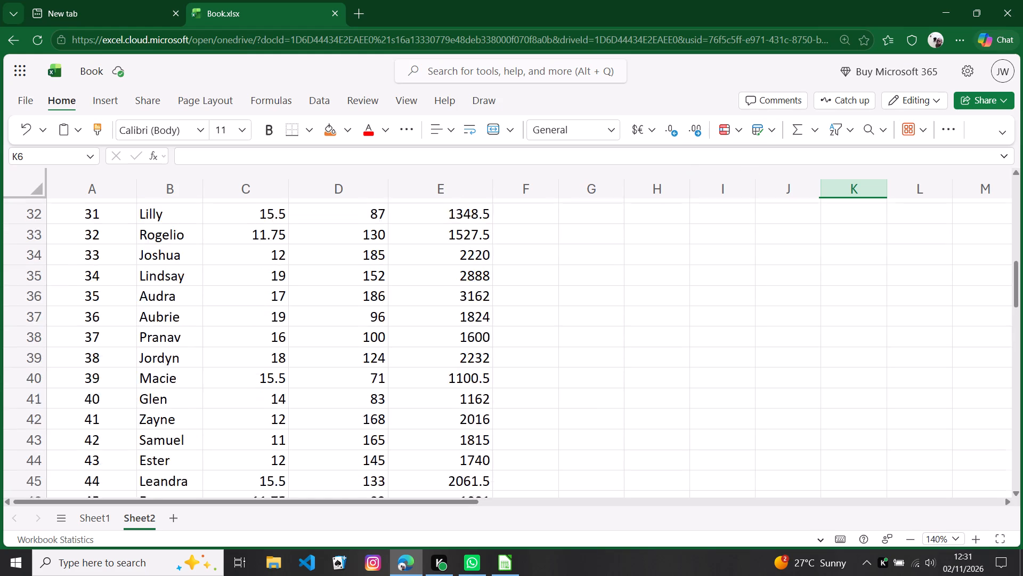
scroll(592, 388, up, 20)
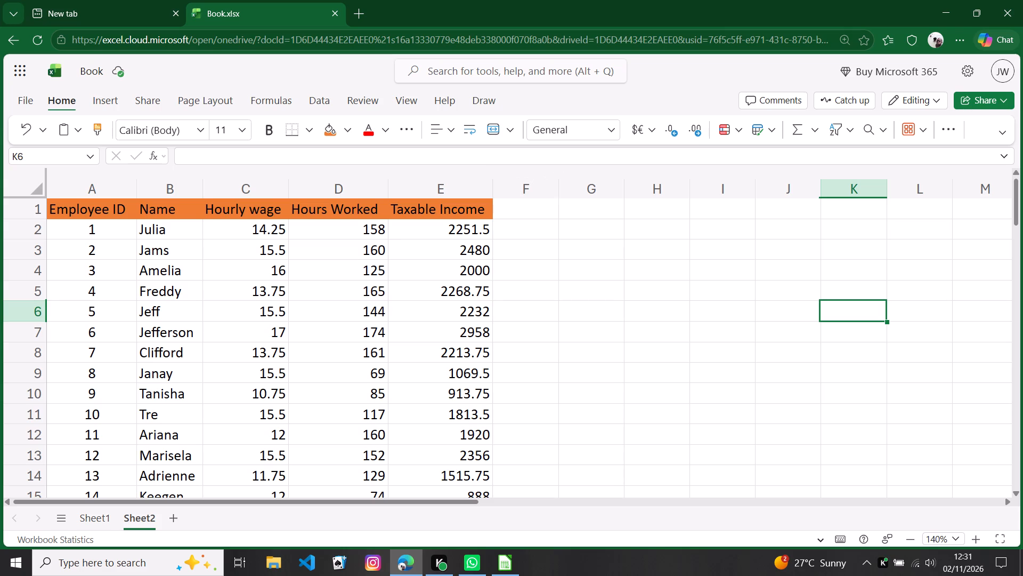
double_click(529, 222)
double_click(524, 210)
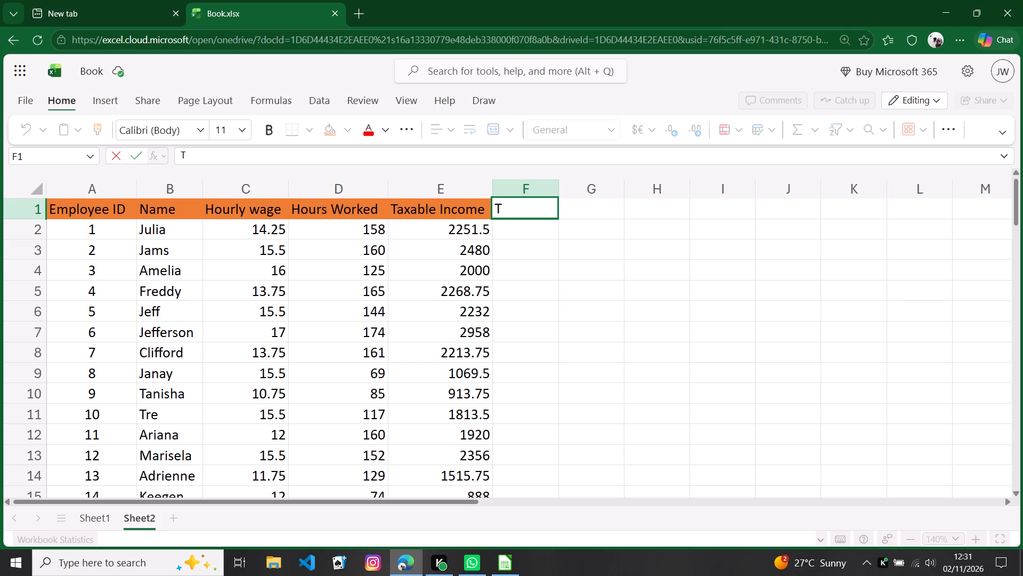
key(a)
text(xes to be)
key(space)
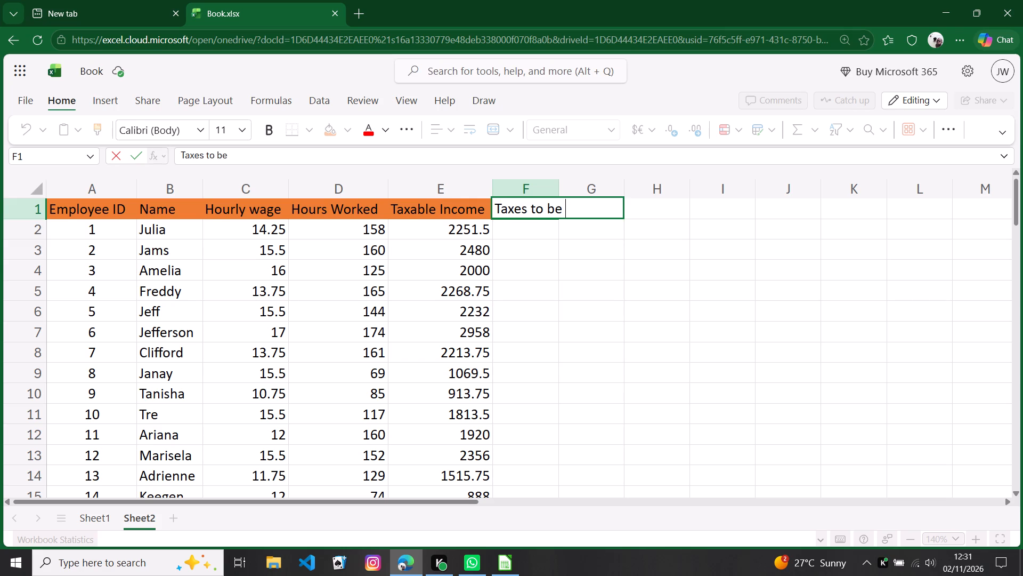
text(paid)
Copy the Taxable Income header's formatting onto the "Taxes to be paid" header and auto-fit column F to its text.
click(423, 212)
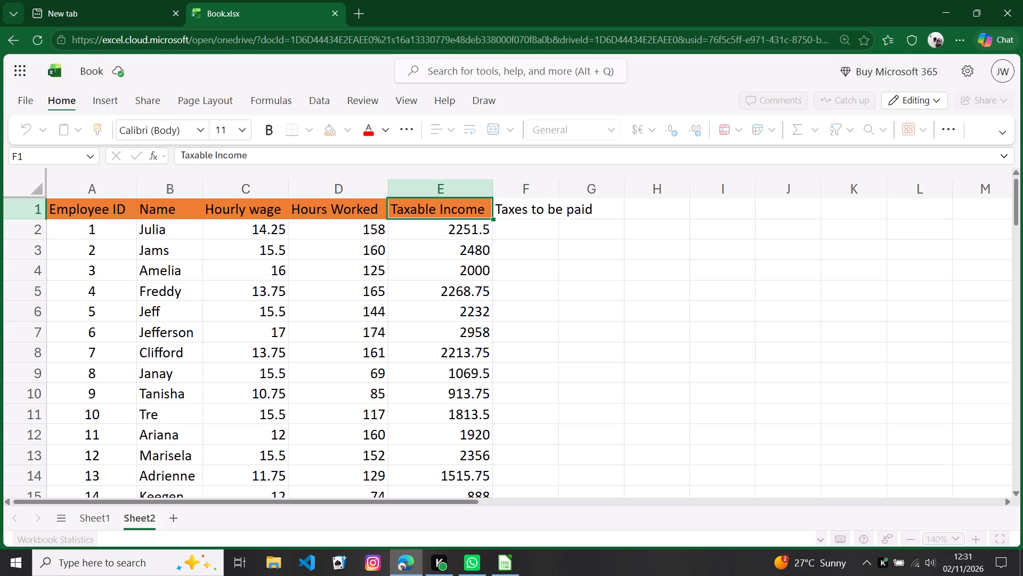
click(94, 126)
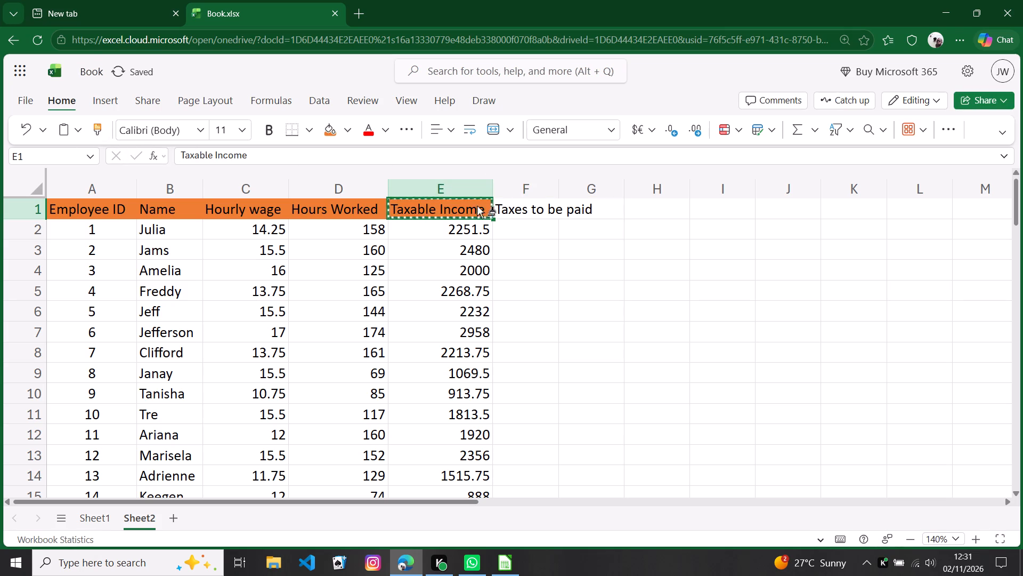
click(521, 207)
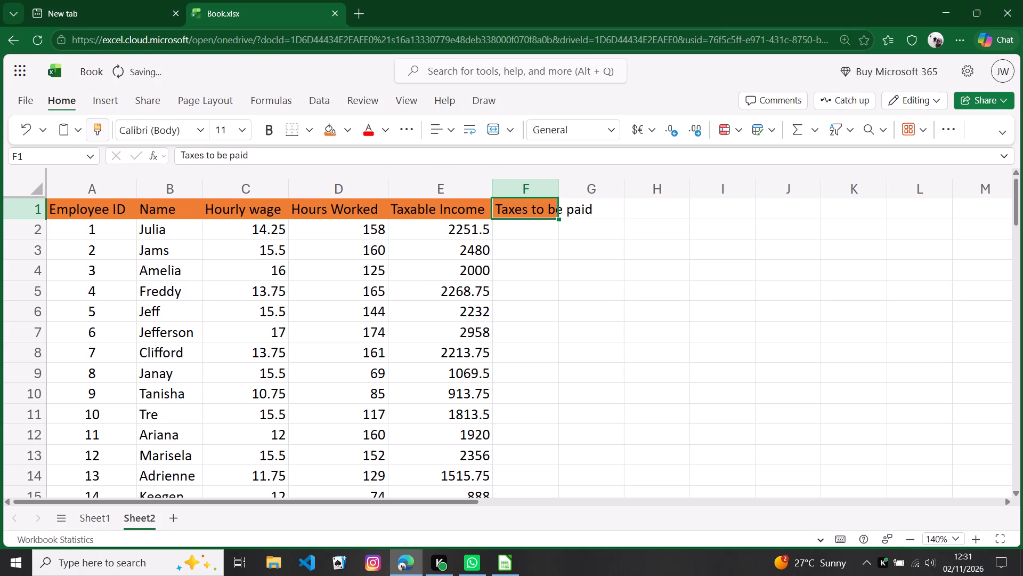
click(544, 194)
double_click(556, 191)
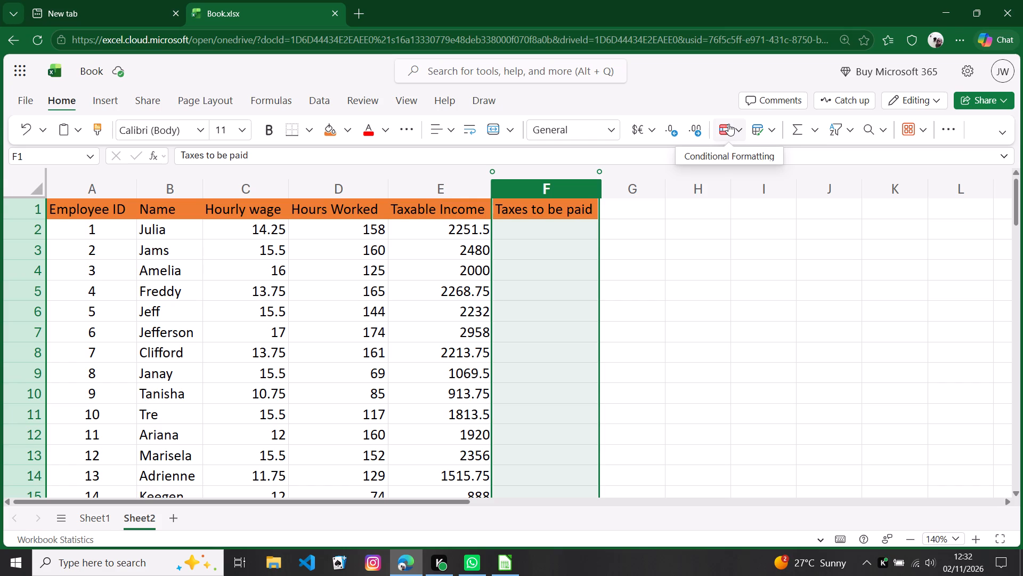
Enter the label "Tax rate:" in cell G1.
double_click(628, 213)
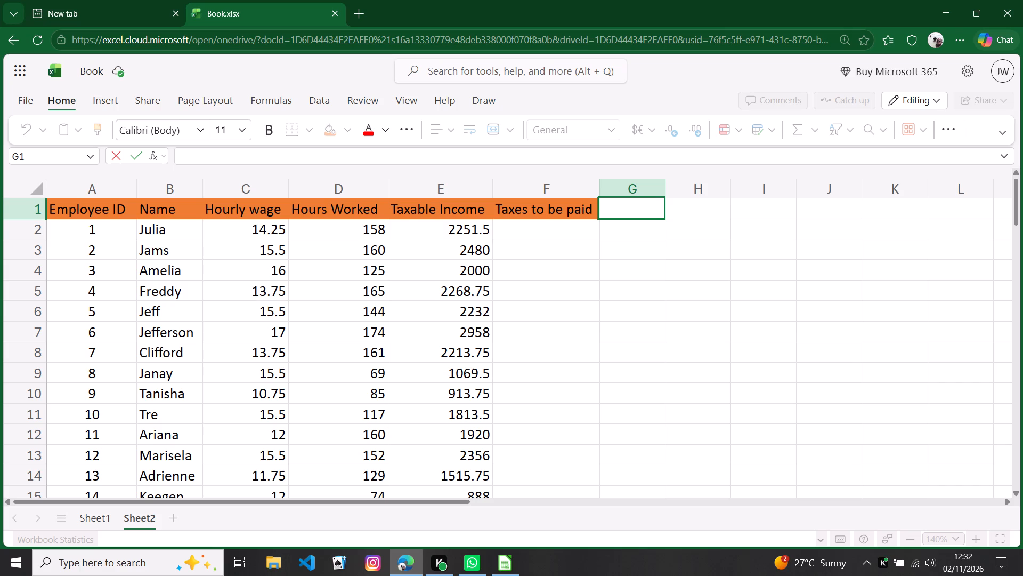
key(t)
key(BackSpace)
key(space)
text(rate)
key(space)
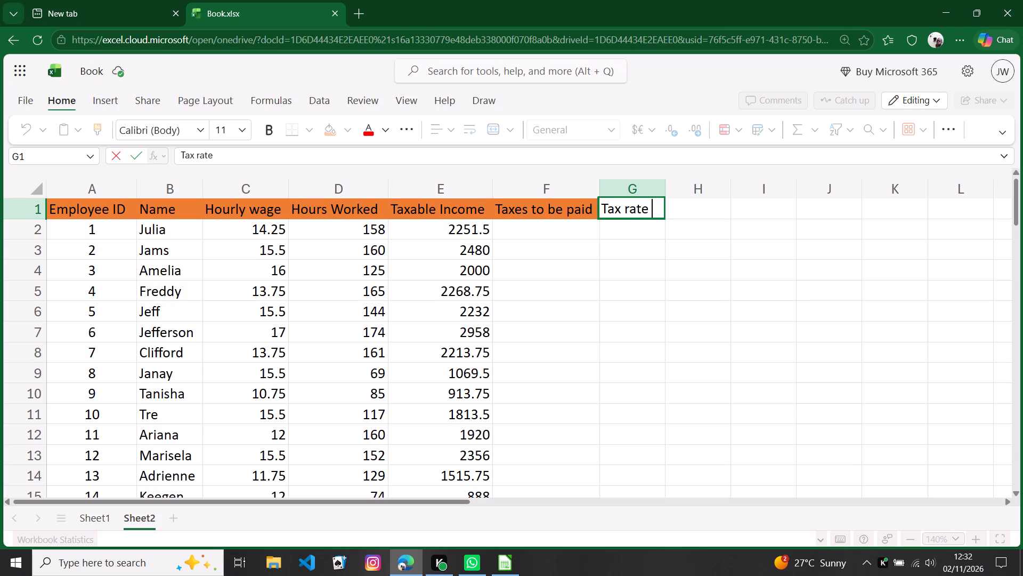
key(BackSpace)
key(shift+colon)
Enter the tax rate .07 in cell H1, beside the "Tax rate:" label.
click(683, 215)
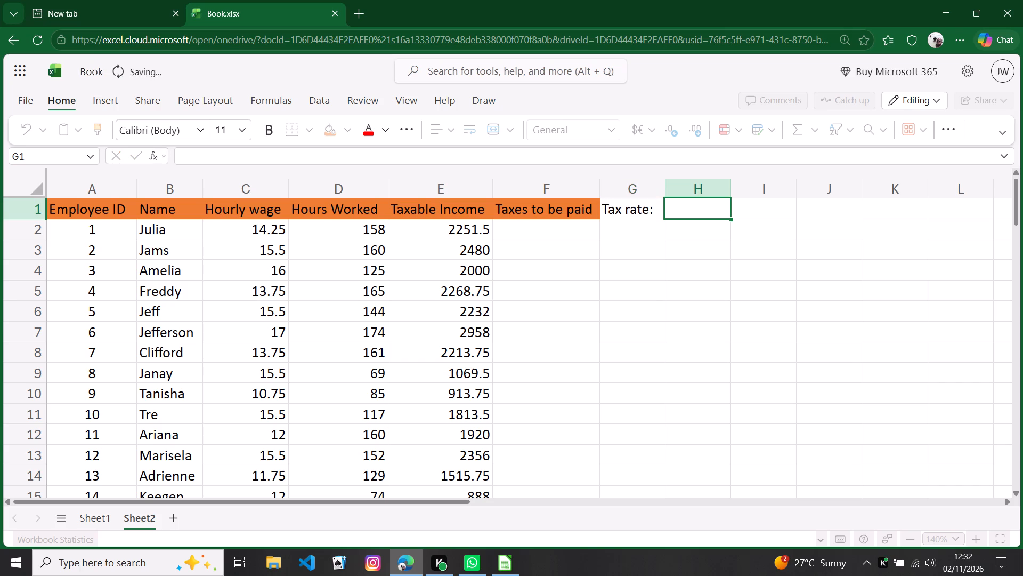
key(period)
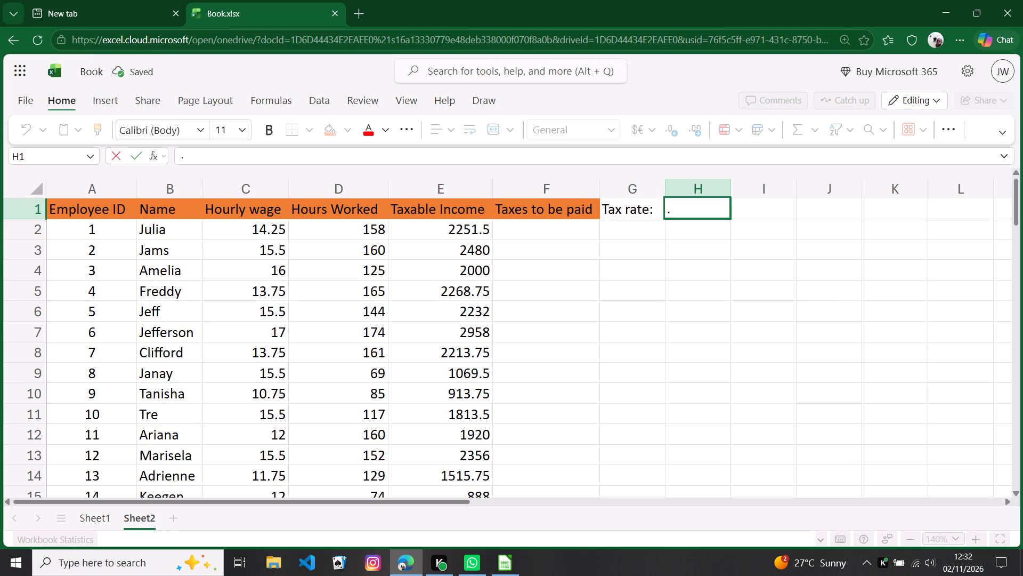
key(0)
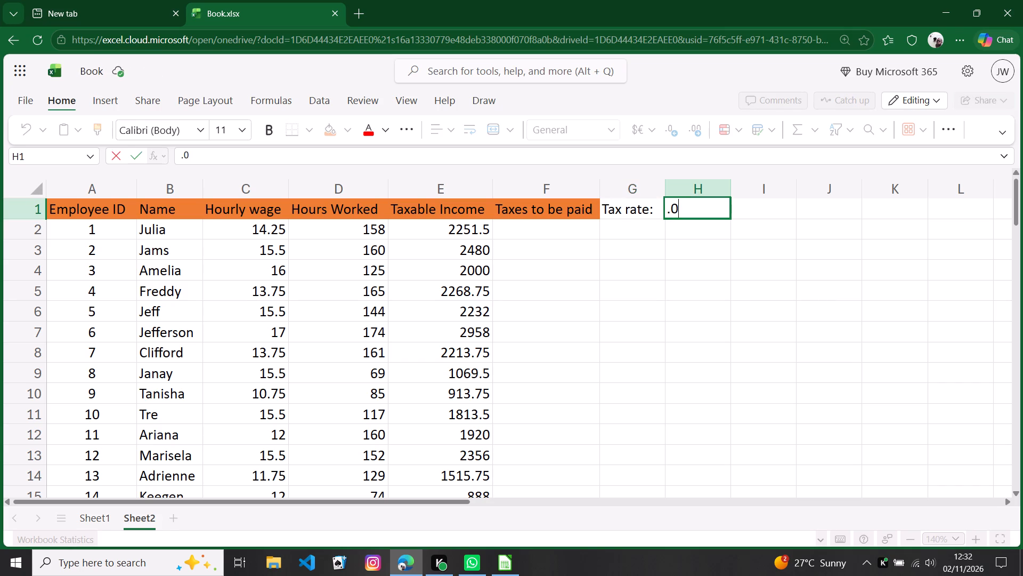
key(7)
key(BackSpace)
key(BackSpace)
key(BackSpace)
key(period)
key(0)
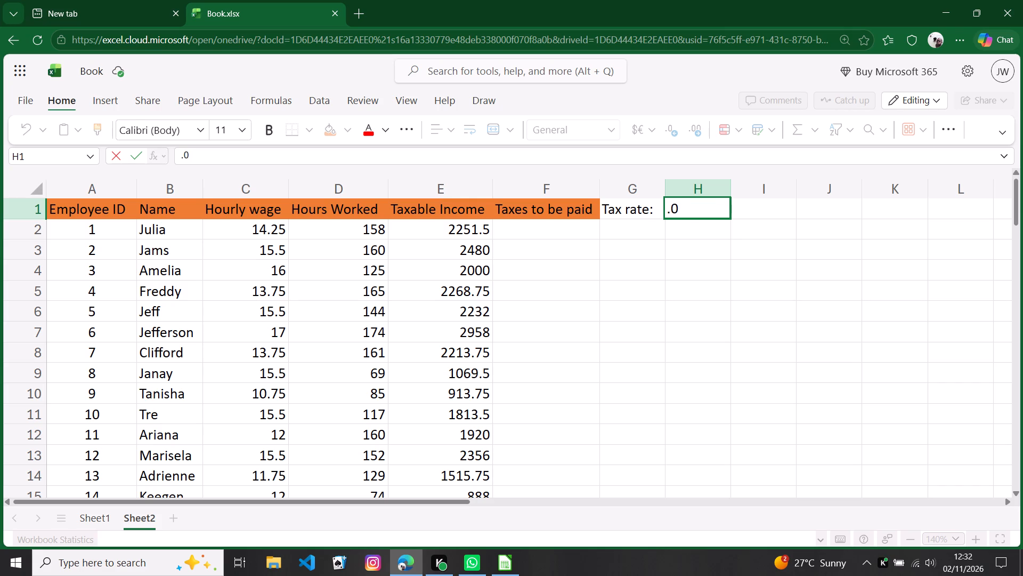
key(7)
key(Return)
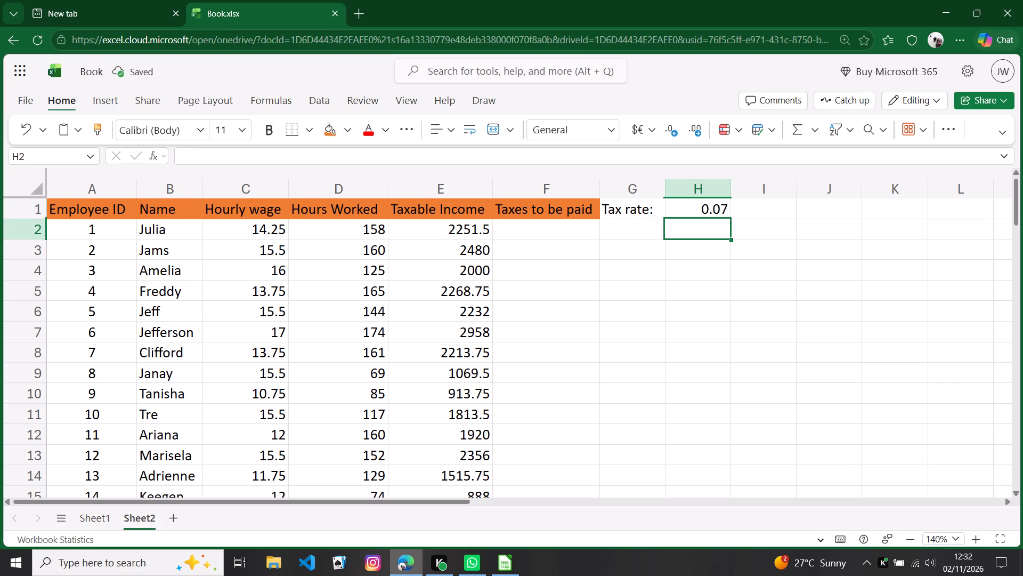
Copy the "Taxes to be paid" header's formatting onto the "Tax rate:" label in G1.
click(547, 208)
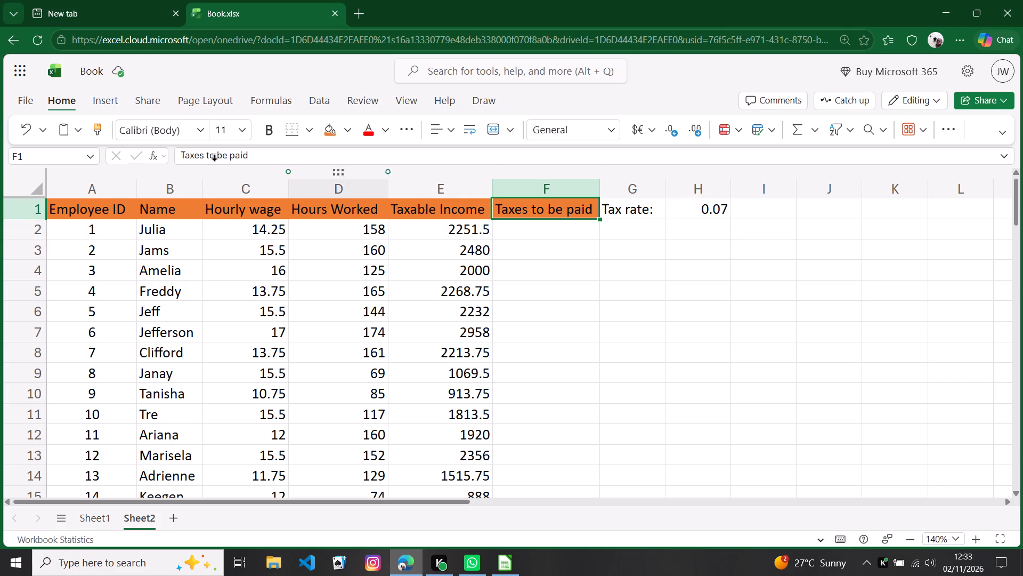
click(92, 130)
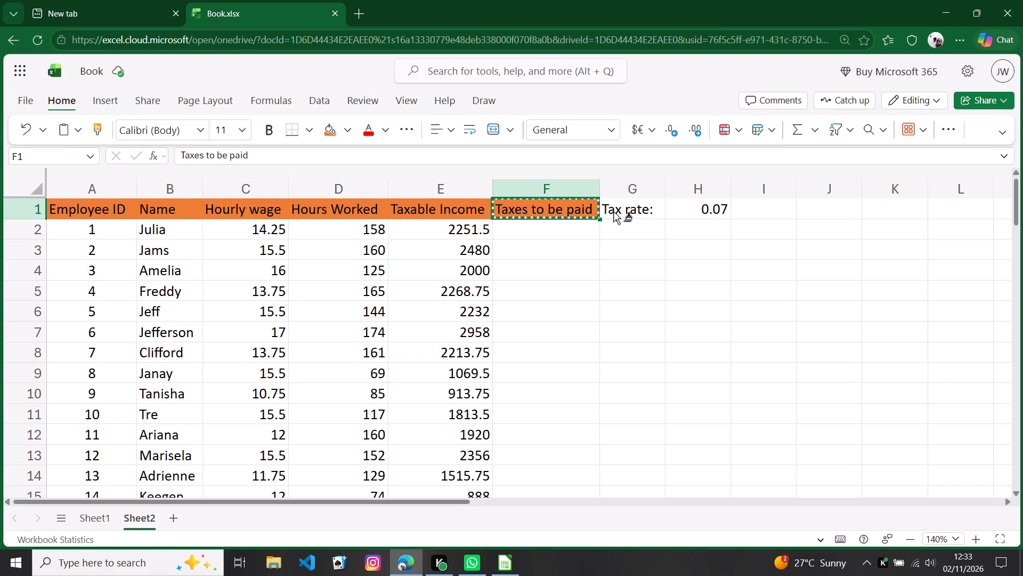
click(613, 212)
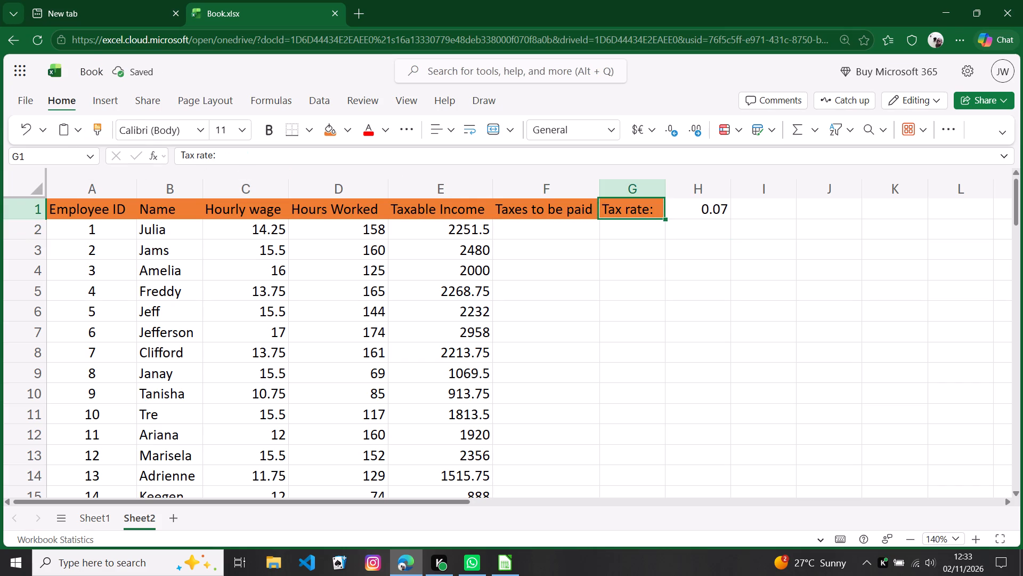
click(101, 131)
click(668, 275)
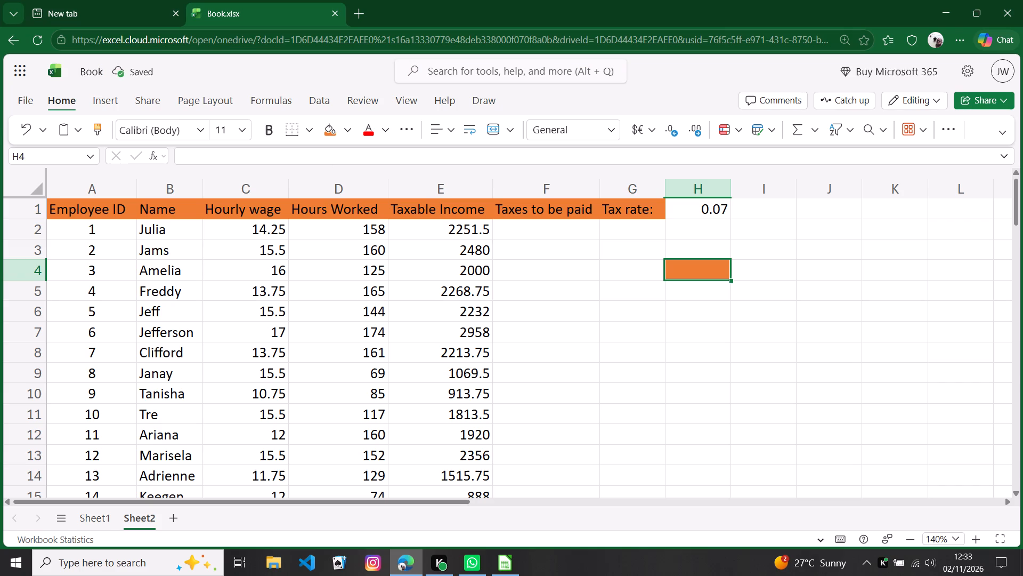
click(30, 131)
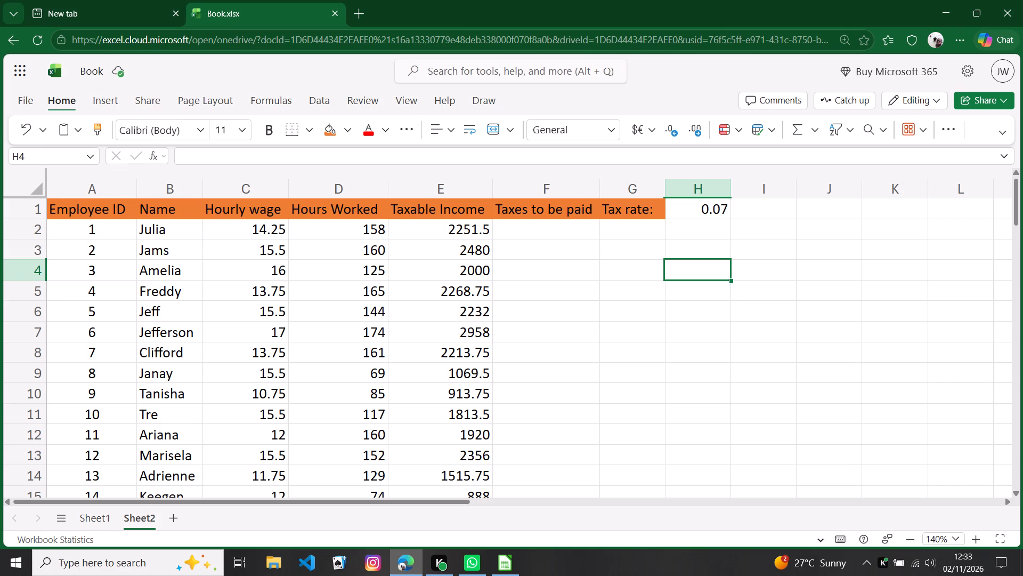
Calculate the first employee's taxes in cell F2 with the formula =E2*H1.
double_click(526, 237)
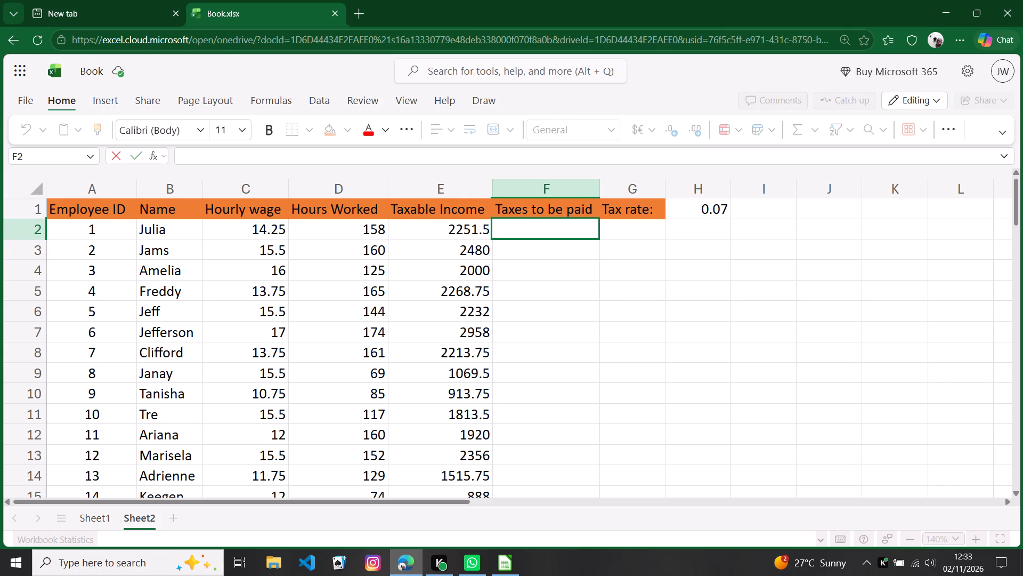
key(equal)
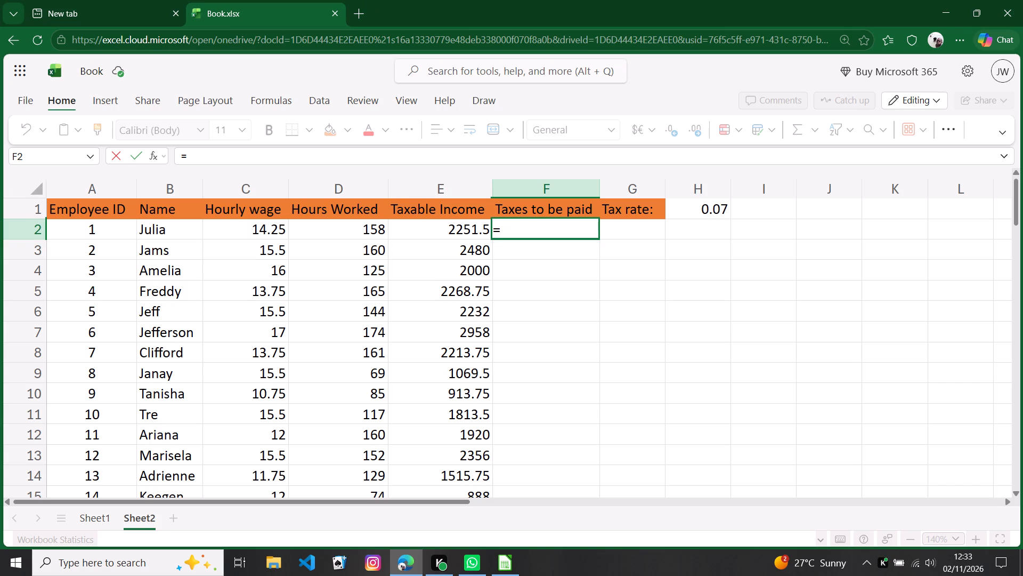
click(433, 231)
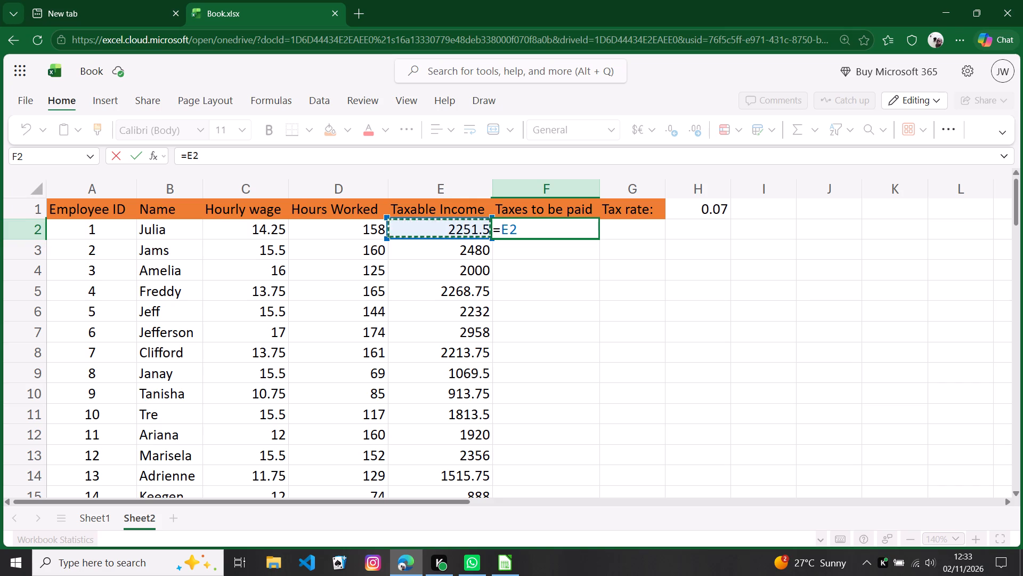
key(shift+asterisk)
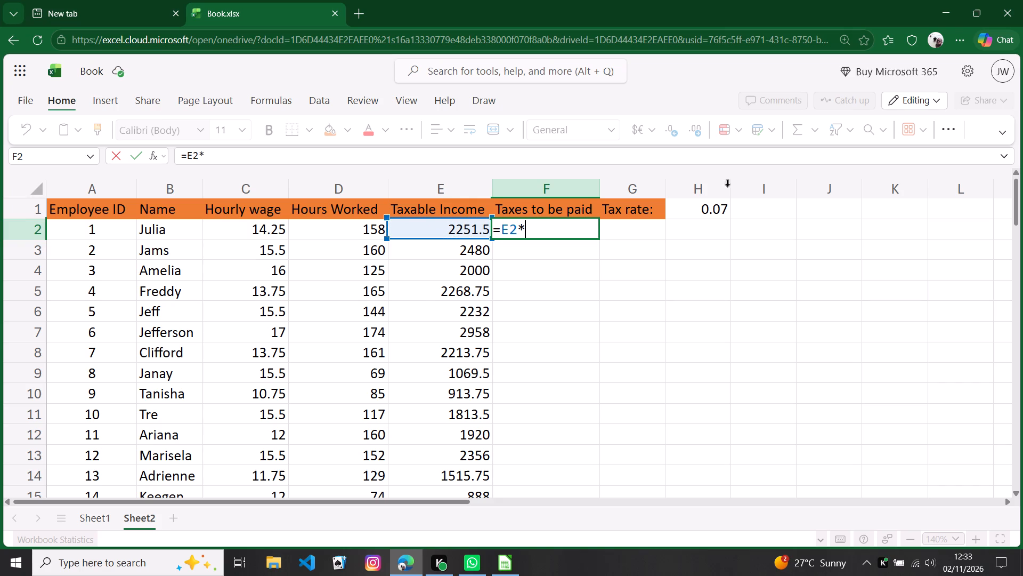
click(707, 215)
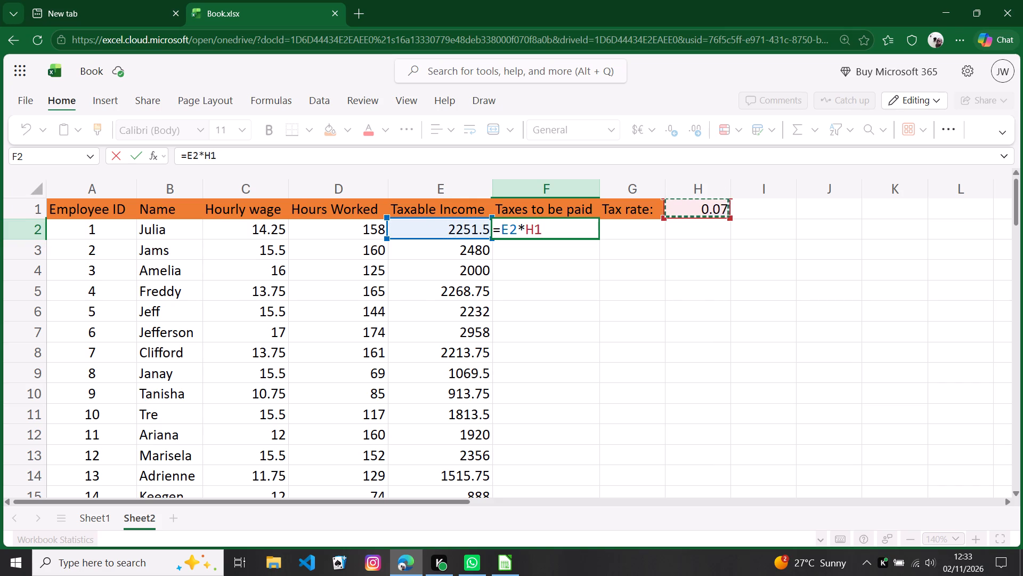
key(Return)
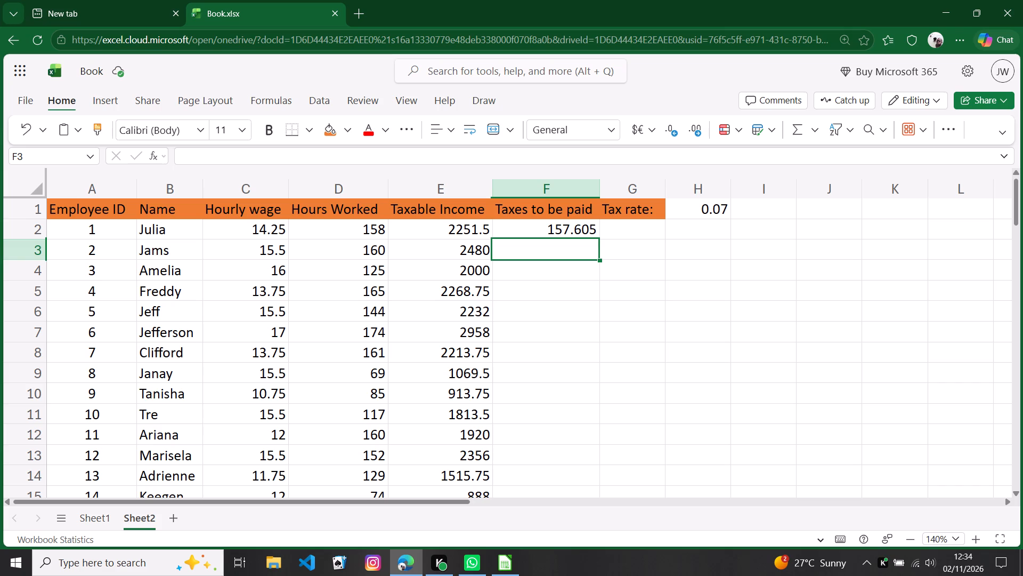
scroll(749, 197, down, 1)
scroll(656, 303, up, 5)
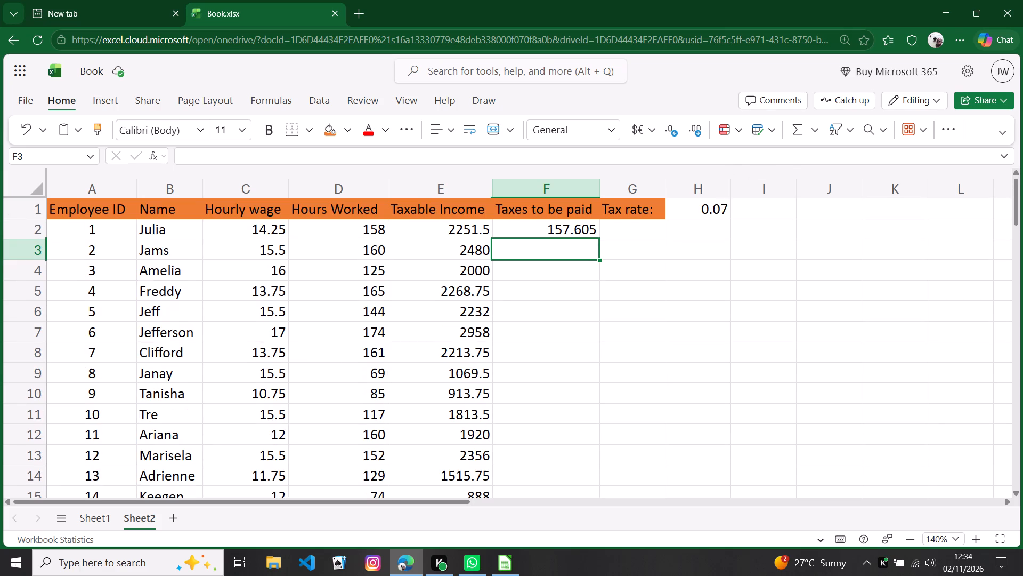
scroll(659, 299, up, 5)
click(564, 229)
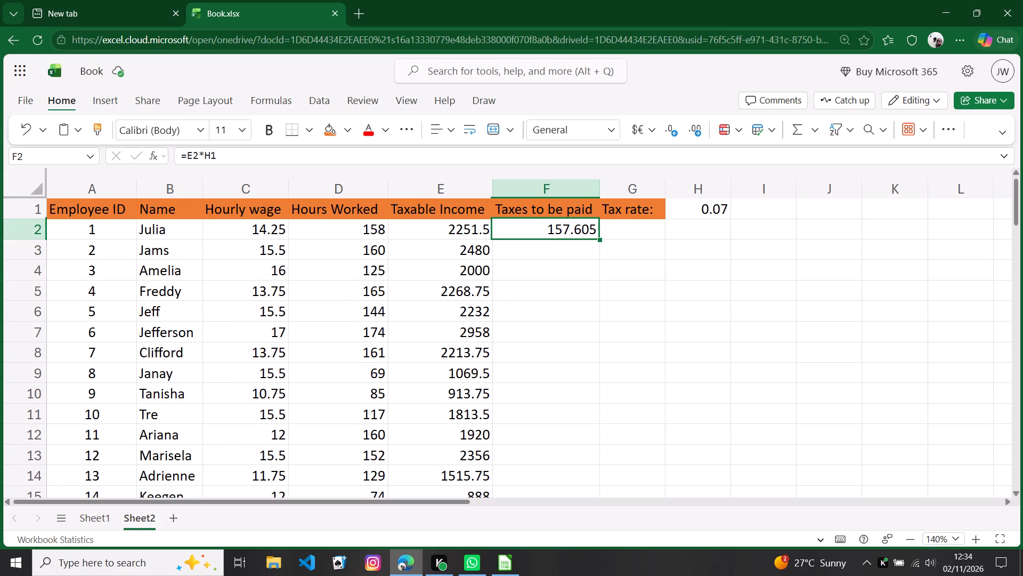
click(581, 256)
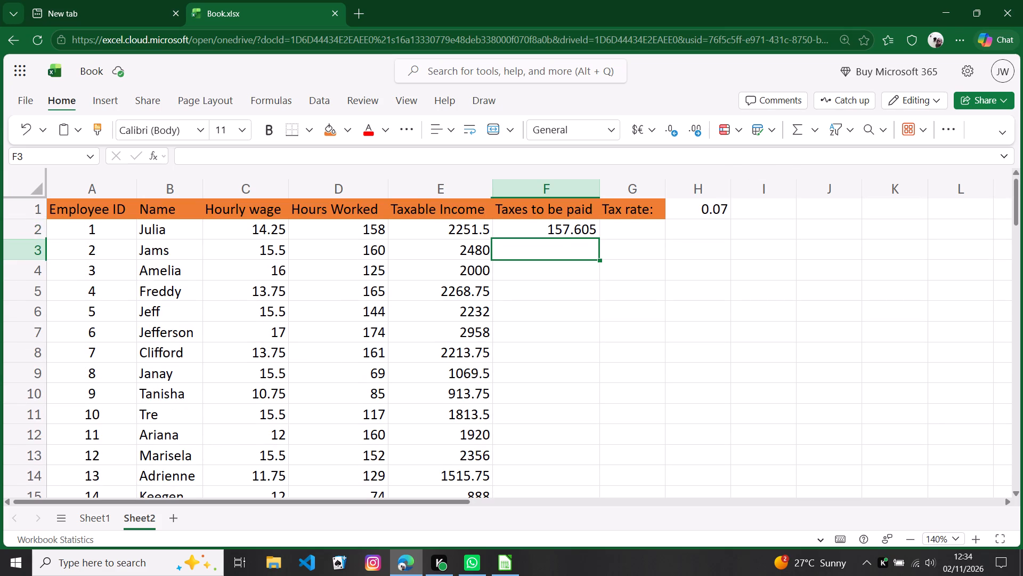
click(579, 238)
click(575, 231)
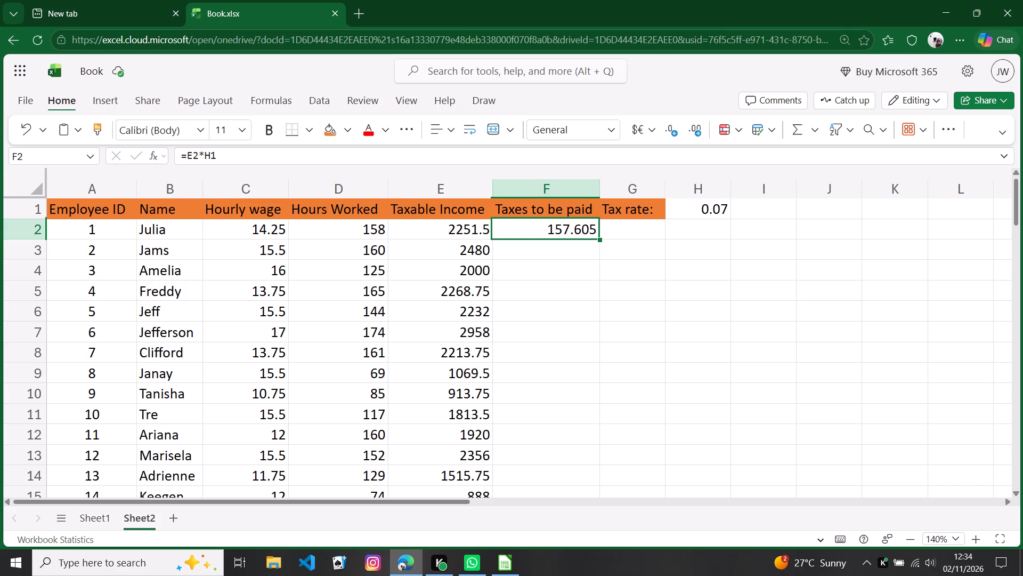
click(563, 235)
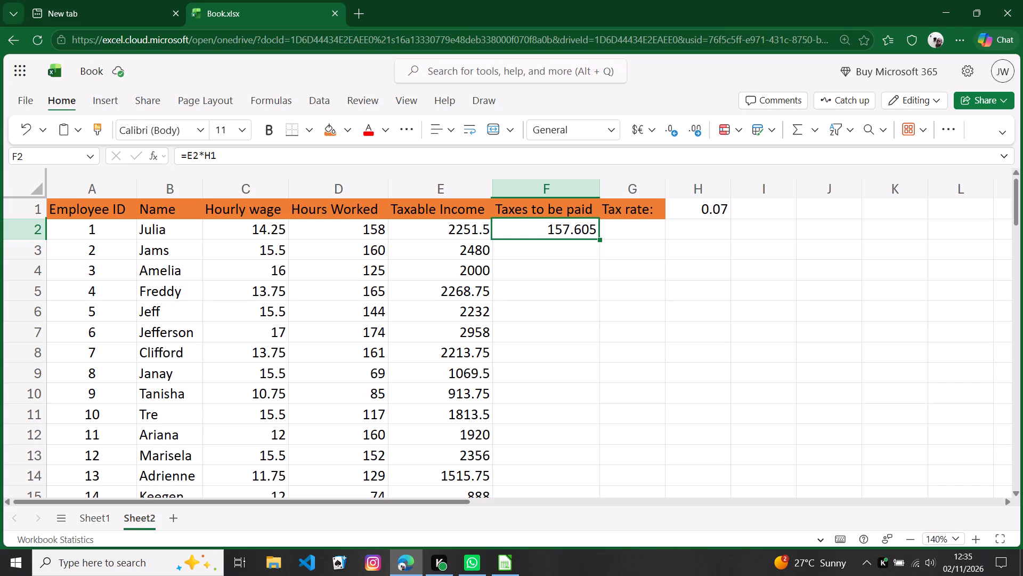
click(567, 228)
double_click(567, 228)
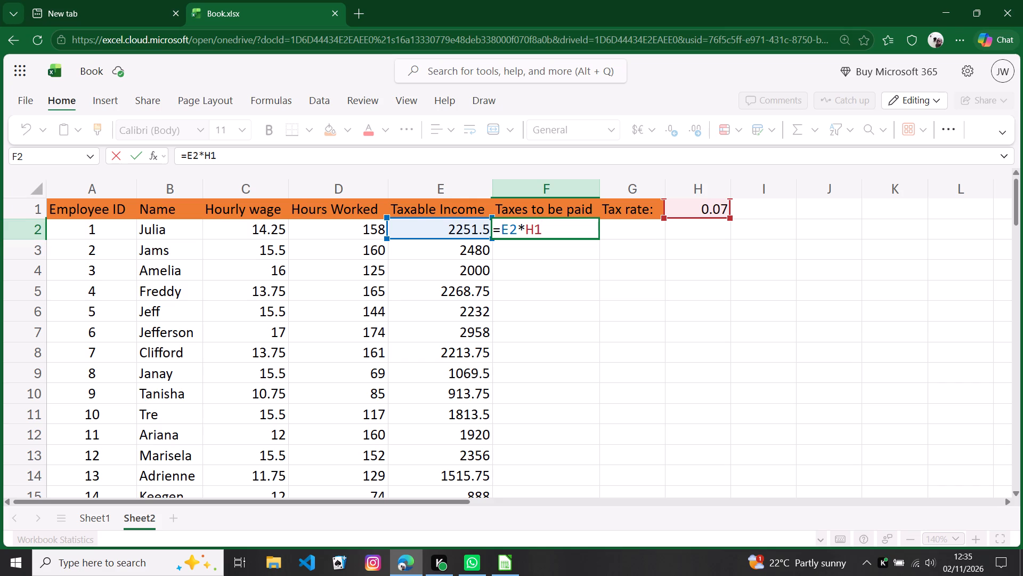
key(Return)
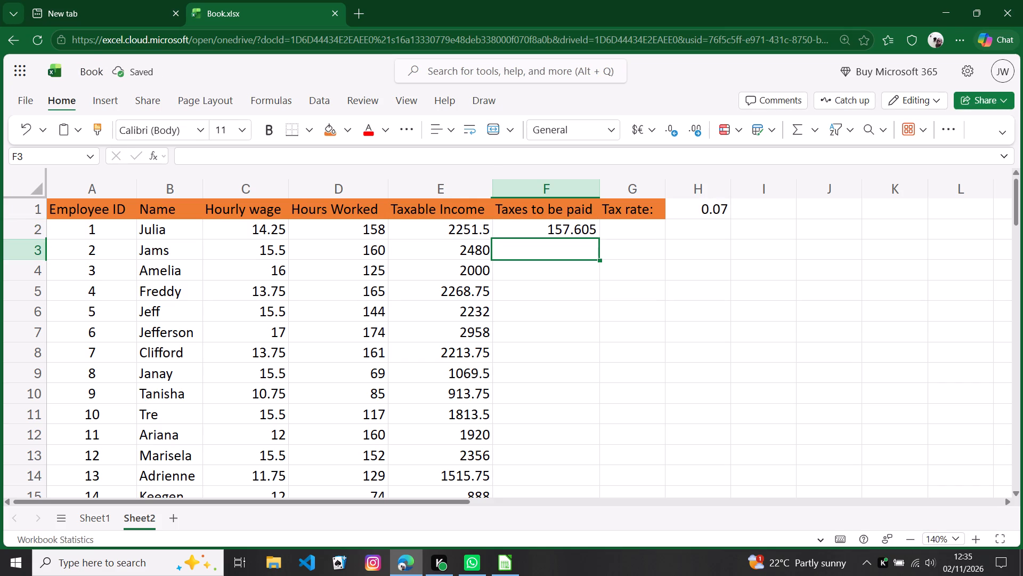
Make the tax rate reference absolute in the first employee's tax formula in F2, so it reads =E2*$H$1.
click(576, 229)
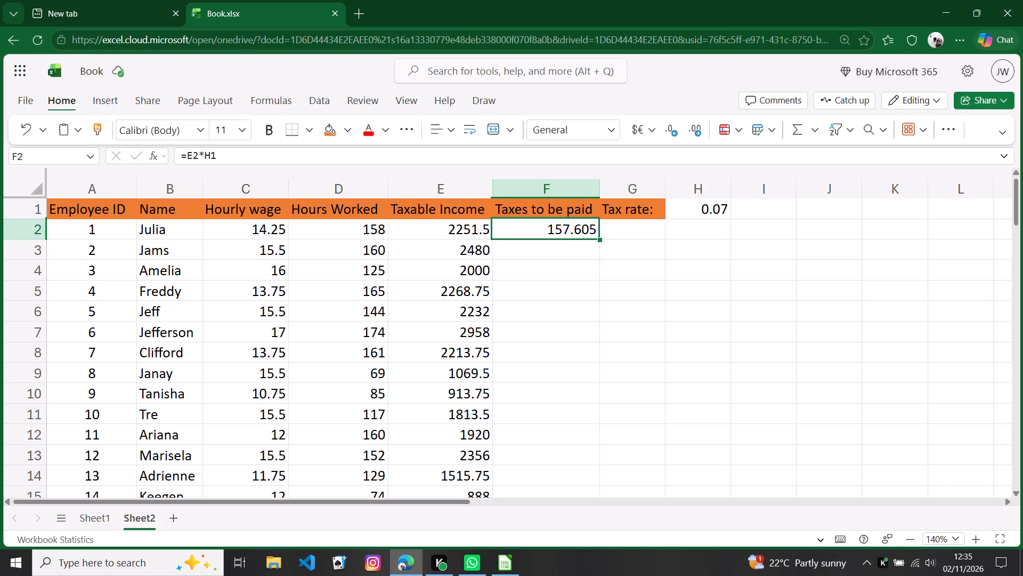
click(248, 156)
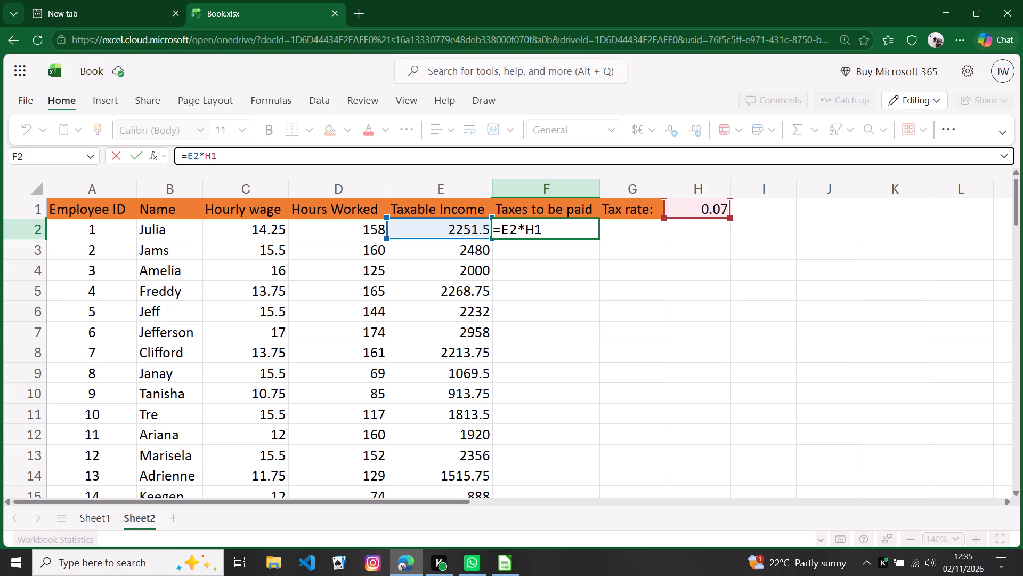
key(Left)
key(Left)
key(shift+dollar)
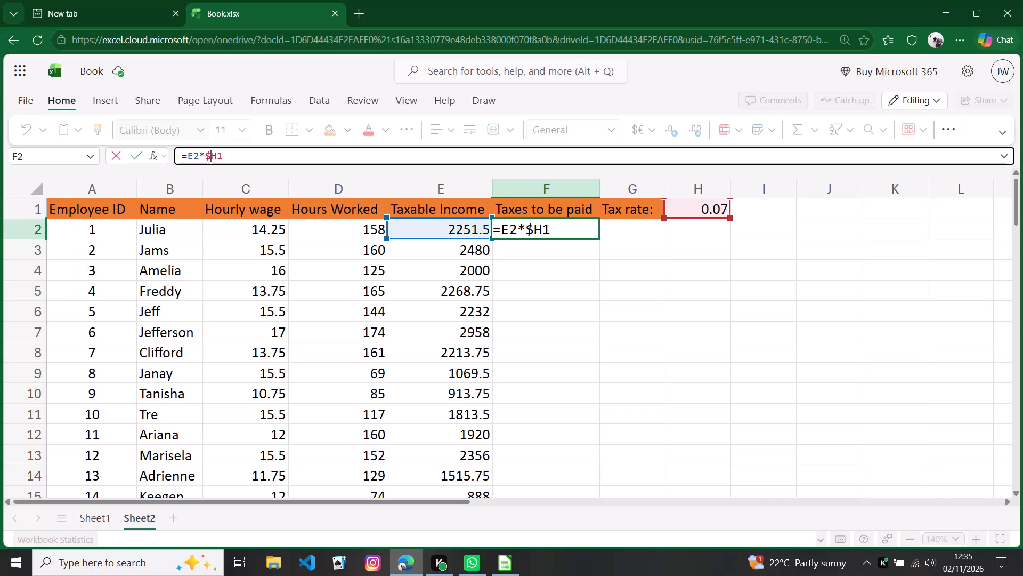
key(Right)
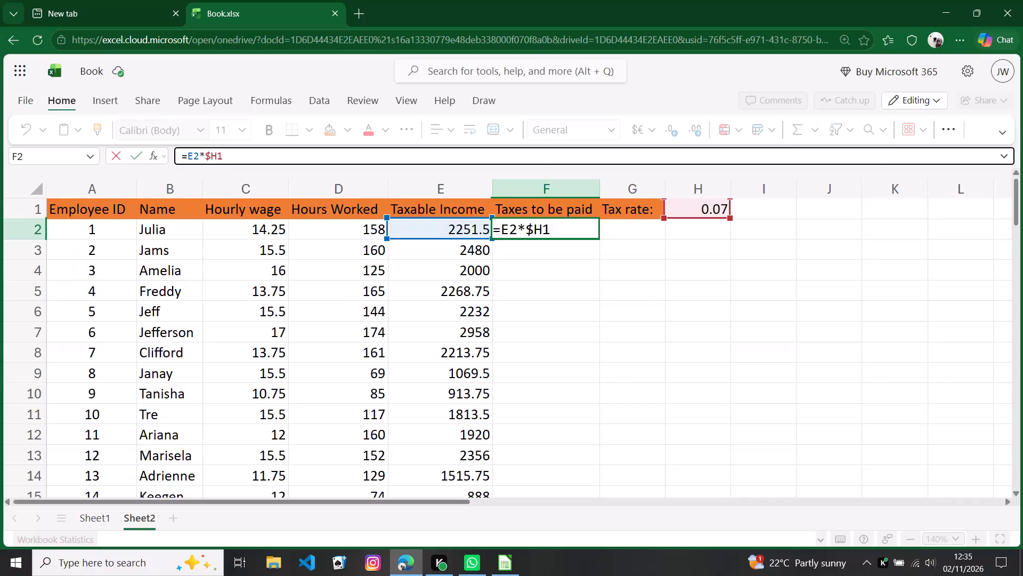
key(shift+dollar)
key(Return)
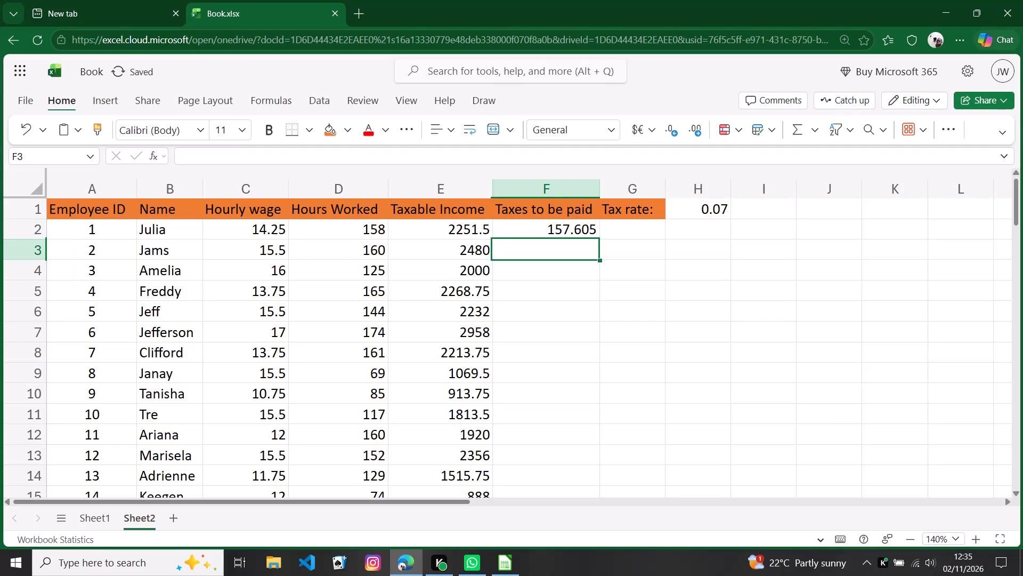
Fill the F2 tax formula down the "Taxes to be paid" column to the last employee in row 71.
click(573, 226)
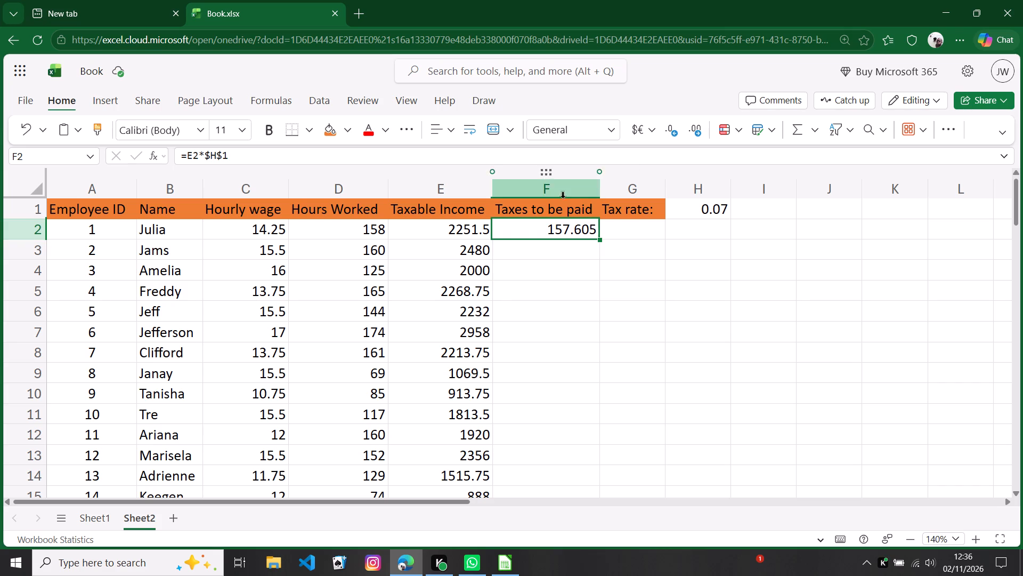
double_click(599, 240)
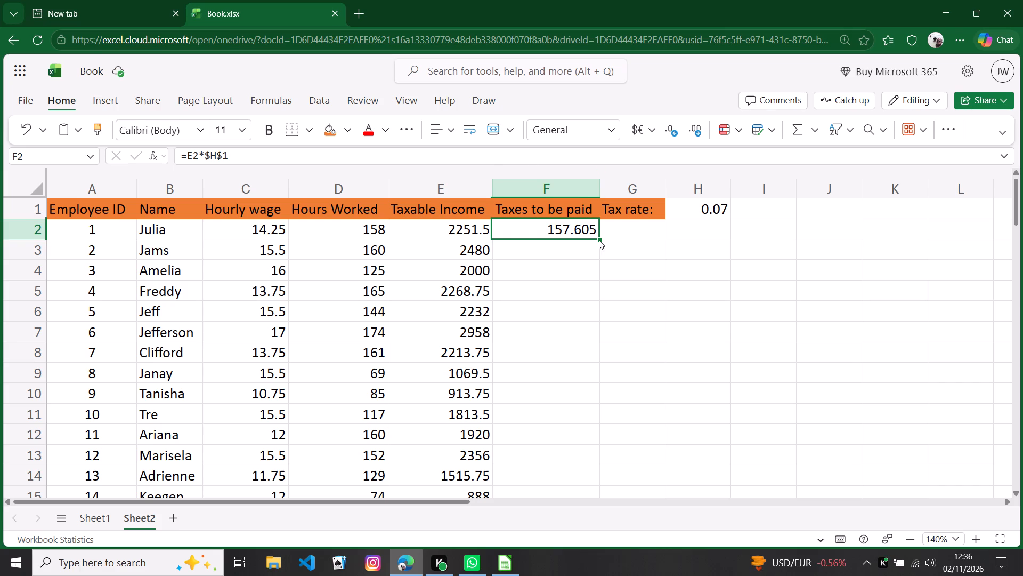
Look through the filled "Taxes to be paid" column from the first employee to the last one.
scroll(592, 289, down, 3)
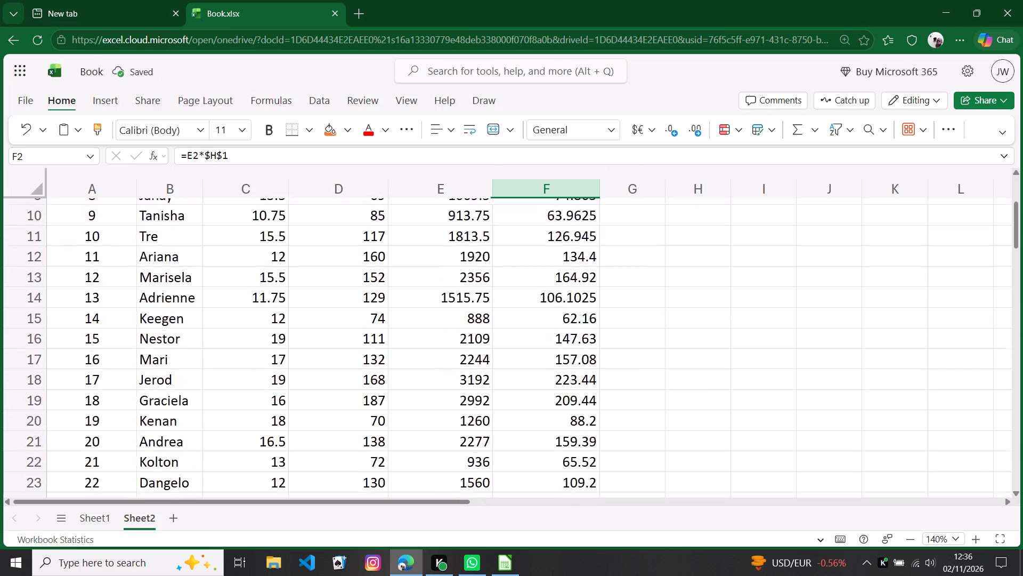
scroll(592, 289, down, 17)
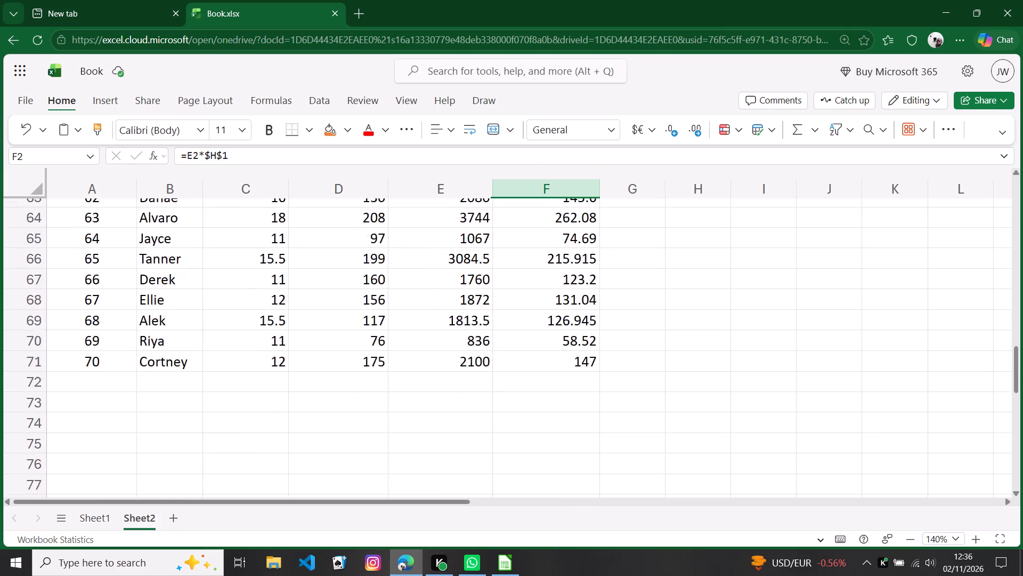
scroll(602, 278, down, 3)
scroll(602, 278, up, 4)
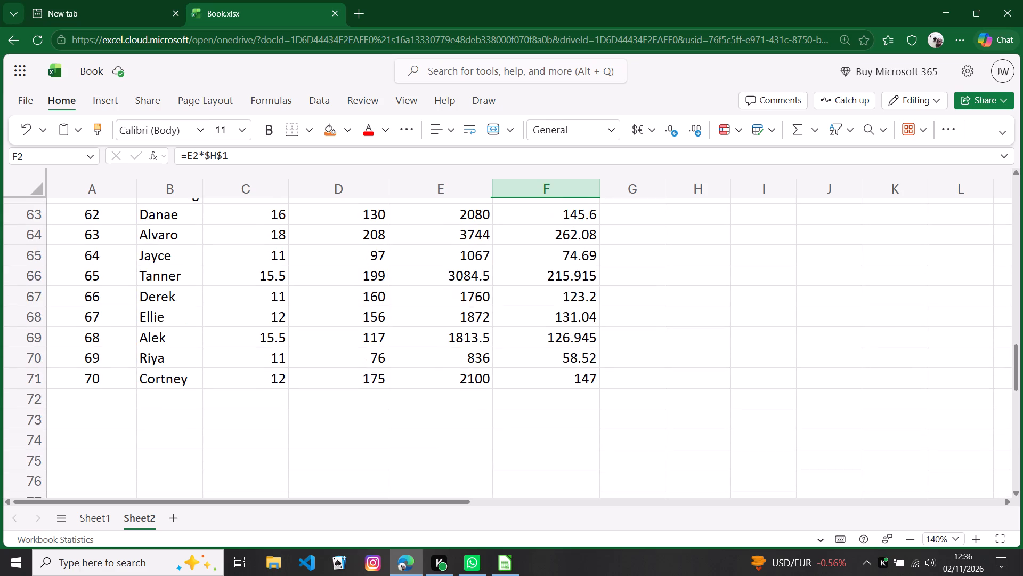
scroll(605, 274, up, 15)
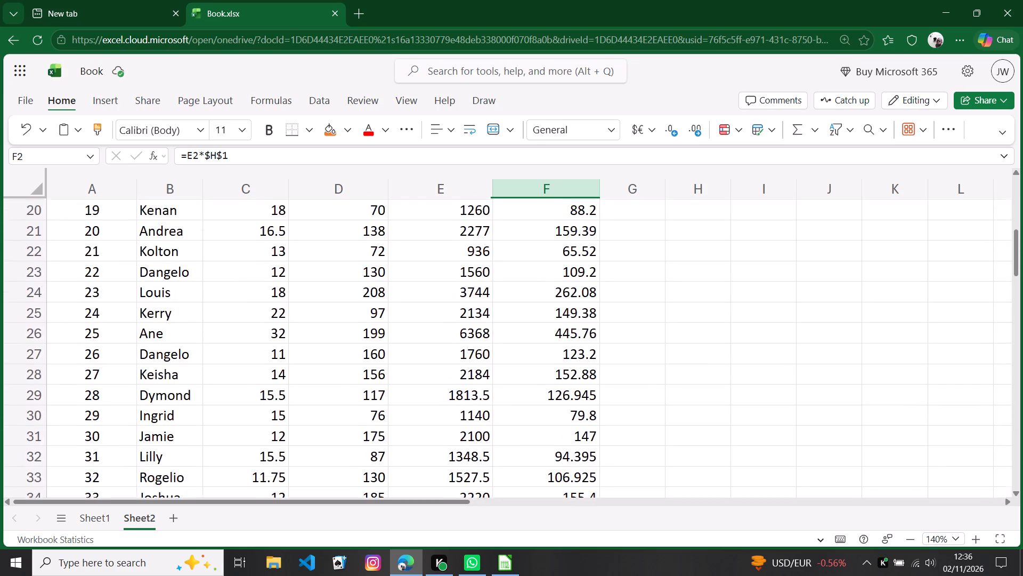
scroll(605, 273, up, 7)
scroll(592, 285, down, 7)
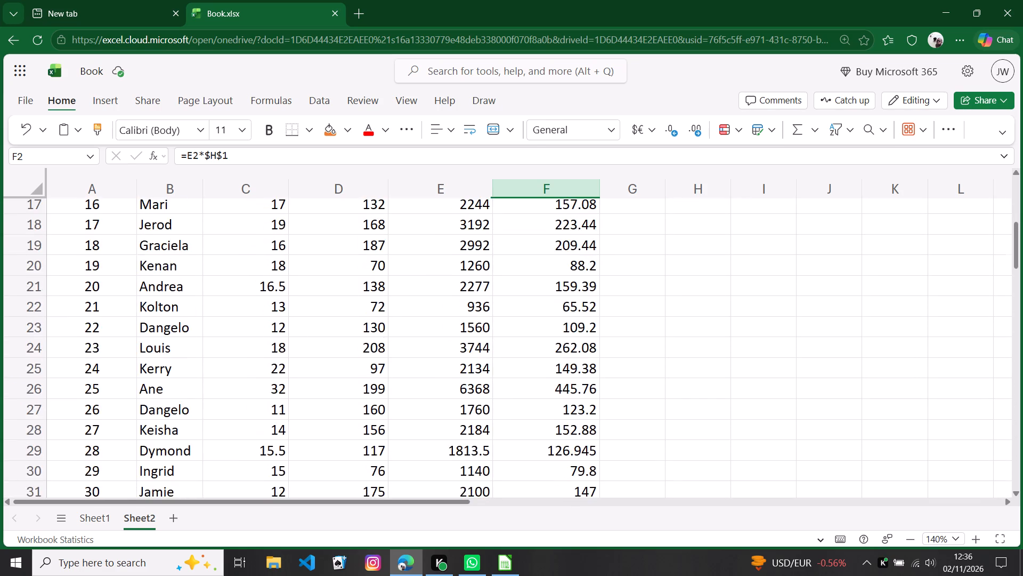
scroll(589, 291, down, 14)
scroll(591, 283, up, 6)
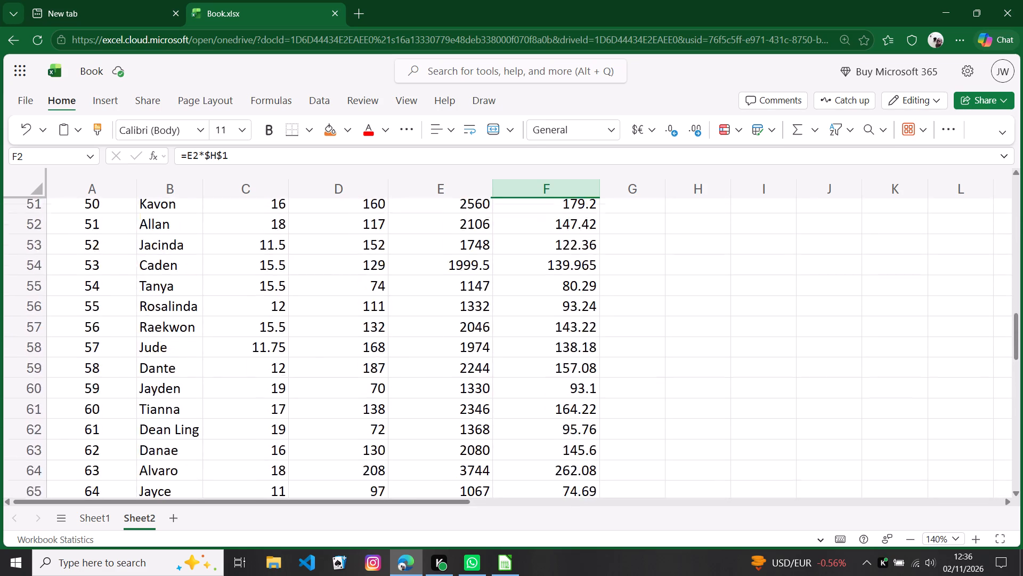
scroll(591, 283, up, 19)
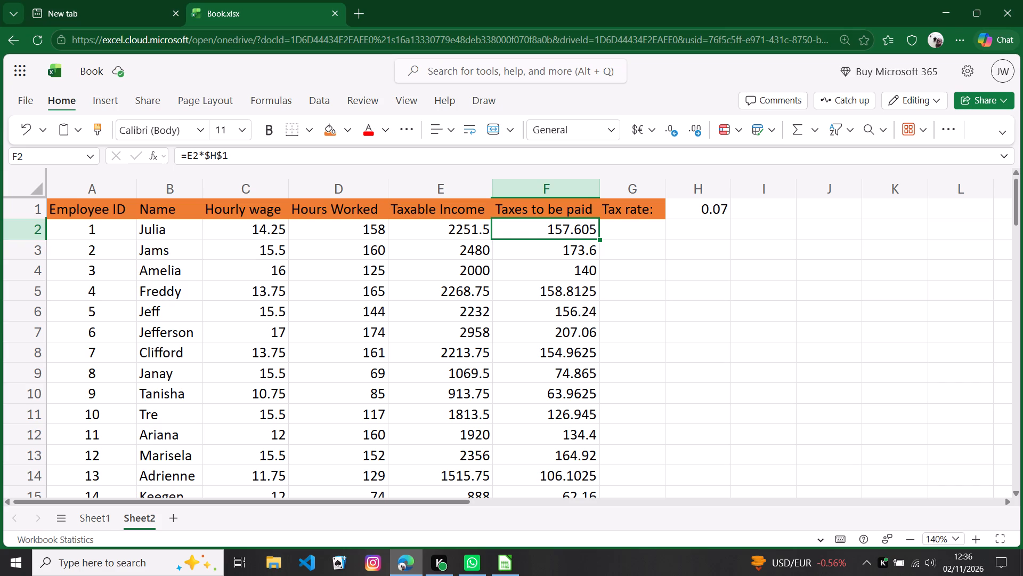
Inspect the filled tax formula in cell F29 to check its cell references.
scroll(621, 351, down, 6)
double_click(584, 385)
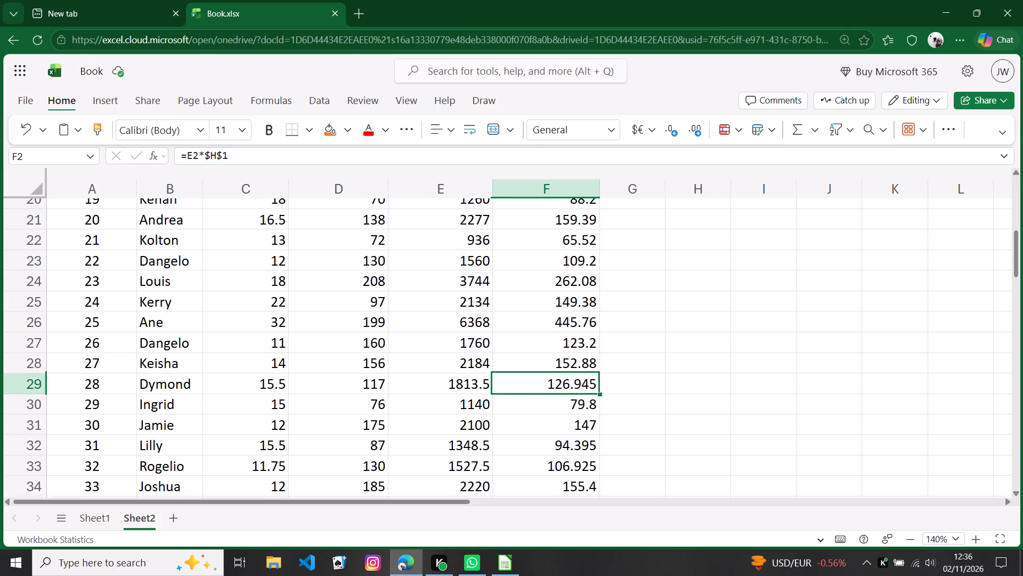
scroll(576, 349, down, 3)
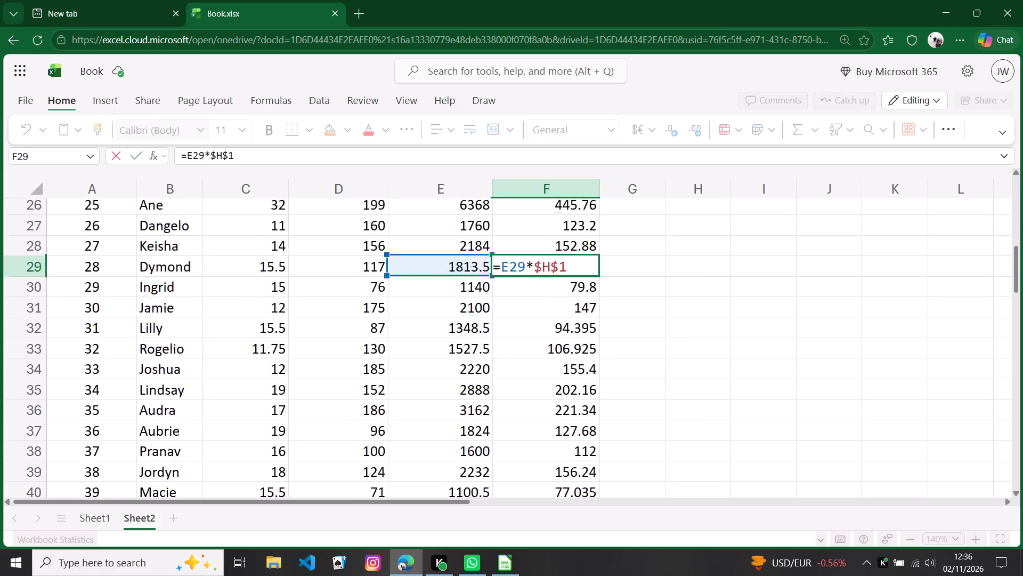
scroll(576, 349, down, 1)
scroll(576, 349, up, 4)
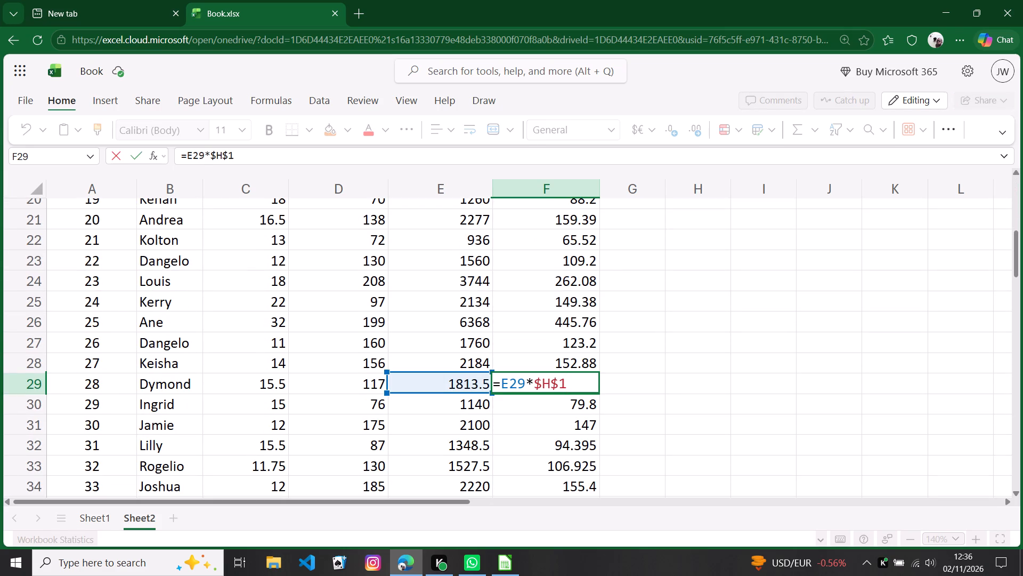
key(Return)
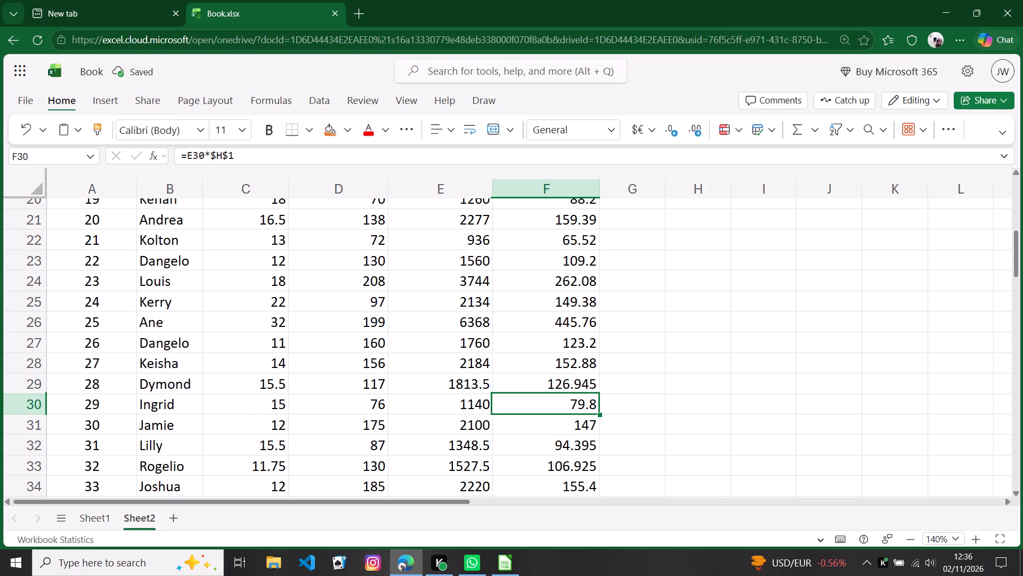
Fill the tax rate cell H1 with the standard-tone green from the theme colours.
scroll(708, 308, up, 8)
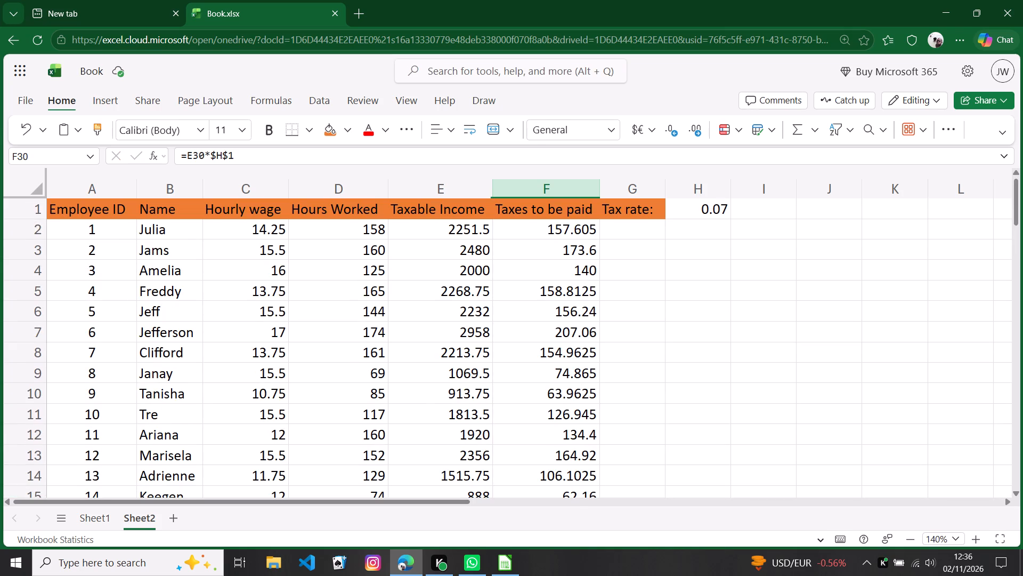
scroll(710, 316, up, 5)
click(714, 211)
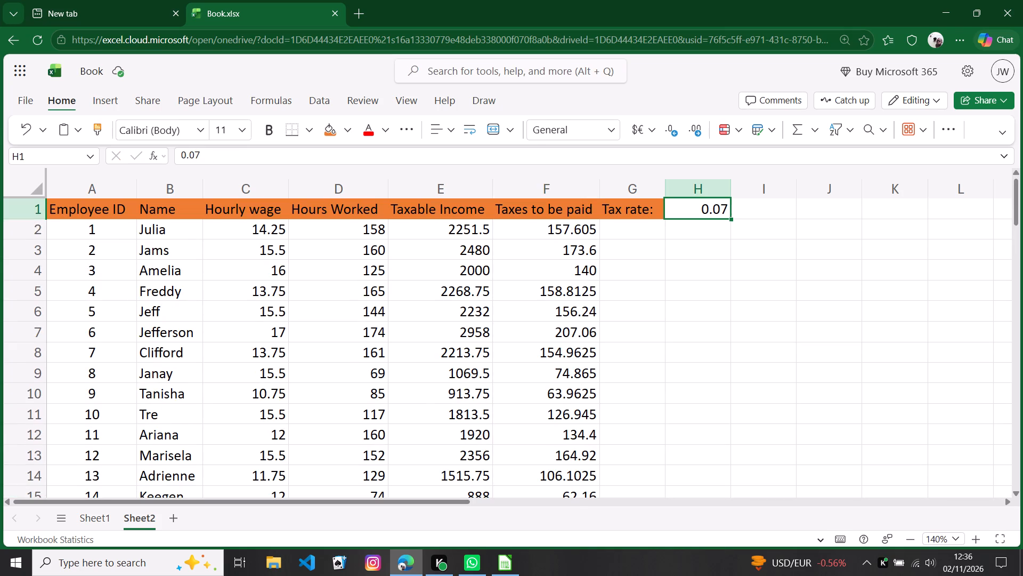
click(348, 127)
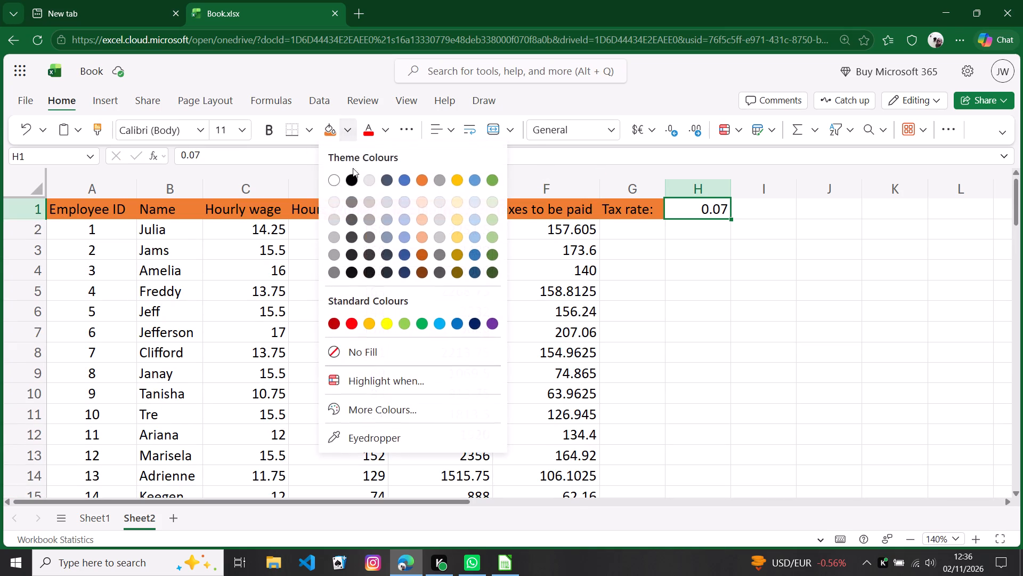
click(488, 176)
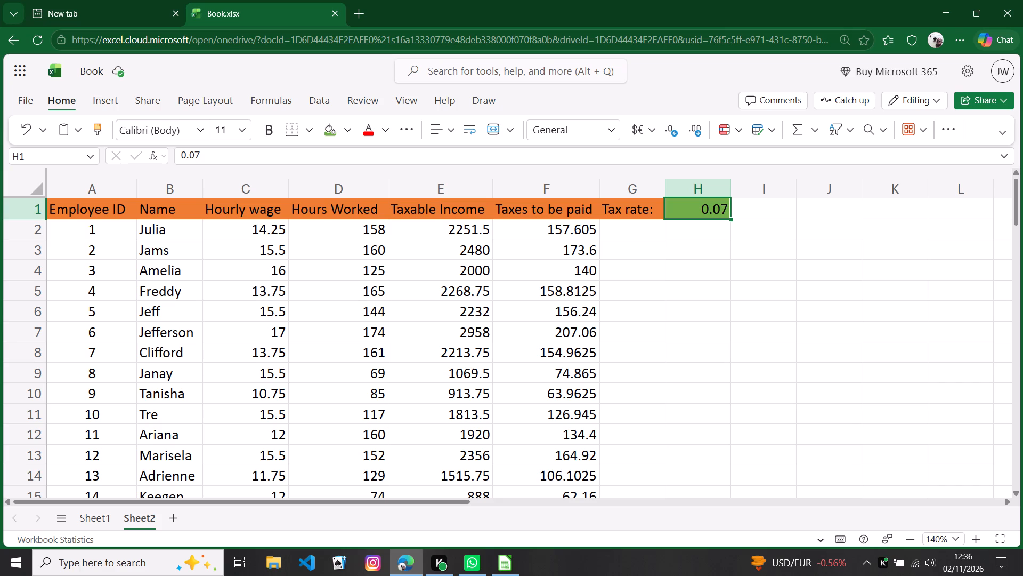
Review the whole payroll table from the header row down to the last employee and back.
scroll(676, 379, down, 10)
scroll(685, 365, up, 8)
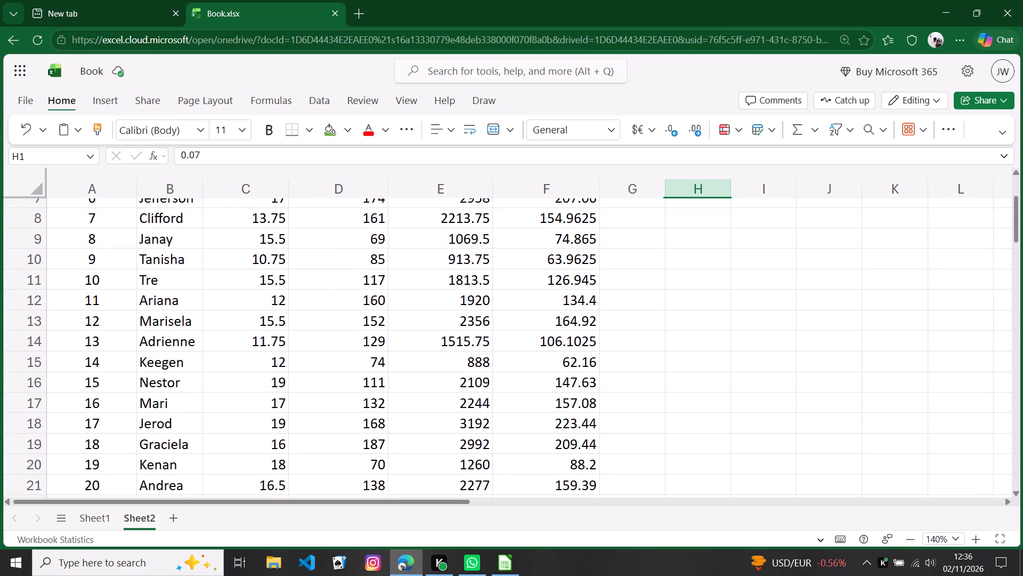
scroll(689, 368, up, 9)
scroll(689, 368, down, 18)
scroll(695, 368, down, 6)
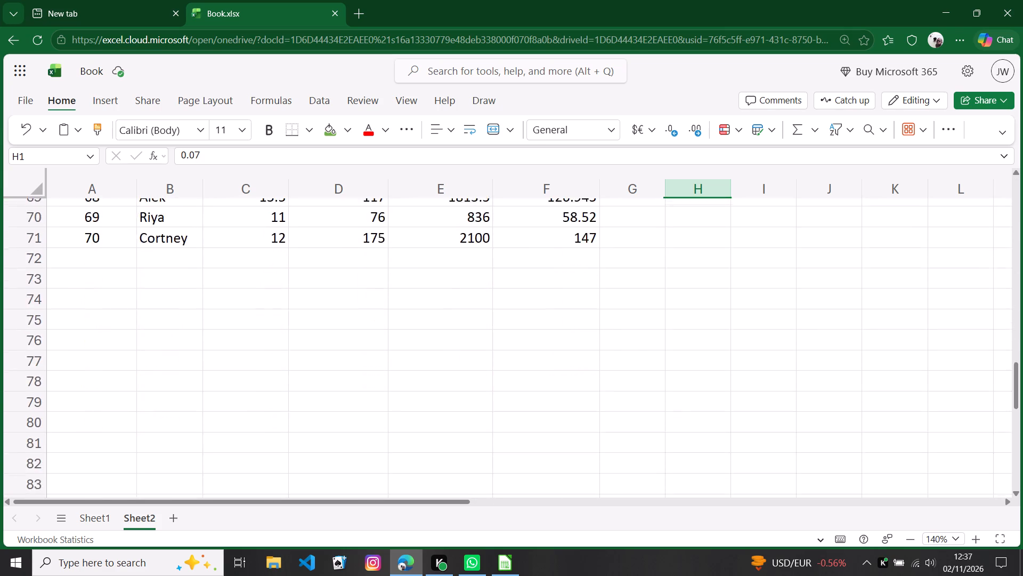
scroll(696, 369, down, 2)
scroll(697, 371, up, 17)
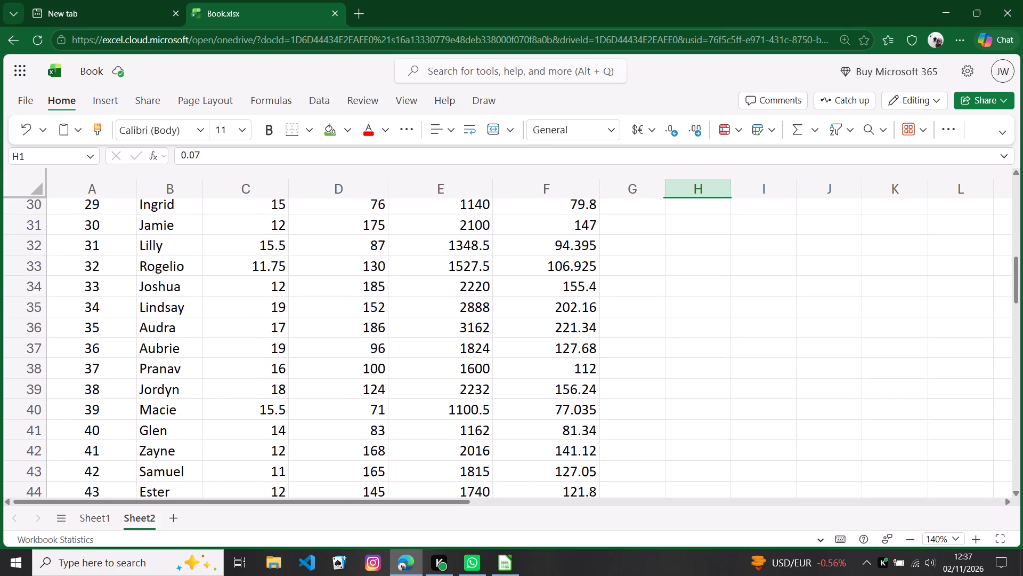
scroll(698, 372, up, 17)
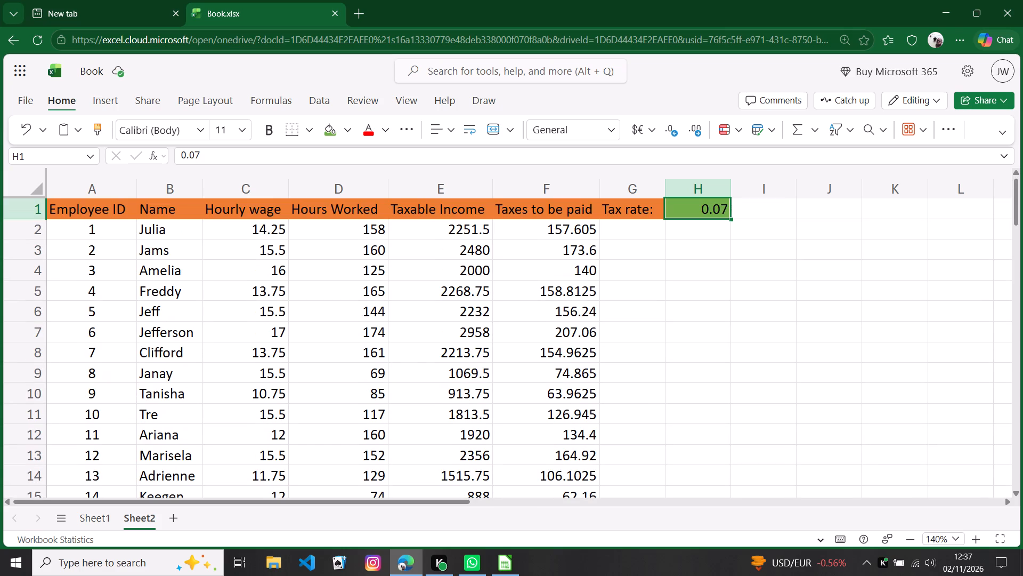
Inspect the tax formula in cell F2 for the first employee to check its references to taxable income and tax rate.
scroll(699, 372, up, 7)
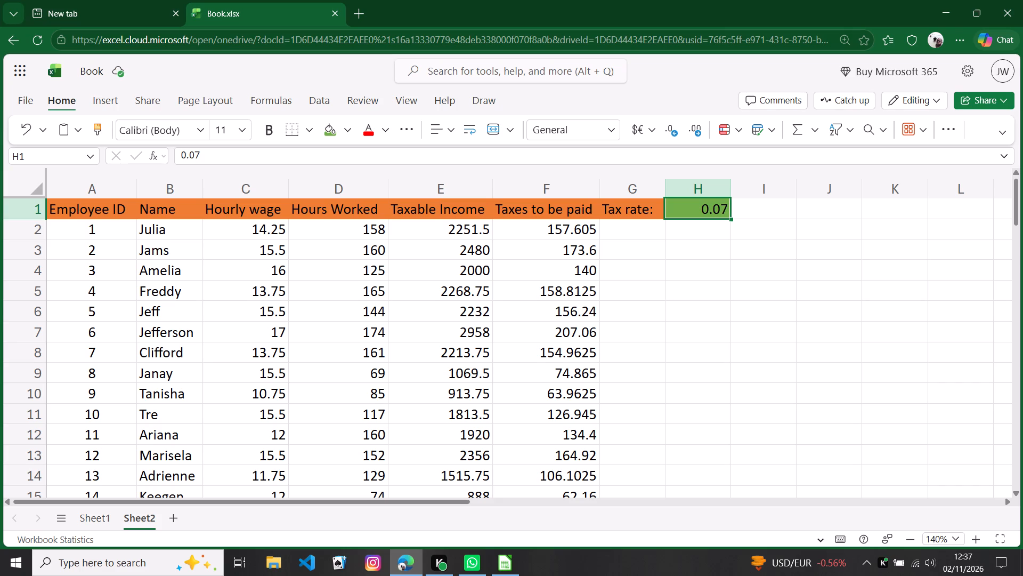
scroll(678, 286, down, 4)
scroll(649, 309, up, 9)
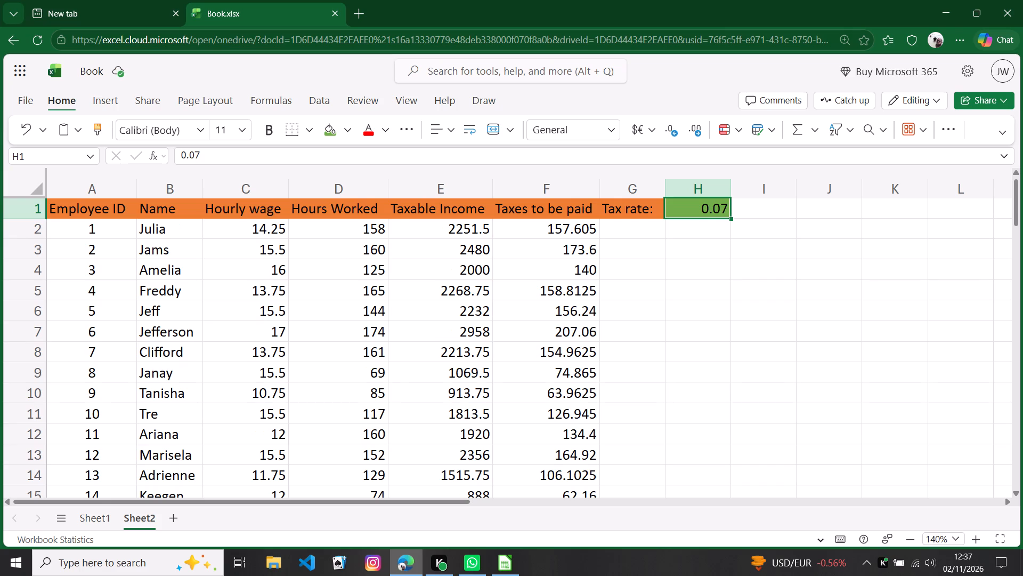
scroll(577, 258, up, 4)
double_click(584, 235)
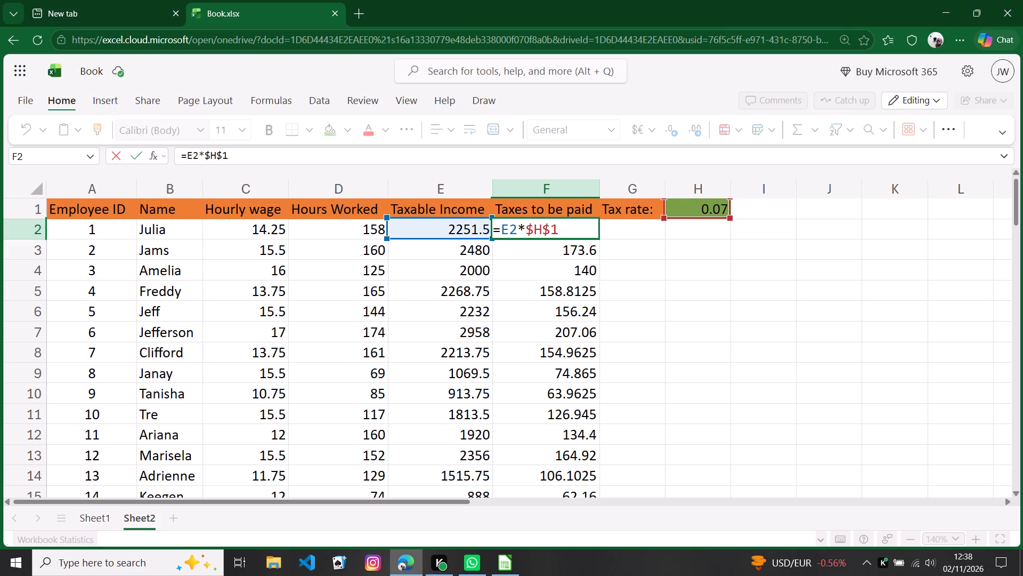
Erase the existing tax formula in cell F4 for the third employee, keeping only the equals sign.
double_click(591, 278)
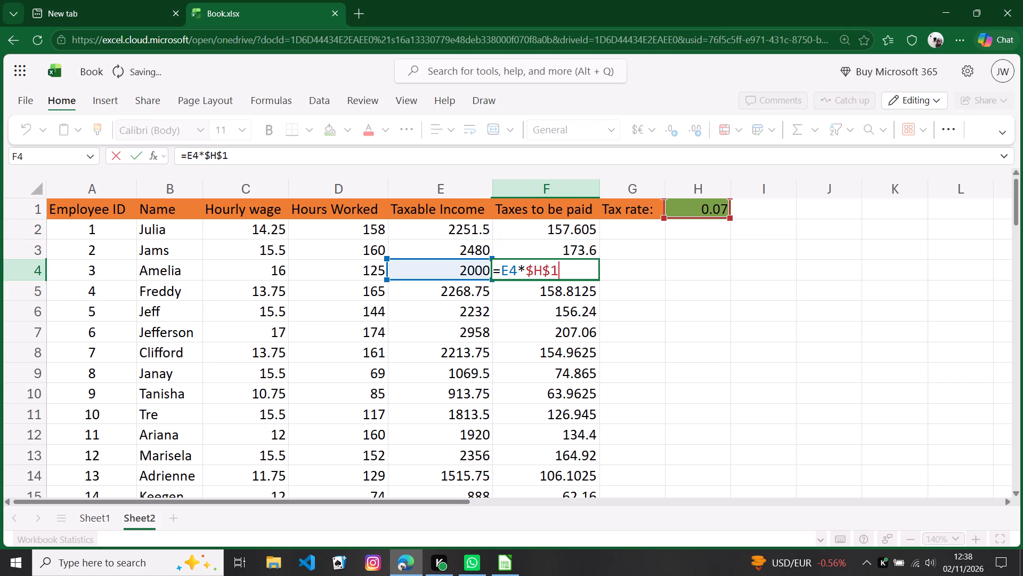
key(BackSpace)
key(BackSpace)
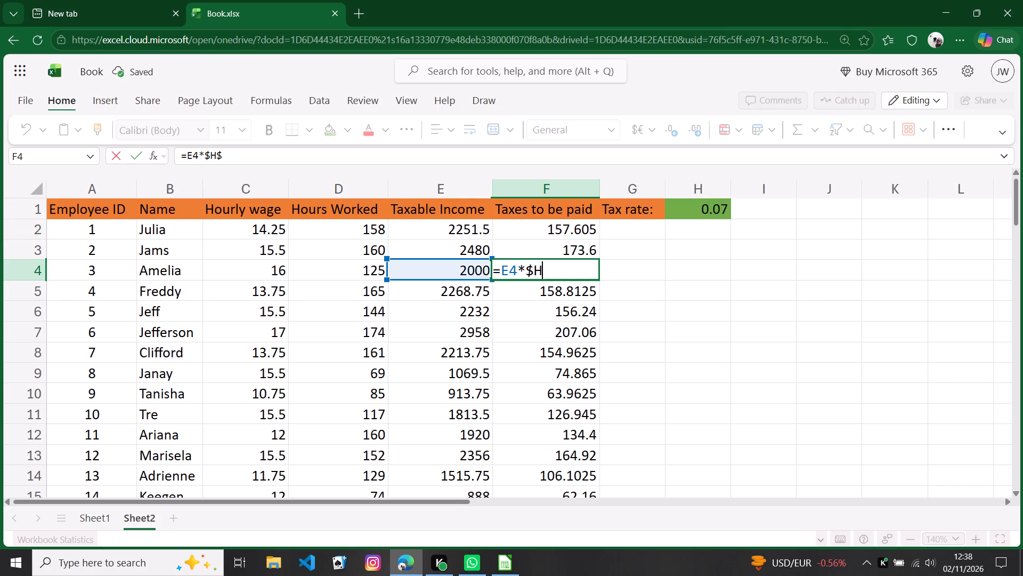
key(BackSpace)
key(BackSpace)
key(BackSpace)
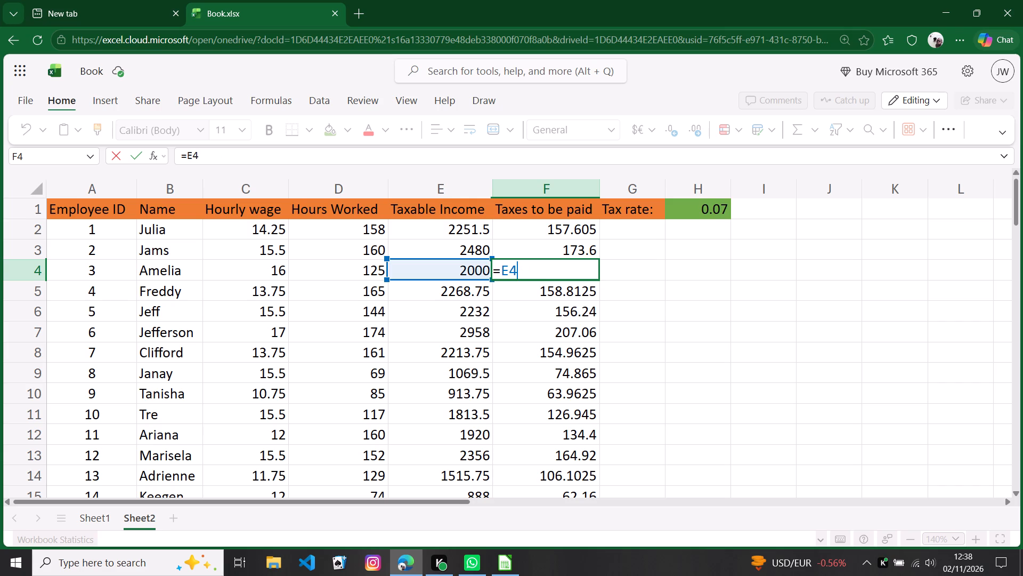
key(slash)
key(0)
key(BackSpace)
key(BackSpace)
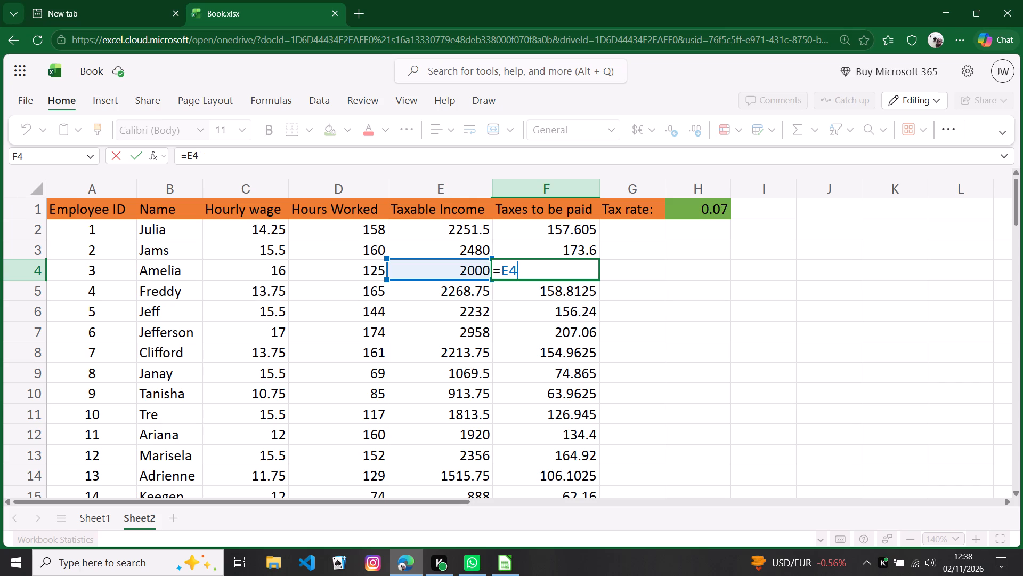
key(BackSpace)
key(BackSpace)
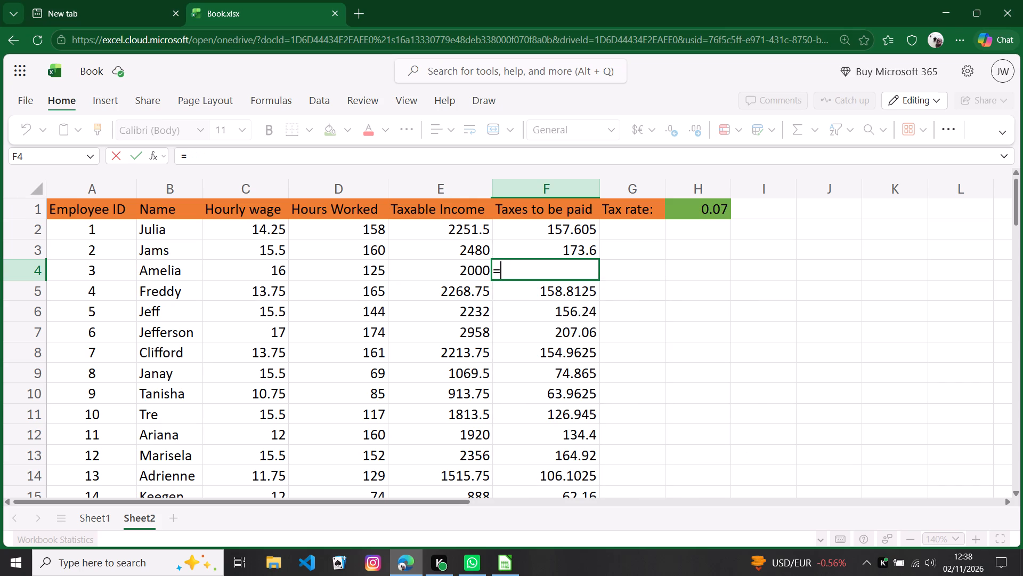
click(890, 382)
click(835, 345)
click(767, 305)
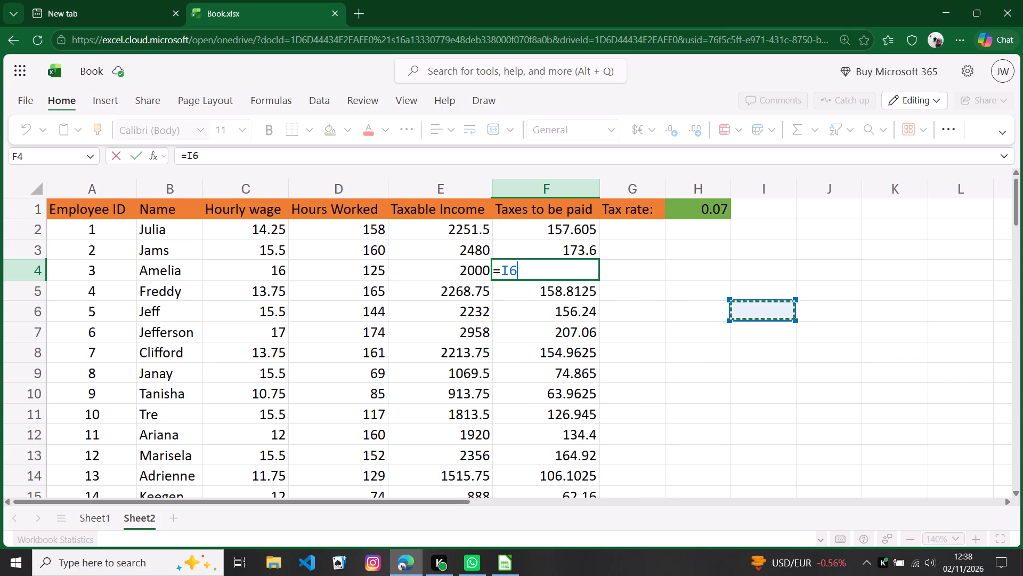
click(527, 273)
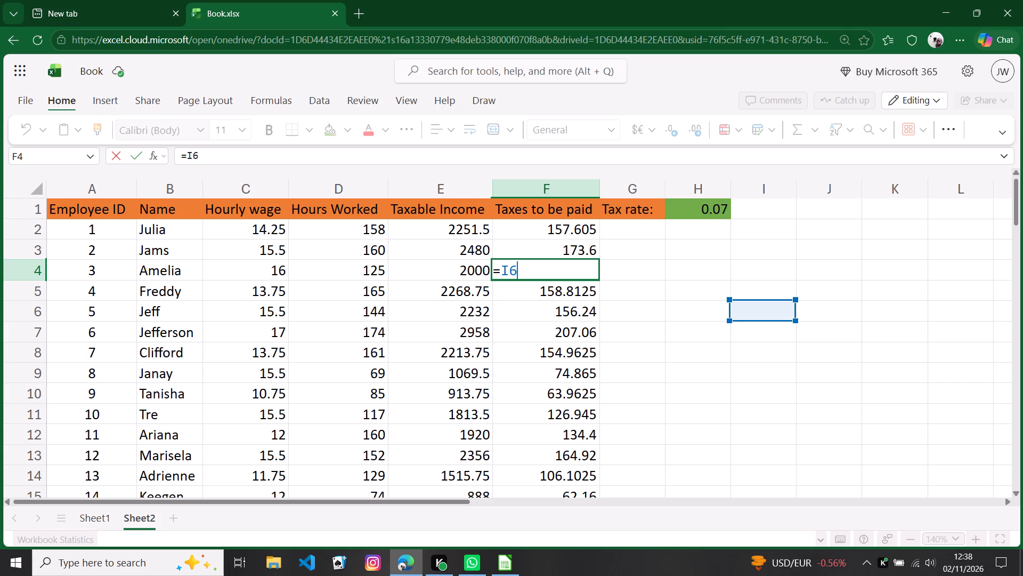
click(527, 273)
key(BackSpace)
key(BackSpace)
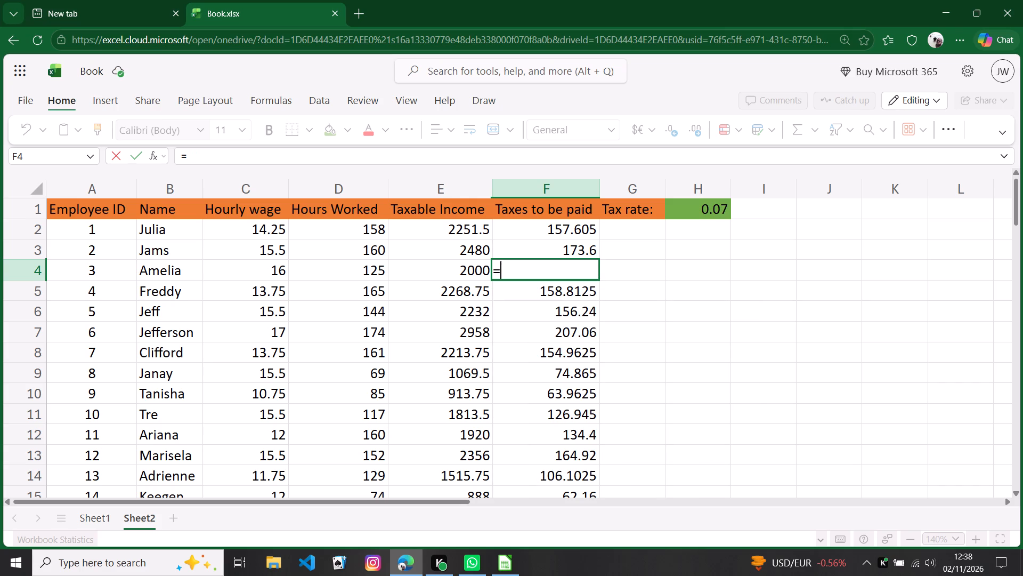
Complete the tax formula in cell F4 as =E4*H1, multiplying taxable income by the tax rate cell with a relative reference.
click(464, 274)
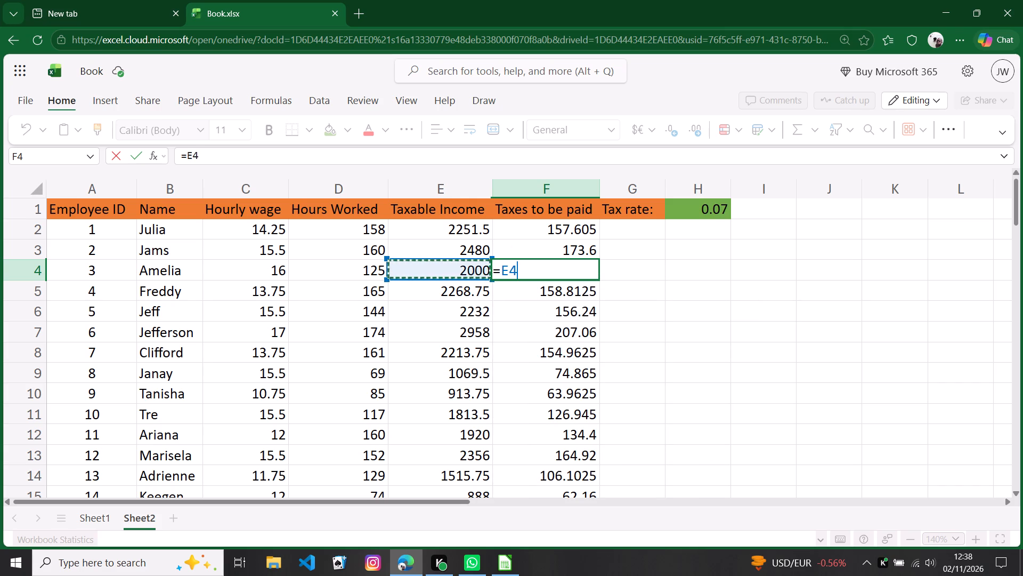
key(shift+asterisk)
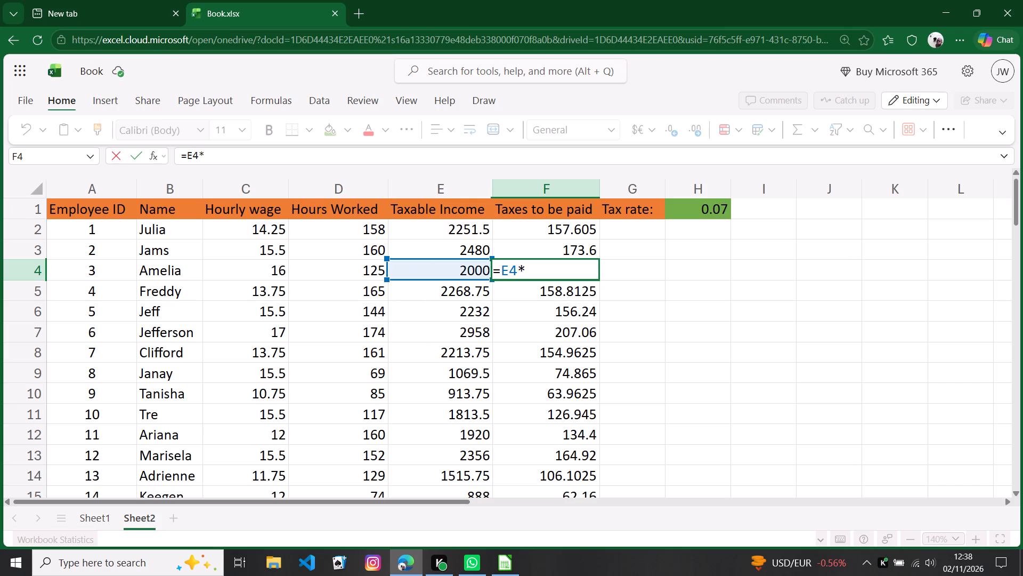
click(688, 211)
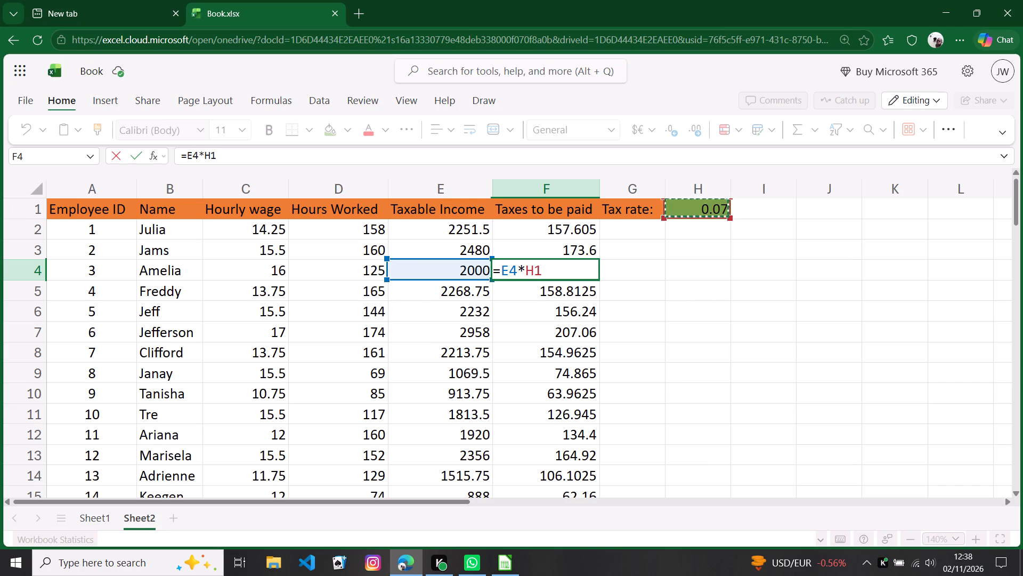
key(Return)
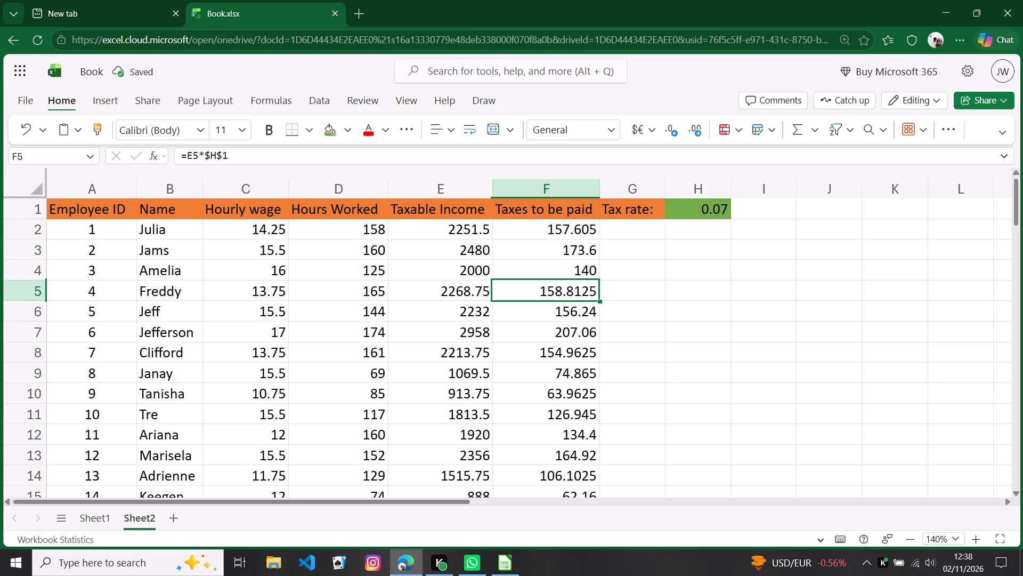
click(549, 271)
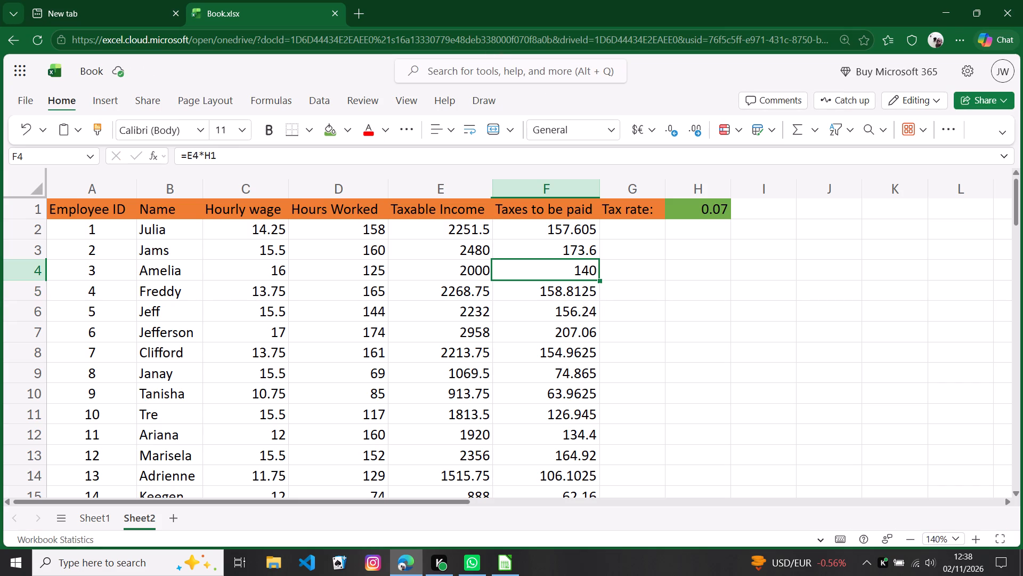
click(558, 253)
click(749, 292)
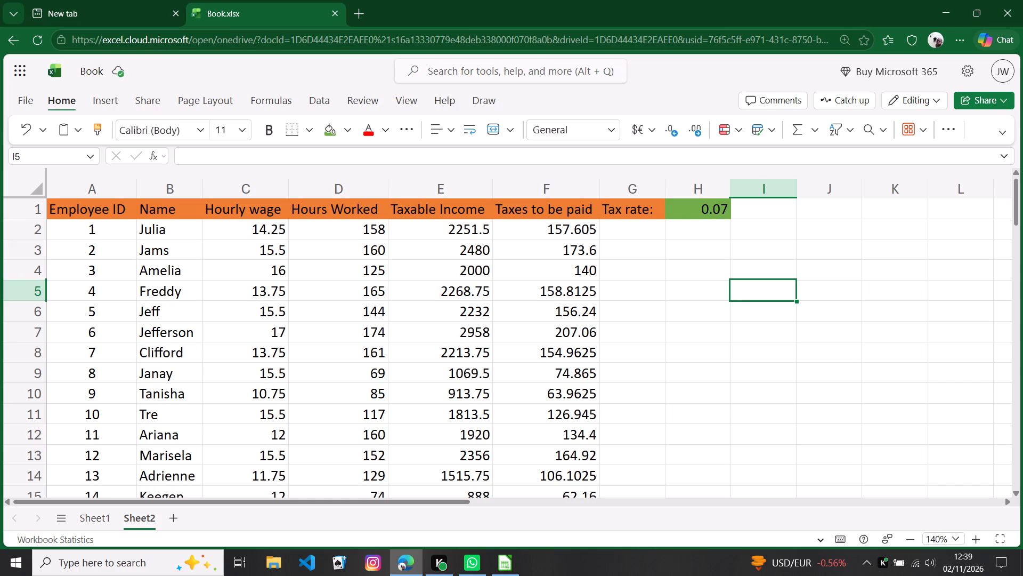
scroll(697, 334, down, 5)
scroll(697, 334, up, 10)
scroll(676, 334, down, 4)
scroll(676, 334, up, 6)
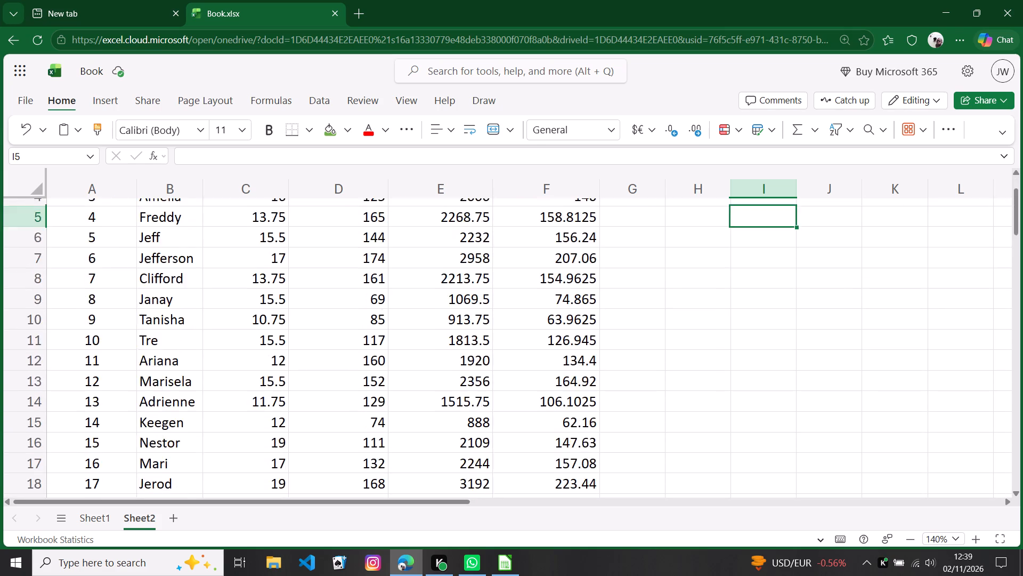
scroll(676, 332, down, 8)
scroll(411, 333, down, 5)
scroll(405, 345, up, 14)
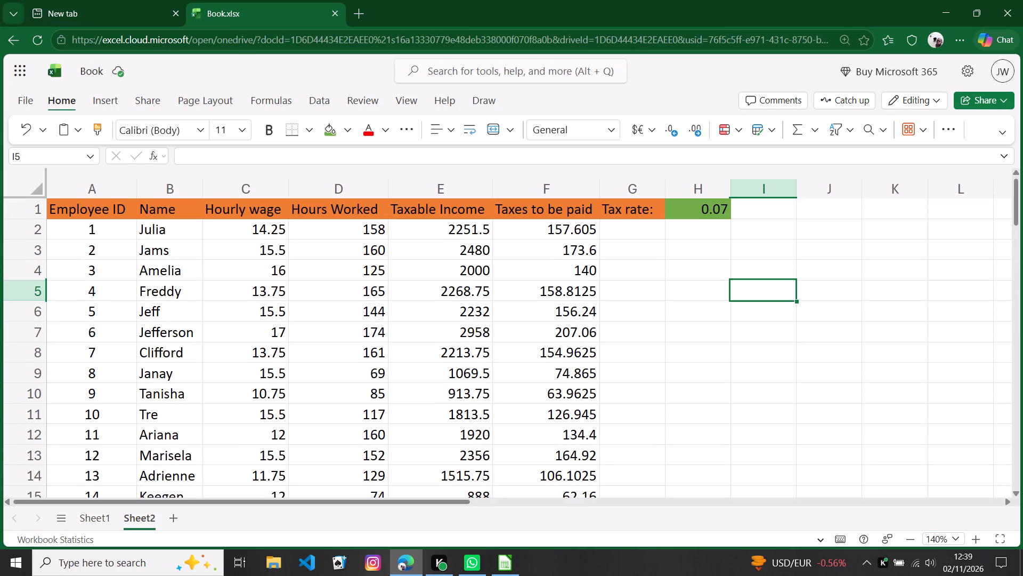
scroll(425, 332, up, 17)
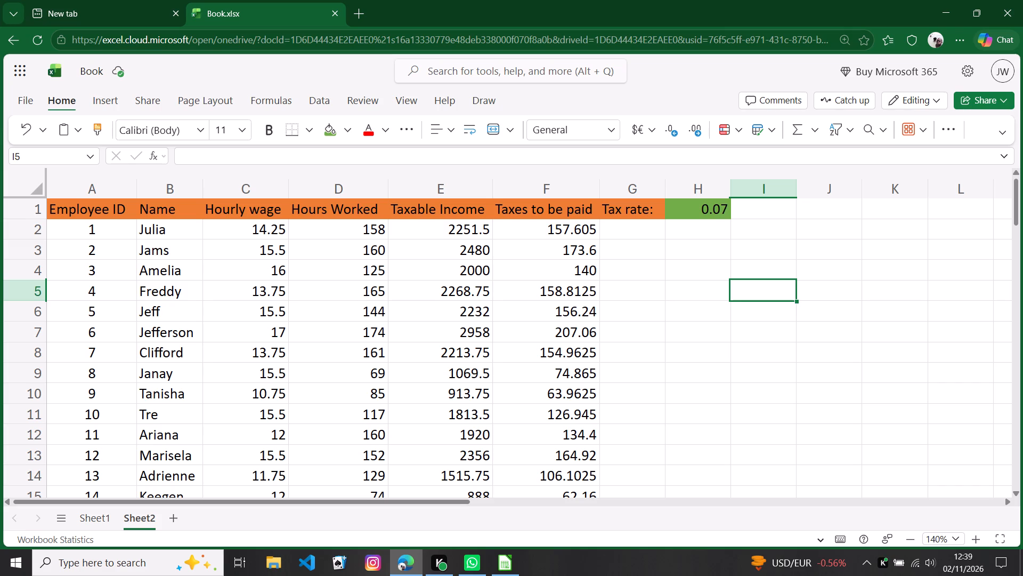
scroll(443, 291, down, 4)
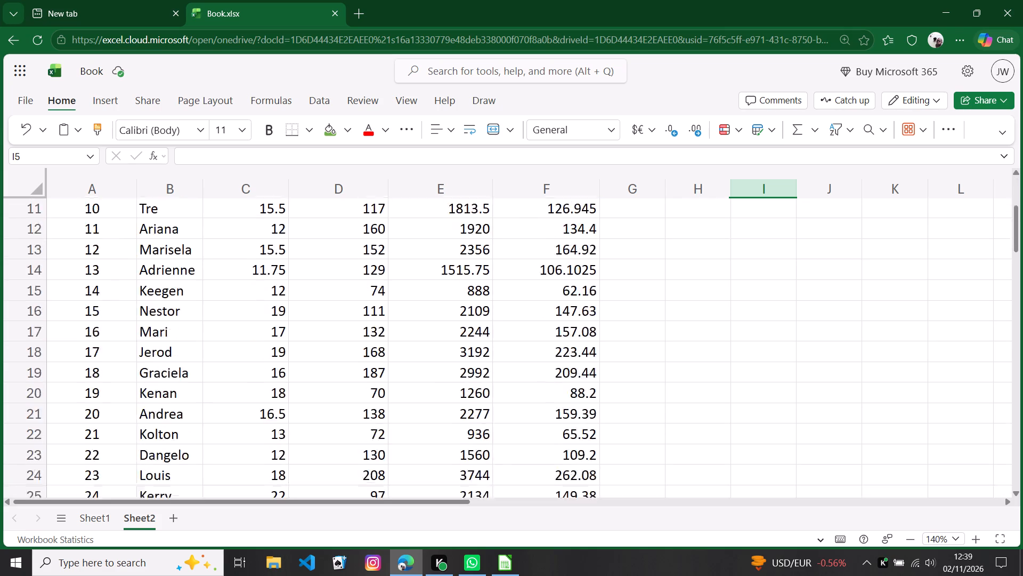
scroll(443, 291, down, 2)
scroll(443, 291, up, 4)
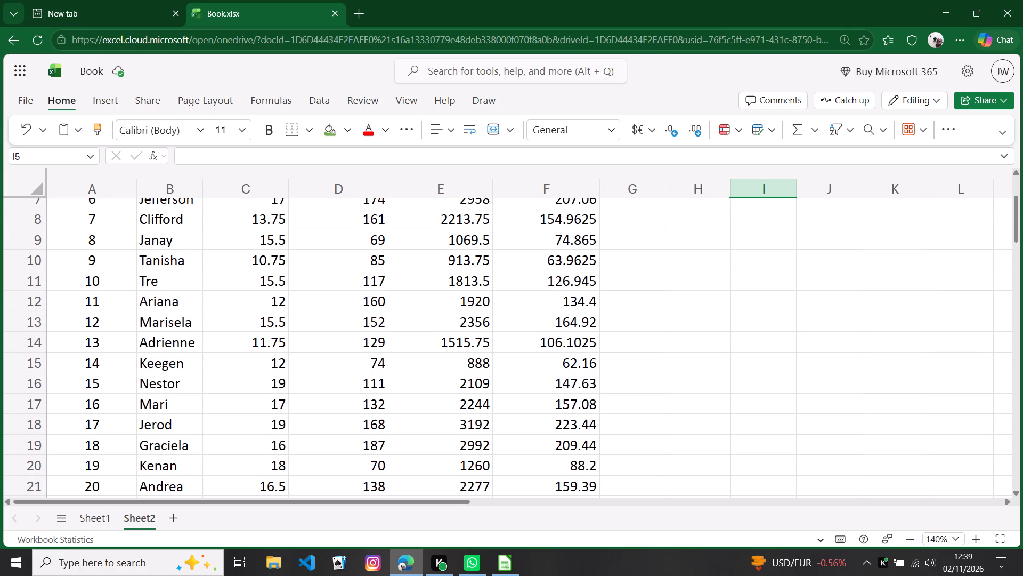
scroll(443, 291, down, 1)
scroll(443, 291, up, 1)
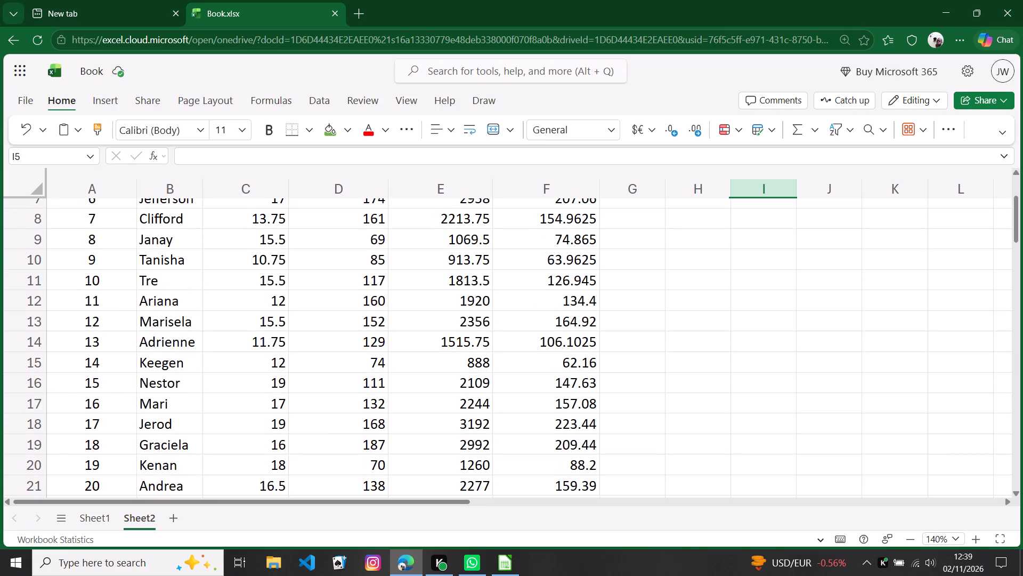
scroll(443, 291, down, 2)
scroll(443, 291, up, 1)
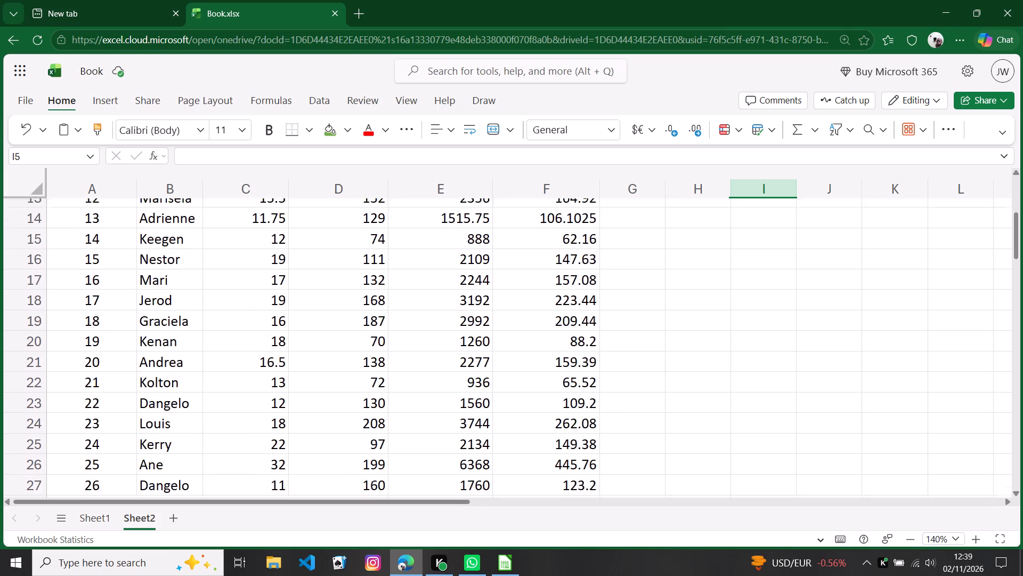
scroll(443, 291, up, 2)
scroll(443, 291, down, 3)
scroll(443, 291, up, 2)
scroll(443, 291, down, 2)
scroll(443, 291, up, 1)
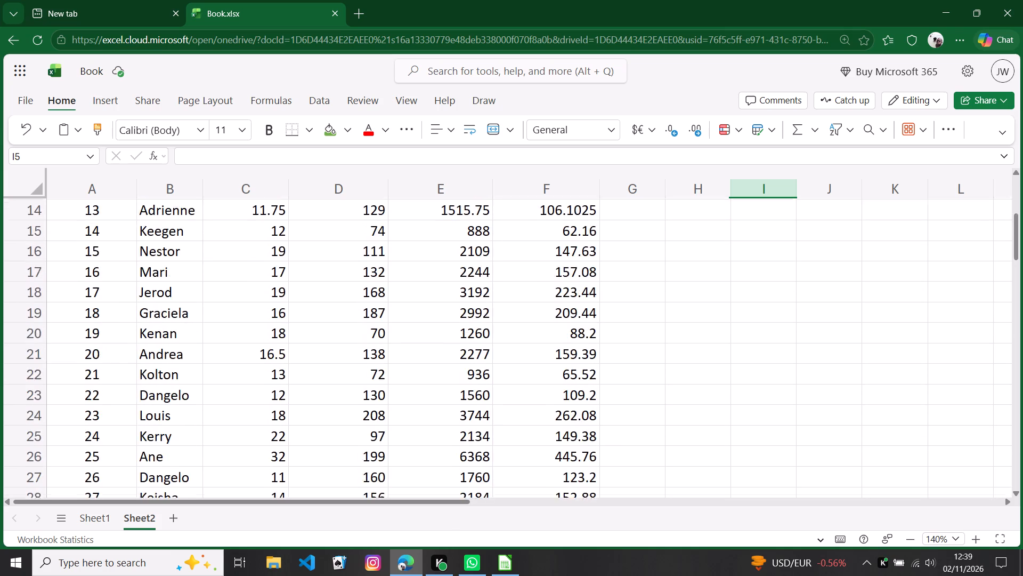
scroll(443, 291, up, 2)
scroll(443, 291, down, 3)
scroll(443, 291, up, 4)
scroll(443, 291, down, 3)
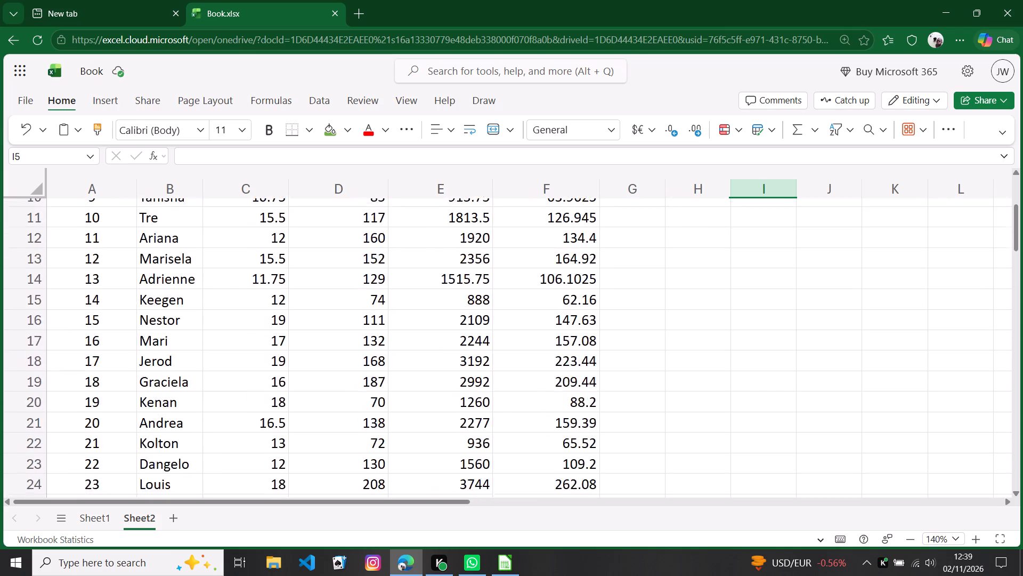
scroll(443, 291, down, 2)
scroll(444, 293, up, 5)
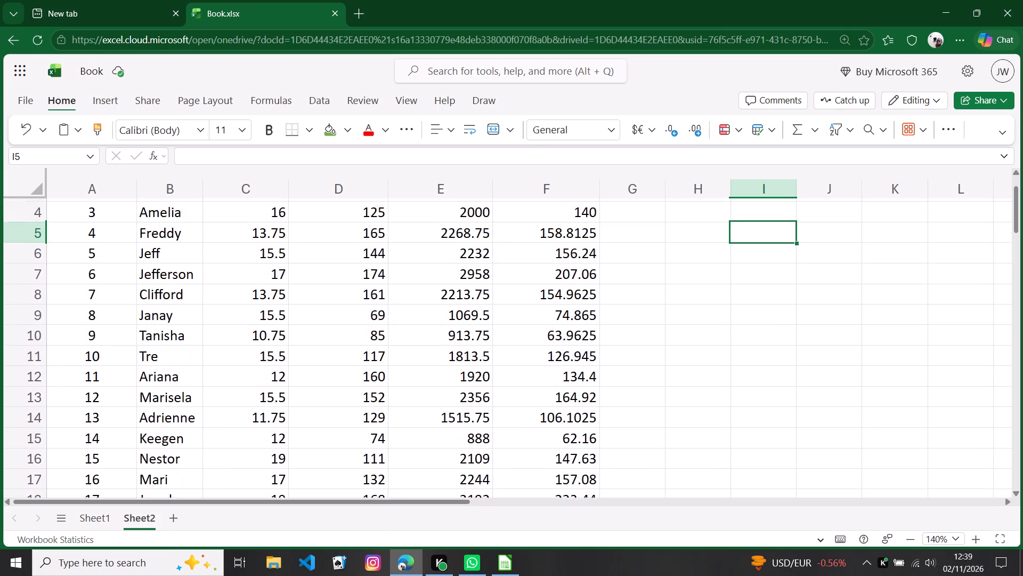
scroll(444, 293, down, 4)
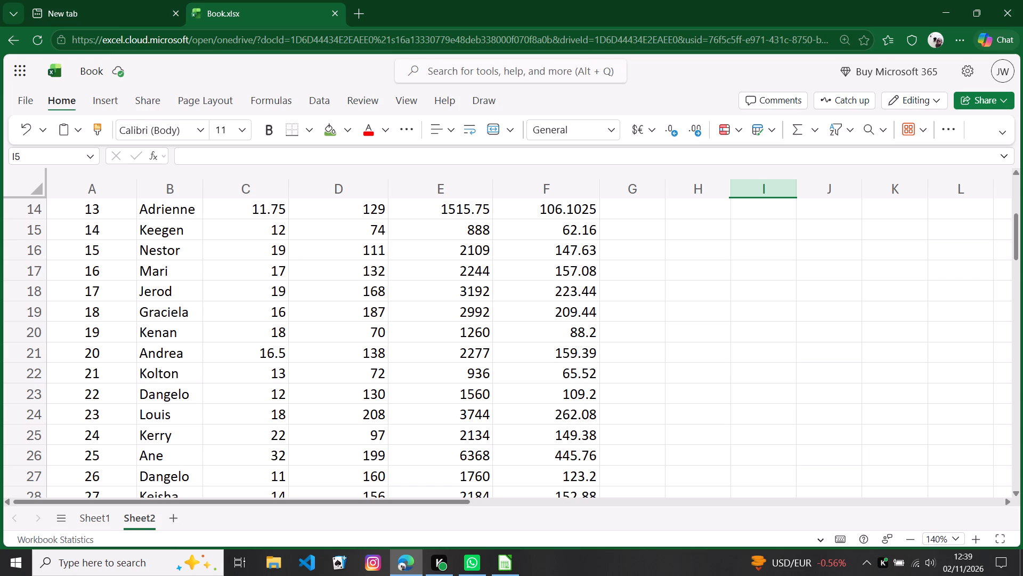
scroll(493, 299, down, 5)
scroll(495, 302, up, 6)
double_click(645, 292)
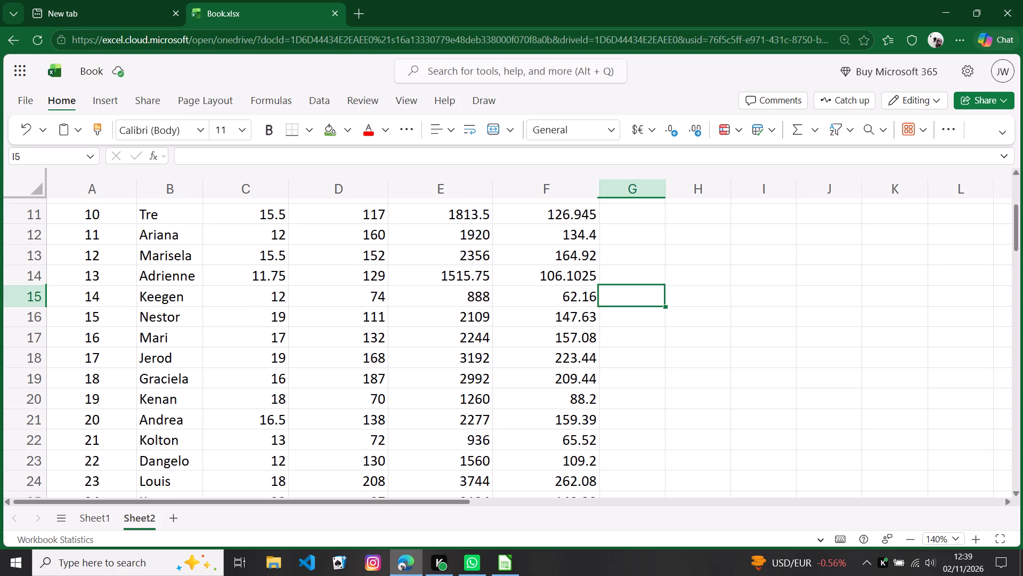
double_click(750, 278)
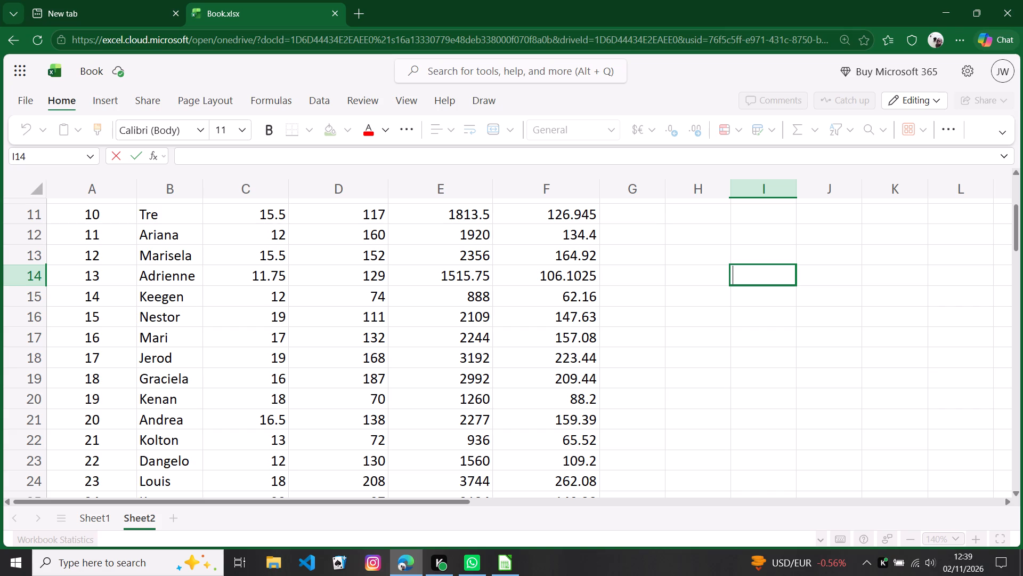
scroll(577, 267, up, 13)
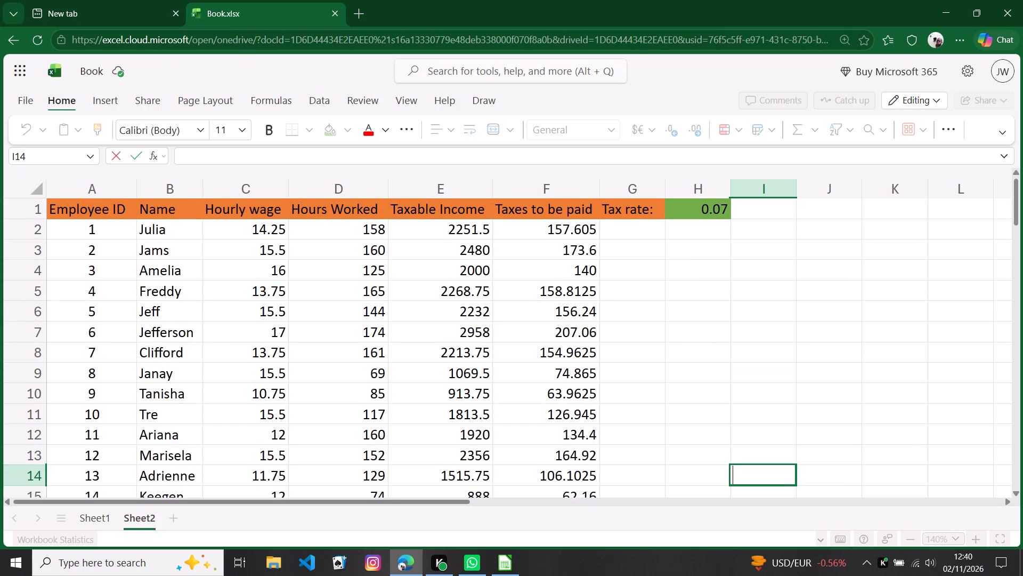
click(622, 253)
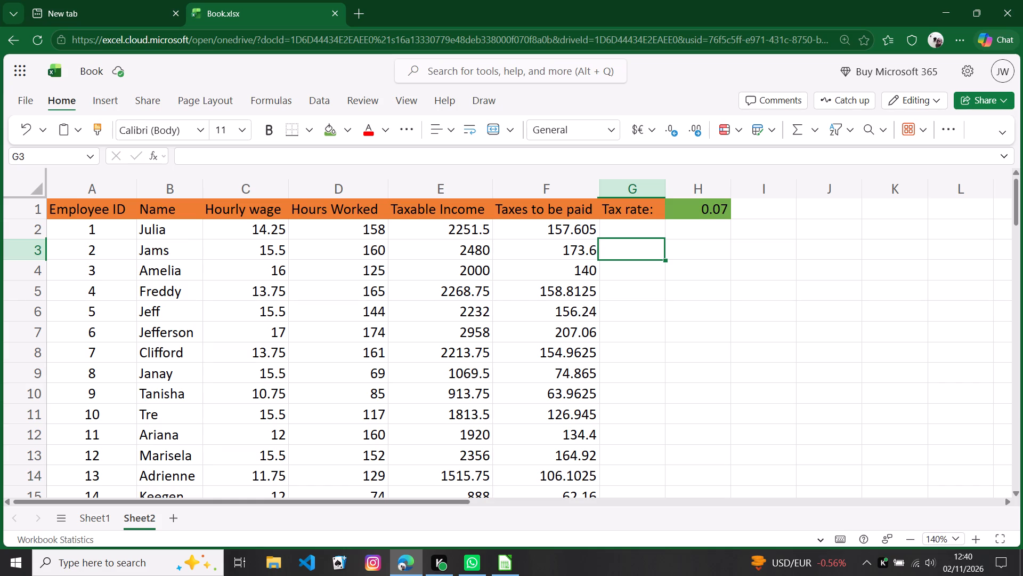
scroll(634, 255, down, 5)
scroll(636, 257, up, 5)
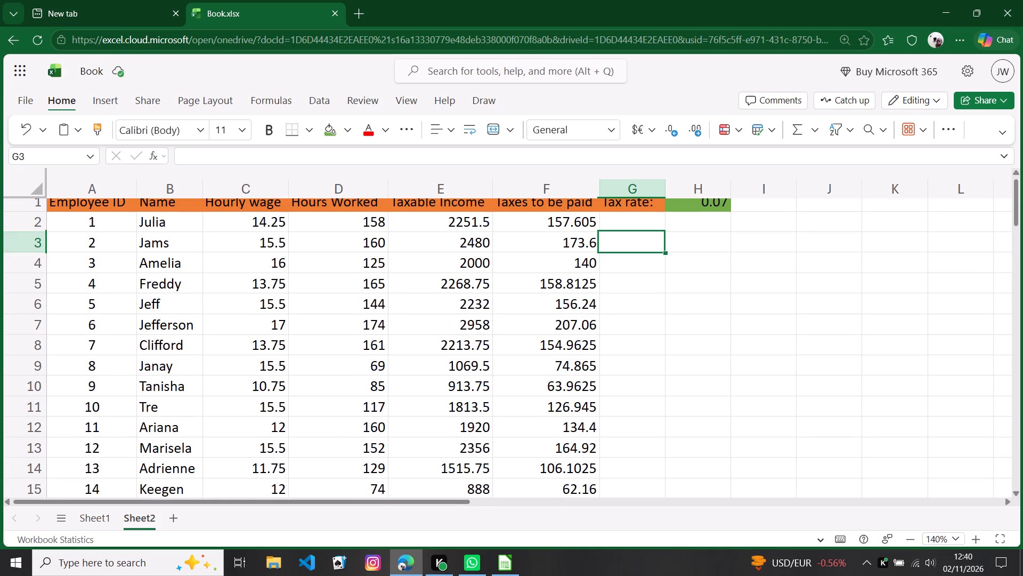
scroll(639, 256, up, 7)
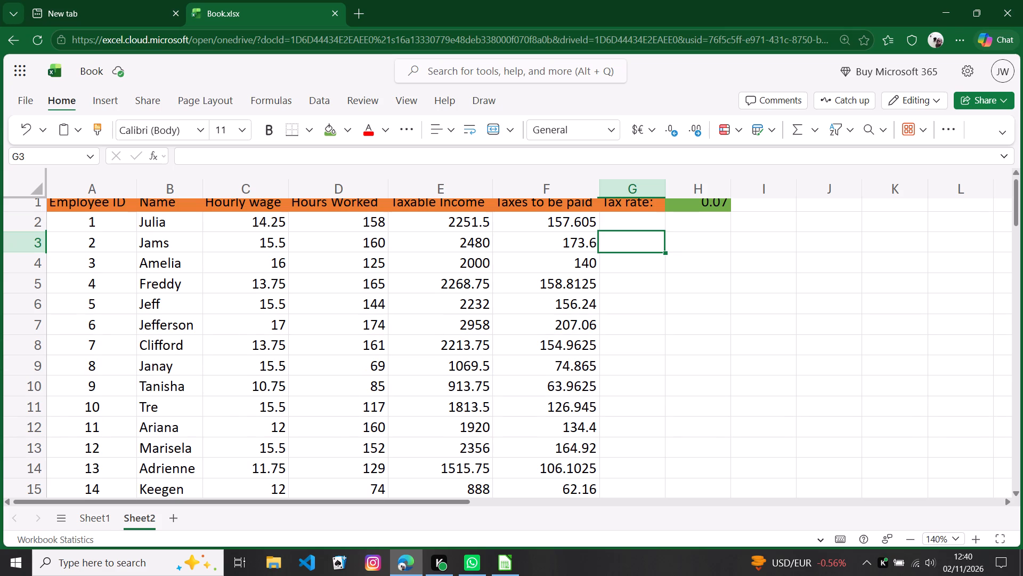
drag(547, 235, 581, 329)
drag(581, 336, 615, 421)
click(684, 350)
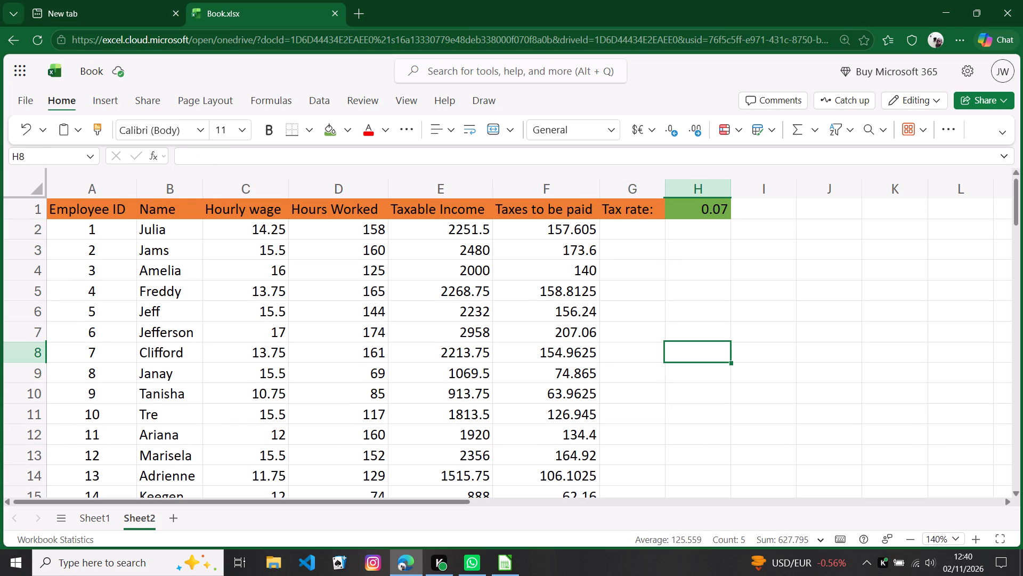
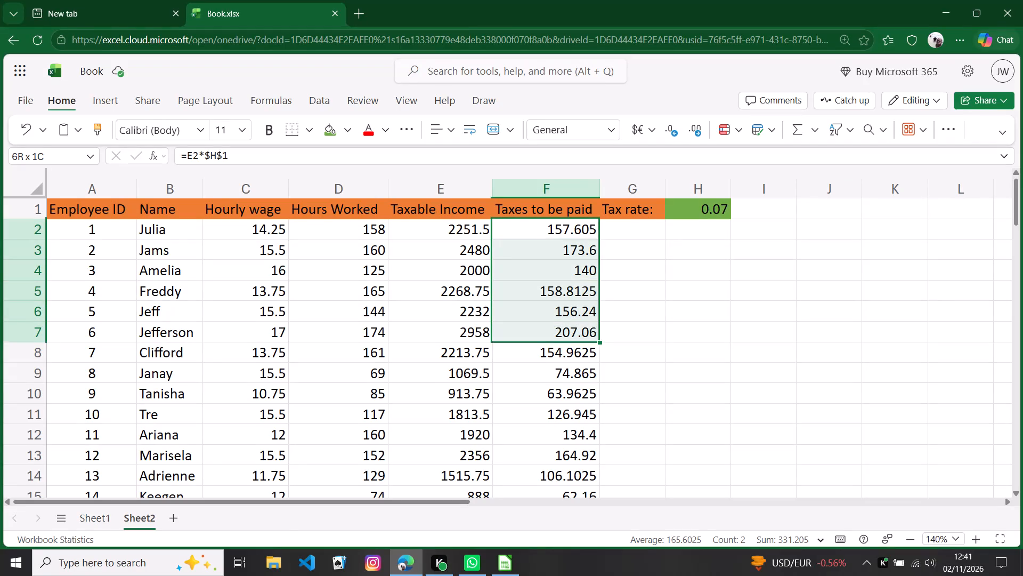
Define the taxes-to-be-paid values in F2:F71, from the first to the last employee, as the named range Taxesowed.
scroll(542, 364, down, 2)
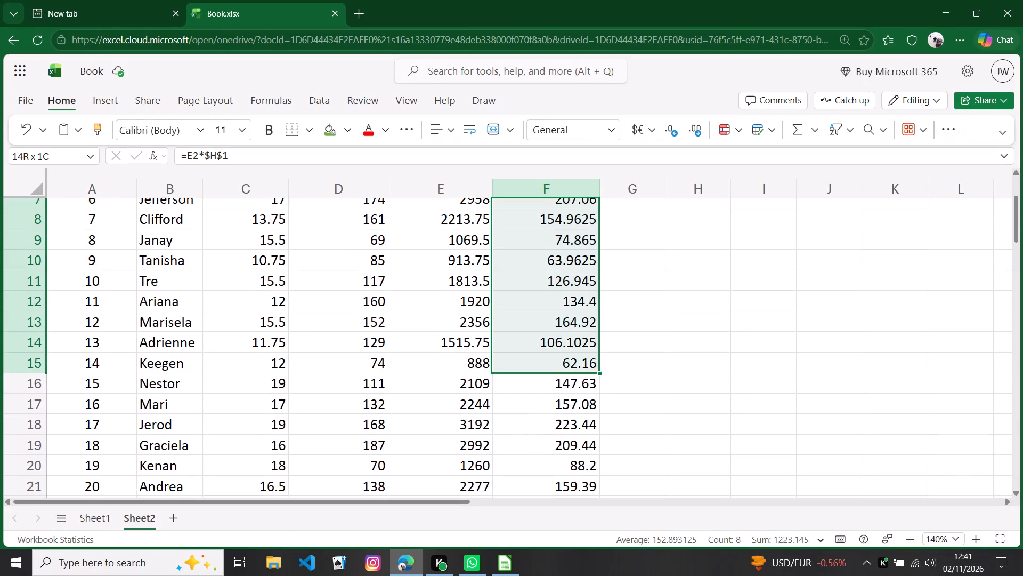
scroll(546, 373, down, 5)
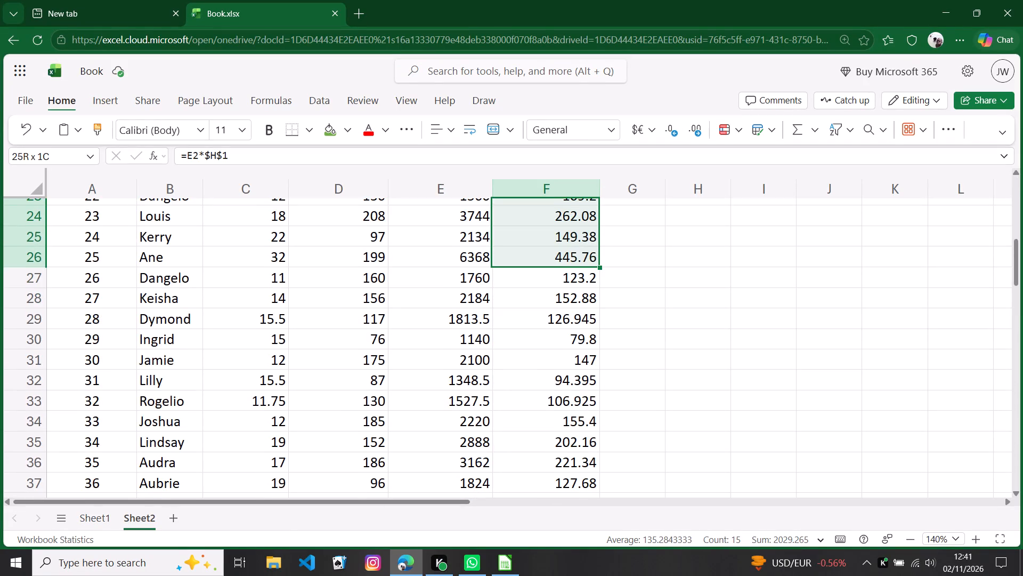
scroll(547, 380, down, 8)
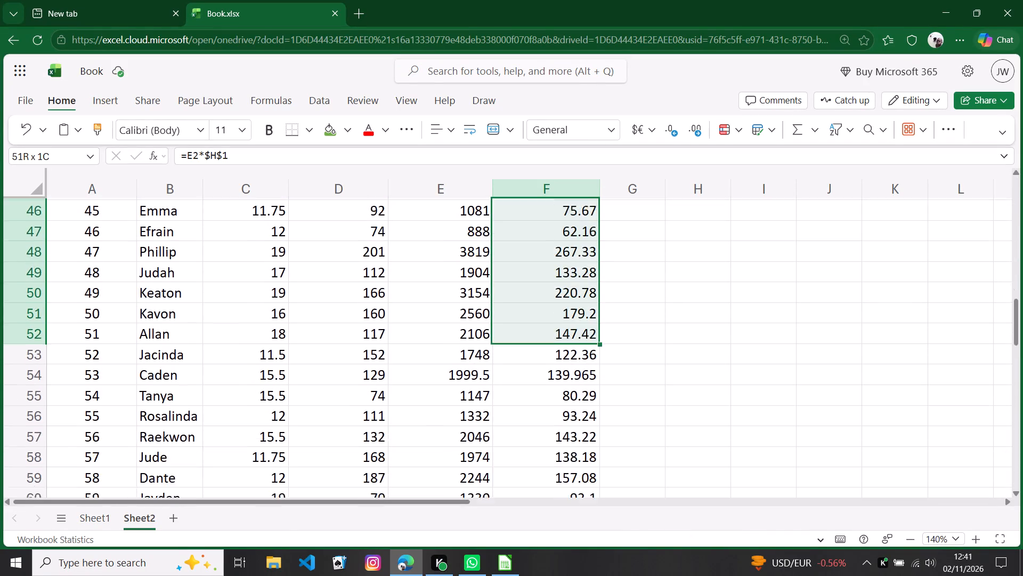
scroll(548, 387, down, 3)
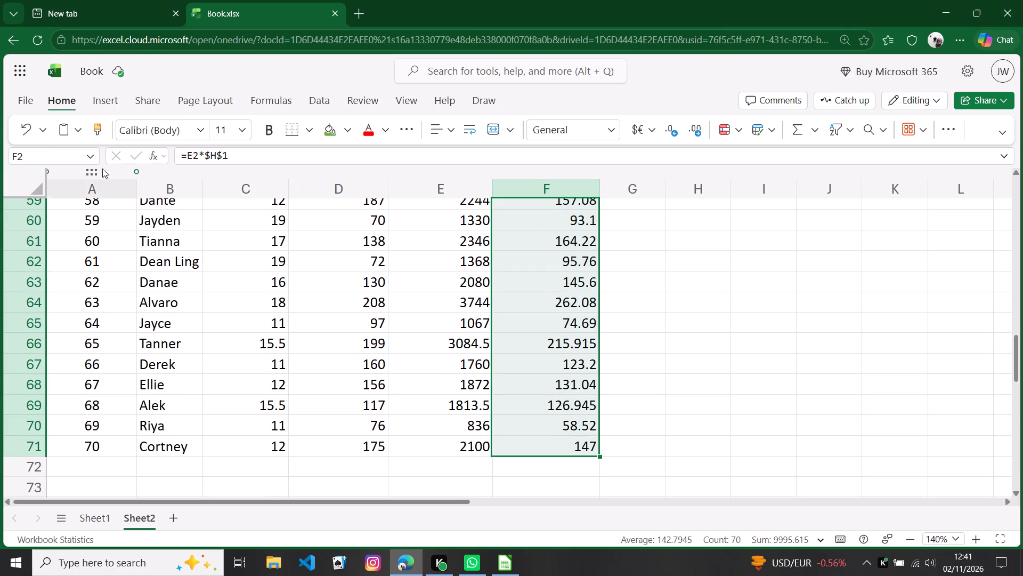
click(75, 157)
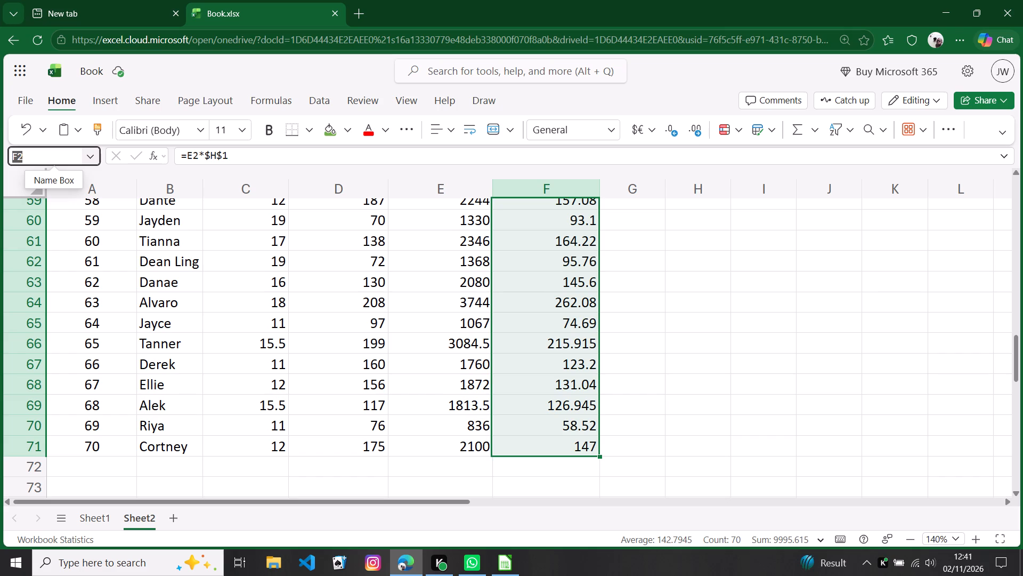
key(BackSpace)
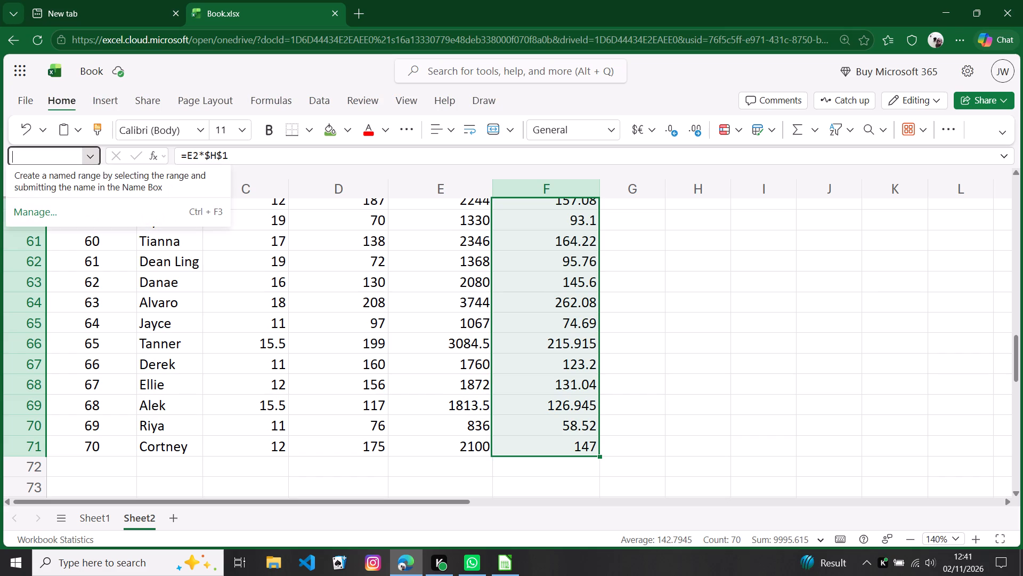
key(t)
text(axesowed)
key(Return)
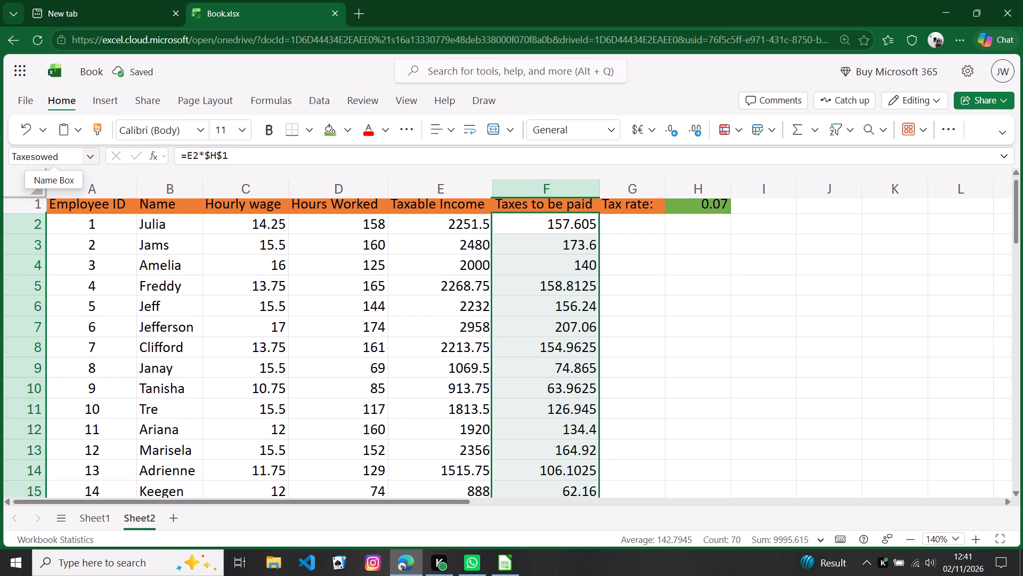
Enter the formula =Taxesowed+1 in cell G3, beside the second employee's tax value, using the named range.
scroll(352, 281, up, 13)
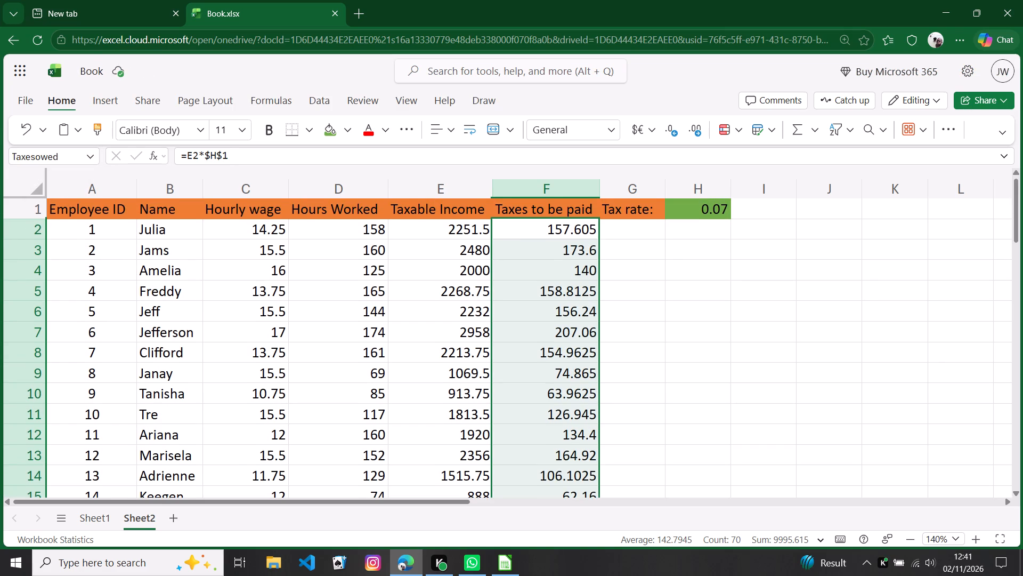
click(766, 367)
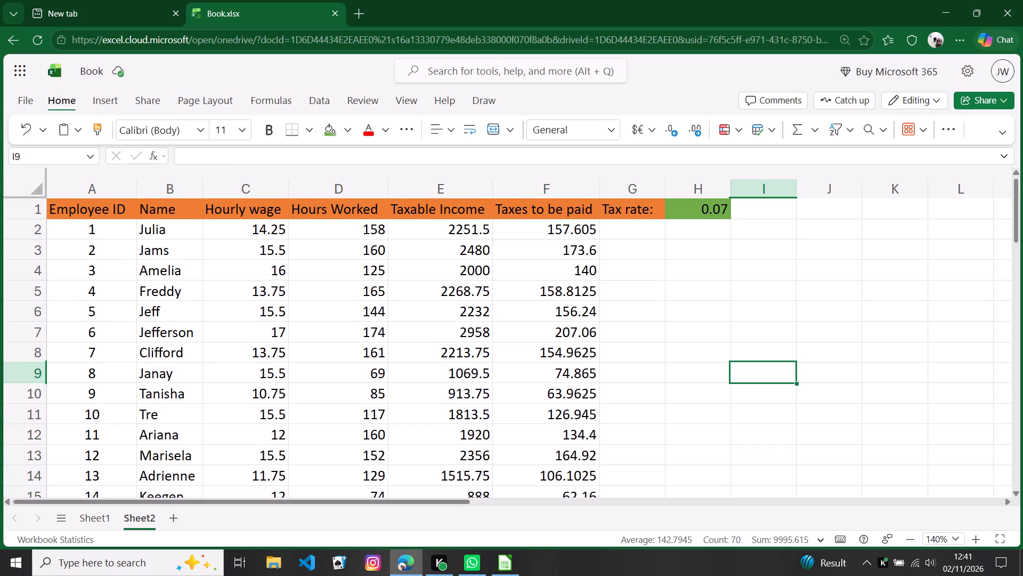
click(573, 229)
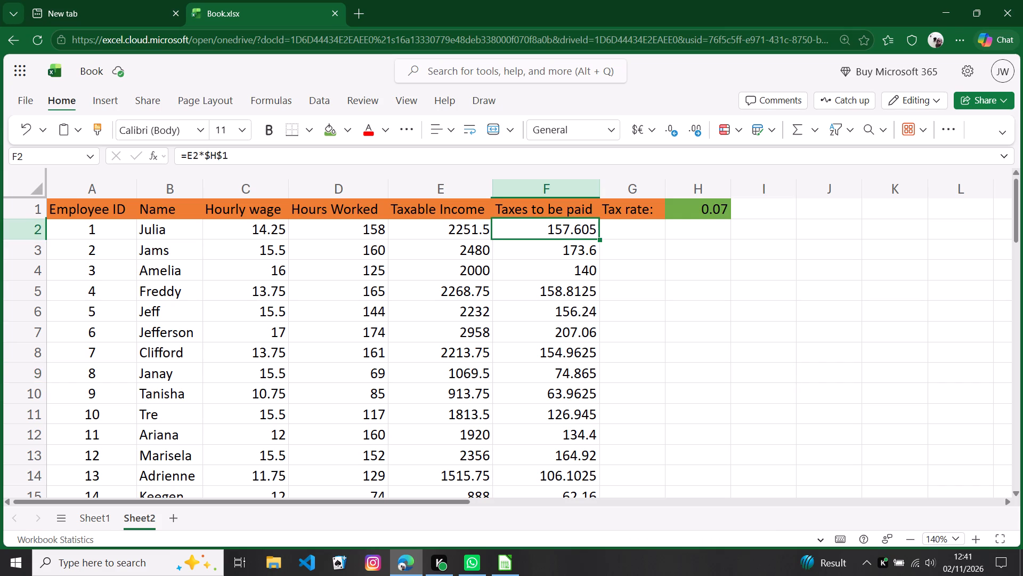
click(571, 249)
click(614, 252)
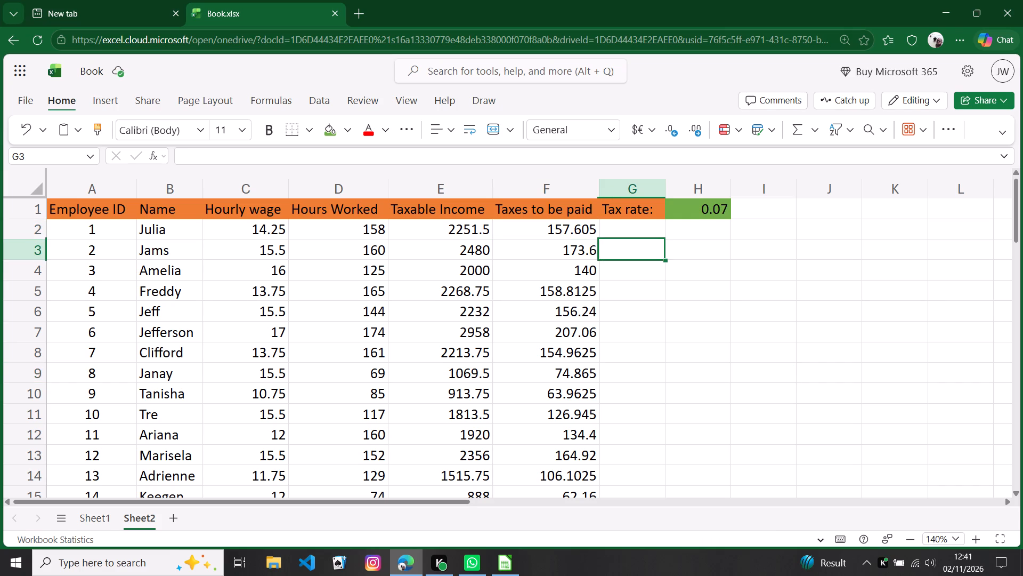
click(615, 254)
key(equal)
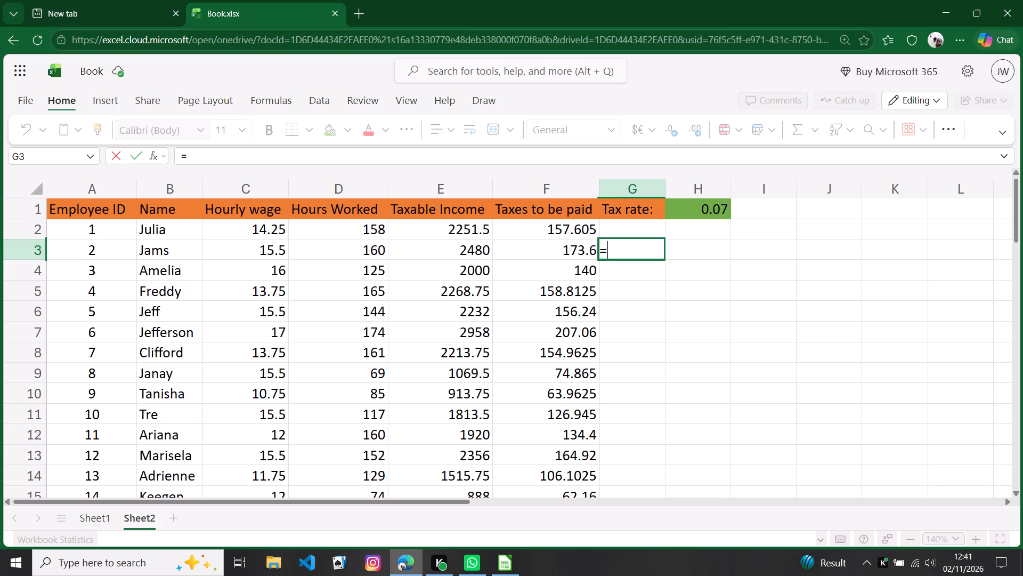
key(t)
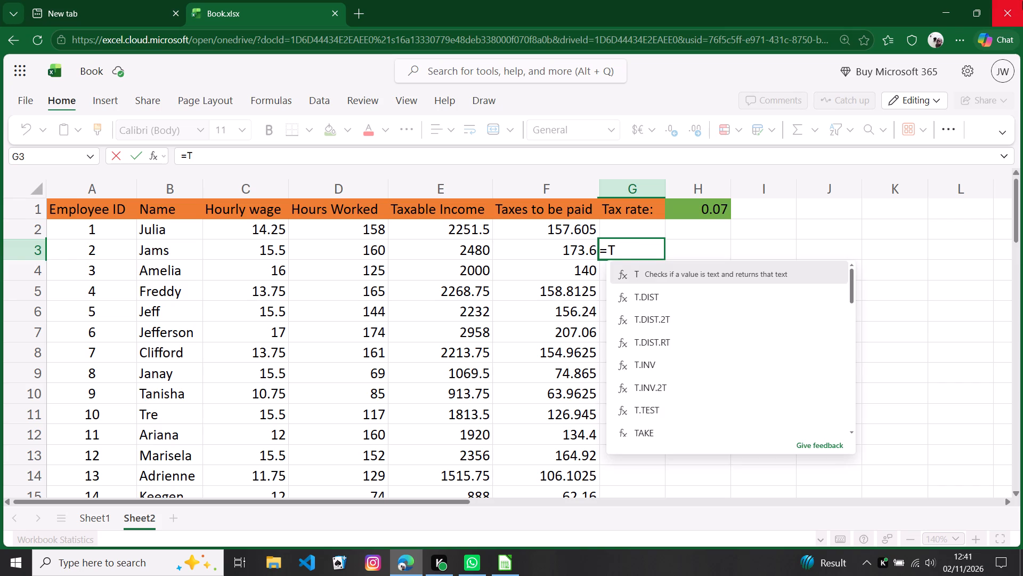
key(a)
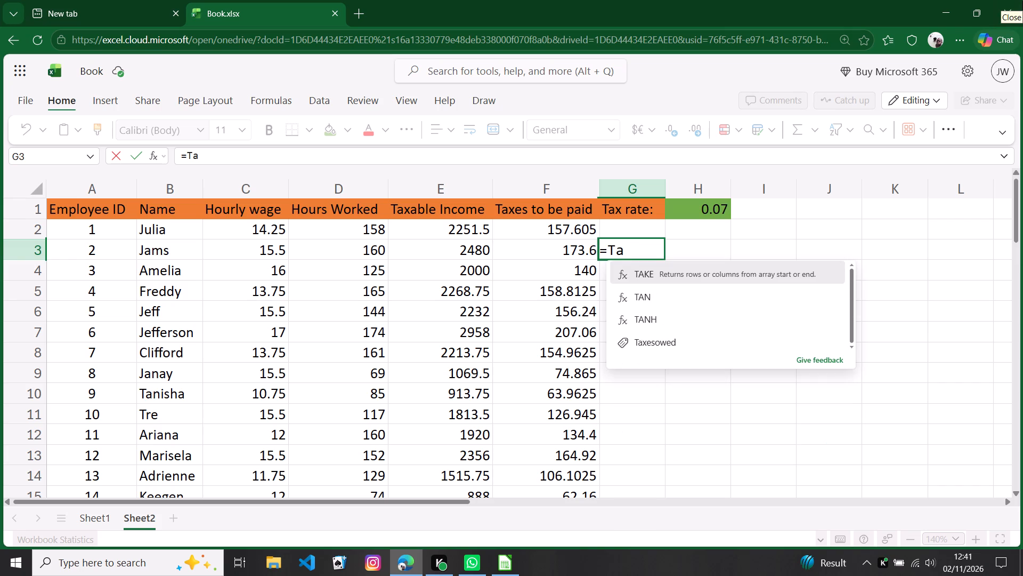
click(660, 338)
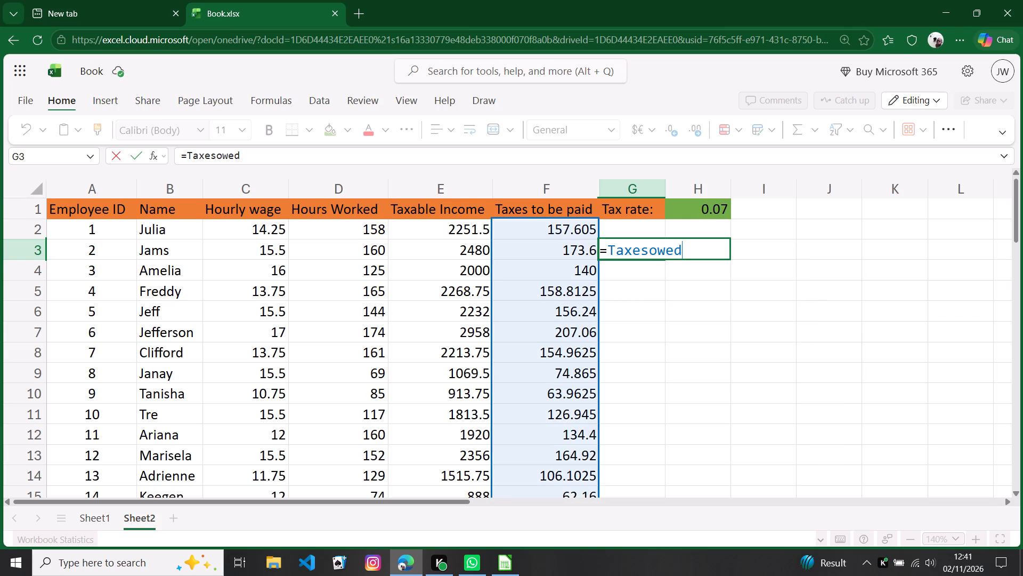
key(equal)
key(BackSpace)
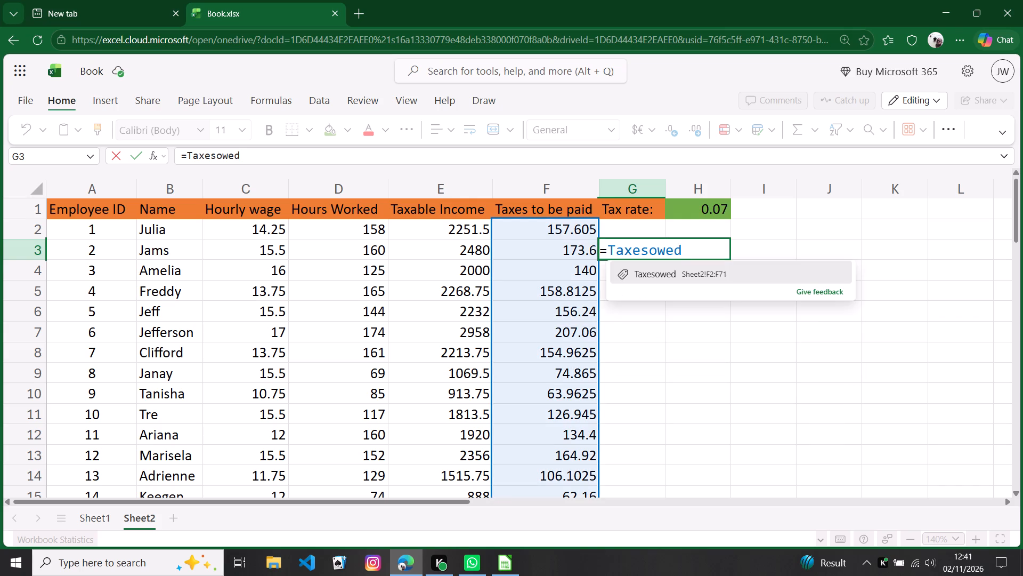
key(shift+plus)
key(1)
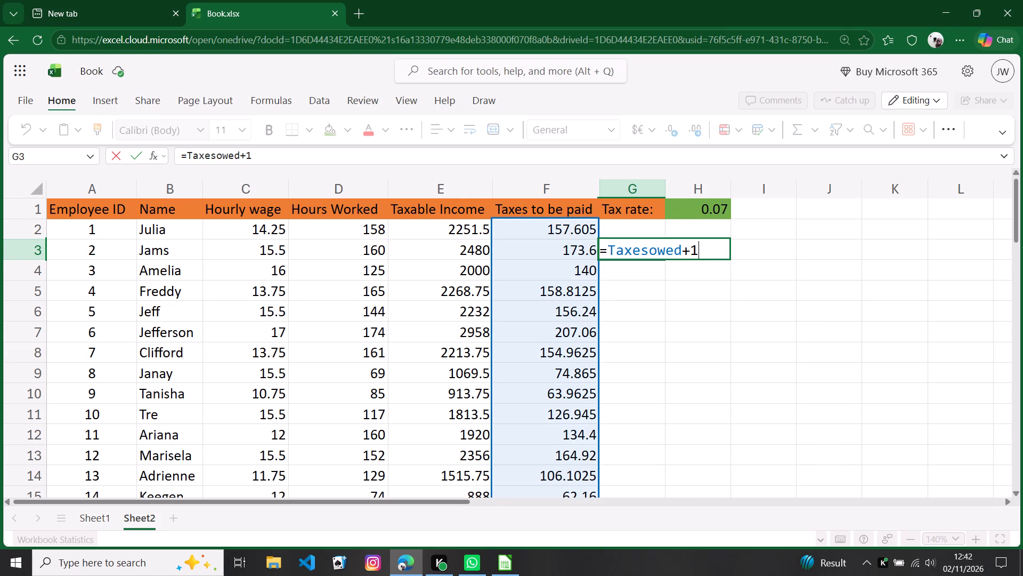
key(Return)
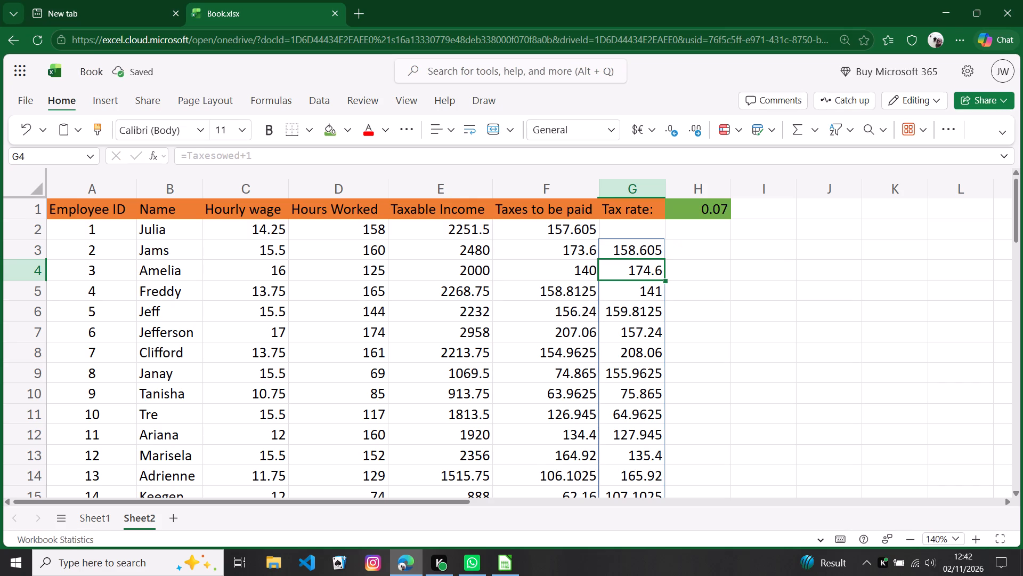
Review the results of the named-range formula down column G to below the last employee and back to the header row.
scroll(654, 316, down, 4)
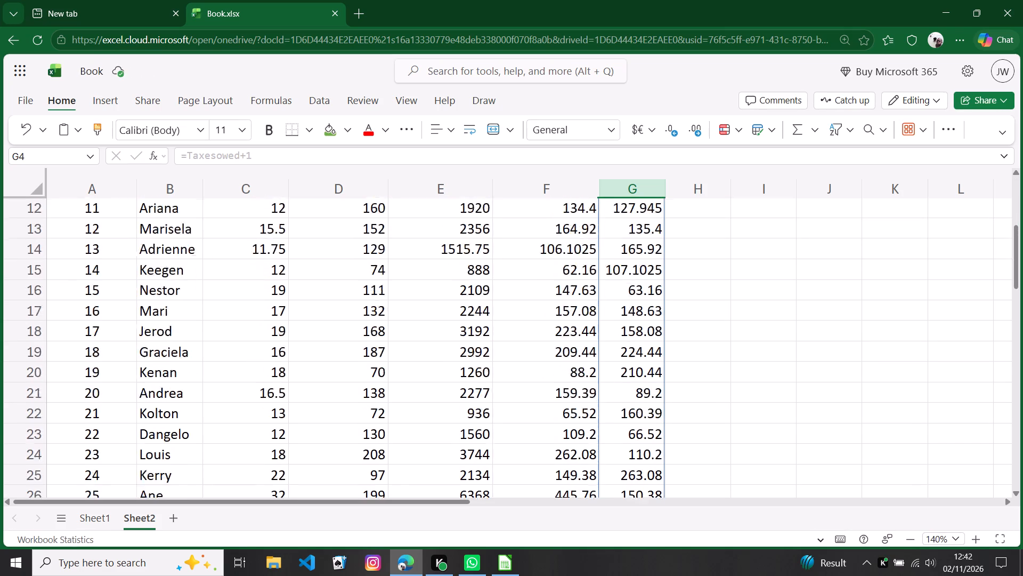
scroll(652, 313, down, 19)
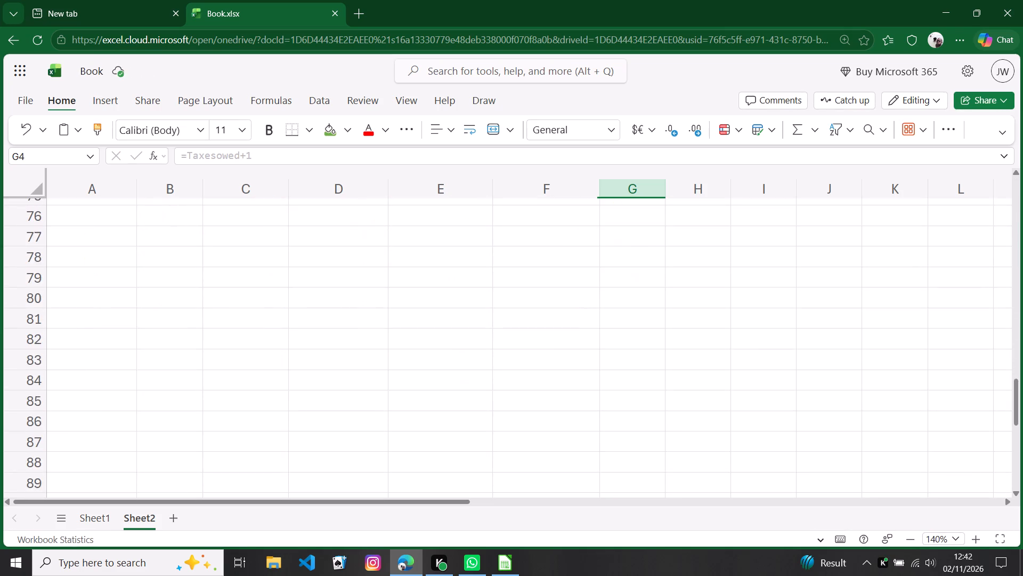
scroll(643, 306, down, 1)
scroll(643, 306, up, 11)
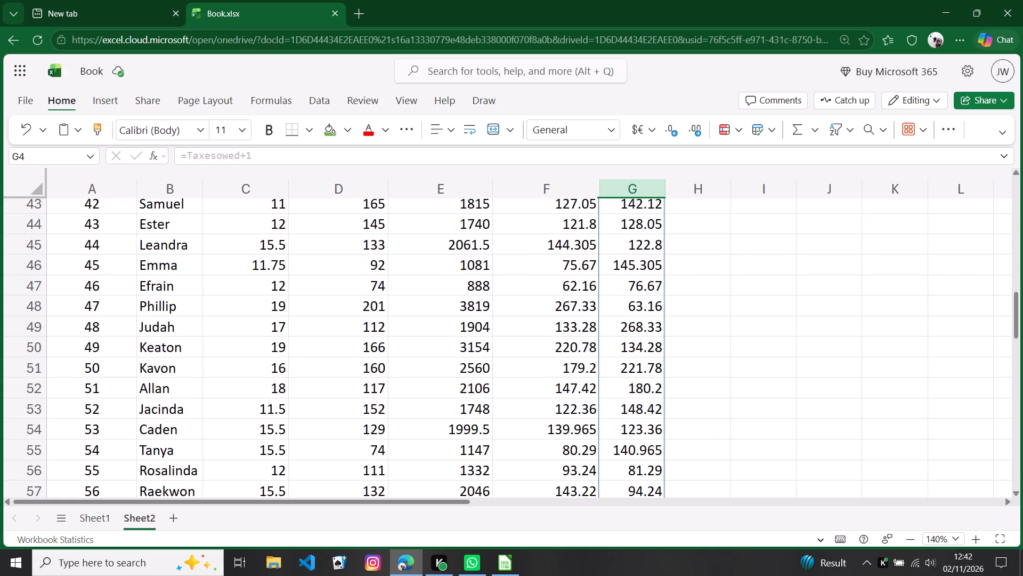
scroll(644, 301, up, 5)
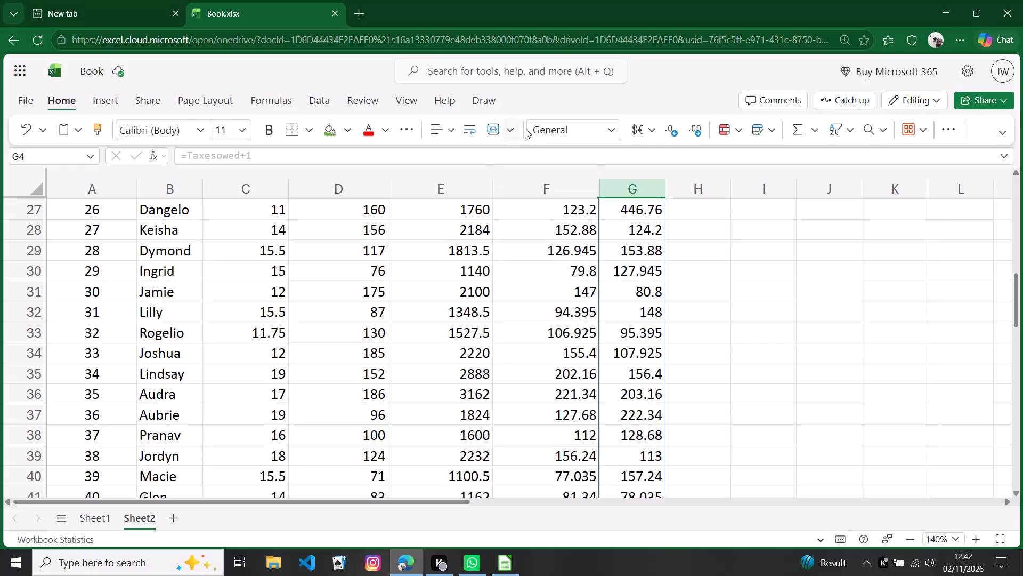
scroll(632, 289, up, 15)
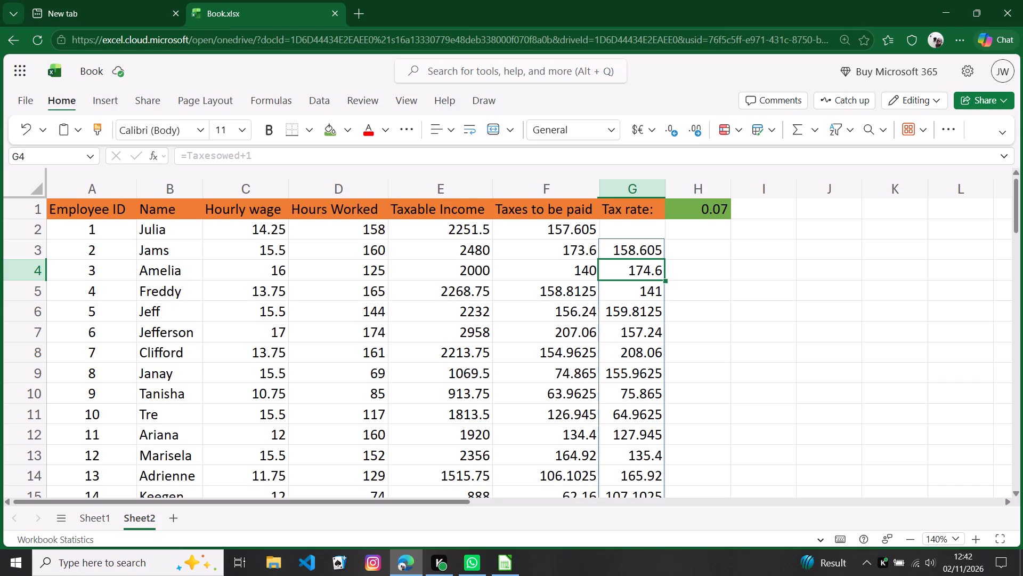
scroll(647, 276, down, 2)
scroll(648, 276, up, 3)
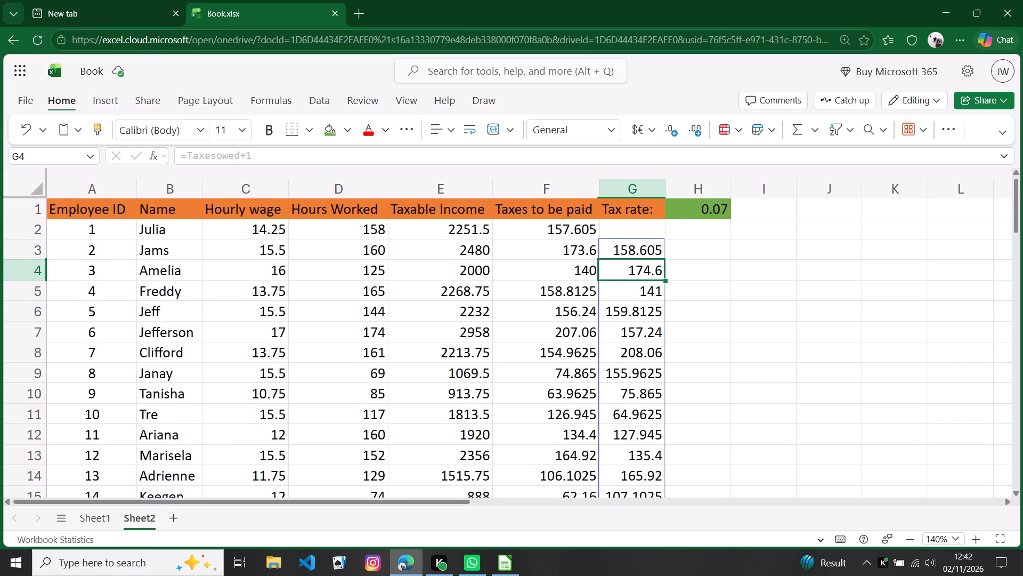
scroll(651, 274, up, 3)
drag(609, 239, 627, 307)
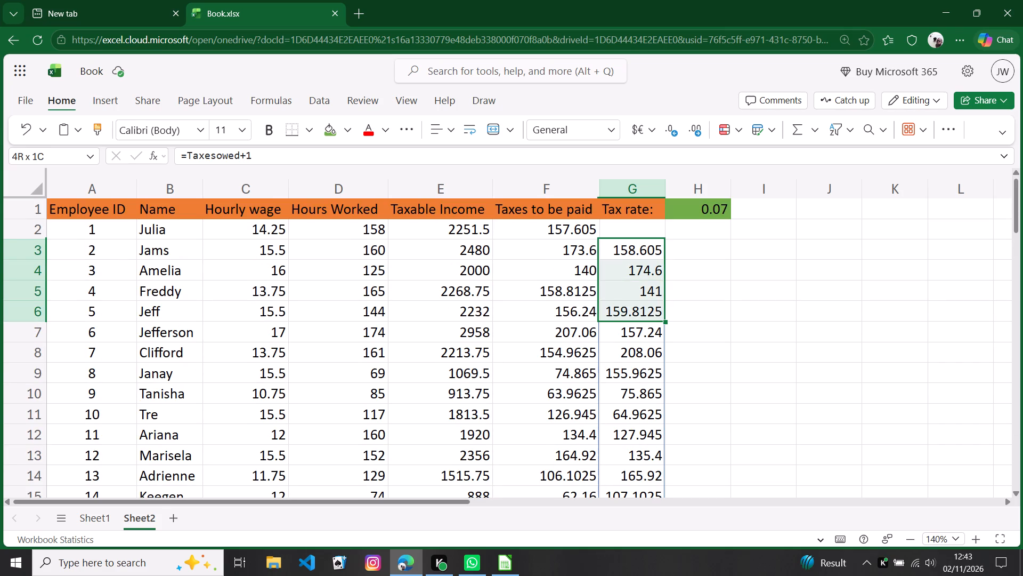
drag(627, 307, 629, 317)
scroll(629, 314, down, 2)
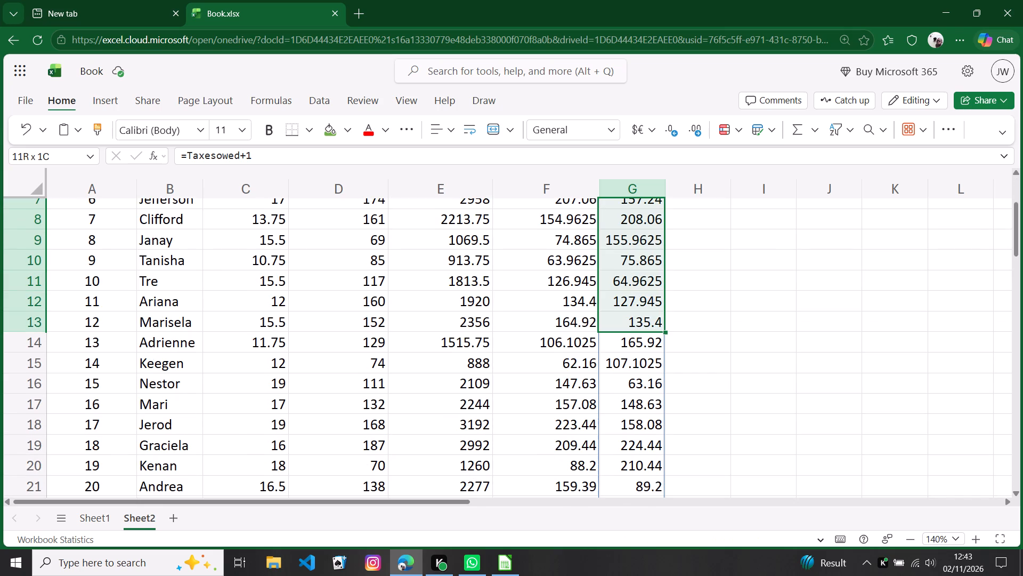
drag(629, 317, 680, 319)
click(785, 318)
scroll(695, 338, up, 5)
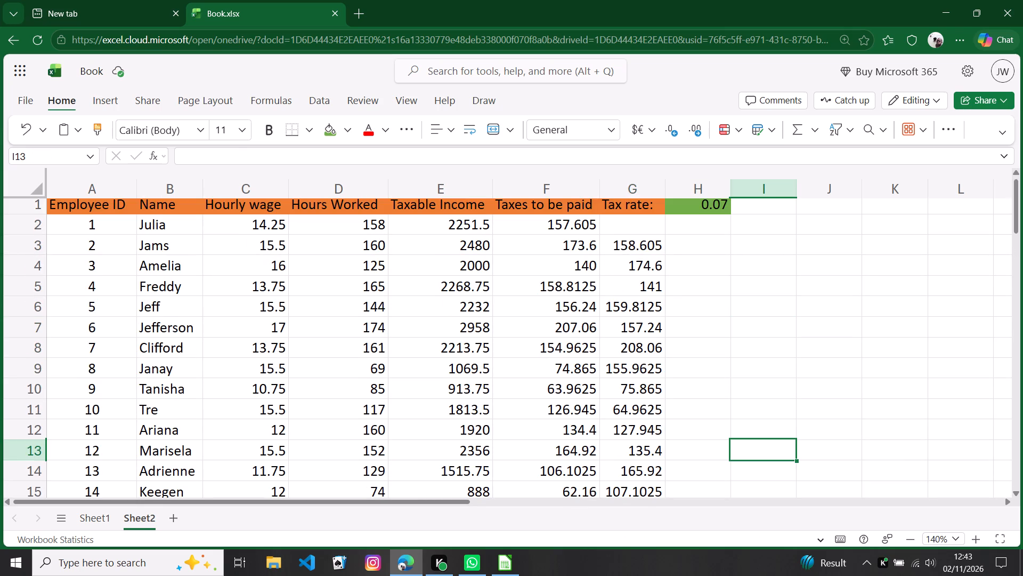
Move the Taxesowed formula results from G3:G72 to column I, starting in row 2 beside the first employee.
drag(613, 243, 614, 247)
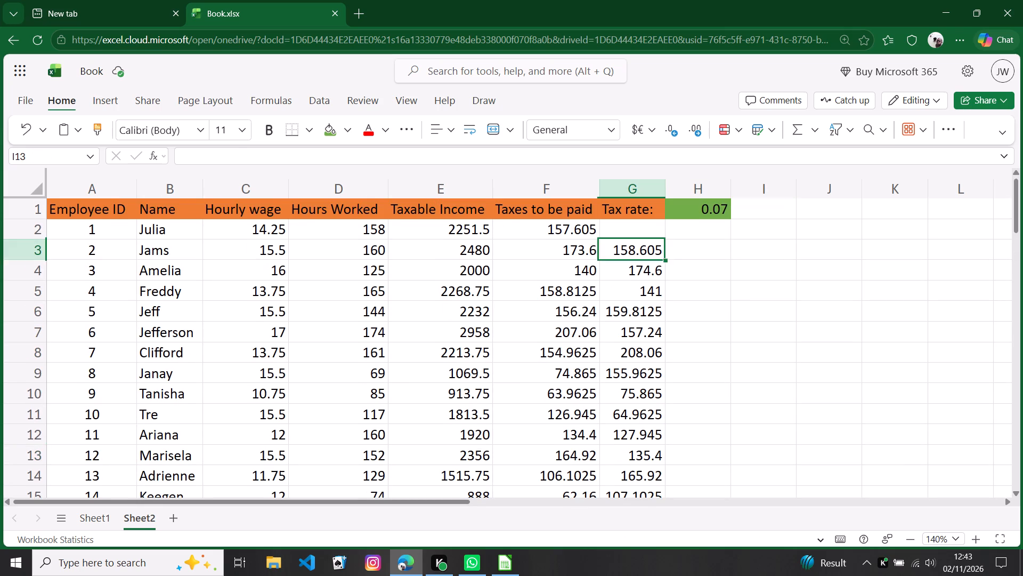
drag(614, 247, 633, 311)
scroll(632, 304, down, 4)
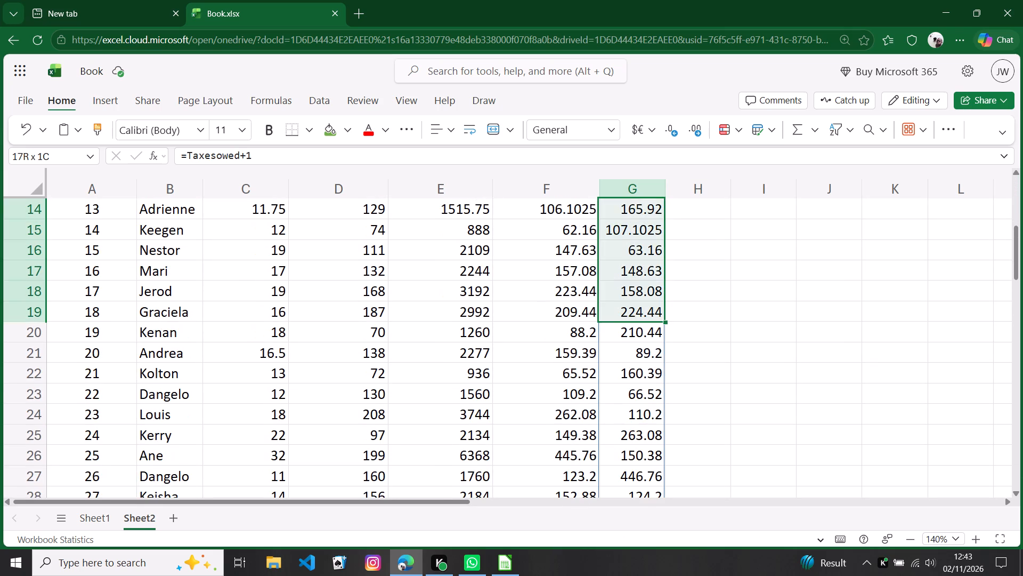
drag(633, 311, 626, 378)
scroll(634, 327, down, 7)
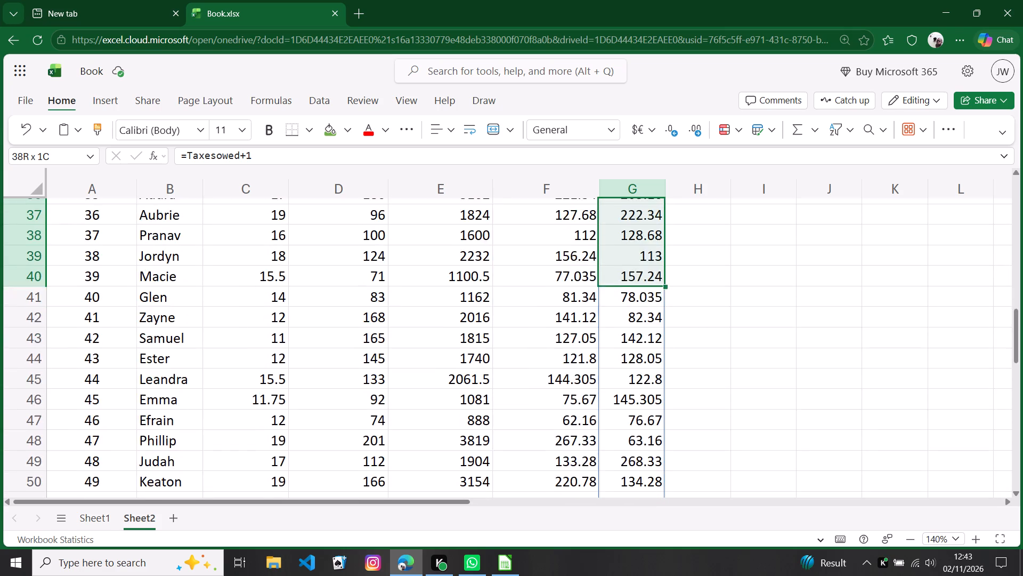
drag(626, 378, 632, 421)
scroll(627, 382, down, 5)
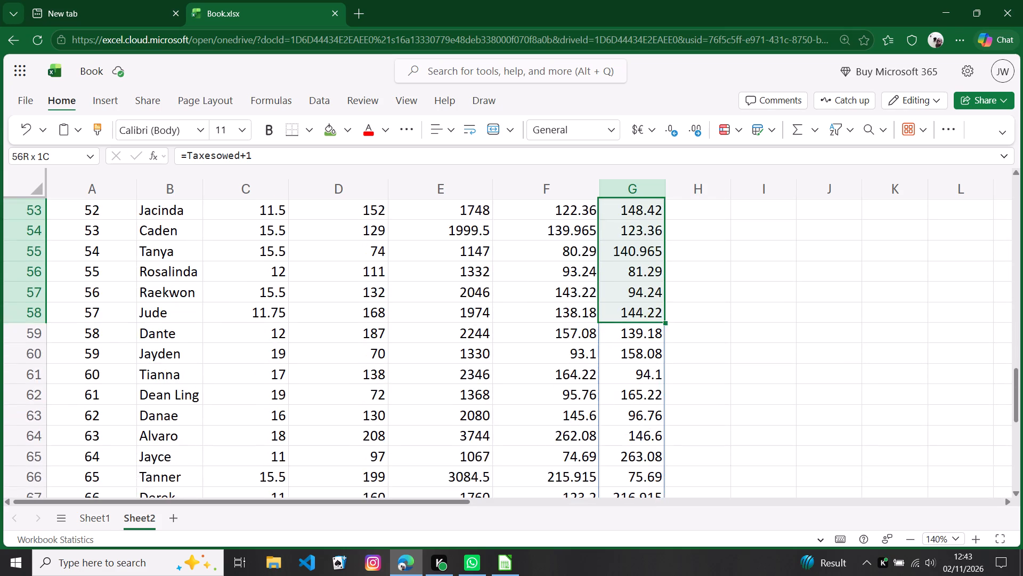
drag(632, 421, 629, 351)
scroll(632, 425, down, 4)
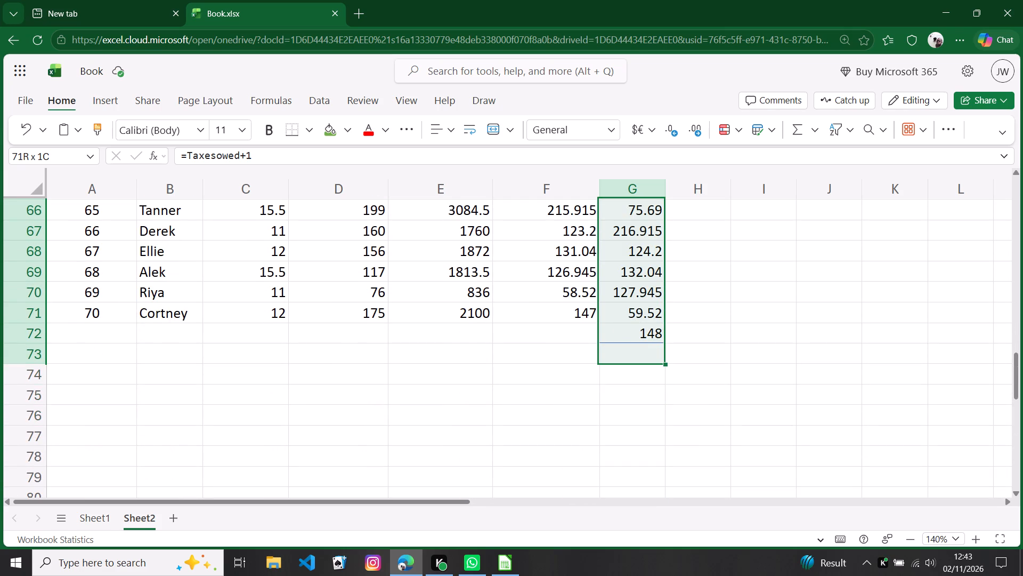
drag(629, 351, 628, 342)
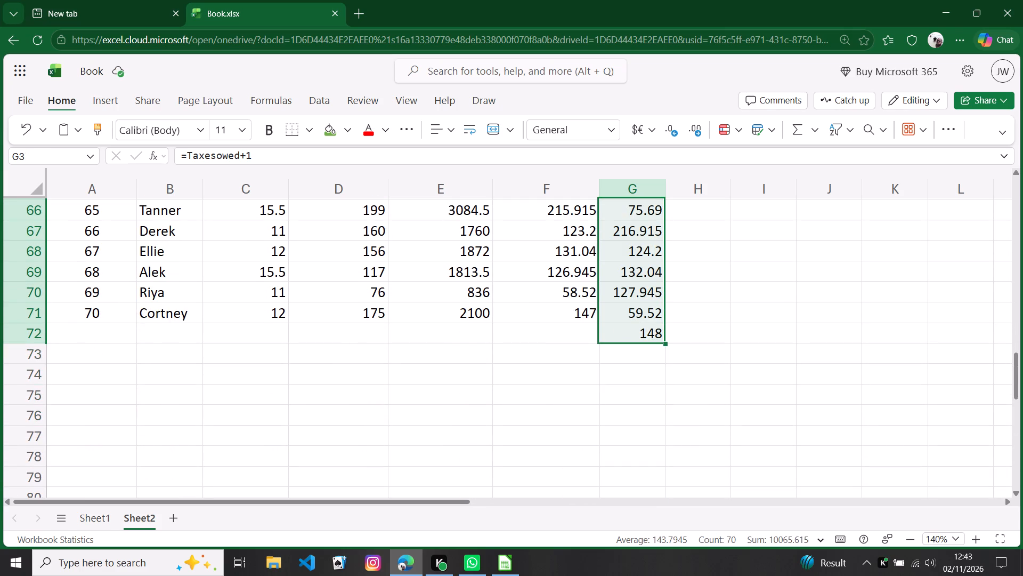
drag(665, 254, 677, 253)
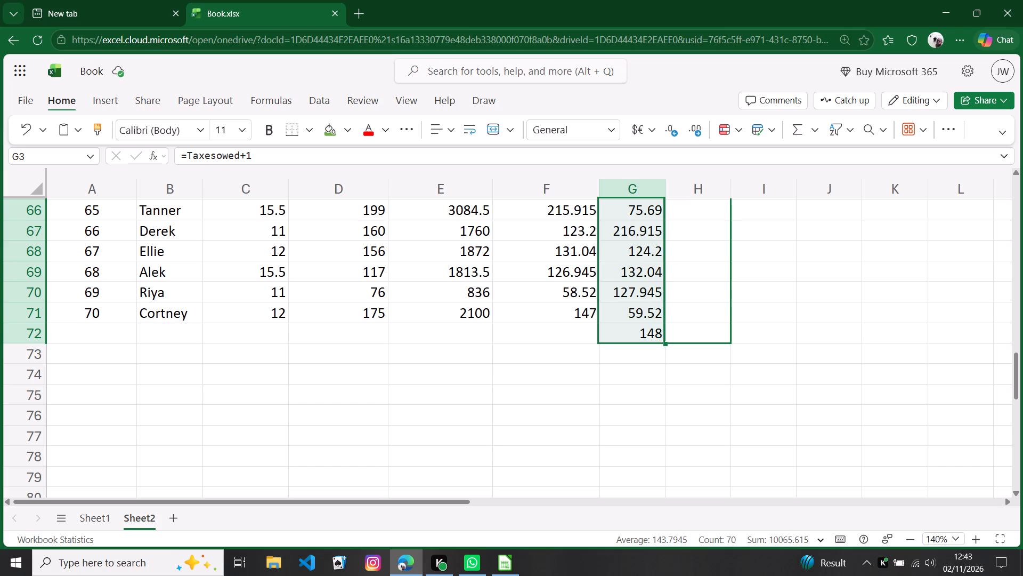
drag(677, 253, 760, 260)
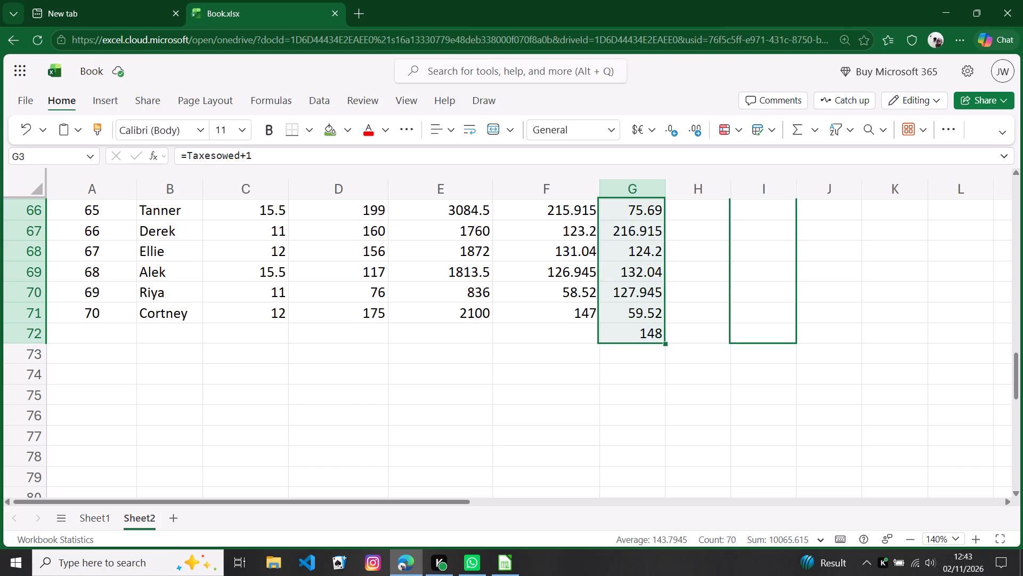
drag(760, 260, 772, 231)
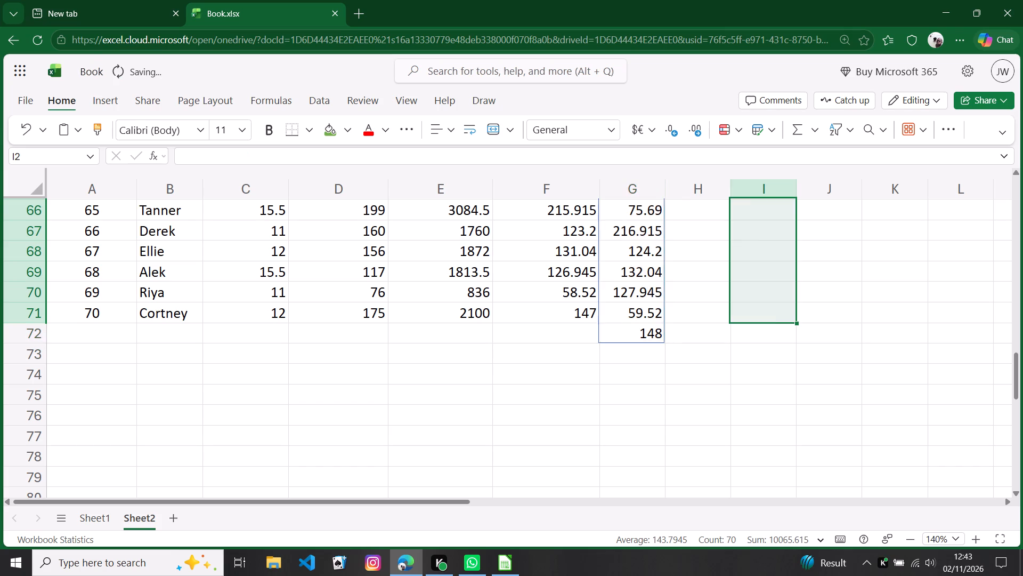
Move the formula results from I2:I71 to G2:G71, so each sits beside its employee's taxes to be paid.
scroll(762, 249, up, 12)
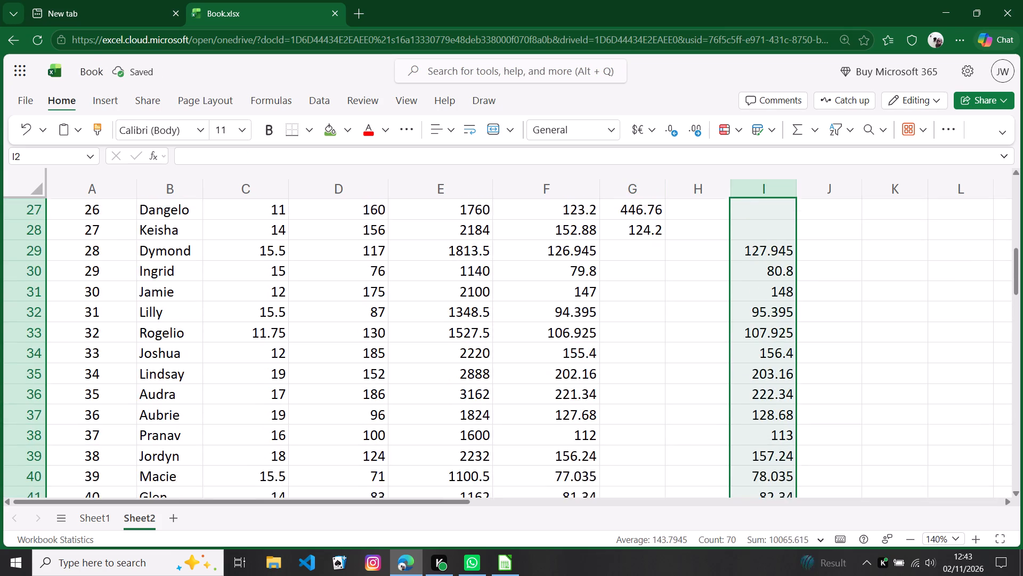
scroll(788, 237, up, 18)
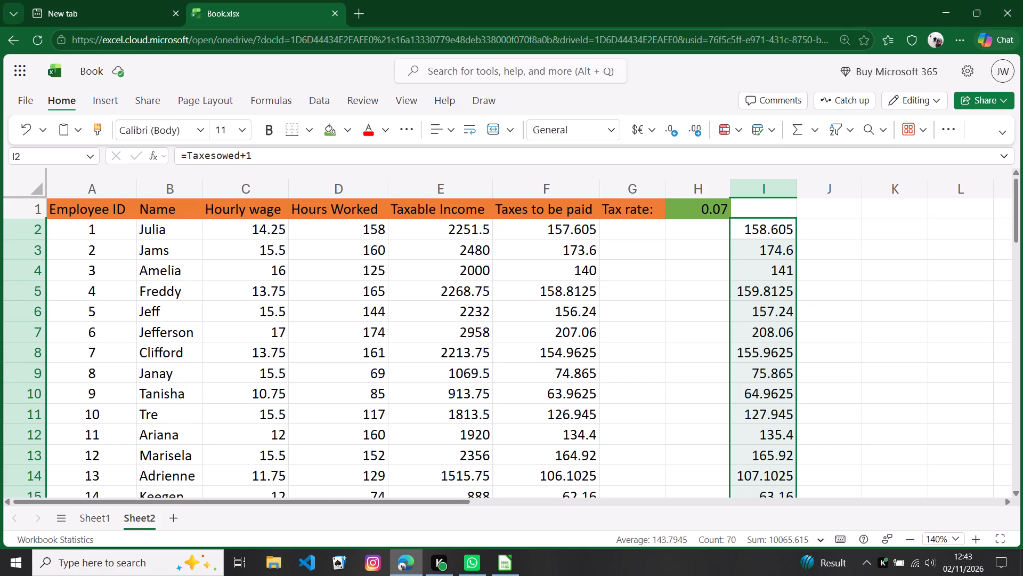
scroll(890, 261, down, 1)
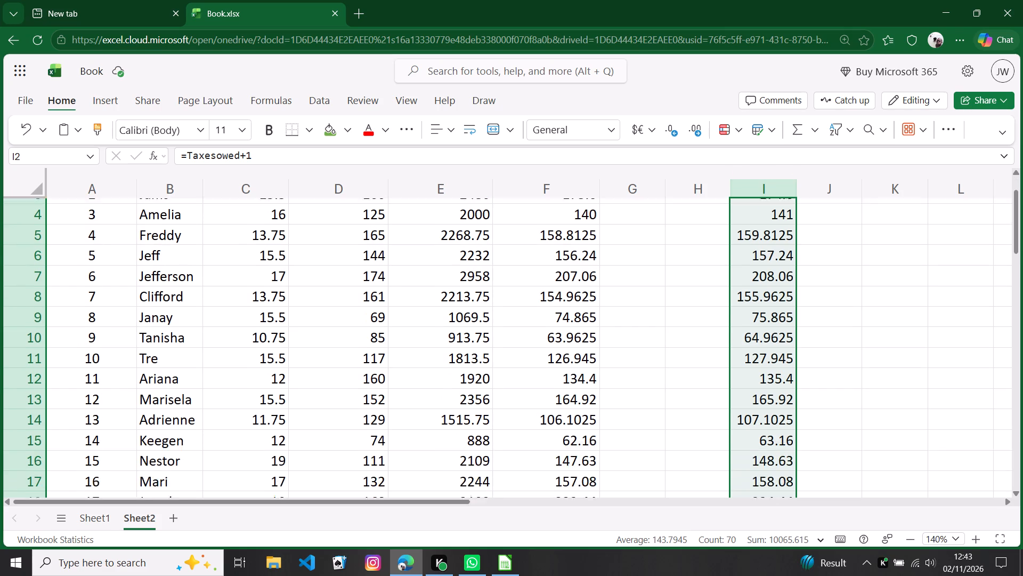
scroll(890, 261, up, 2)
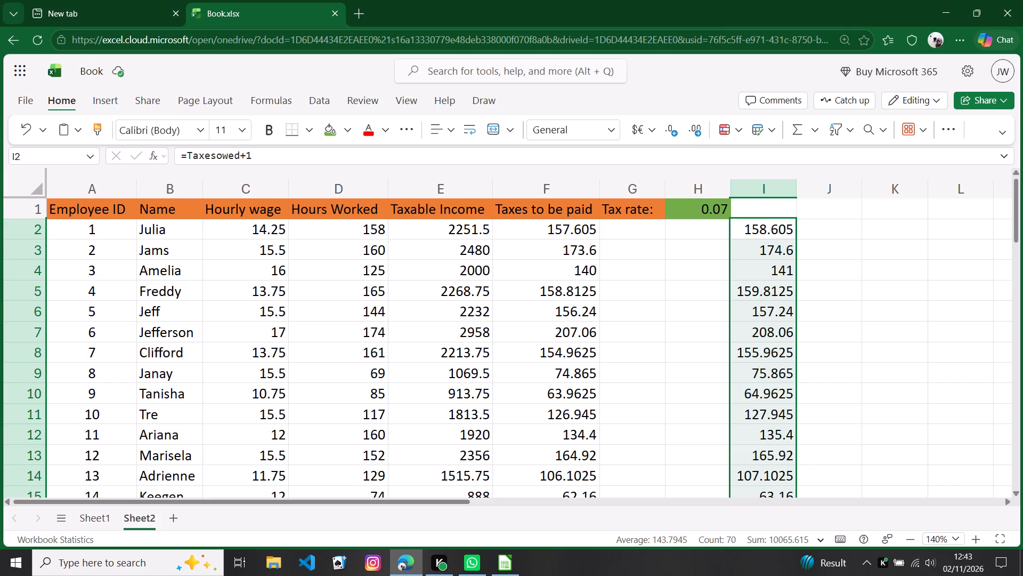
drag(733, 254, 718, 251)
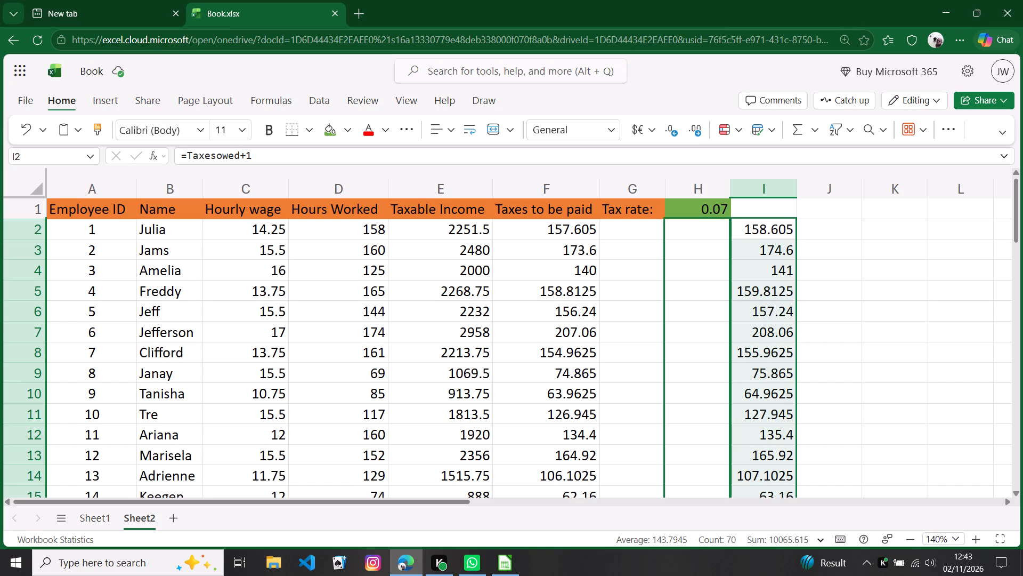
drag(718, 251, 678, 254)
drag(678, 254, 659, 254)
Compare the moved column G results with the taxes to be paid, row by row down the employee list.
scroll(720, 266, down, 2)
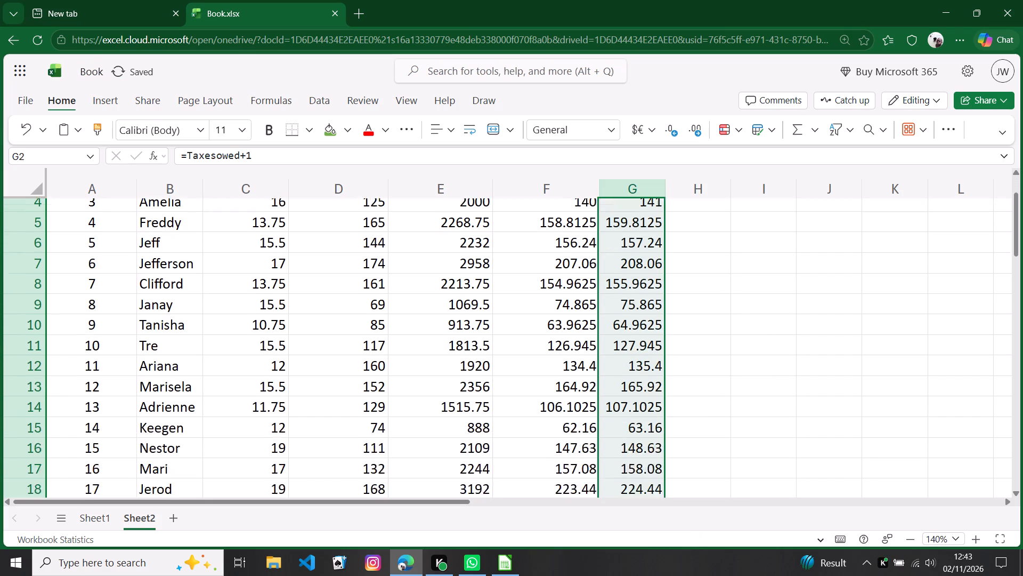
scroll(720, 266, up, 11)
scroll(725, 258, down, 7)
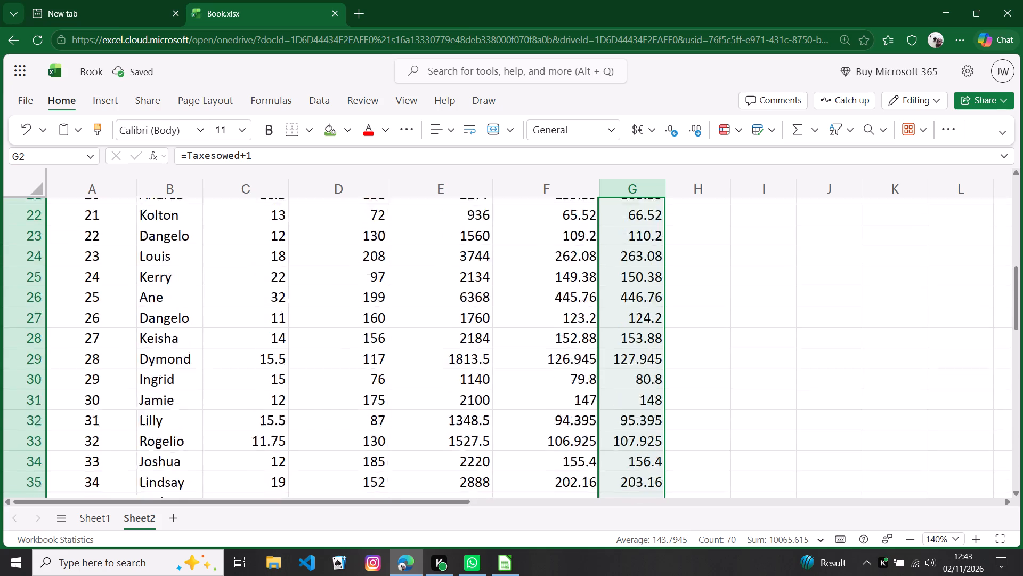
scroll(725, 258, up, 17)
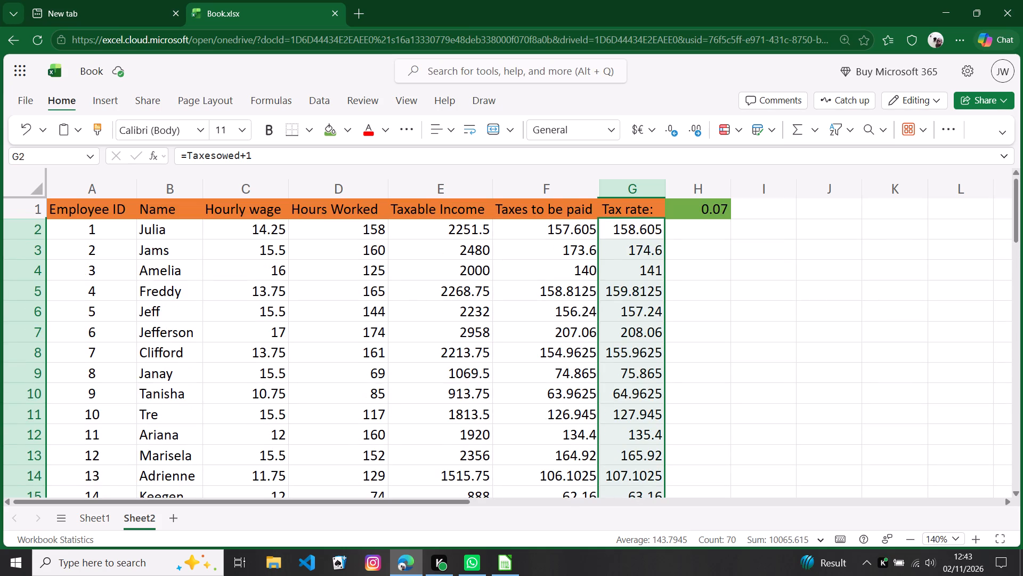
click(762, 303)
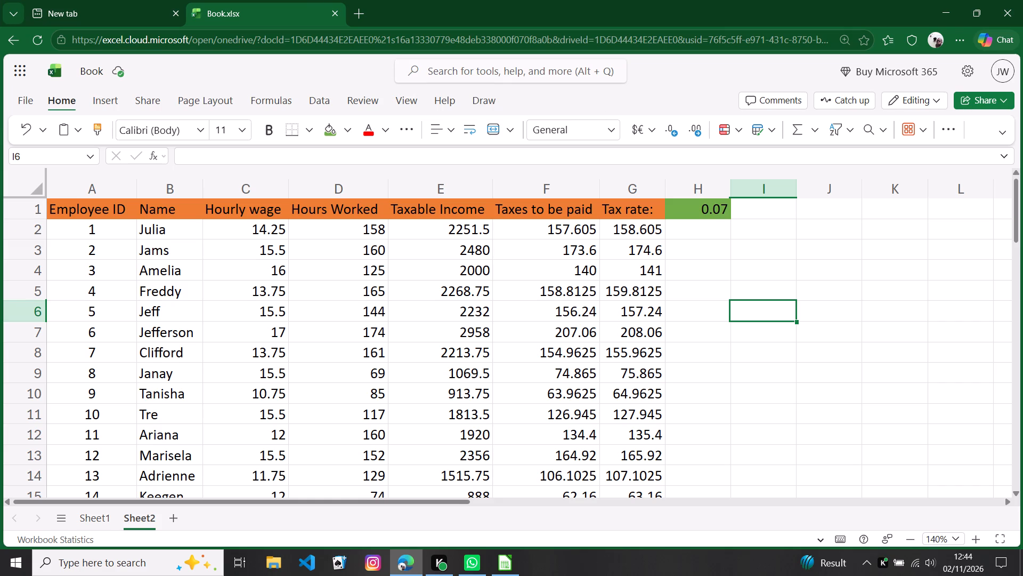
scroll(621, 247, down, 6)
scroll(621, 247, up, 6)
scroll(621, 247, down, 5)
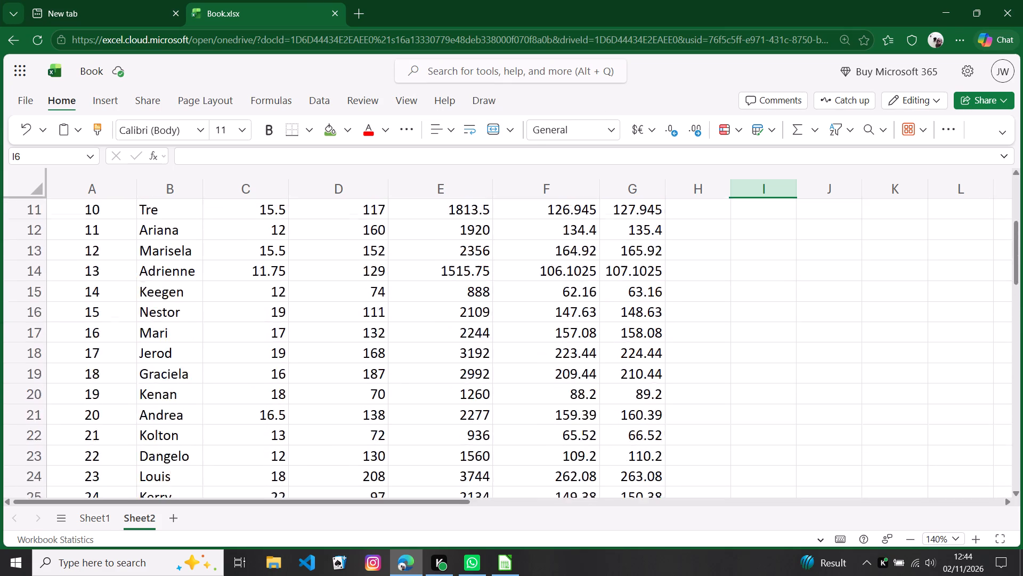
scroll(625, 252, down, 14)
scroll(645, 258, up, 4)
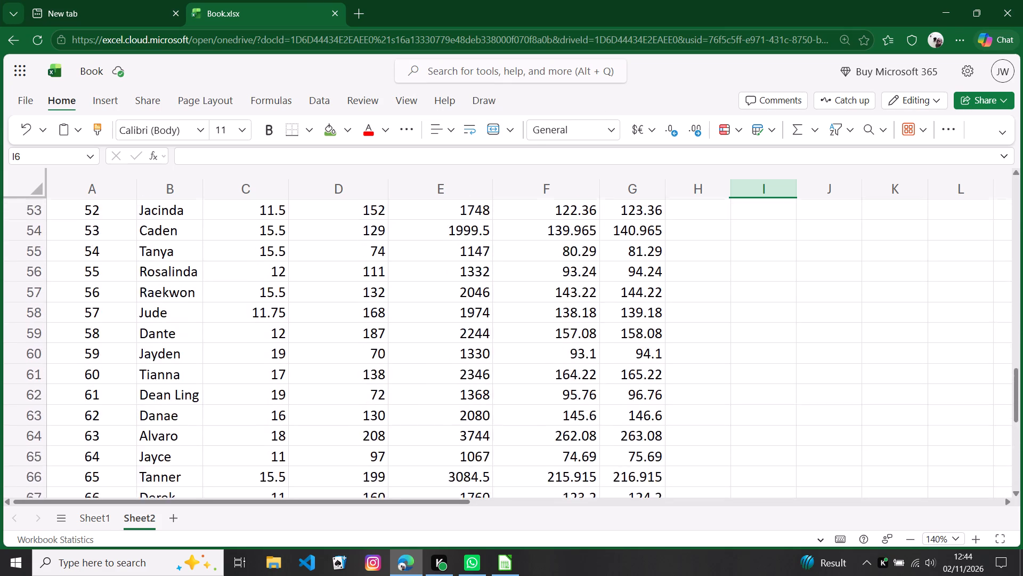
scroll(645, 258, up, 20)
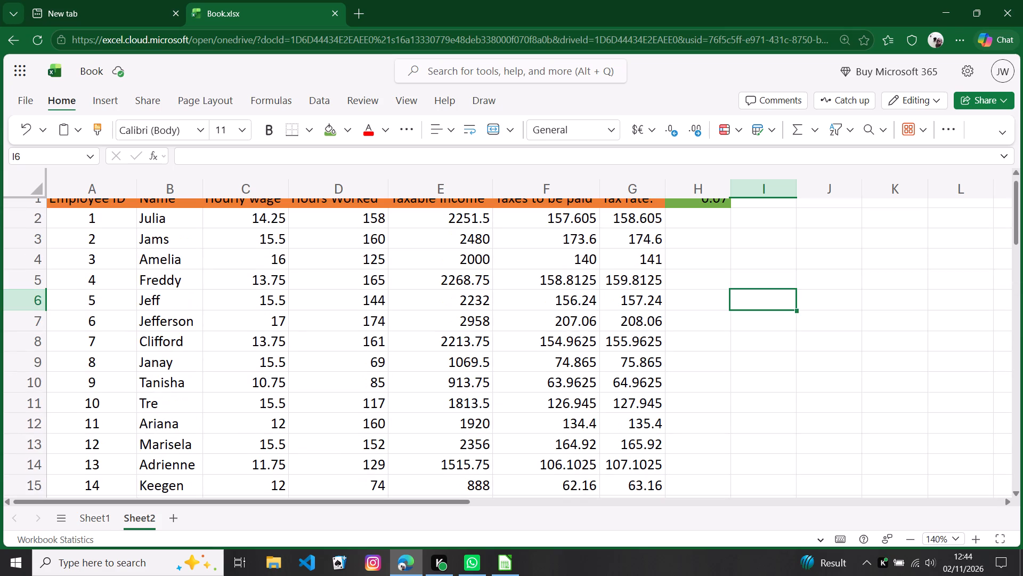
scroll(661, 263, up, 6)
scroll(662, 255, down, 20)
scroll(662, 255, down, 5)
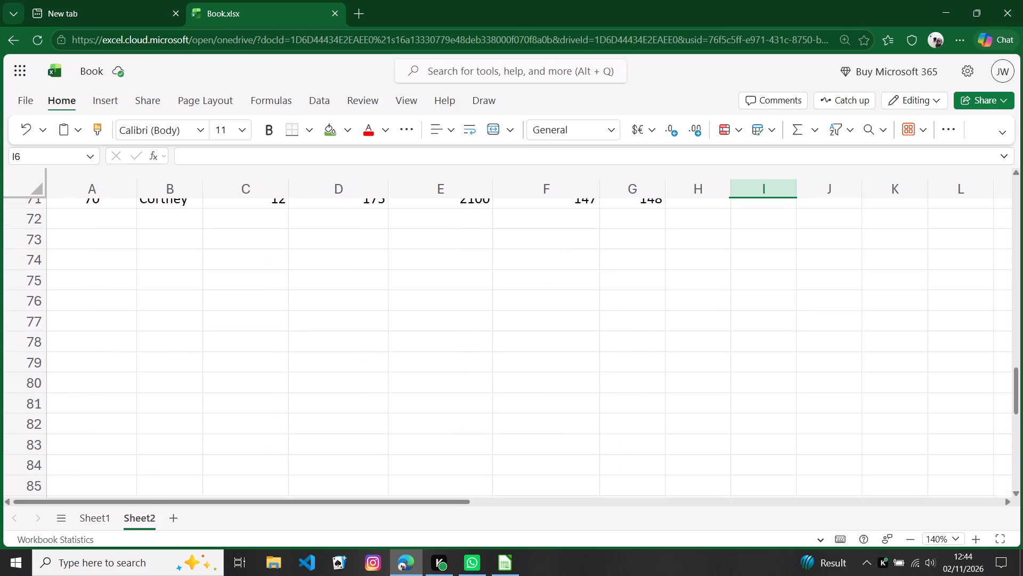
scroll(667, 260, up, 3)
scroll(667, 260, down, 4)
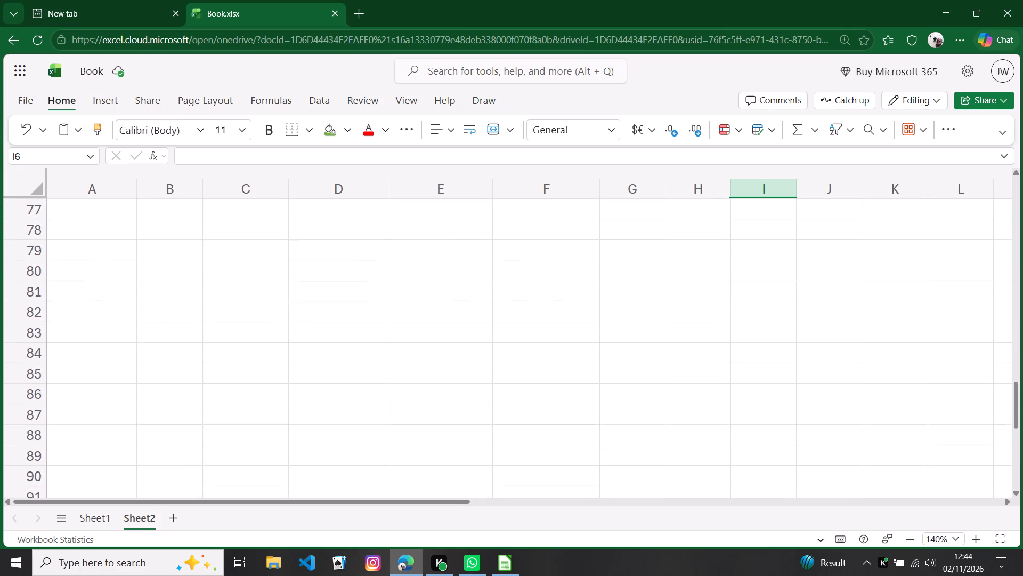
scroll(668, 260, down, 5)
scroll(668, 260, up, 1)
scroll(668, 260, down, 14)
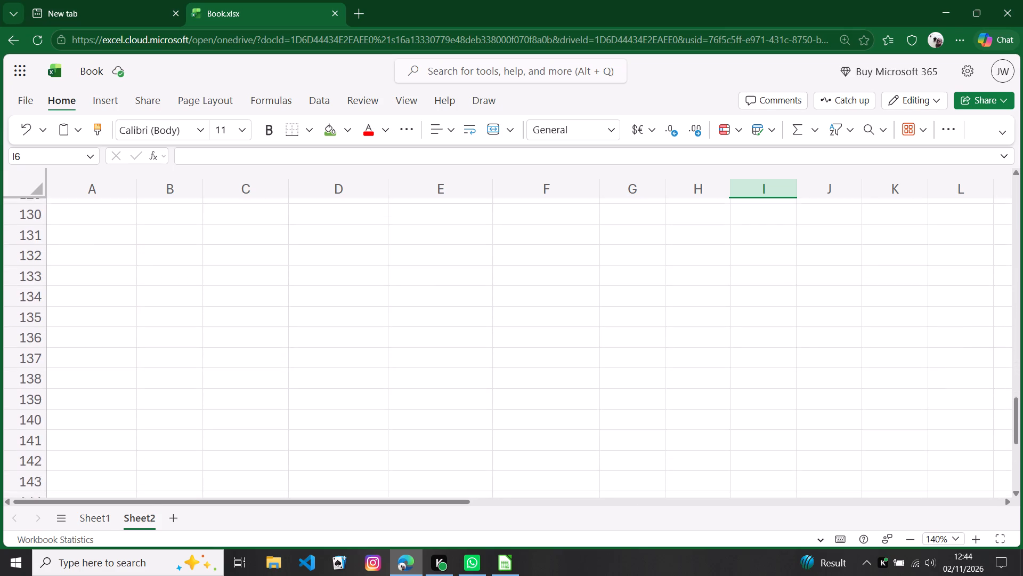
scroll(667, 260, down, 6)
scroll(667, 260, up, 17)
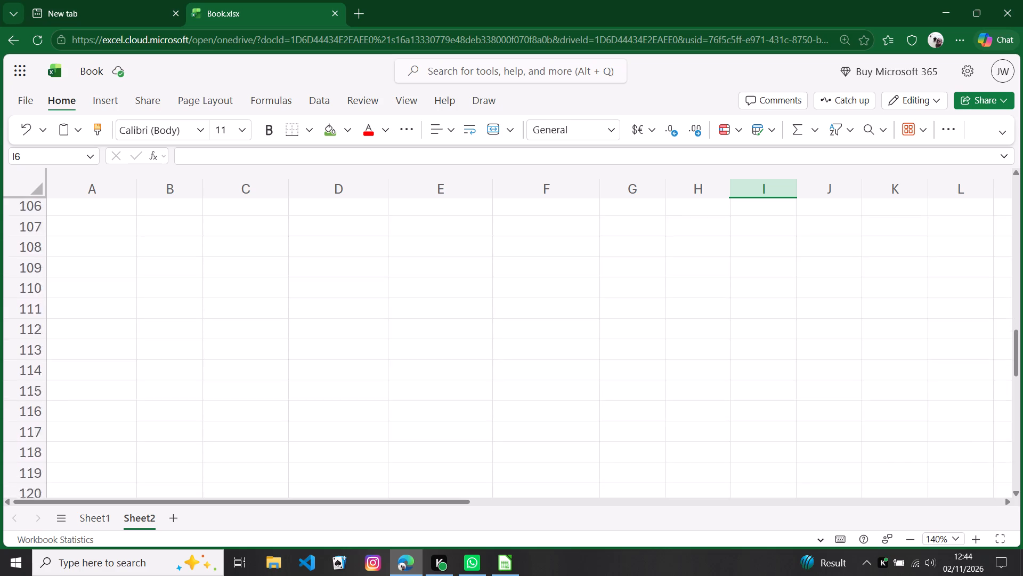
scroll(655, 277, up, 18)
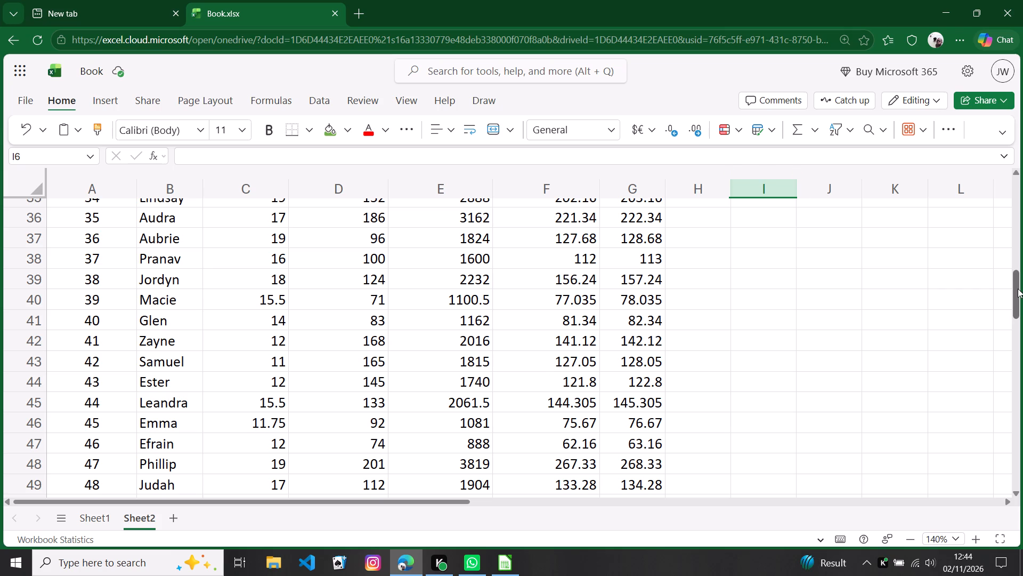
Total the hours worked in cell D72, below the last employee, with the formula =SUM(D2:D71).
drag(1018, 289, 1022, 356)
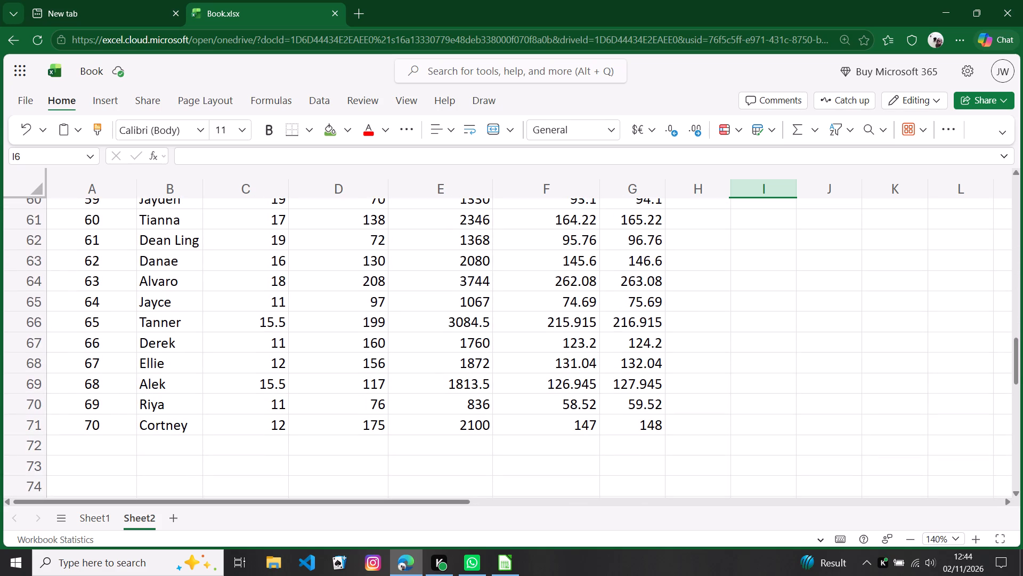
click(347, 195)
scroll(354, 301, down, 1)
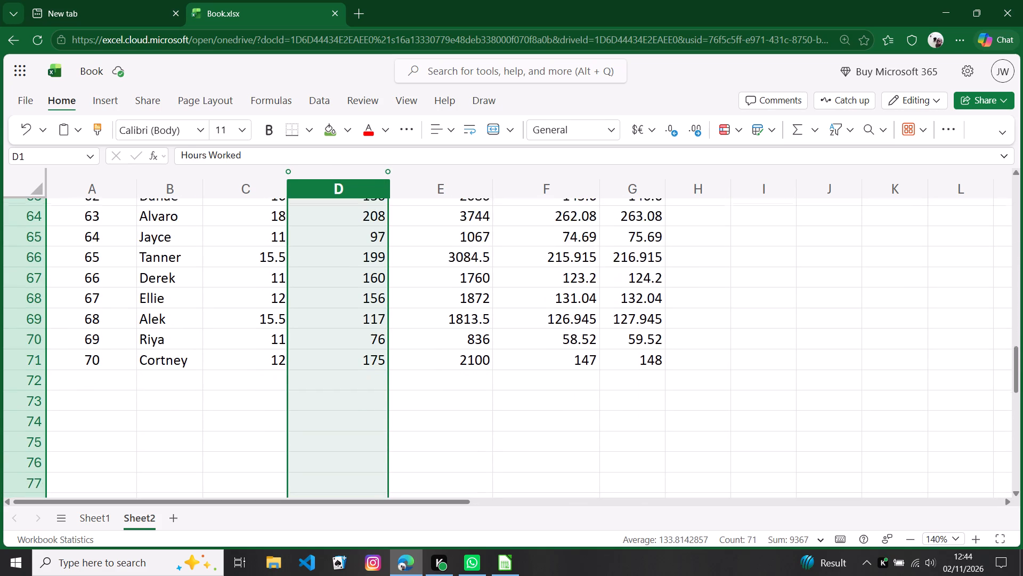
scroll(357, 296, down, 1)
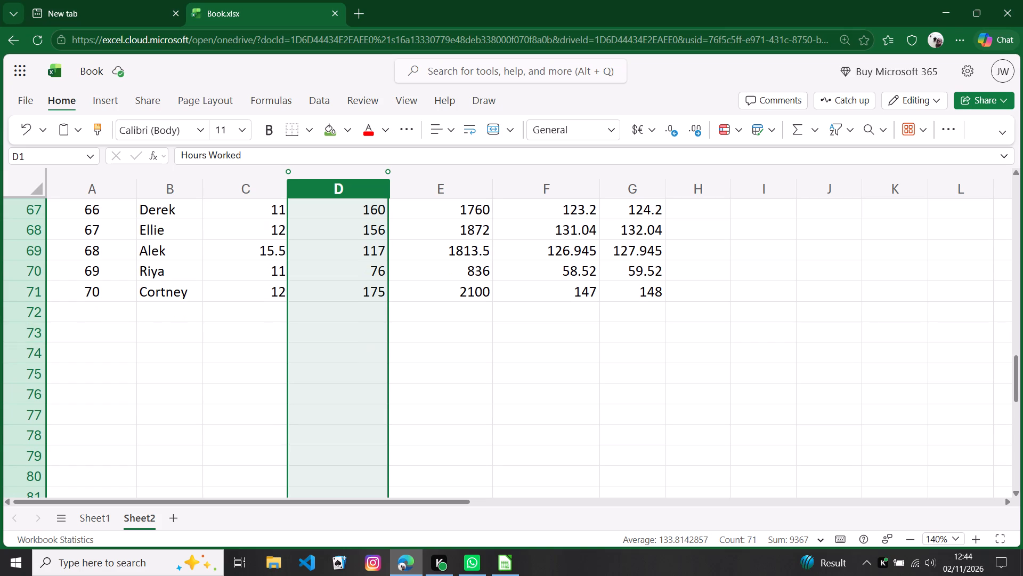
click(304, 314)
click(308, 314)
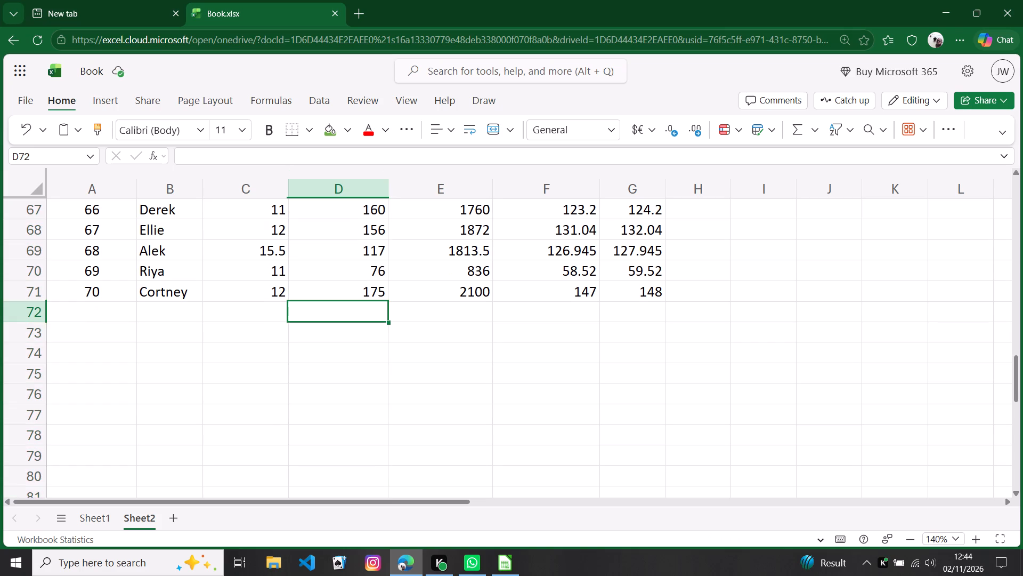
key(equal)
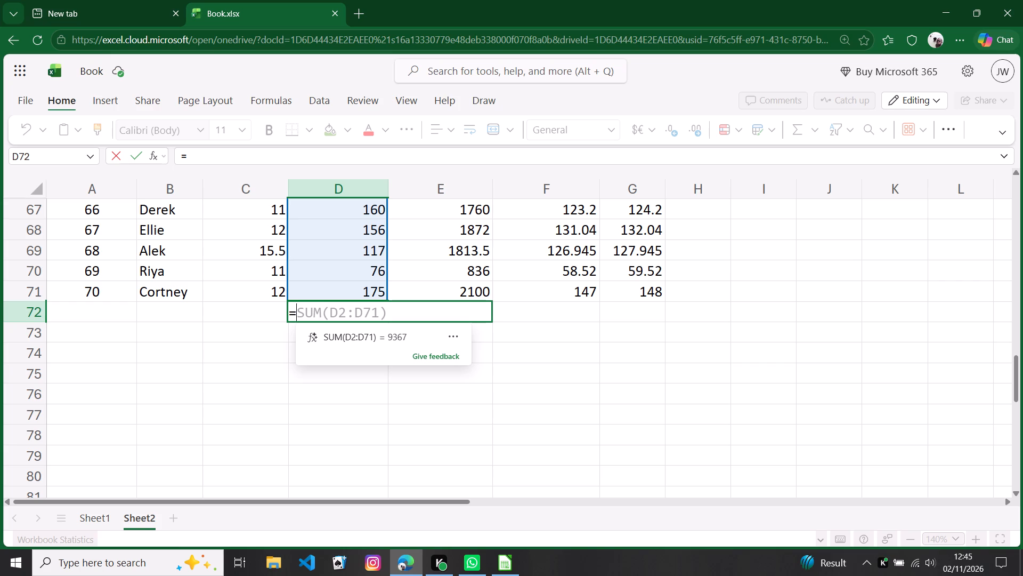
key(s)
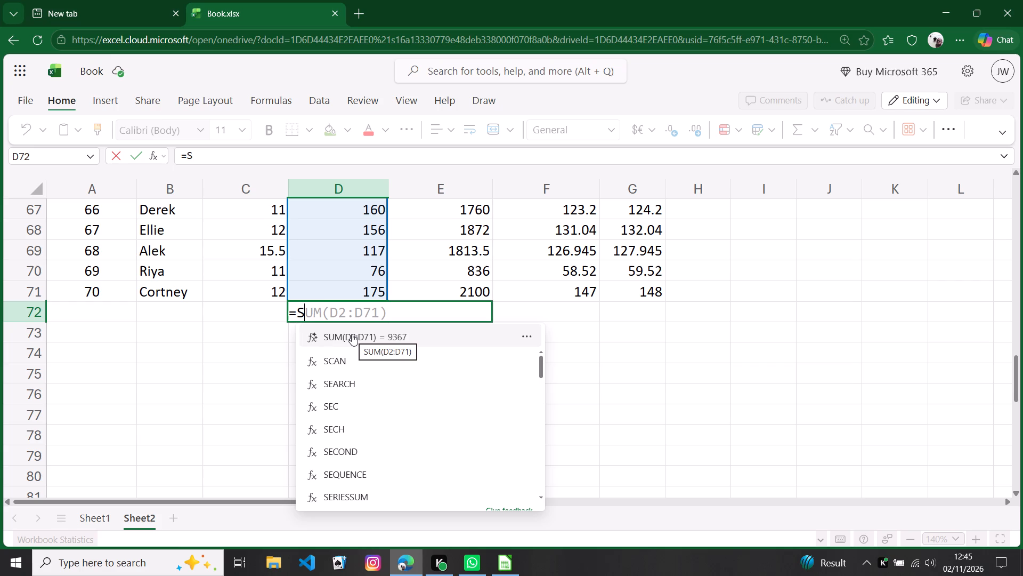
click(368, 331)
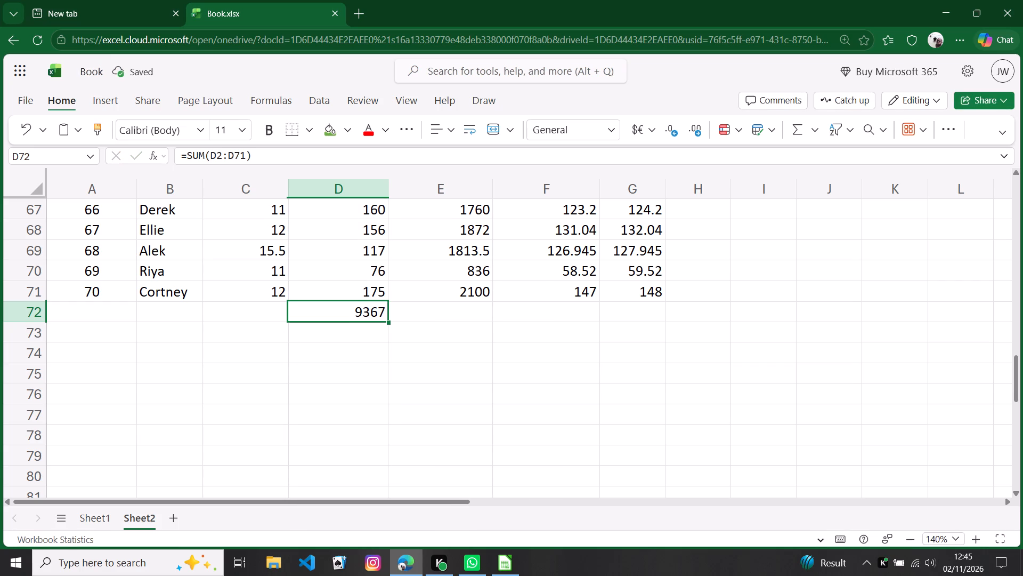
Enter the label Total Hours Worked in cell A72, in the same row as the hours sum.
scroll(368, 336, up, 14)
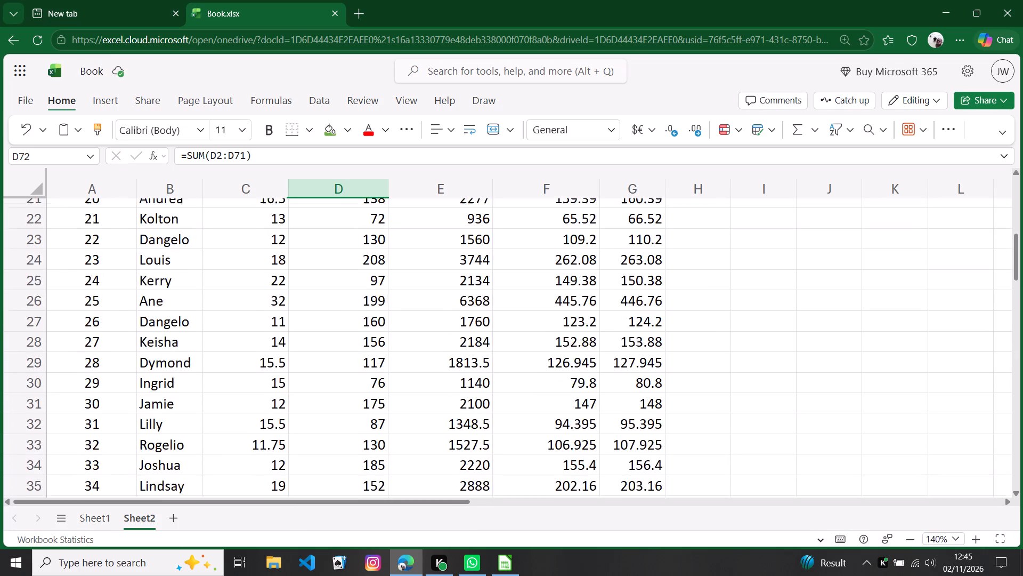
scroll(372, 333, up, 8)
scroll(379, 326, down, 13)
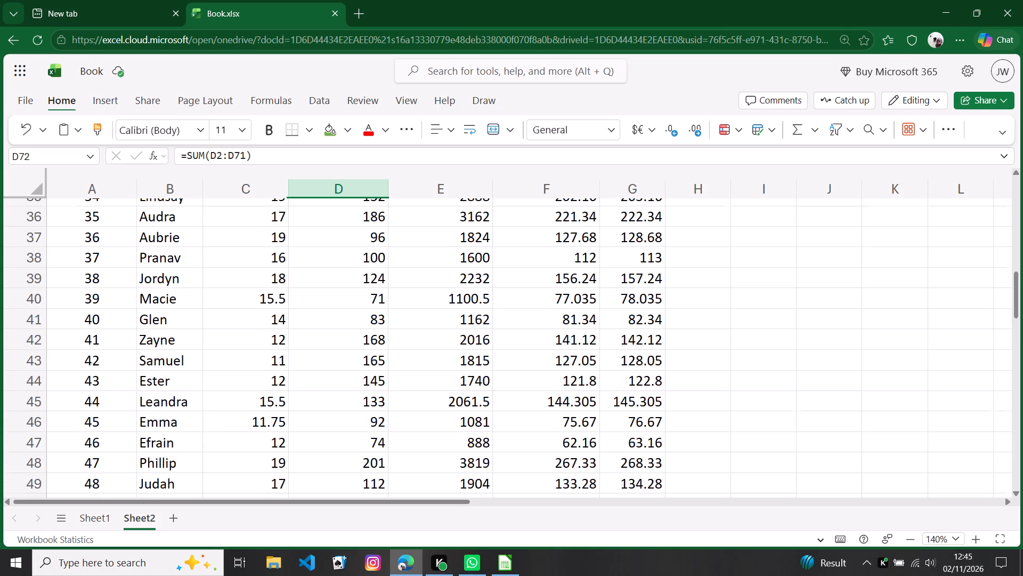
scroll(383, 319, down, 6)
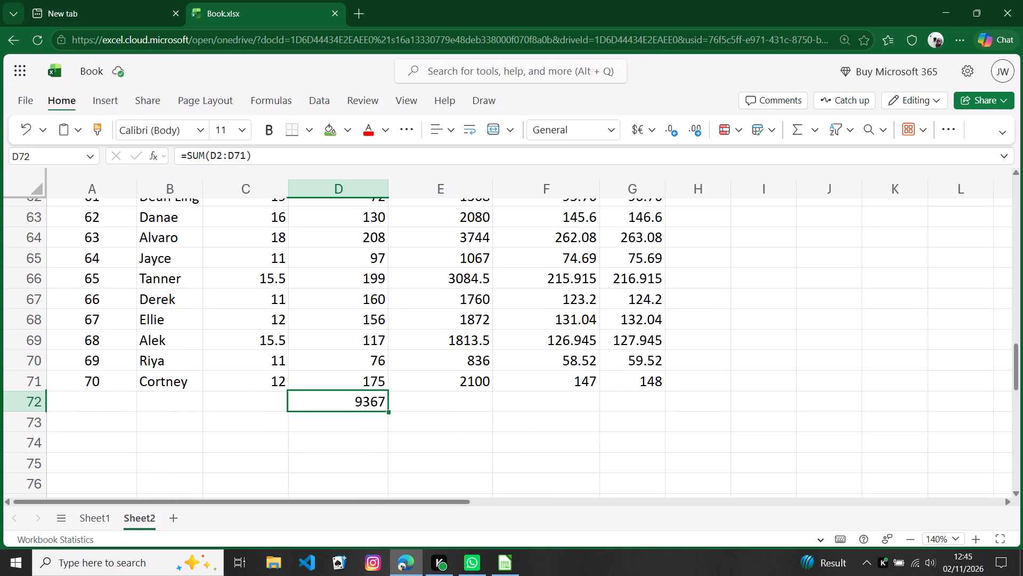
click(101, 405)
double_click(101, 405)
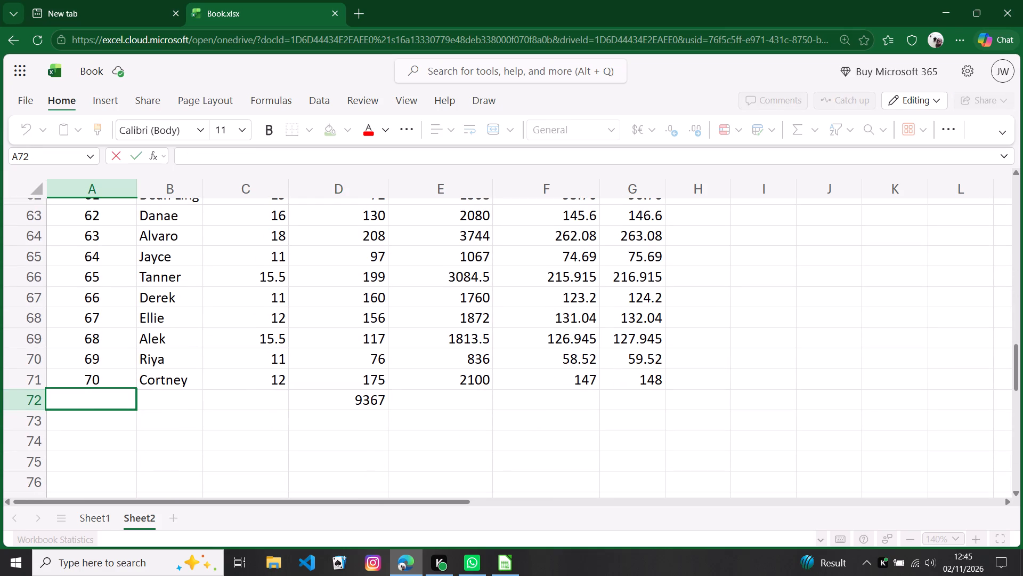
key(t)
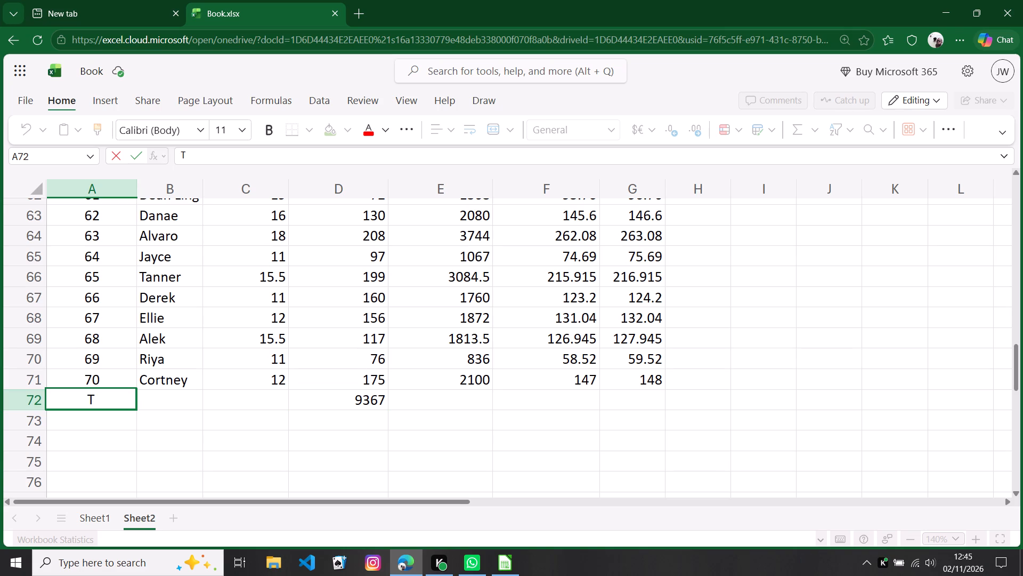
key(o)
key(o)
text(ta)
text(l)
key(space)
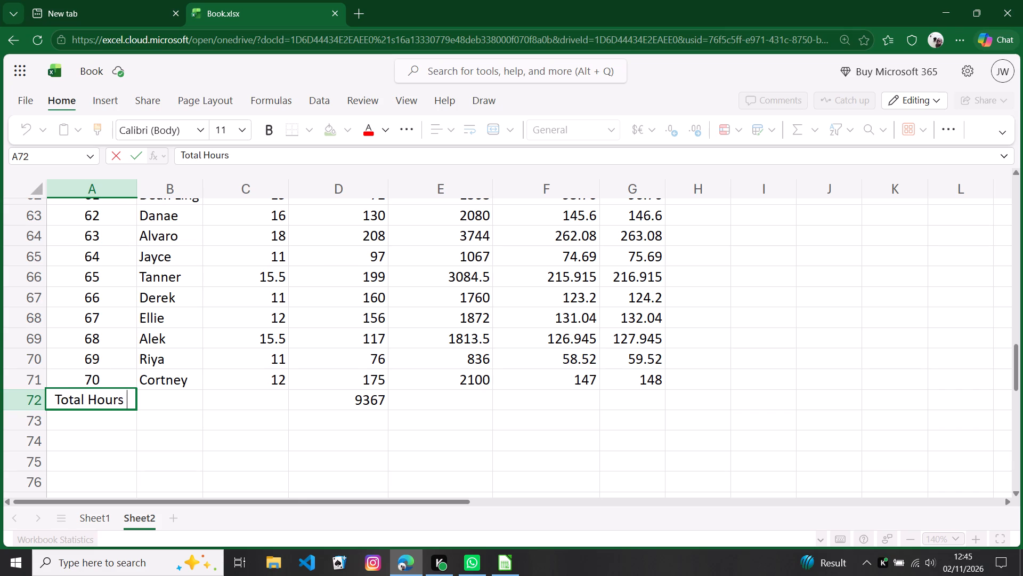
text(orked)
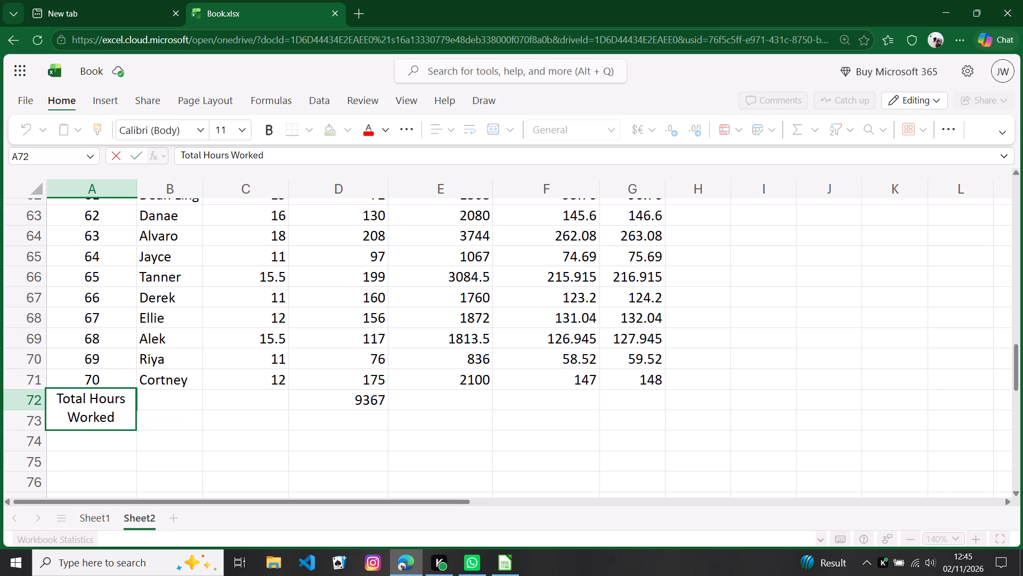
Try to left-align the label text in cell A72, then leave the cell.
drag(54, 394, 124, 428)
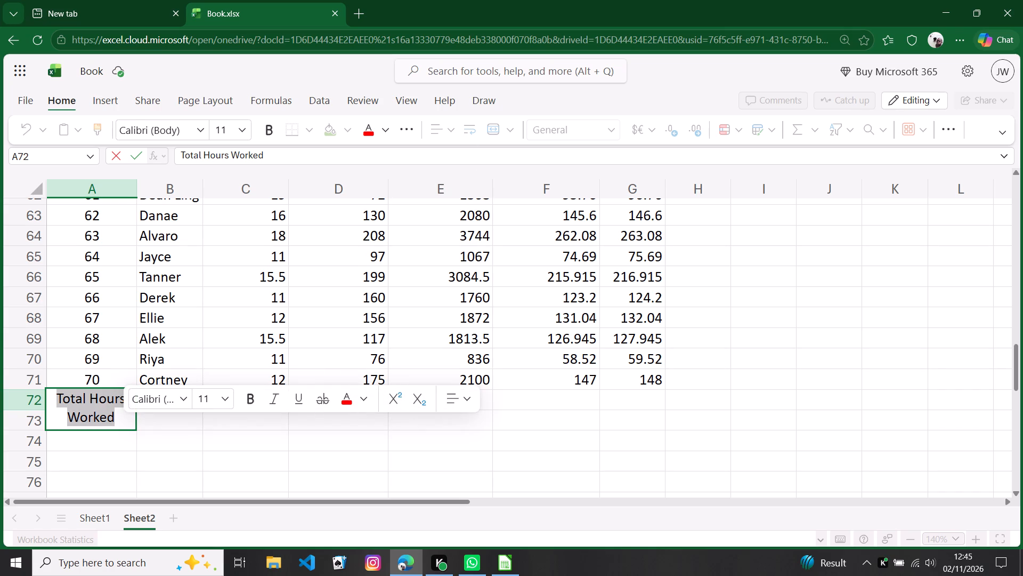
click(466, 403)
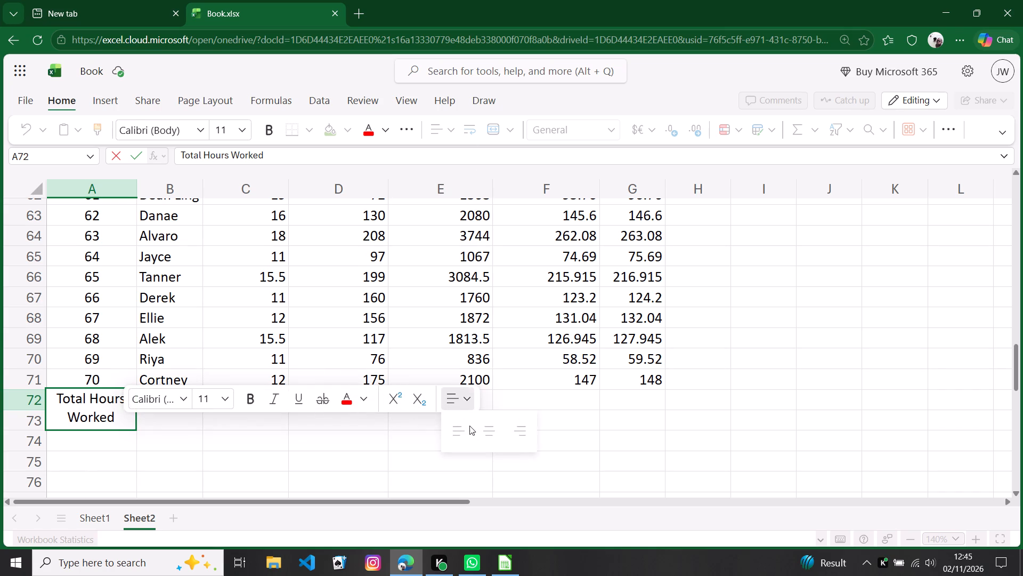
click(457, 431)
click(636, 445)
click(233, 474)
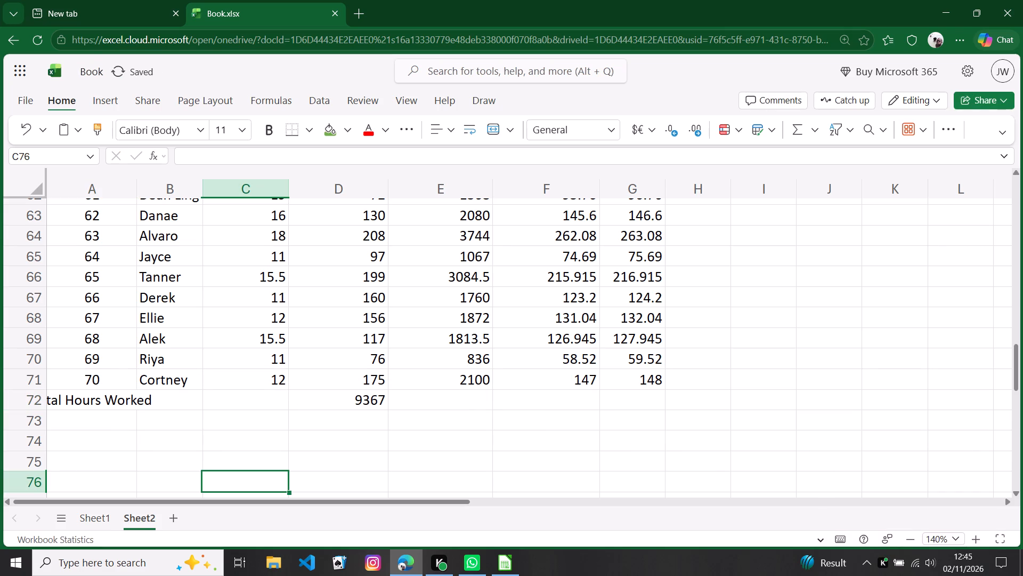
Auto-fit the width of column A to its longest entry so the whole Total Hours Worked label fits.
scroll(125, 420, down, 2)
scroll(125, 420, up, 17)
scroll(117, 403, up, 7)
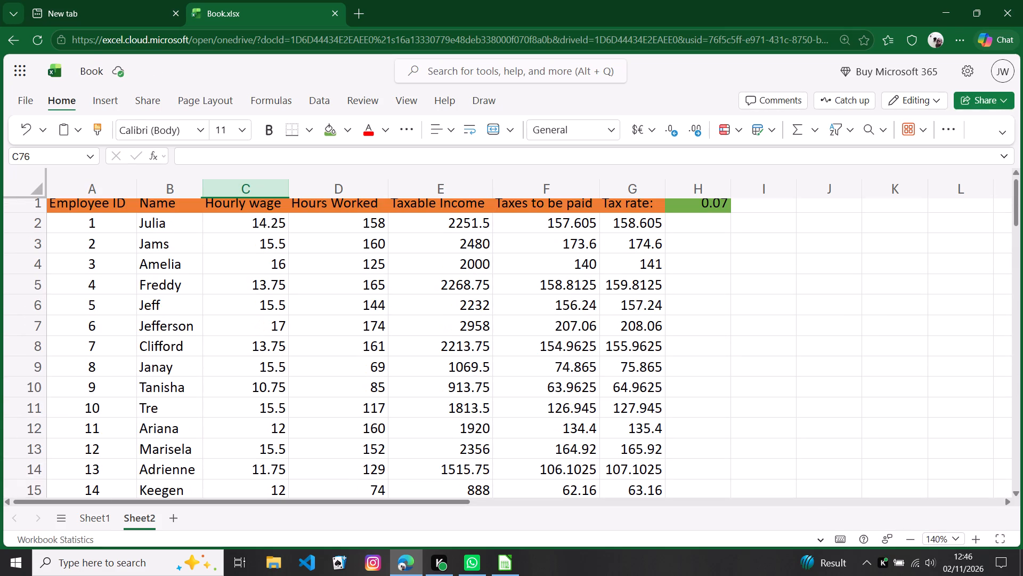
scroll(120, 404, up, 5)
click(103, 196)
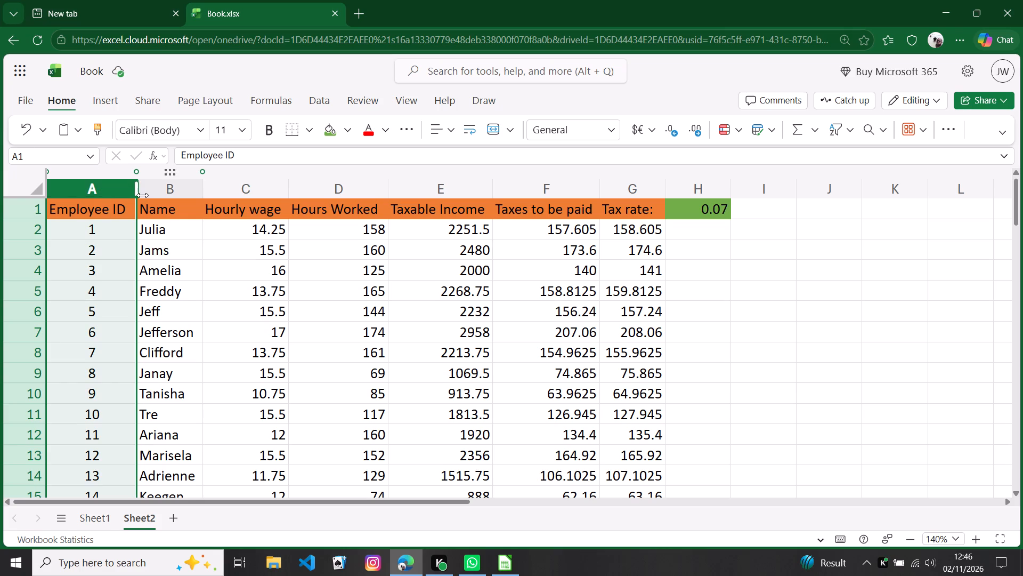
double_click(139, 191)
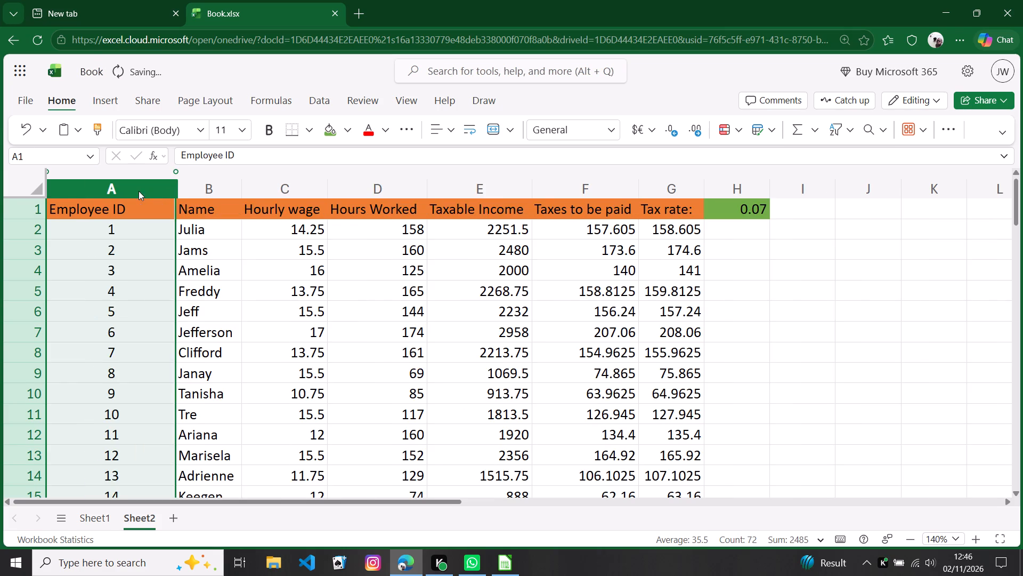
Make the Total Hours Worked label in A72 and the hours sum in D72 bold.
scroll(132, 221, down, 10)
scroll(125, 350, down, 11)
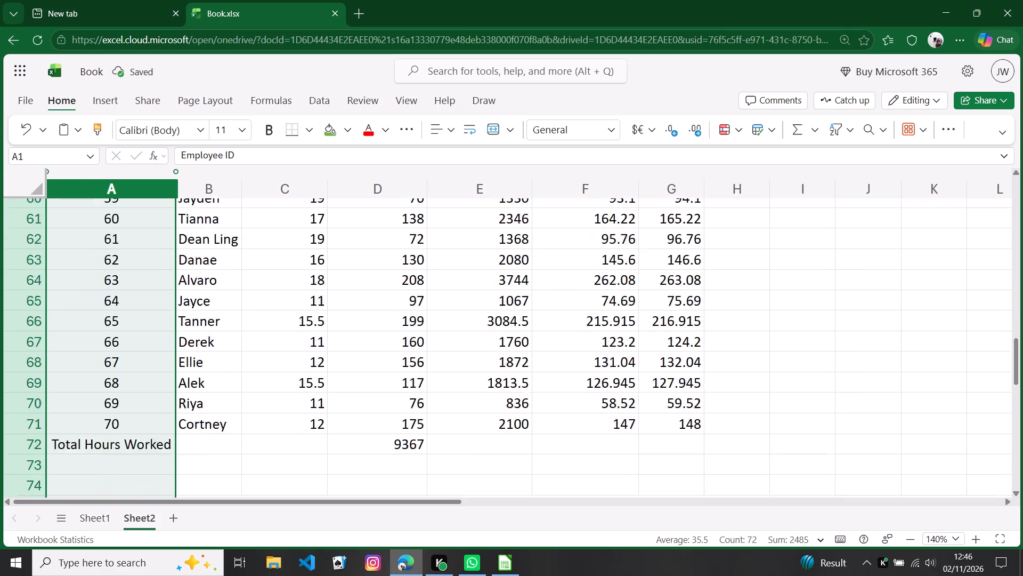
scroll(126, 347, down, 1)
scroll(132, 355, up, 5)
scroll(79, 396, down, 3)
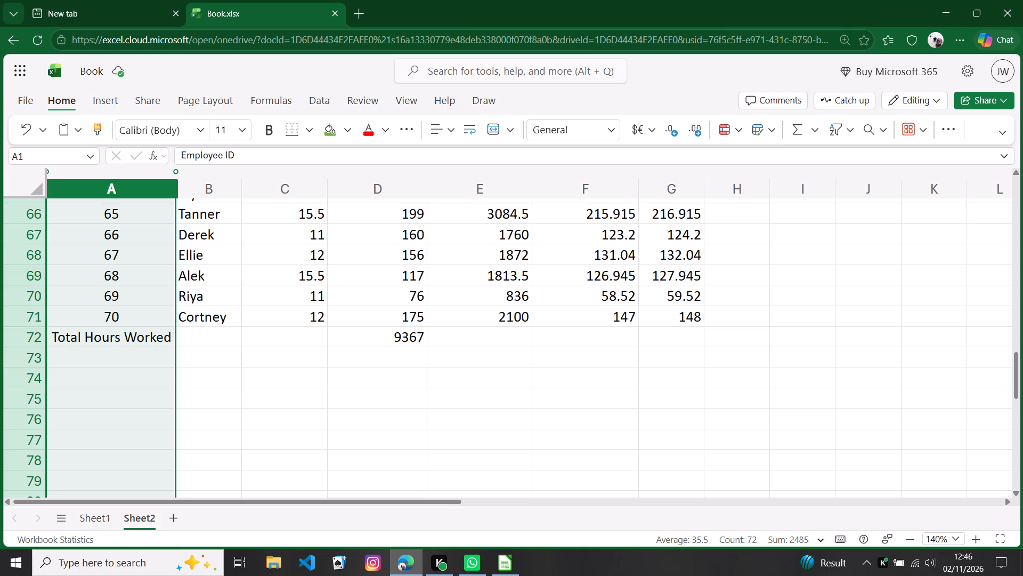
click(72, 343)
click(78, 337)
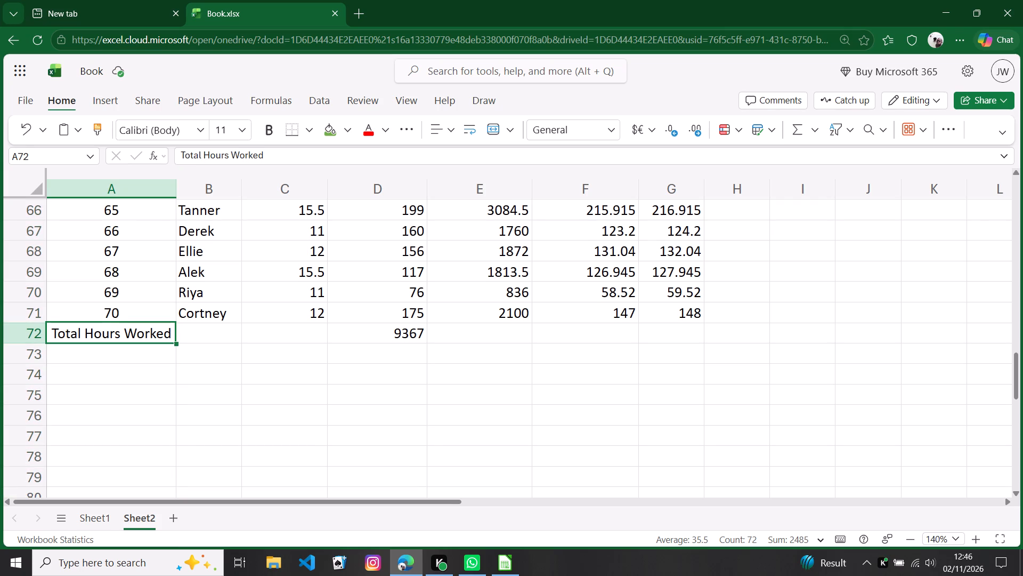
click(263, 130)
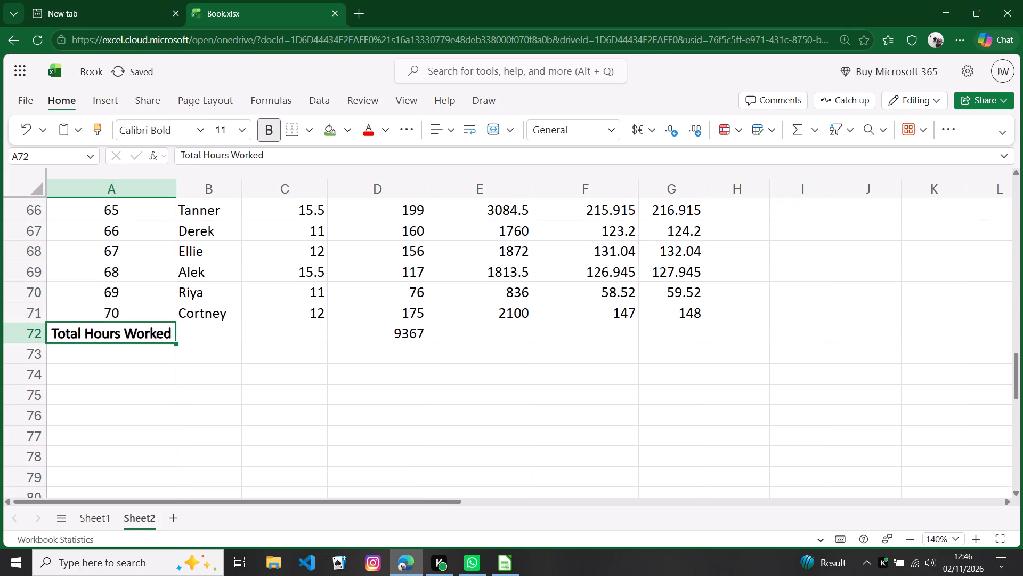
click(275, 386)
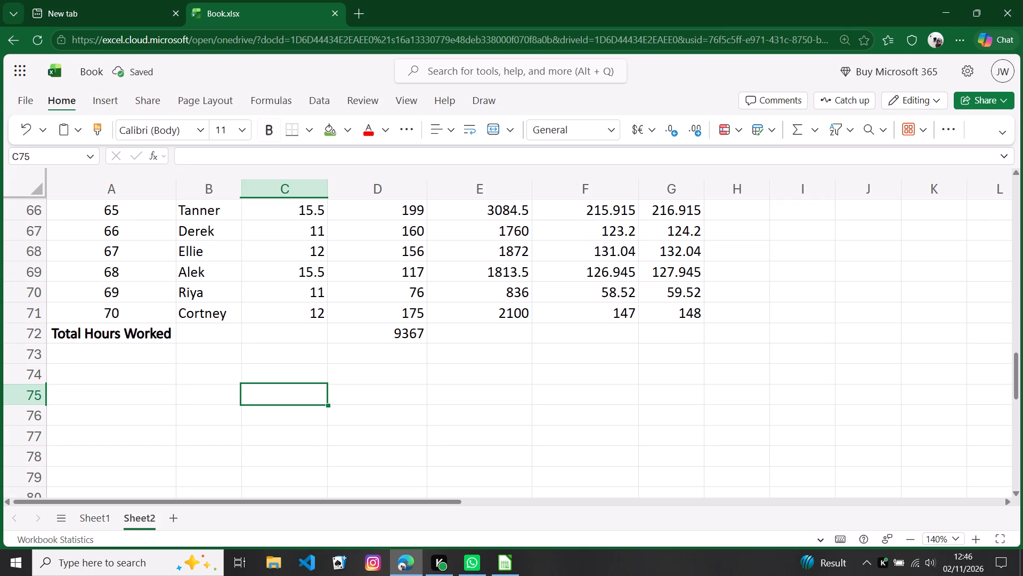
click(404, 337)
click(266, 130)
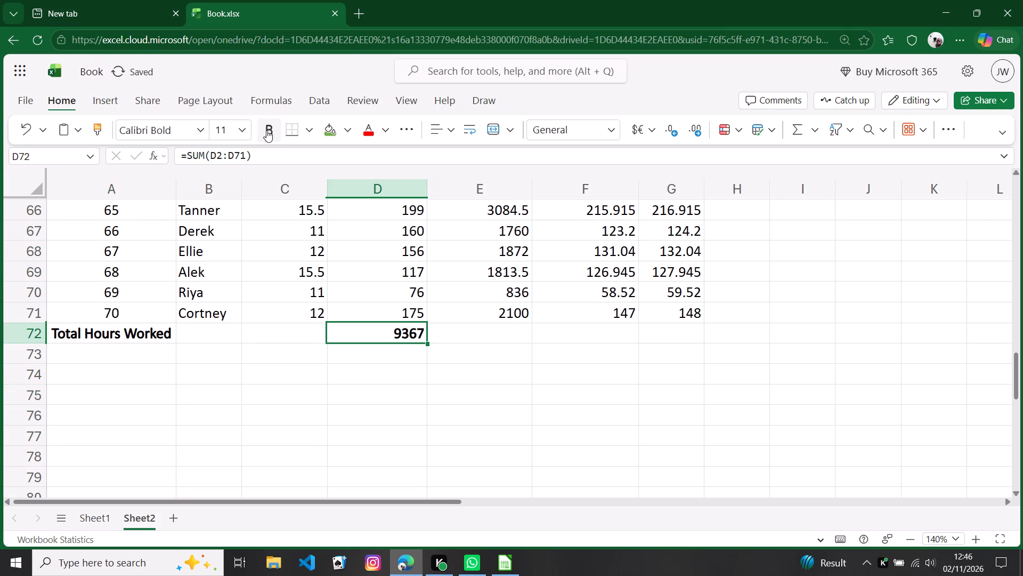
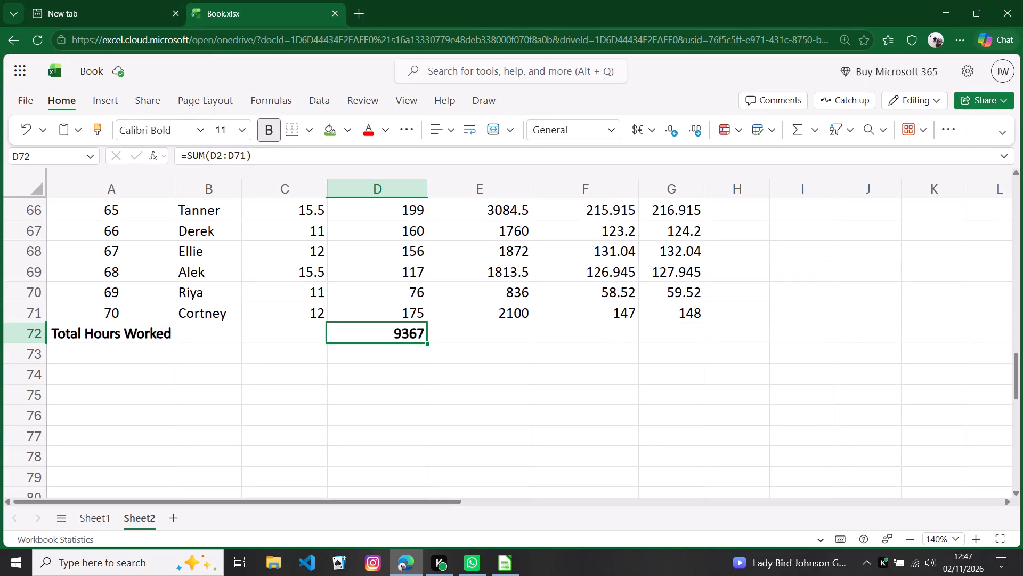
Review the payroll table from the header row down to the Total Hours Worked row to see which columns need totals.
scroll(322, 320, up, 13)
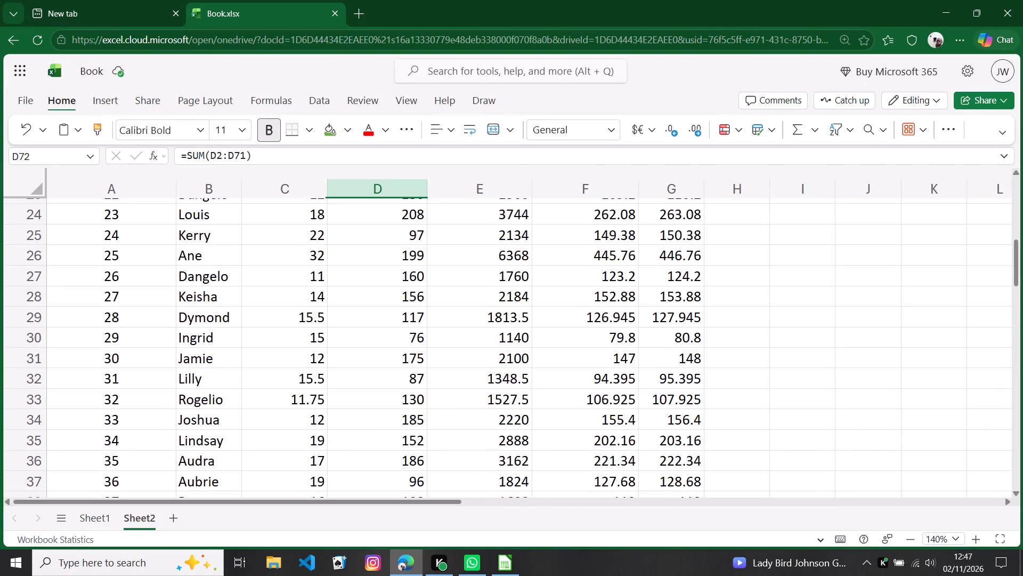
scroll(305, 289, up, 15)
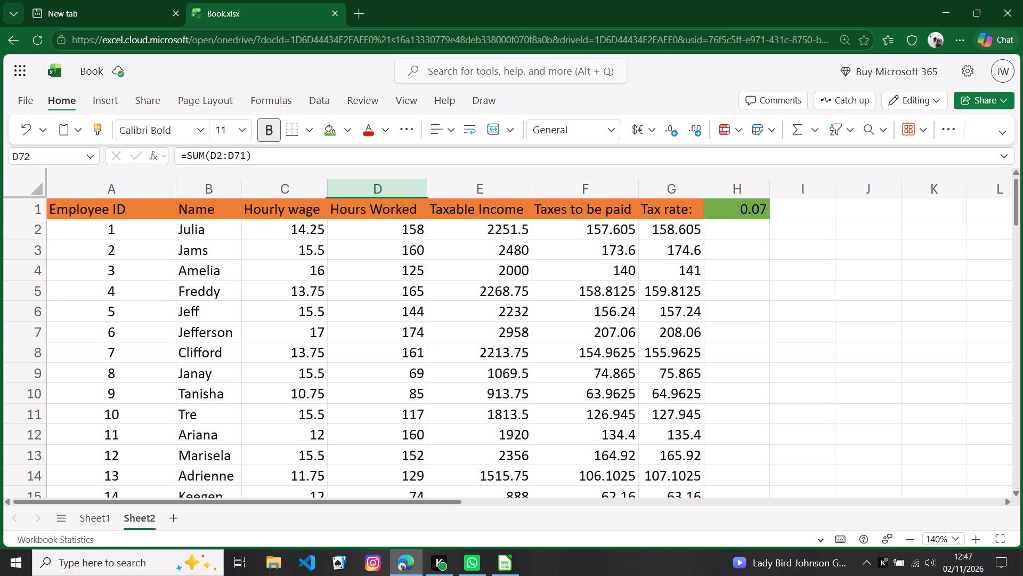
scroll(304, 247, up, 6)
scroll(287, 186, down, 4)
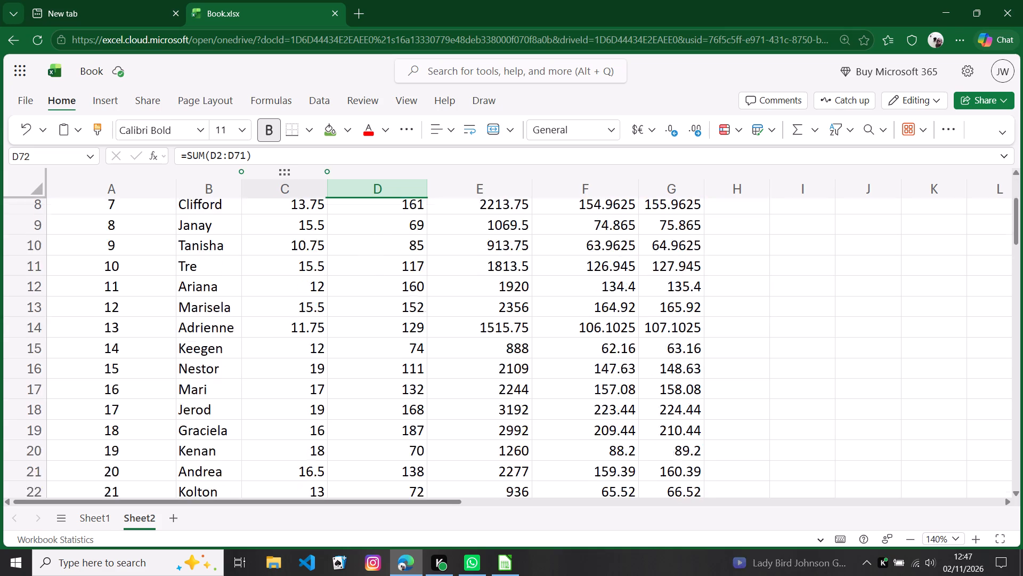
scroll(315, 226, down, 3)
scroll(375, 297, down, 16)
scroll(384, 293, up, 2)
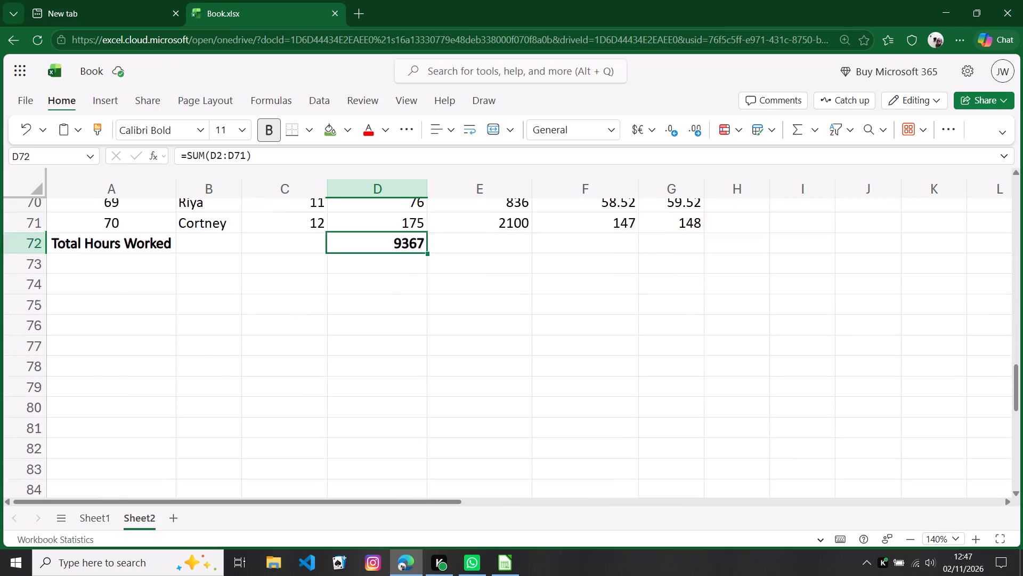
scroll(384, 293, up, 2)
scroll(428, 355, up, 6)
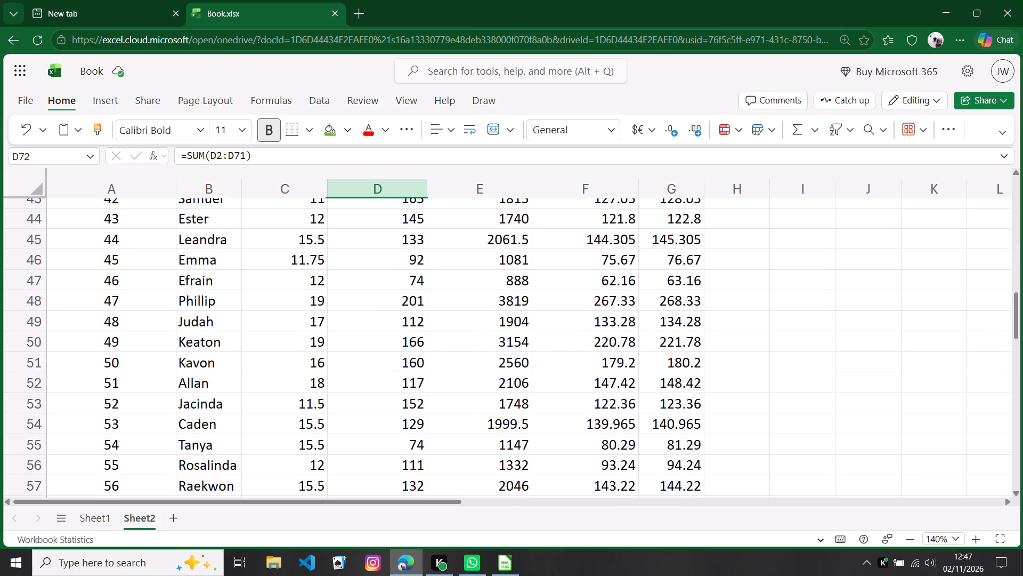
scroll(428, 348, up, 12)
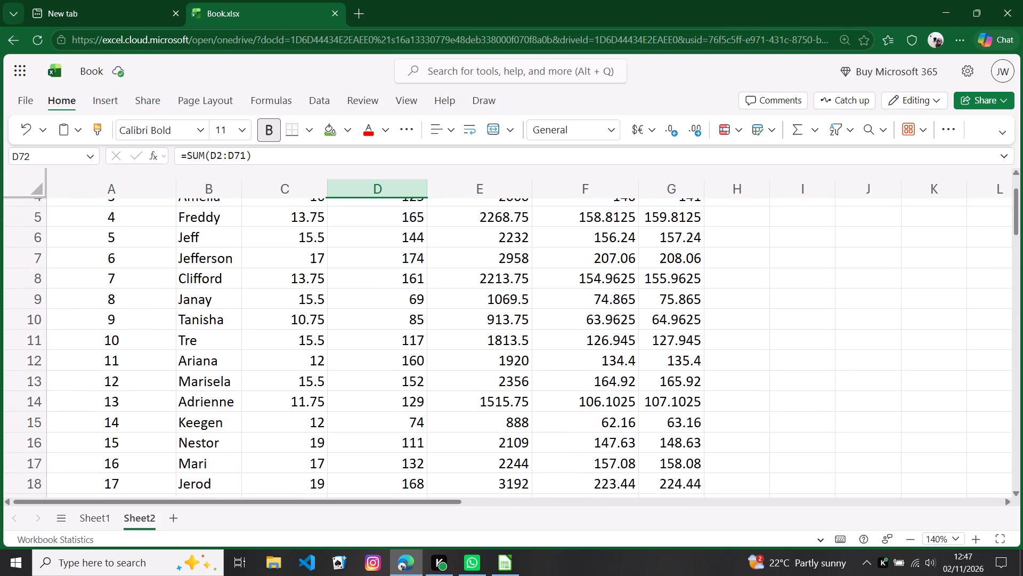
scroll(442, 335, up, 2)
scroll(449, 324, down, 11)
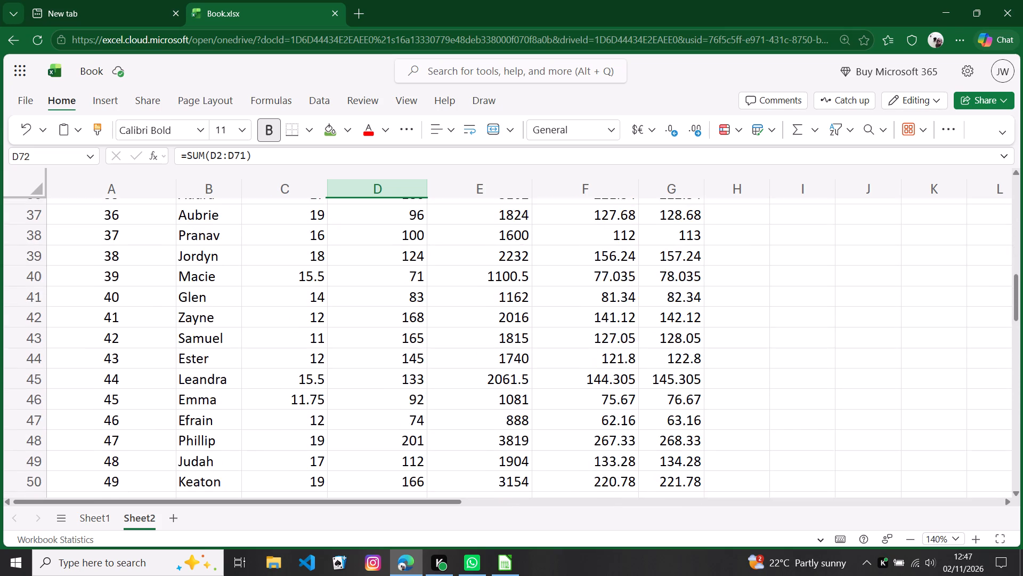
scroll(450, 324, down, 8)
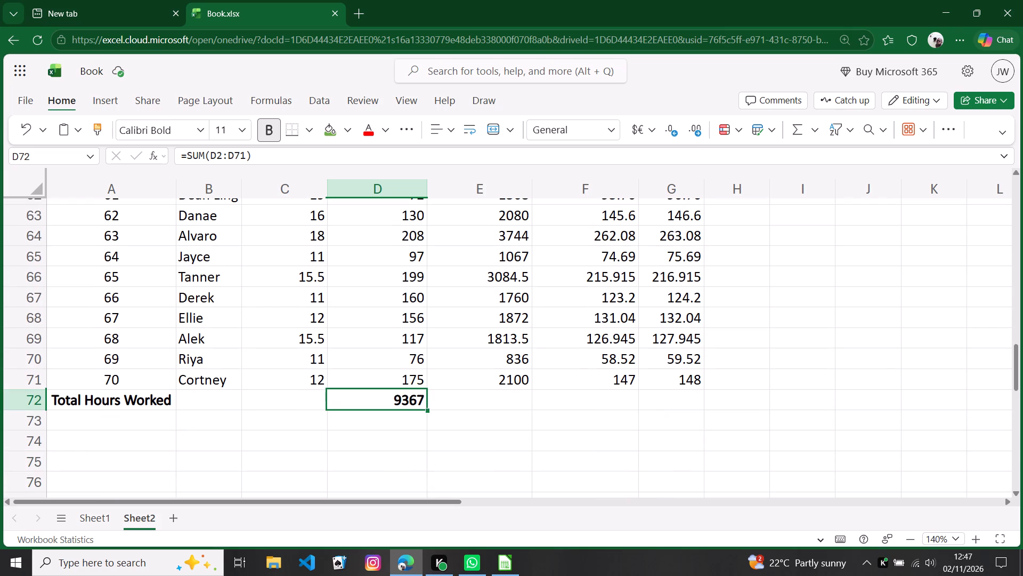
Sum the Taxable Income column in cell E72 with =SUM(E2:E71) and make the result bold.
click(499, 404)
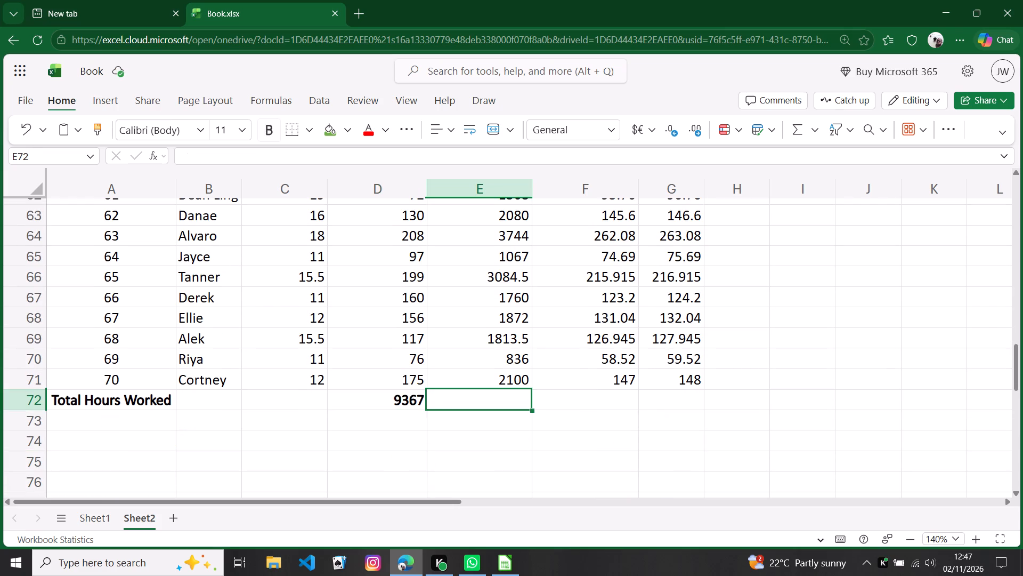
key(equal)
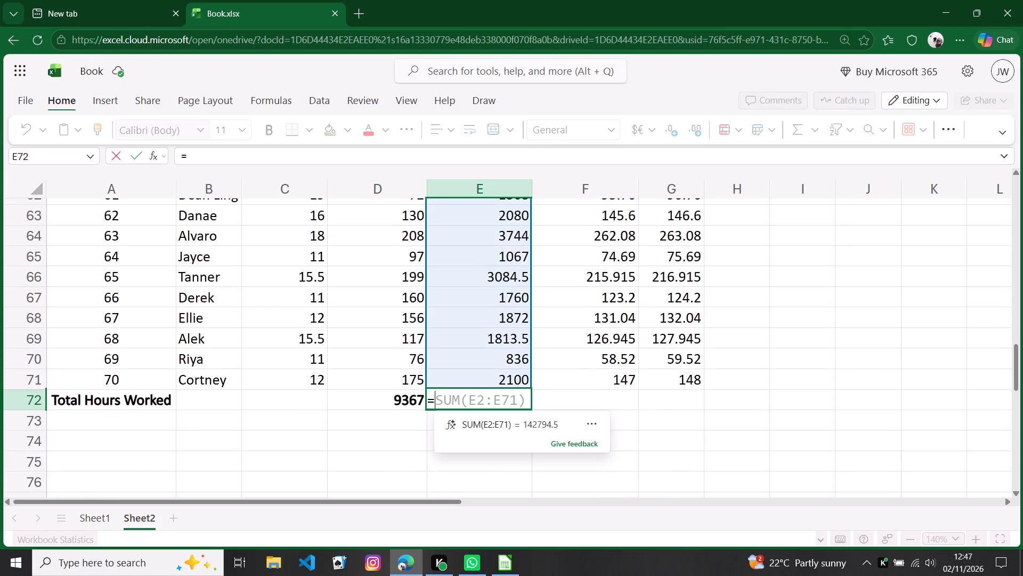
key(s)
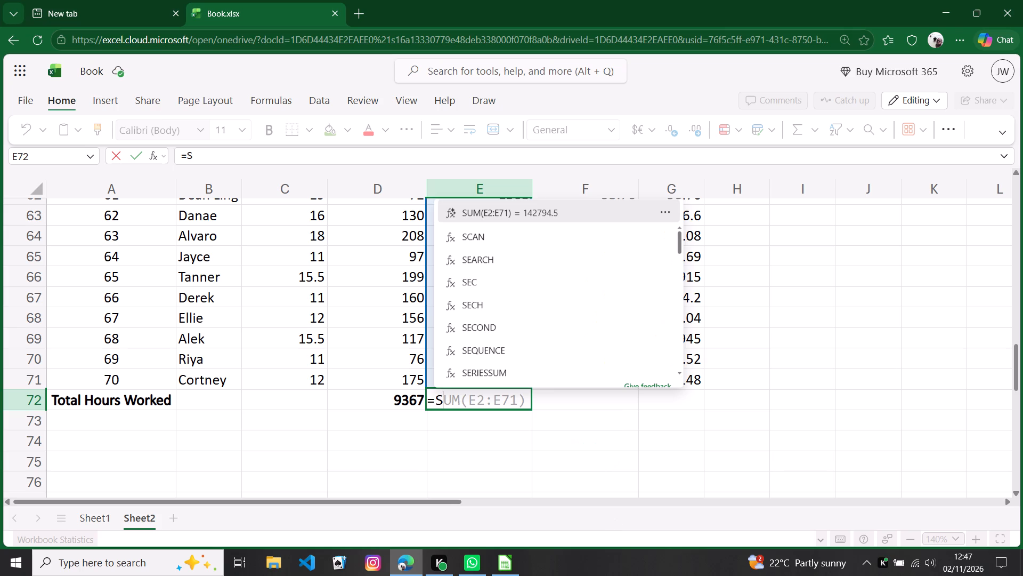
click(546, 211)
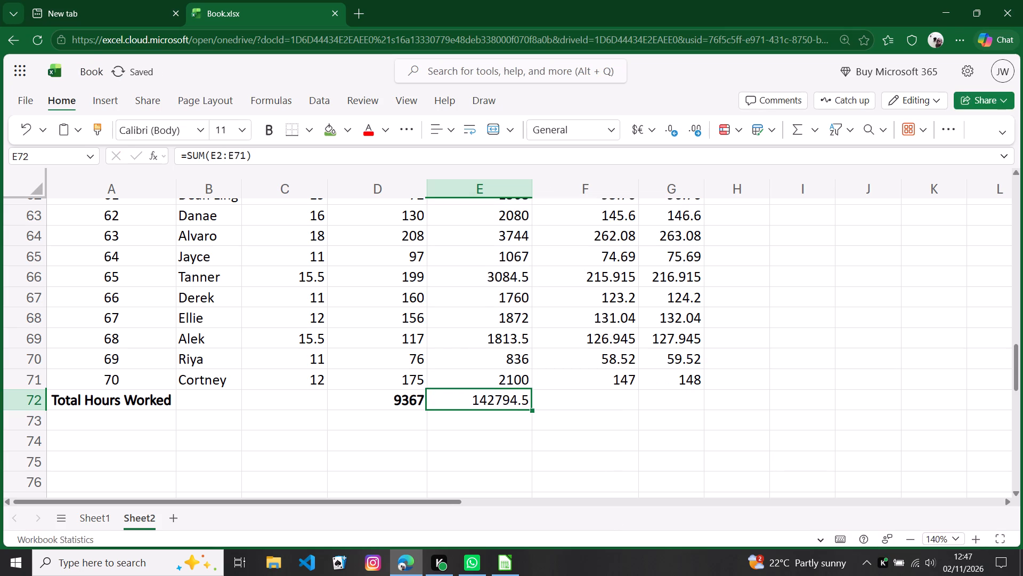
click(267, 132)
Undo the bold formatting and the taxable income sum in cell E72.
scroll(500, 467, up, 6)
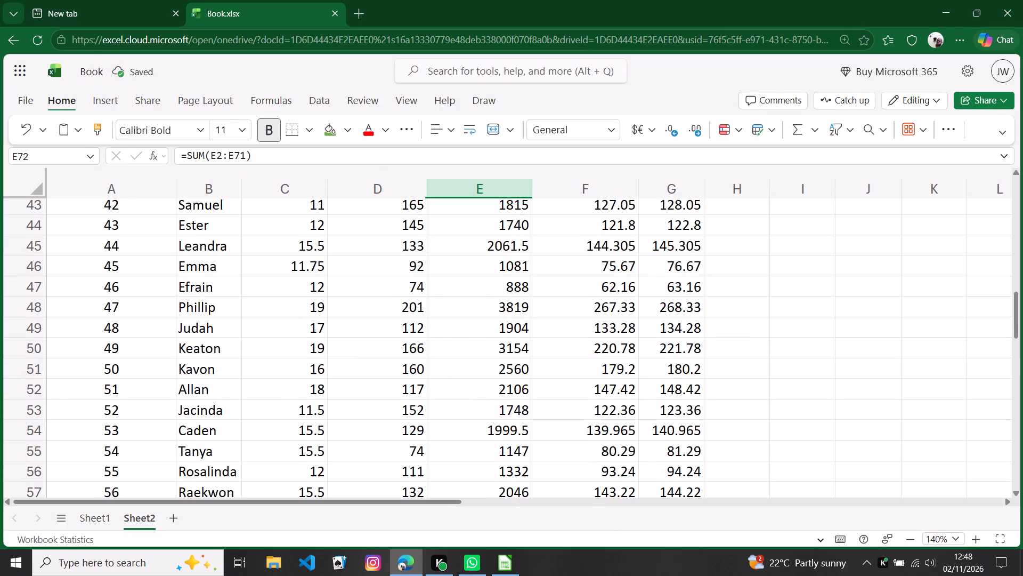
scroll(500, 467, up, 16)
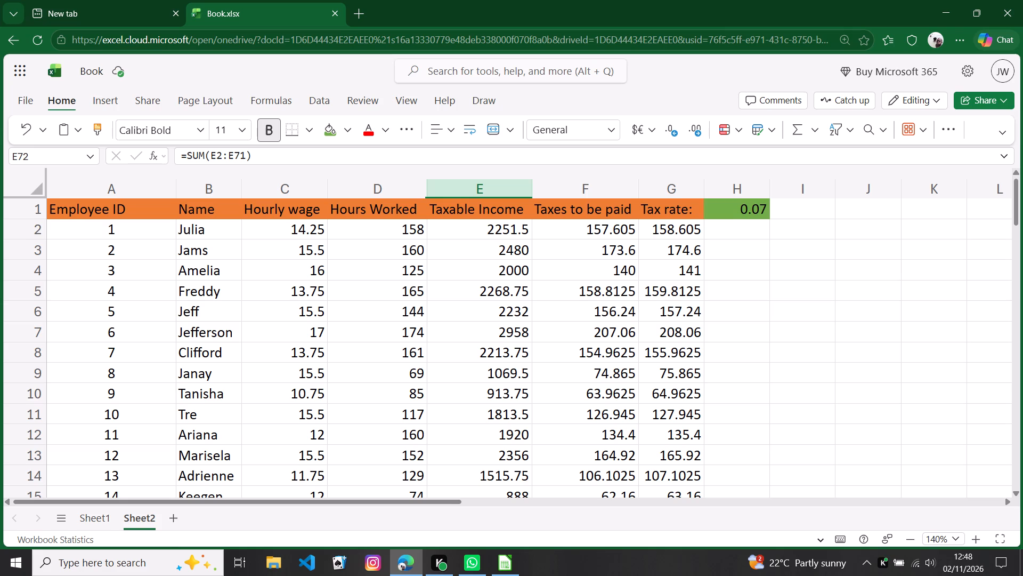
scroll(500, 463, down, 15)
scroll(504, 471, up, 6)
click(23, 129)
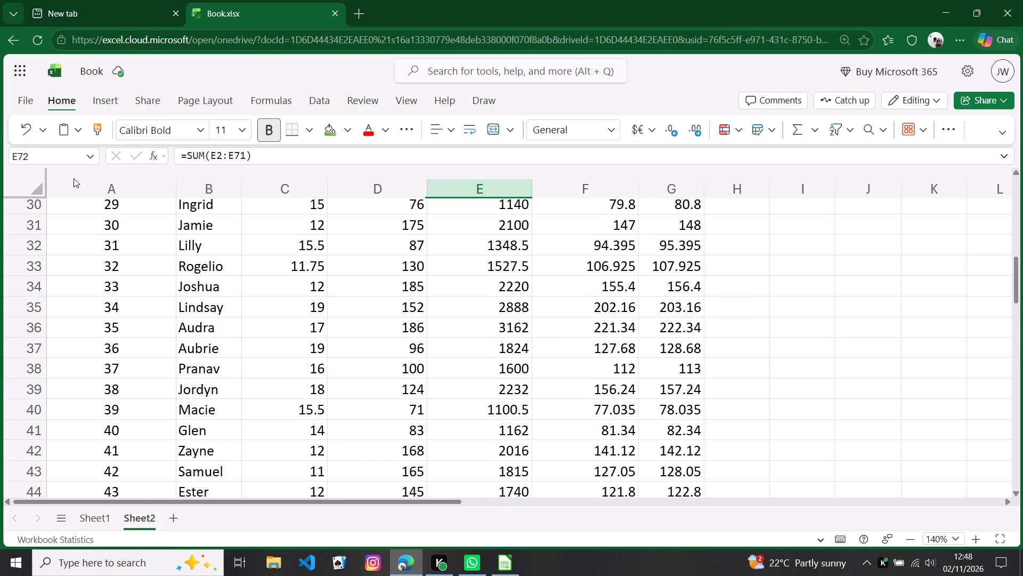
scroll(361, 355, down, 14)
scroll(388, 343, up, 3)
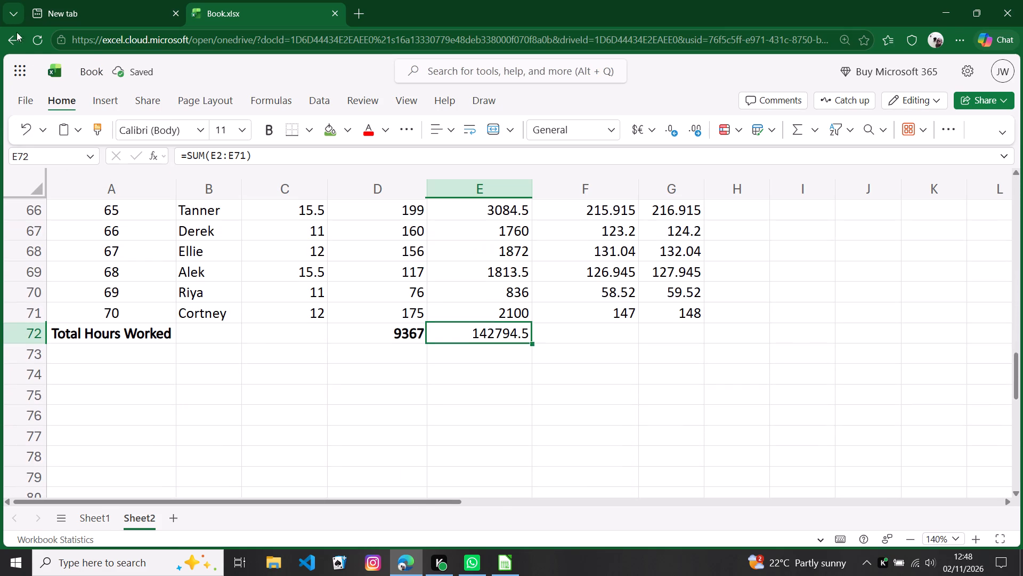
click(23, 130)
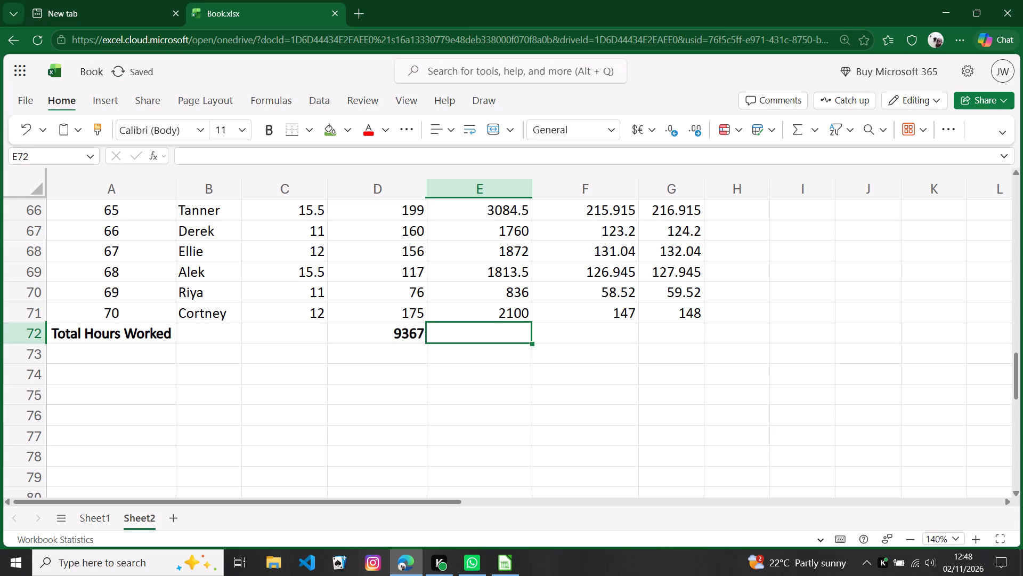
Enter the label Total Taxable Income in cell A73, below the Total Hours Worked label.
click(72, 355)
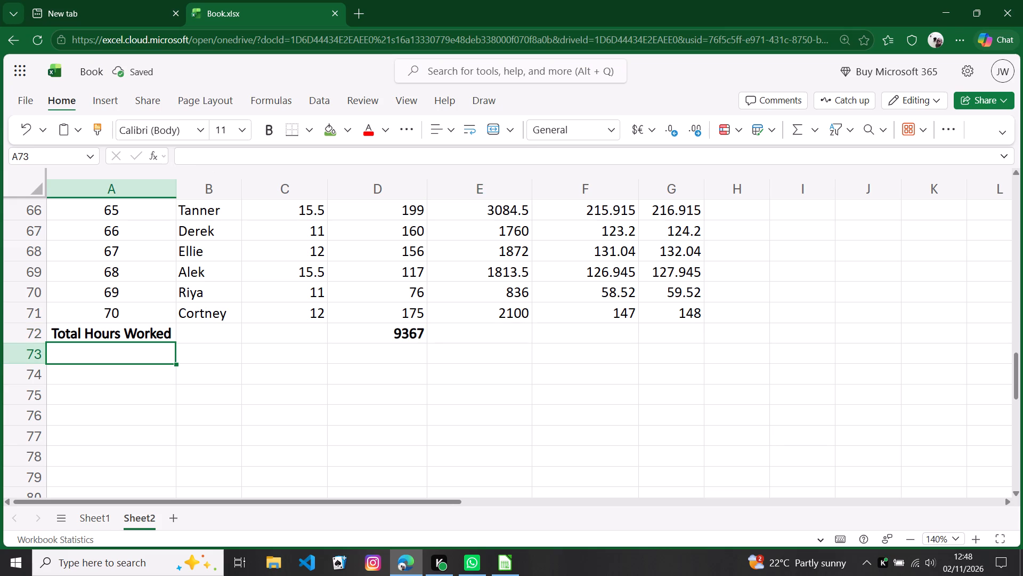
key(t)
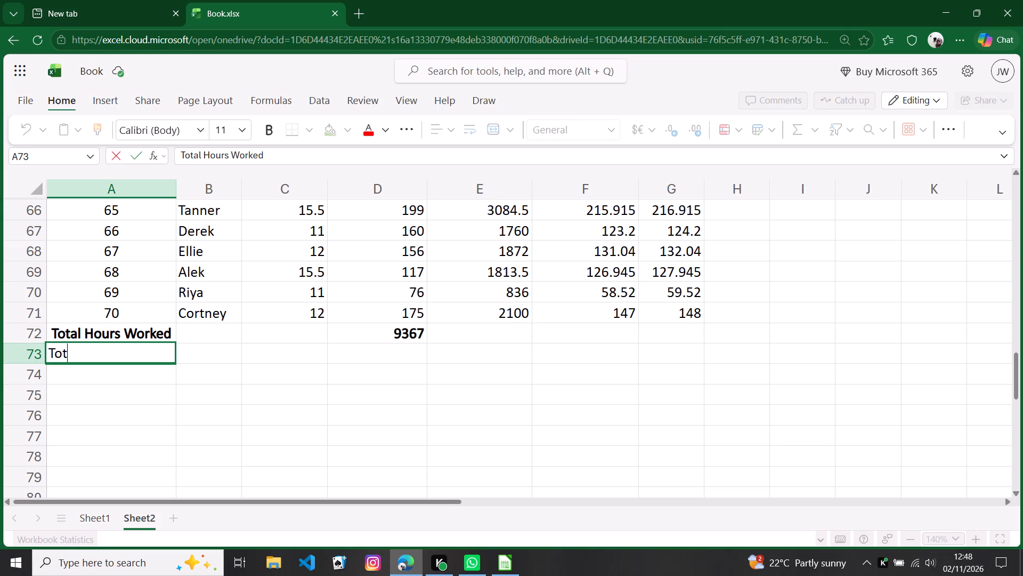
text(al)
key(space)
text(axab)
text(le)
key(space)
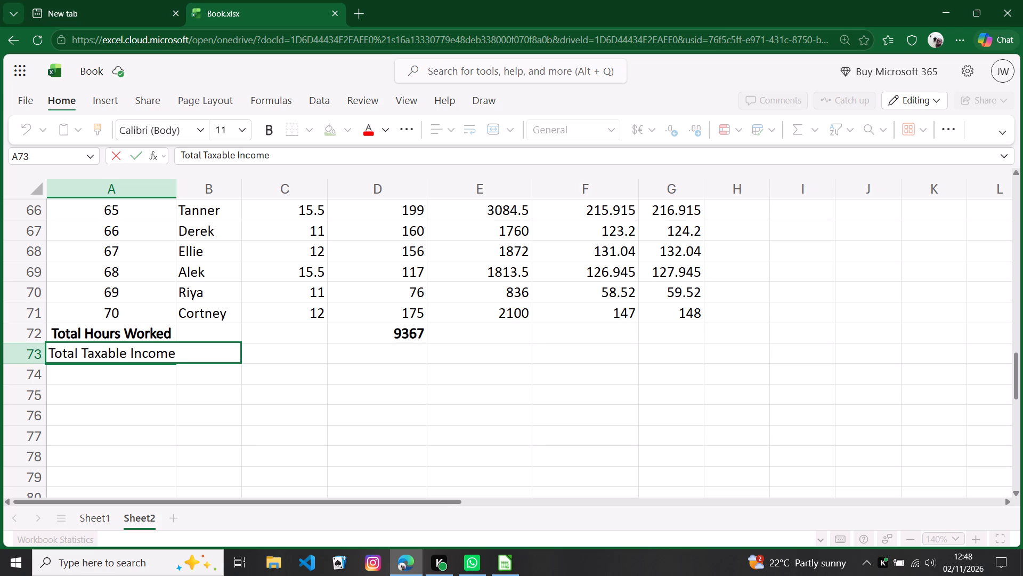
key(Return)
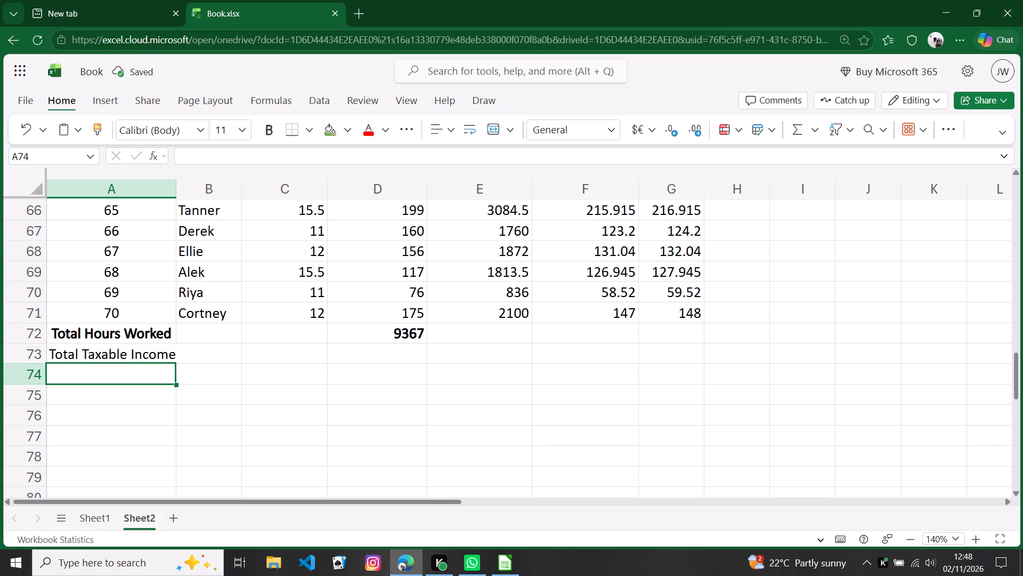
Make the Total Taxable Income label in cell A73 bold.
scroll(249, 369, up, 1)
click(142, 423)
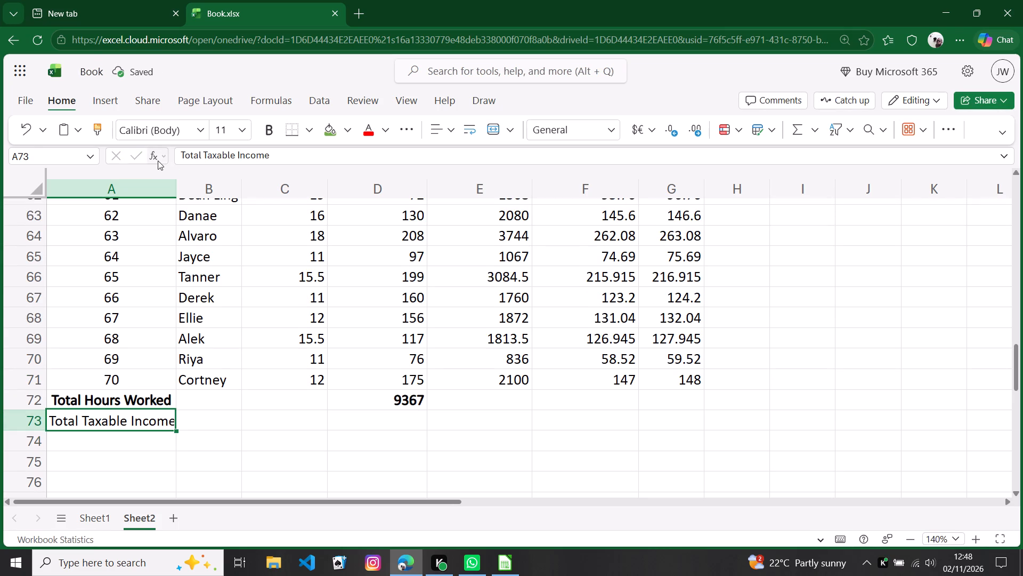
click(265, 127)
Sum the Taxable Income column in cell E73 with =SUM(E2:E71) and make the result bold.
click(478, 421)
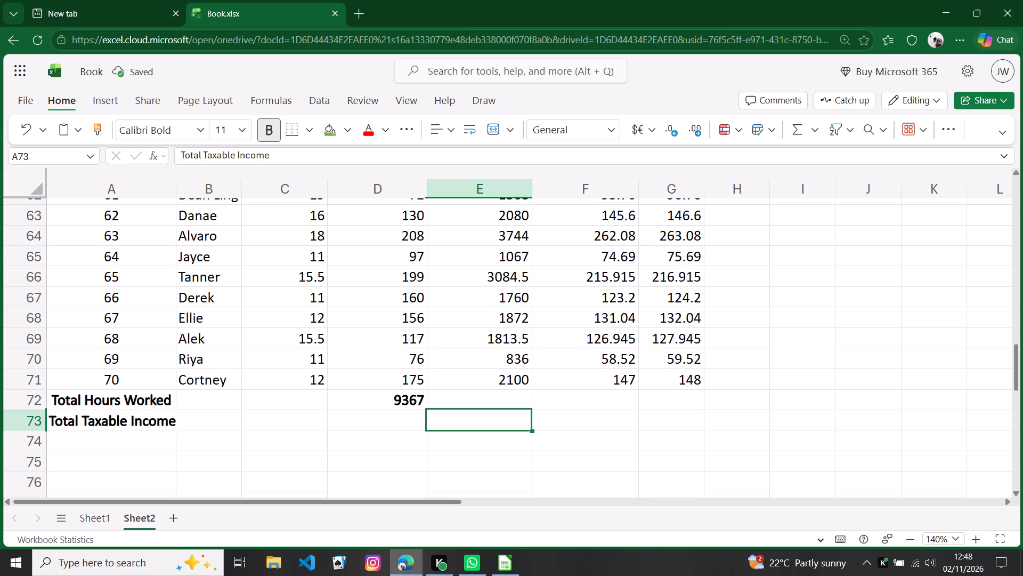
scroll(511, 415, up, 4)
scroll(511, 414, down, 4)
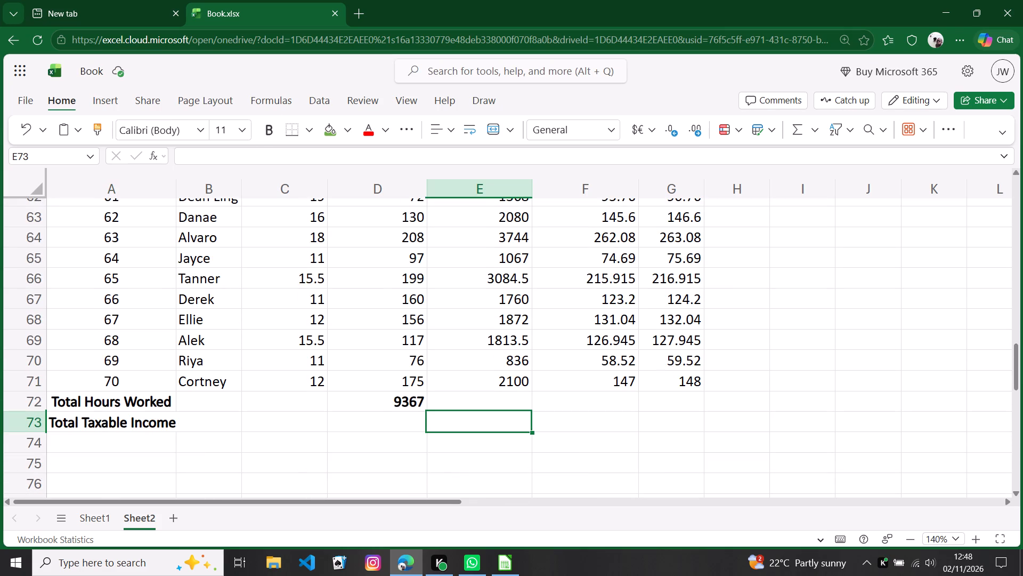
key(equal)
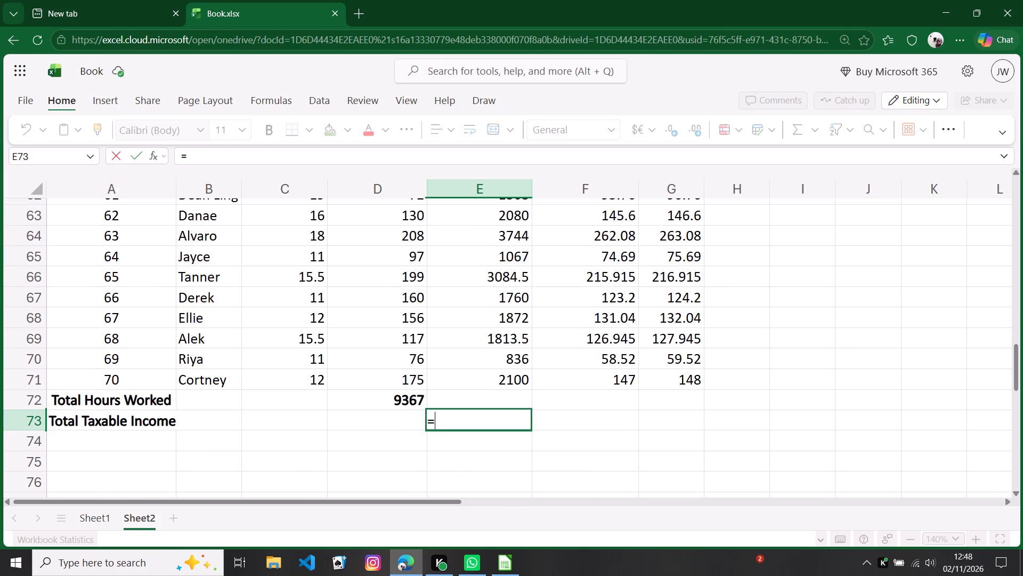
key(s)
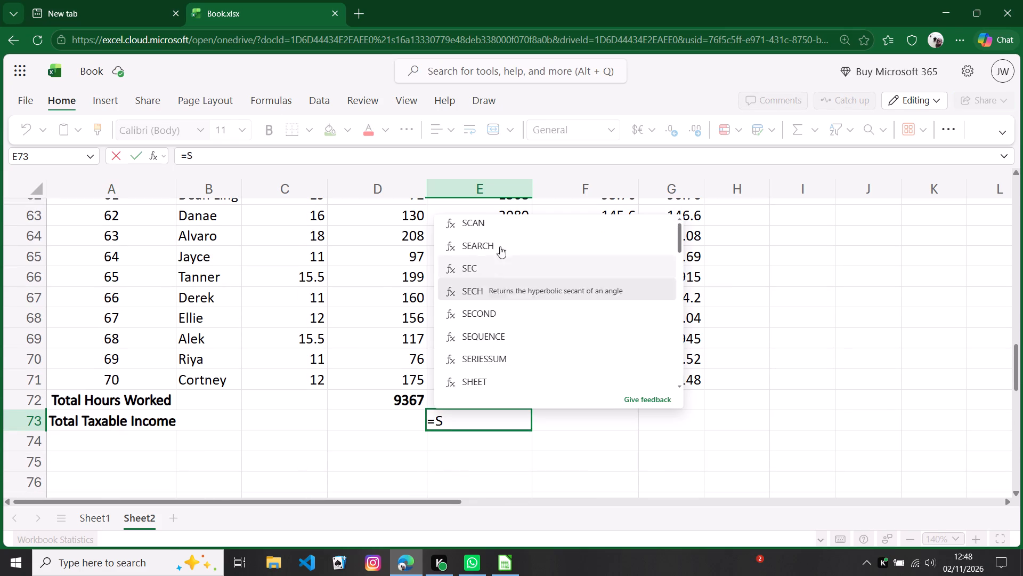
scroll(514, 295, up, 6)
scroll(515, 295, down, 3)
scroll(515, 295, up, 4)
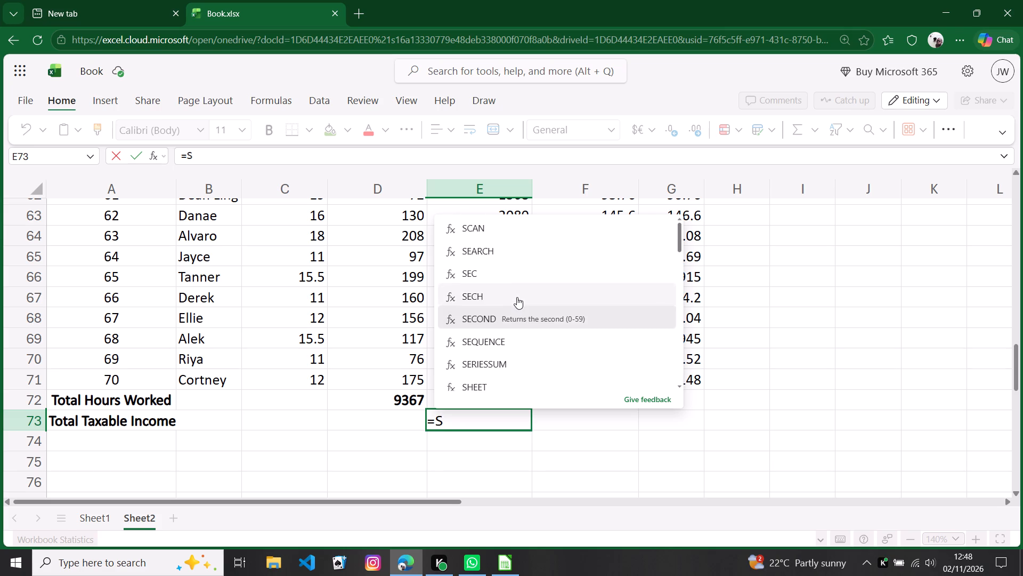
scroll(518, 308, up, 5)
key(u)
scroll(521, 311, up, 6)
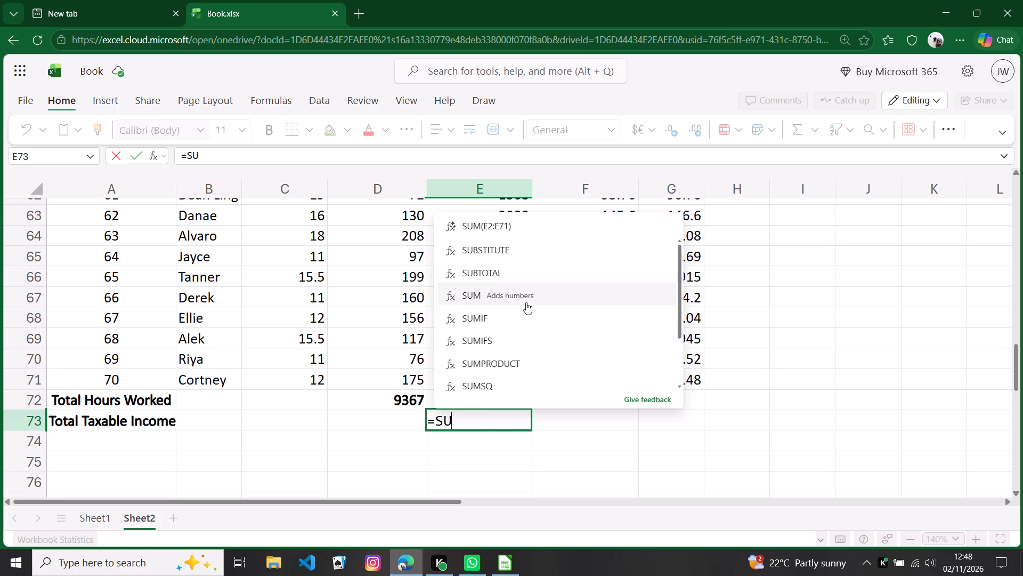
key(m)
click(535, 224)
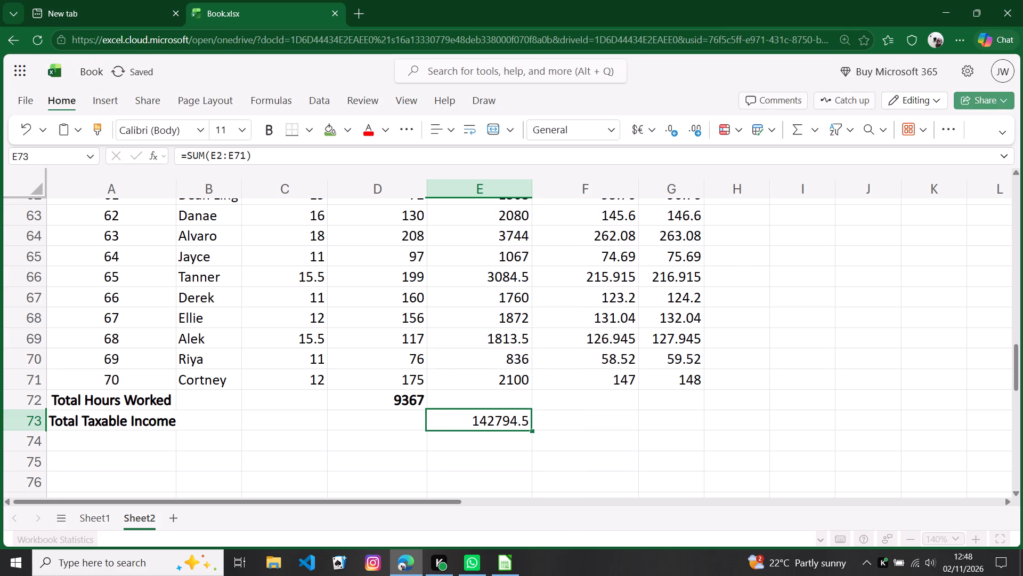
click(267, 124)
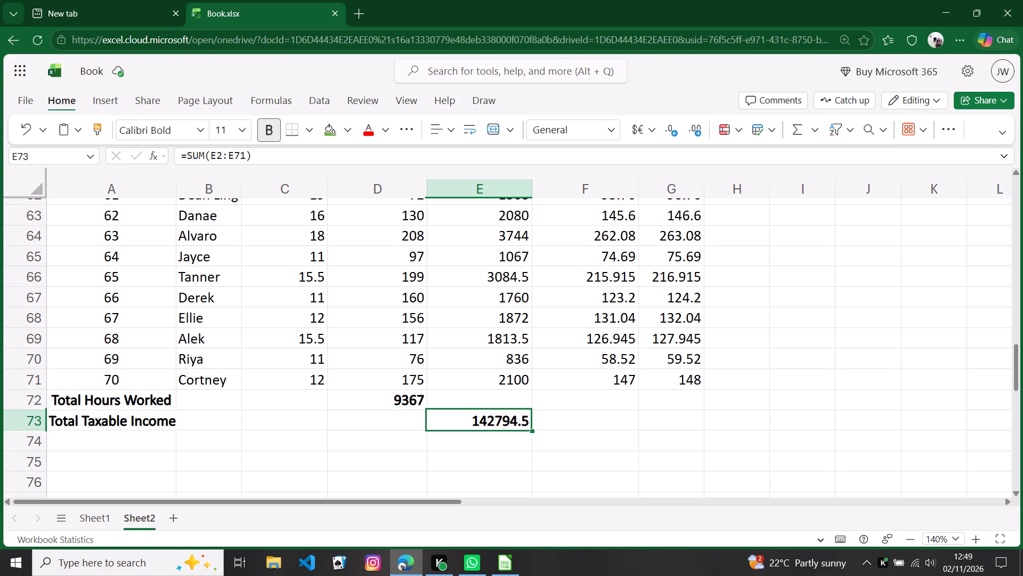
Extend the SUM formula from cell E73 into F73 to total the Taxes to be paid column.
scroll(441, 378, down, 4)
scroll(442, 353, up, 4)
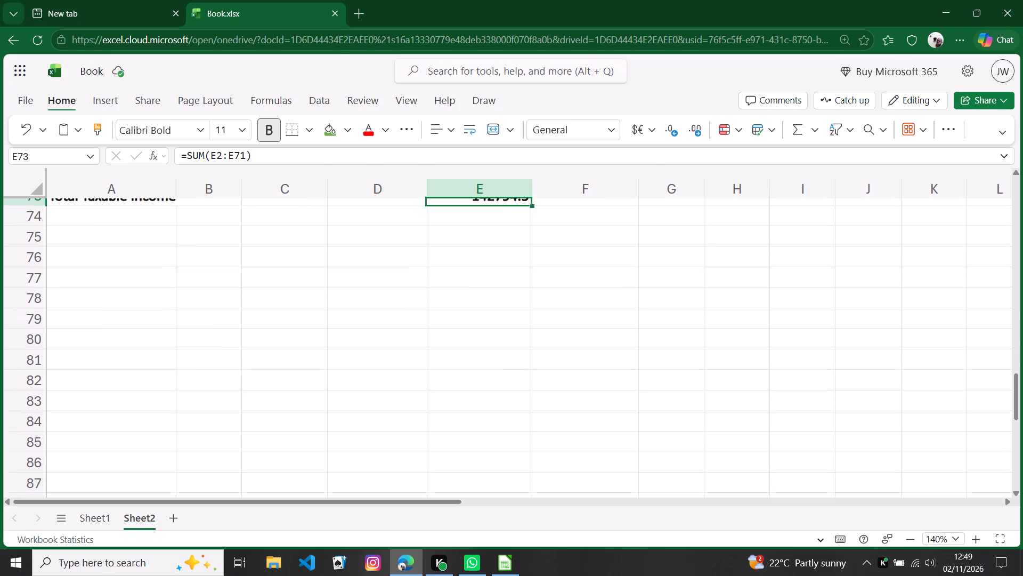
scroll(444, 340, up, 7)
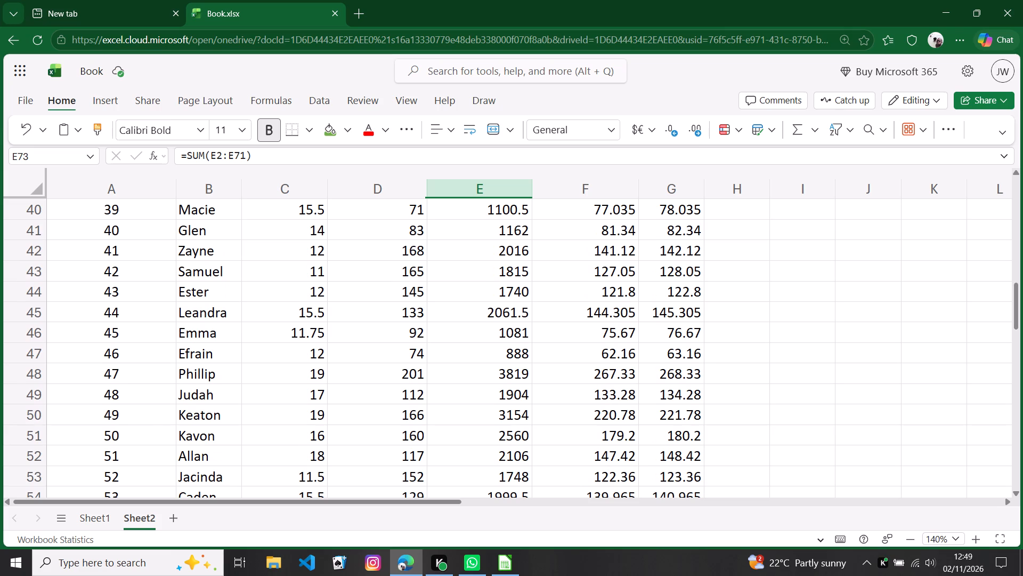
scroll(444, 320, down, 8)
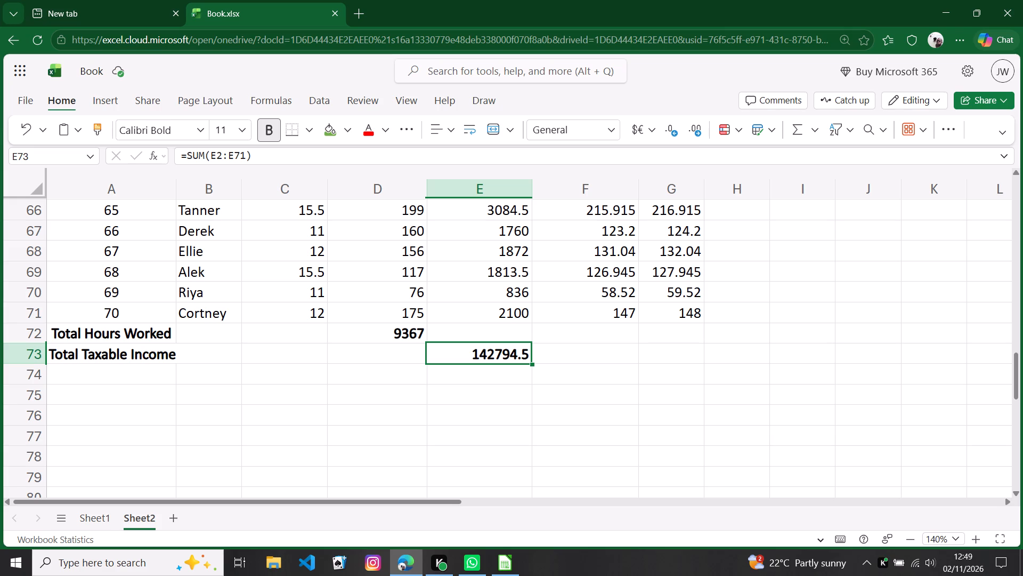
drag(531, 364, 532, 364)
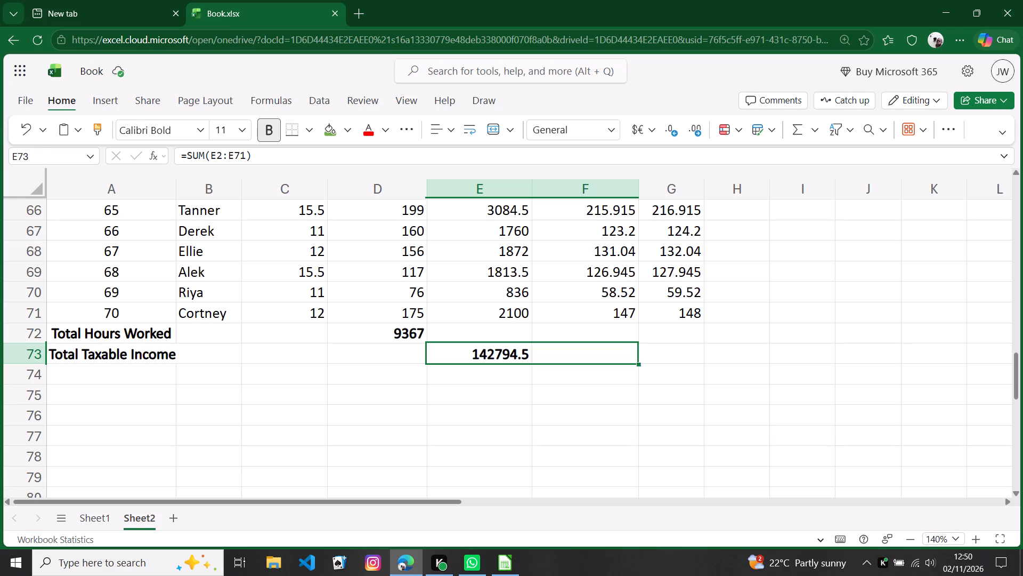
drag(532, 364, 565, 361)
click(570, 359)
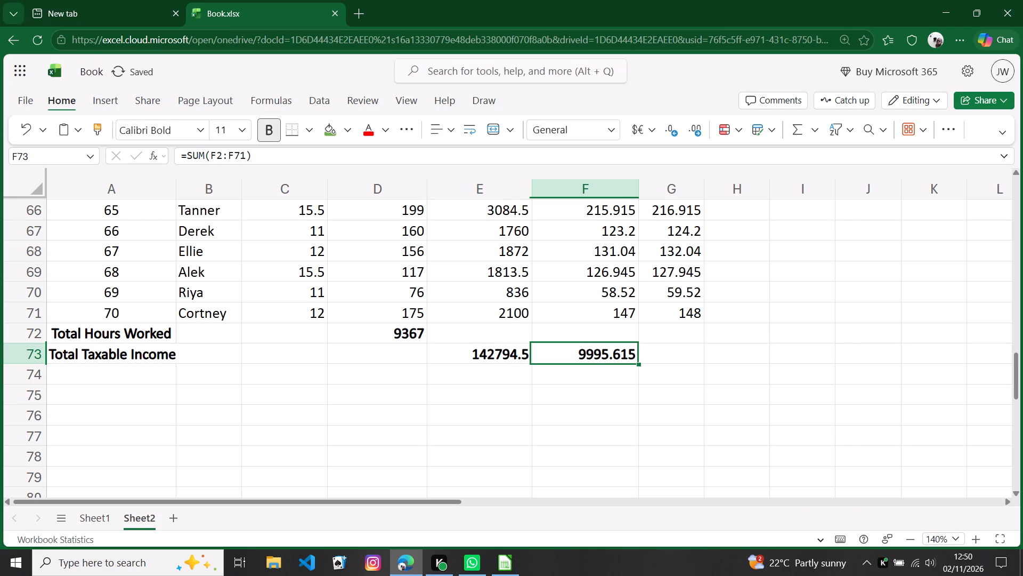
Review the payroll table from the header row through the total rows to check the columns being totalled.
scroll(615, 341, up, 11)
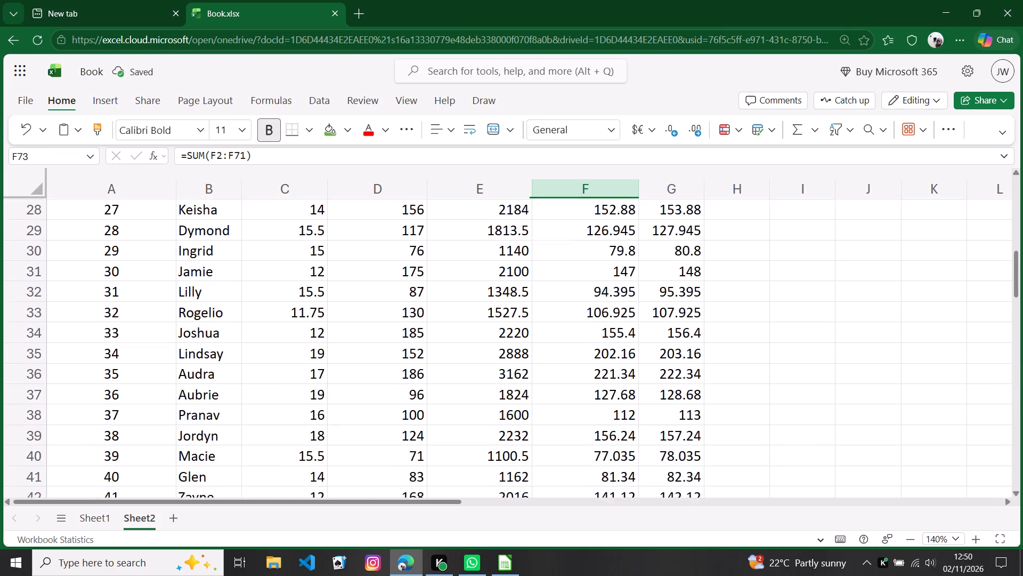
scroll(617, 336, up, 9)
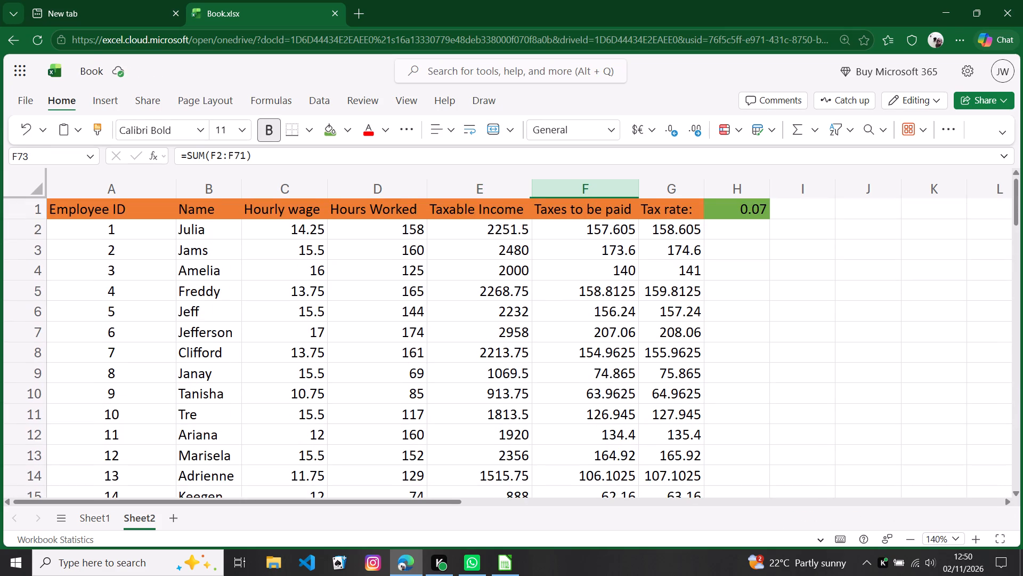
scroll(617, 339, down, 15)
scroll(621, 334, down, 6)
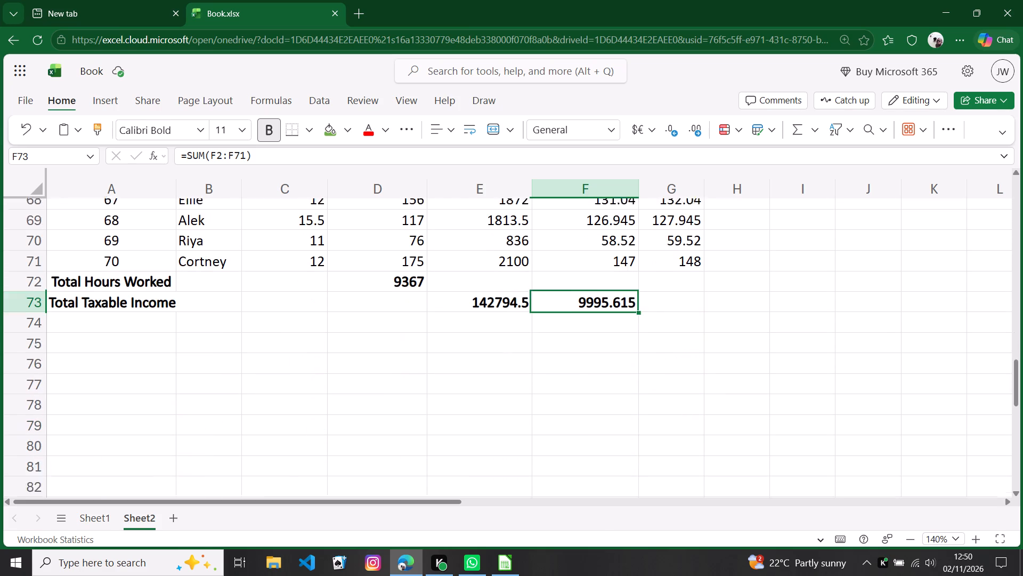
scroll(621, 334, down, 4)
scroll(621, 339, up, 2)
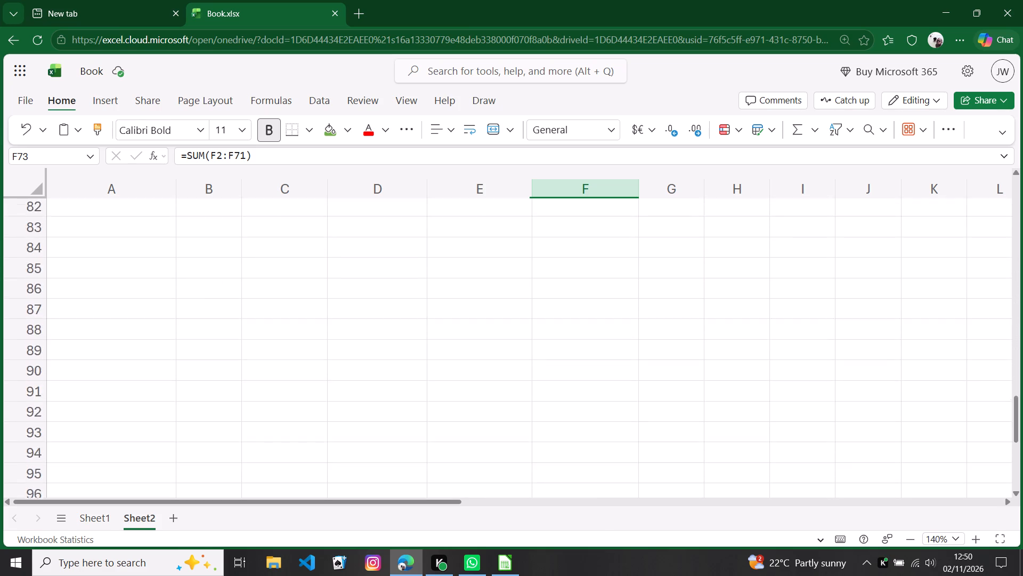
scroll(621, 339, up, 4)
Inspect the formula in cell F73 and check which rows of the Taxes to be paid column it covers.
click(612, 416)
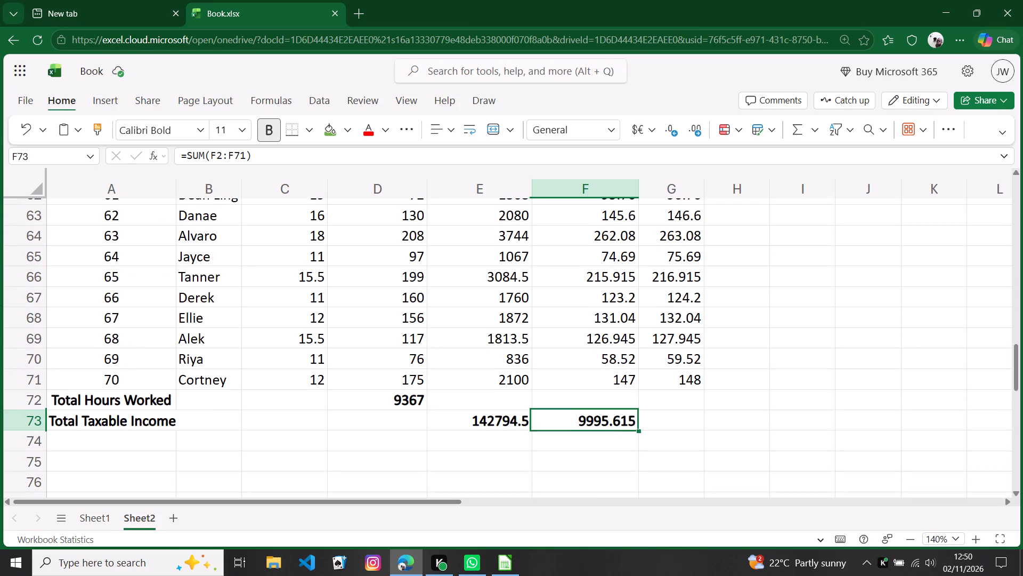
double_click(620, 421)
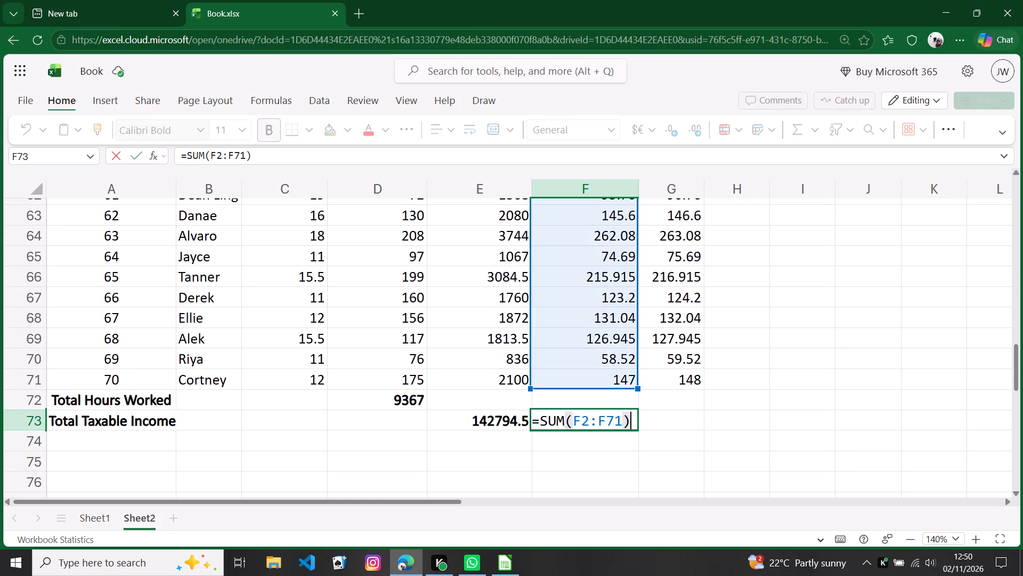
scroll(595, 331, up, 12)
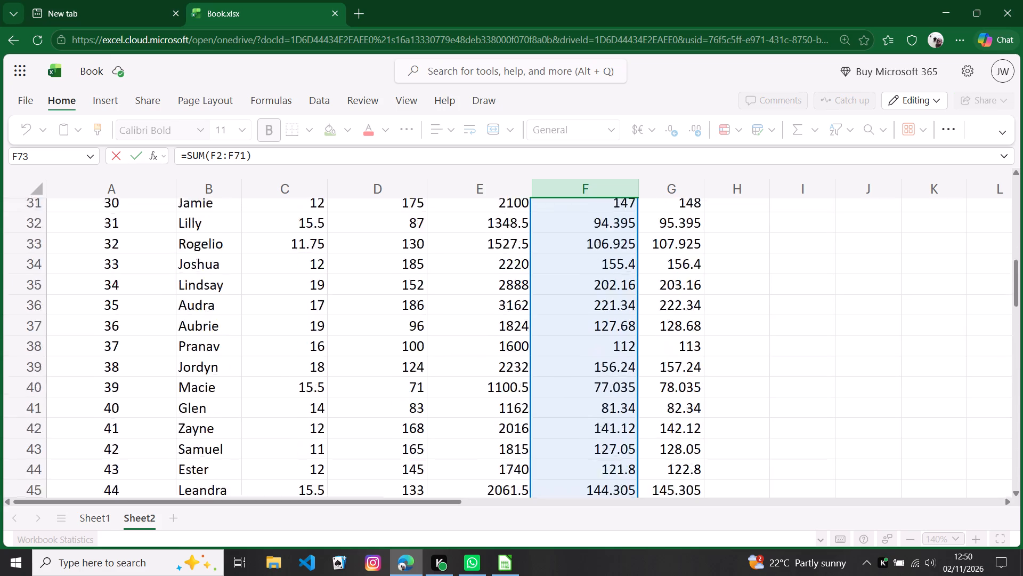
scroll(603, 326, up, 8)
scroll(603, 326, down, 6)
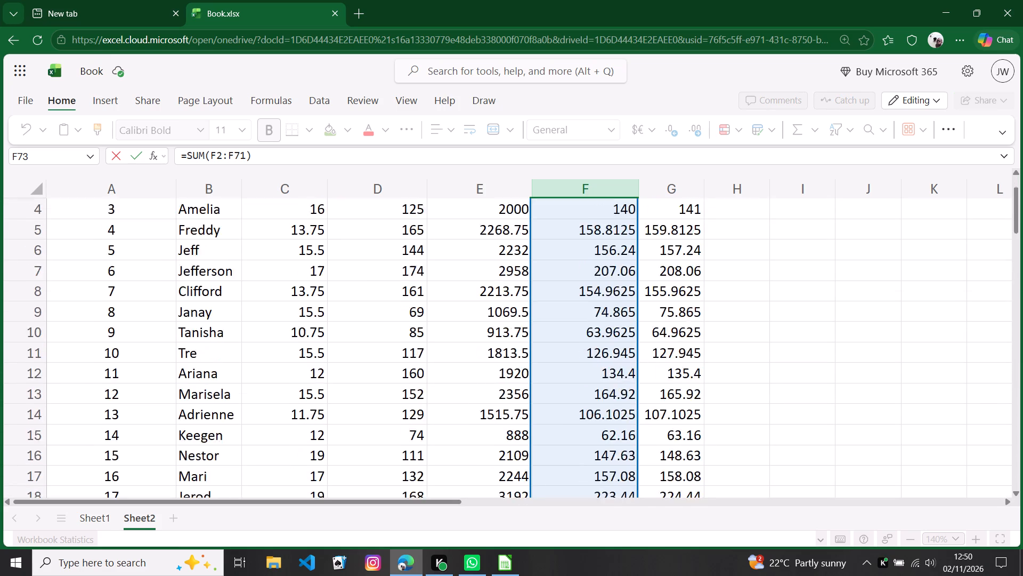
scroll(603, 326, down, 17)
scroll(605, 327, up, 2)
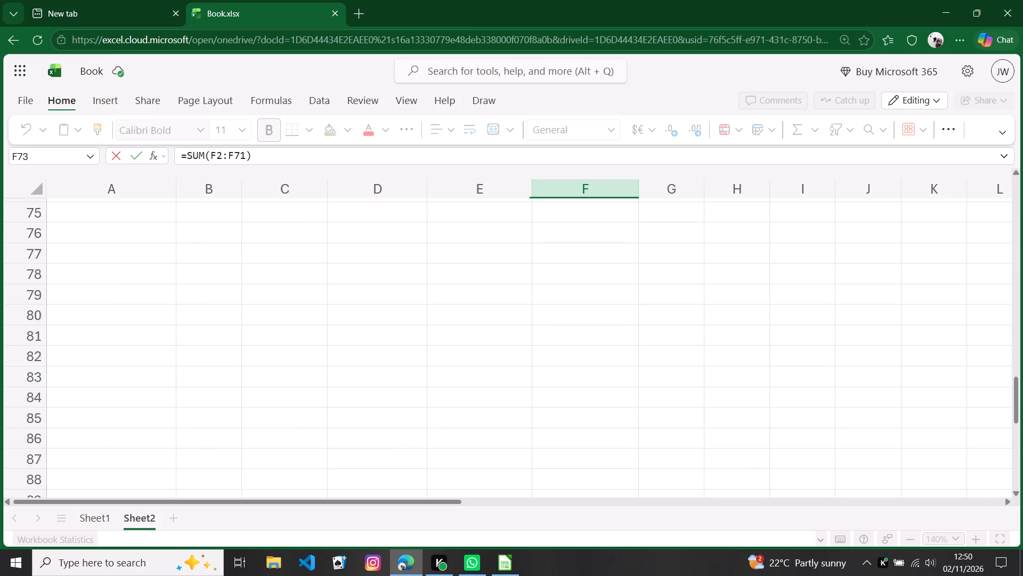
scroll(605, 327, up, 1)
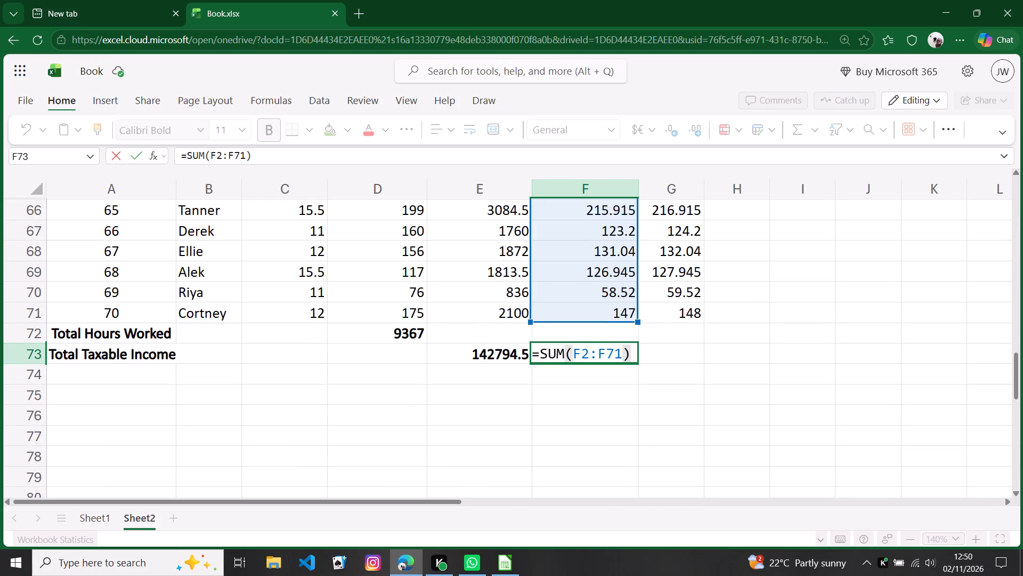
click(600, 423)
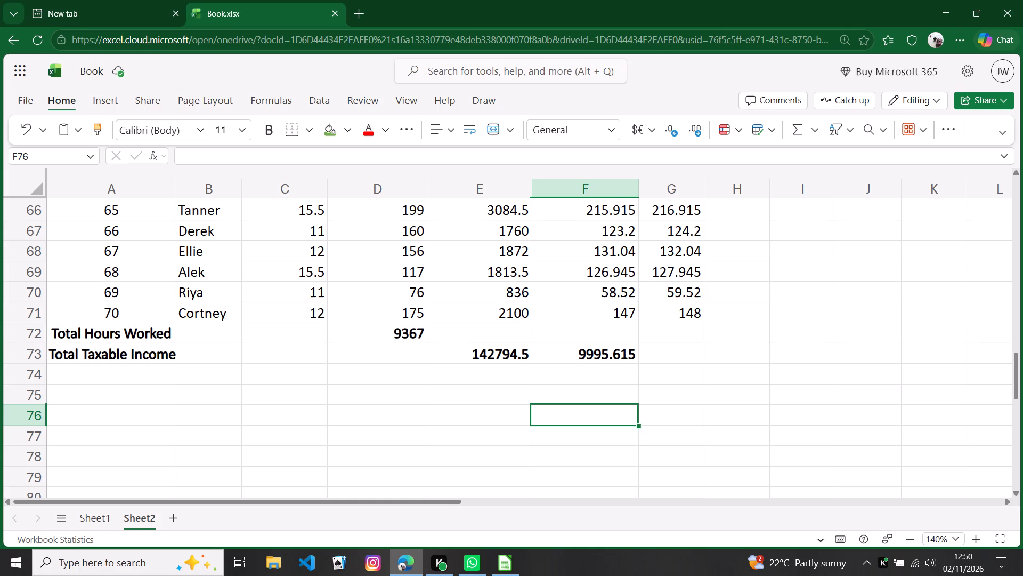
Erase the Total Hours Worked label text in cell A72.
double_click(165, 338)
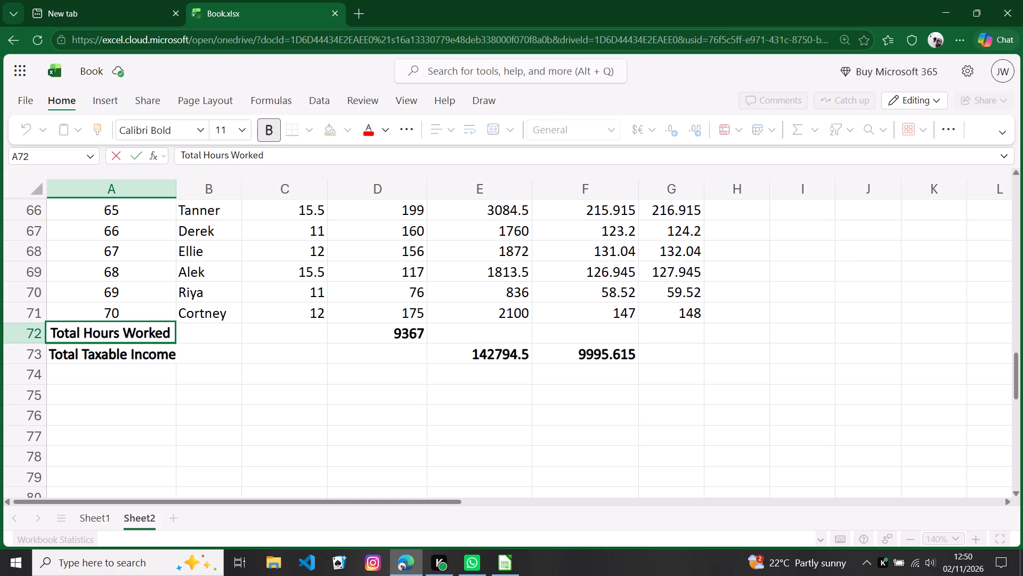
key(BackSpace)
key(BackSpace)
key(BackSpace)
key(BackSpace)
key(BackSpace)
key(BackSpace)
key(BackSpace)
key(BackSpace)
key(BackSpace)
key(BackSpace)
key(BackSpace)
key(BackSpace)
key(BackSpace)
key(BackSpace)
key(BackSpace)
key(BackSpace)
key(BackSpace)
key(BackSpace)
key(BackSpace)
key(BackSpace)
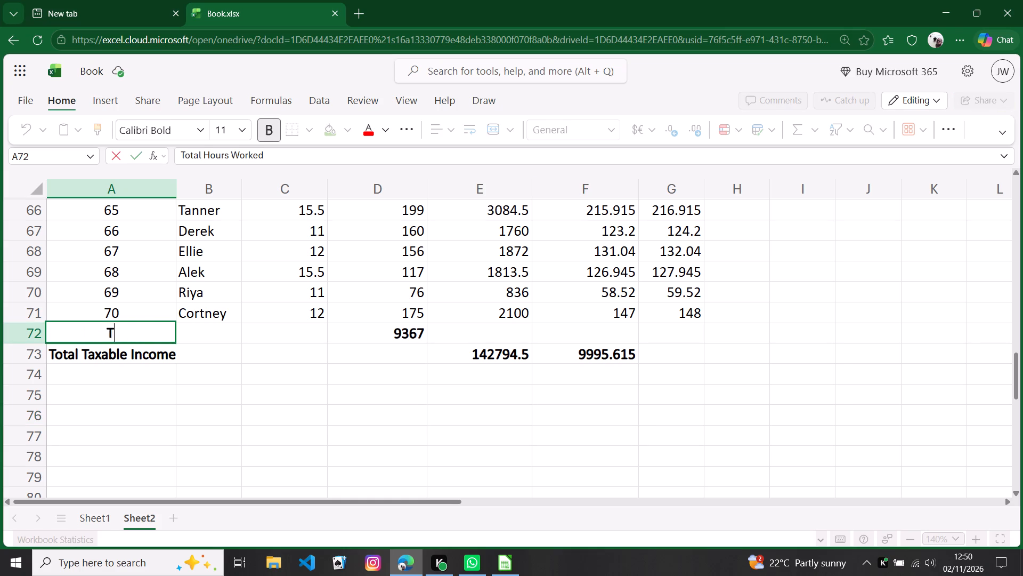
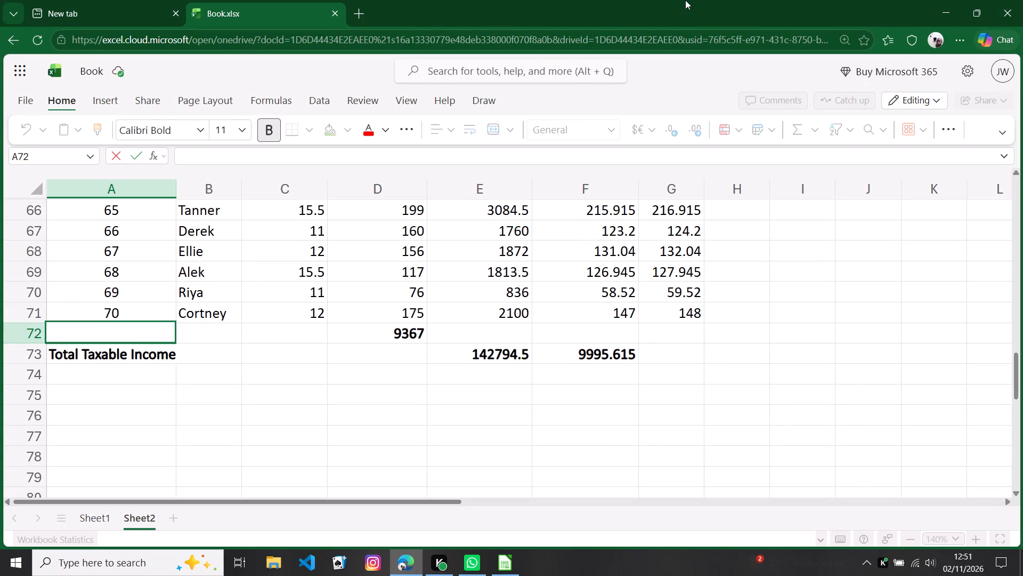
Erase the Total Taxable Income label text in cell A73.
double_click(125, 356)
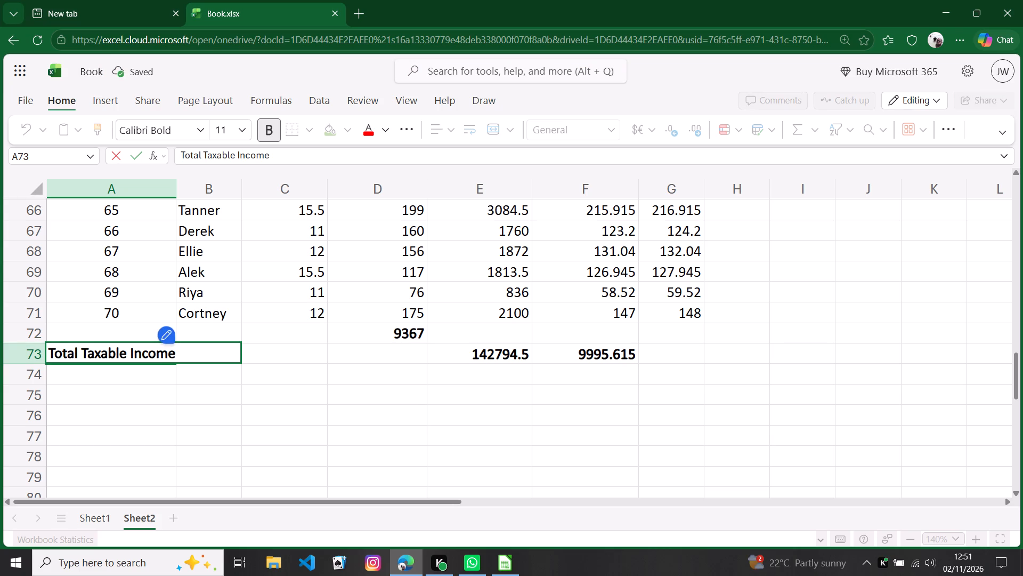
key(BackSpace)
key(BackSpace)
key(BackSpace)
key(BackSpace)
key(BackSpace)
key(BackSpace)
key(BackSpace)
key(BackSpace)
key(BackSpace)
key(BackSpace)
key(BackSpace)
key(BackSpace)
key(BackSpace)
key(BackSpace)
key(BackSpace)
key(BackSpace)
key(BackSpace)
key(BackSpace)
key(BackSpace)
key(BackSpace)
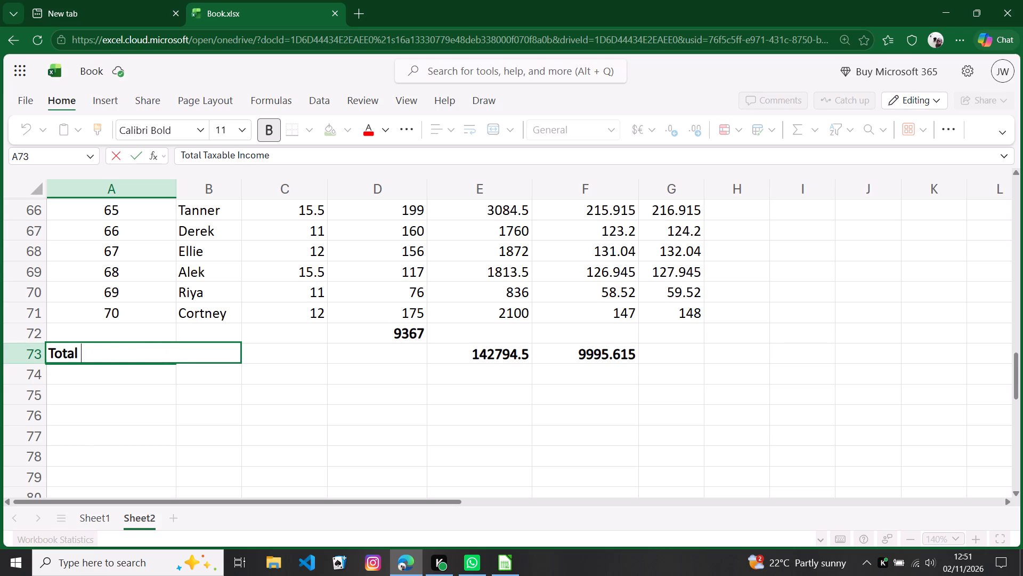
Enter the row labels Totals in cell C72 and Average in cell C73.
click(284, 337)
double_click(285, 337)
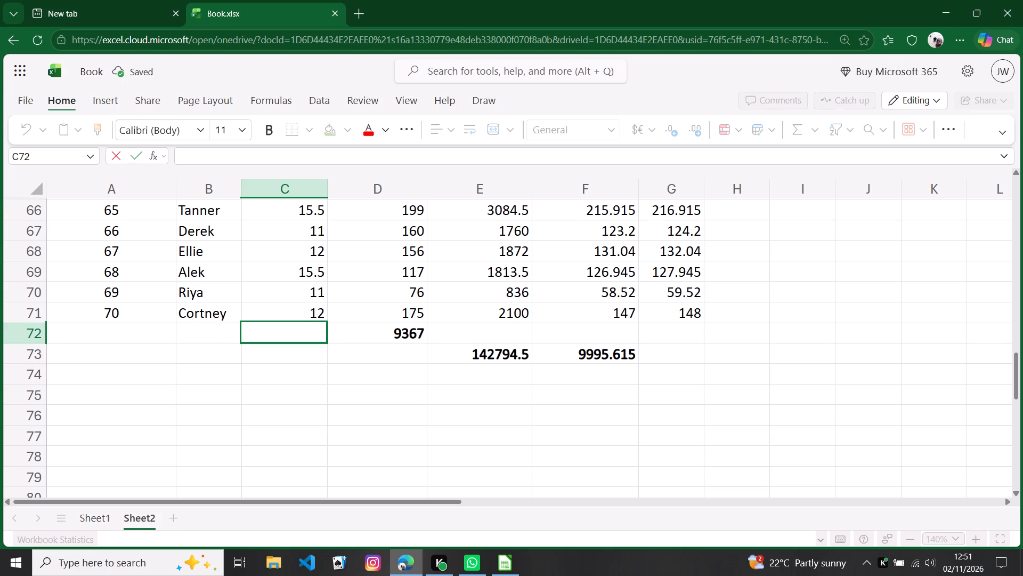
text(otals)
key(Return)
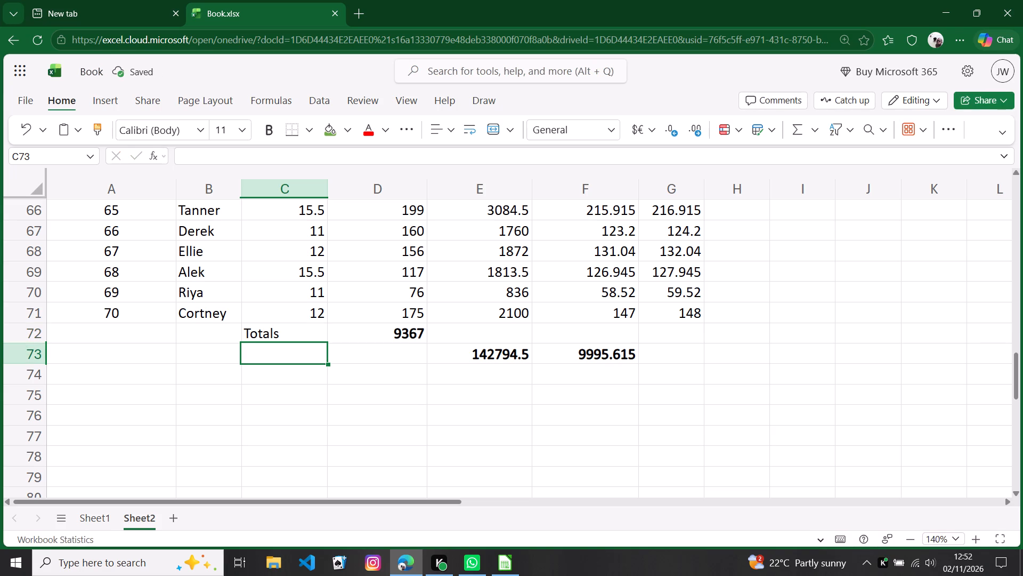
text(vera)
text(ge)
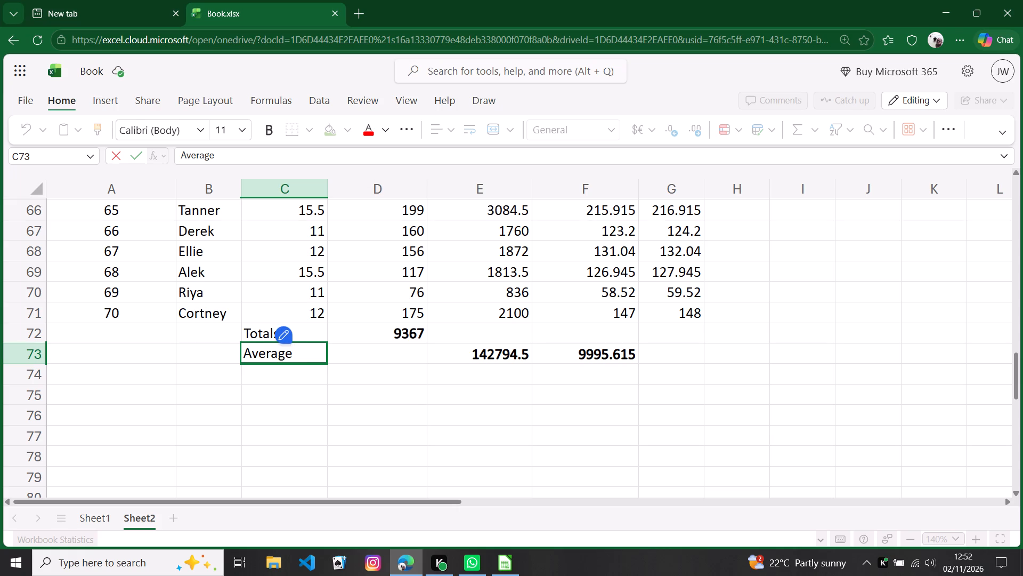
Right-align the Totals and Average labels in cells C72 and C73.
click(256, 332)
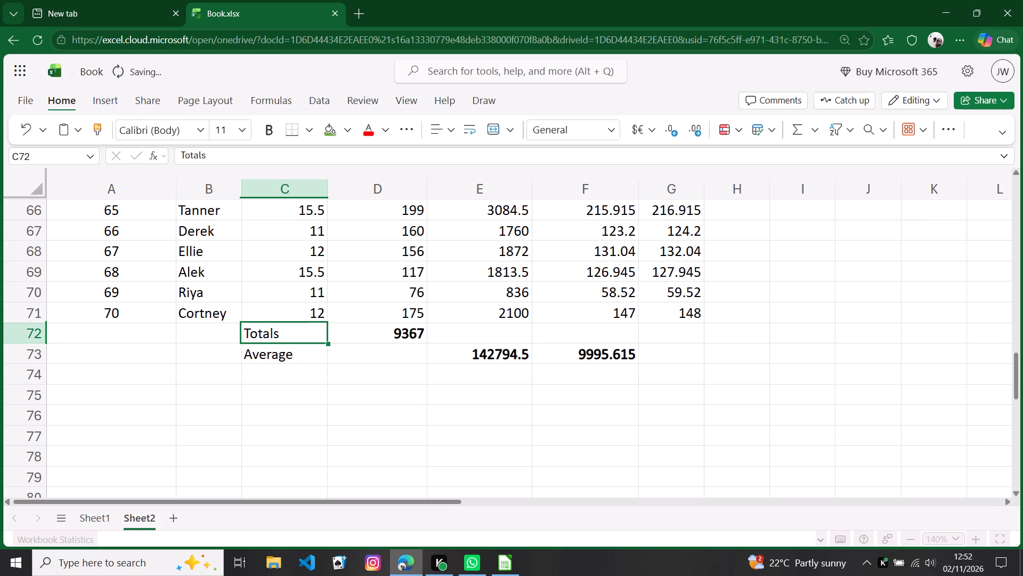
click(451, 129)
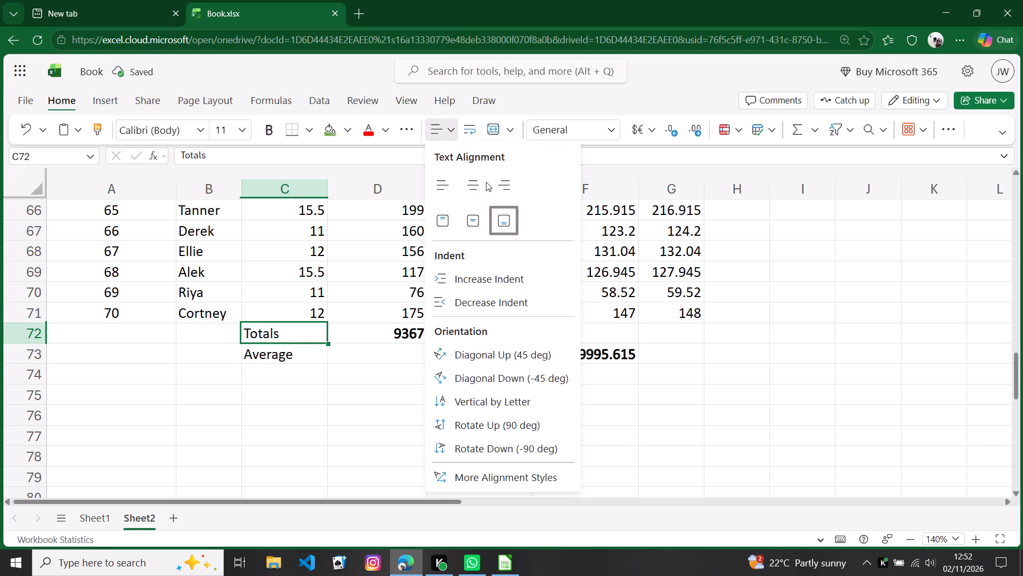
click(506, 188)
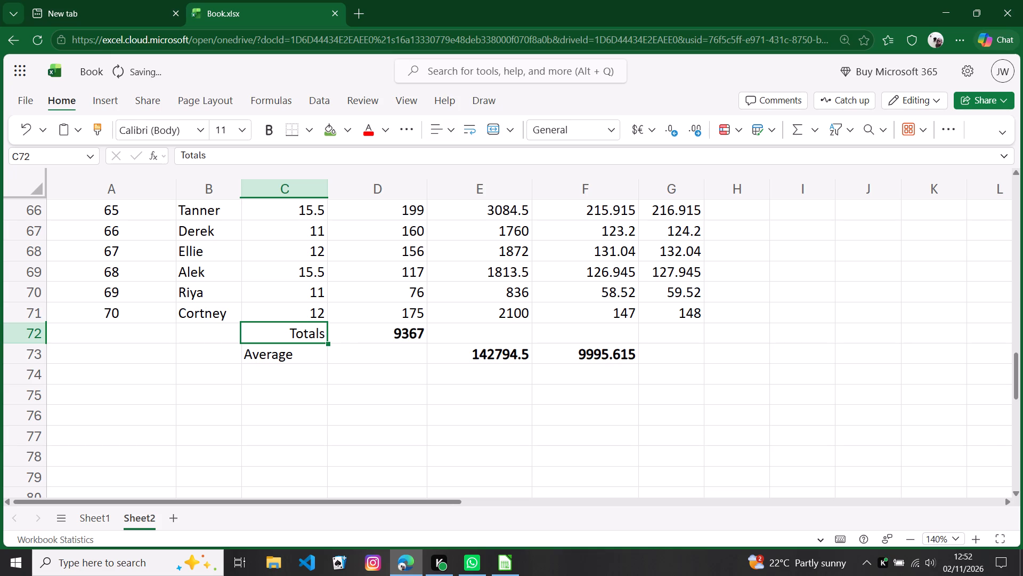
click(292, 364)
click(298, 354)
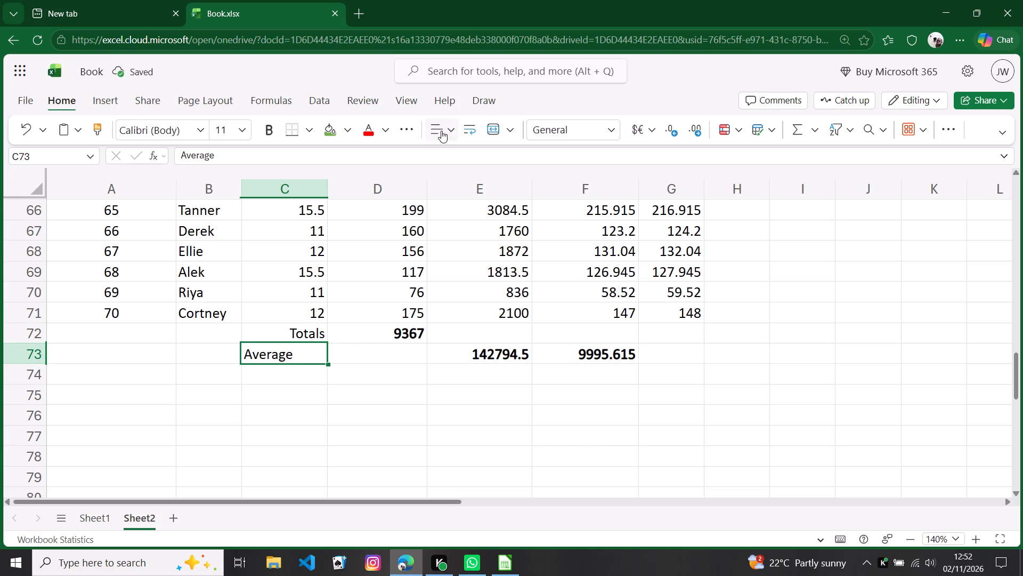
click(444, 131)
click(504, 187)
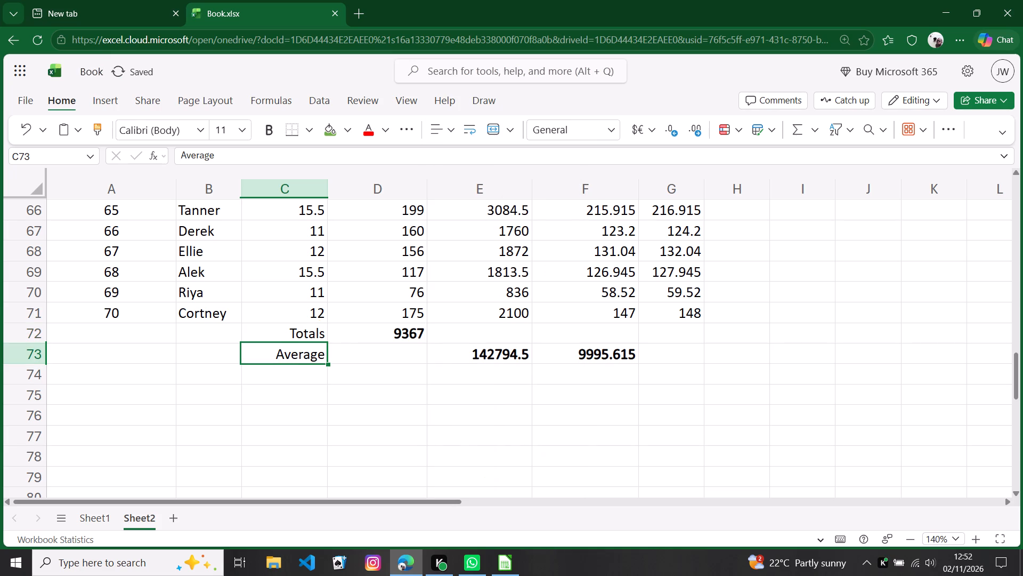
Make the Totals and Average labels in cells C72 and C73 bold.
click(305, 337)
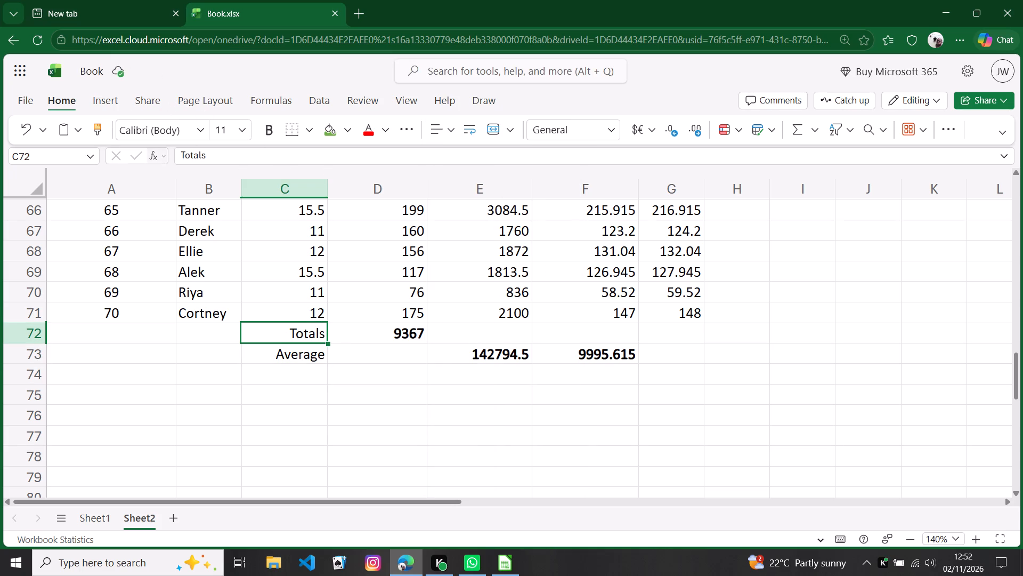
click(272, 128)
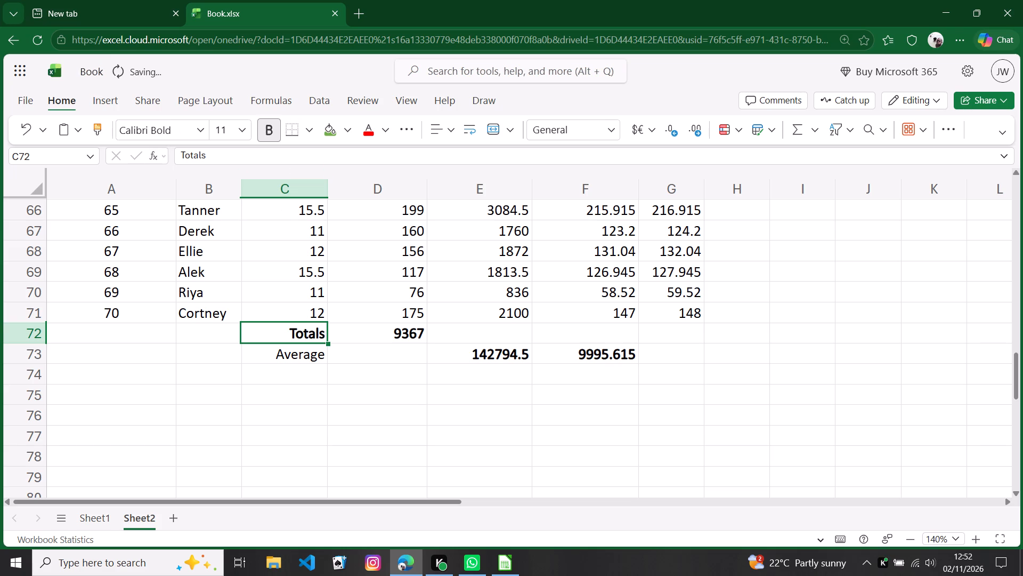
click(297, 359)
click(265, 137)
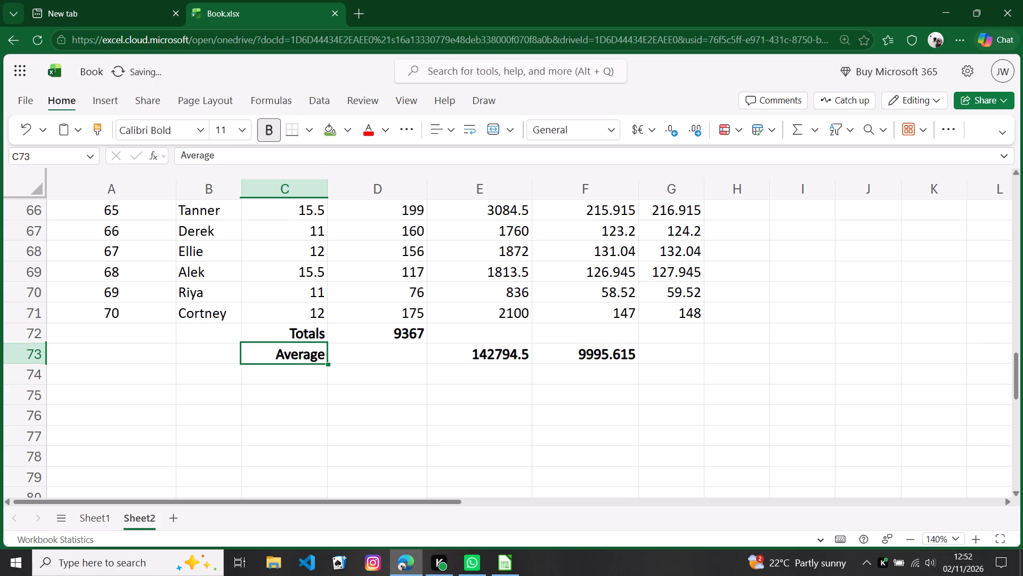
Clear the misplaced SUM formulas from cells E73 and F73 in the Average row.
click(491, 355)
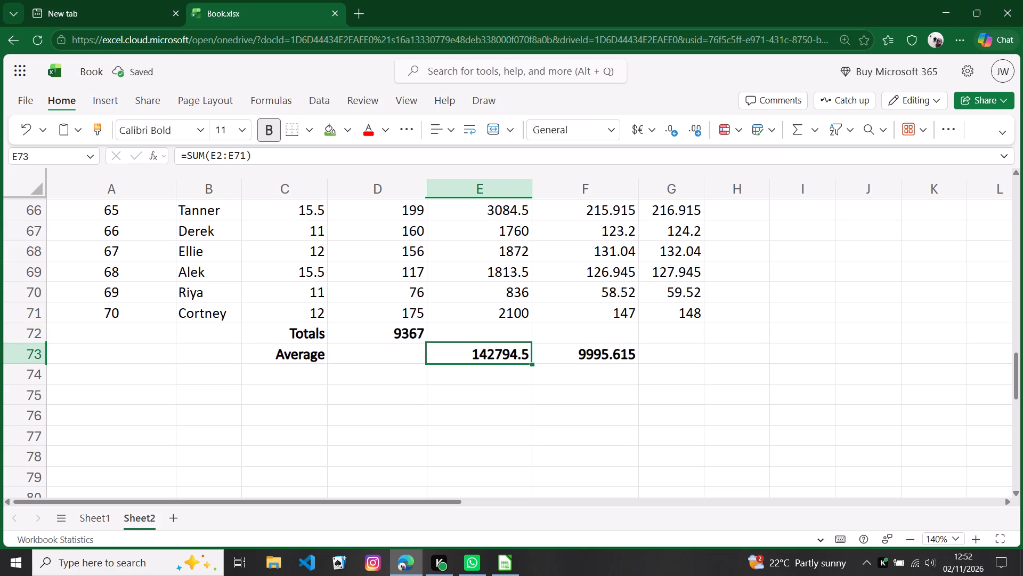
key(BackSpace)
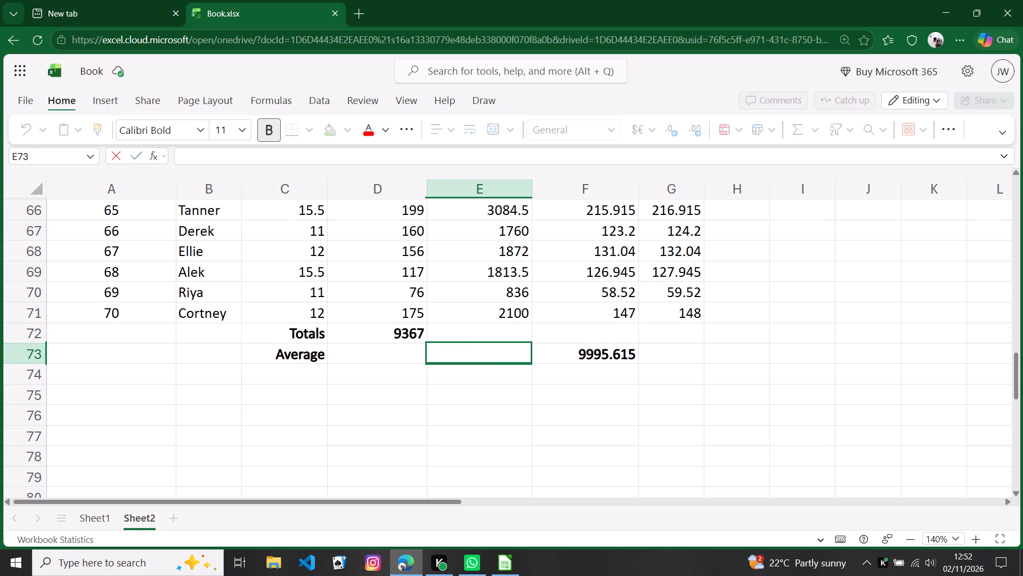
click(619, 358)
key(BackSpace)
Fill the SUM formula from cell D72 across the Totals row through E72, F72 and G72.
click(404, 333)
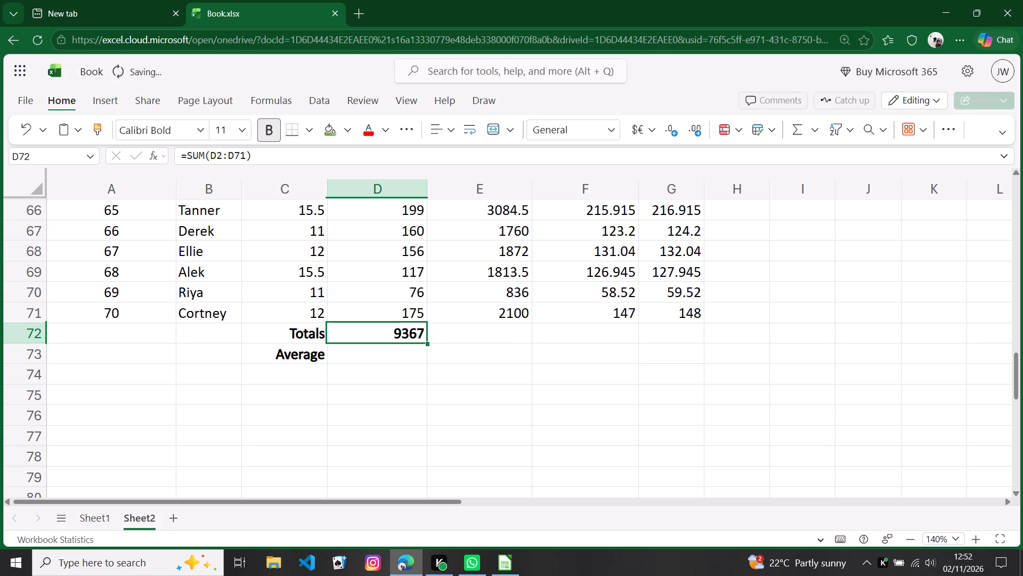
drag(429, 342, 459, 343)
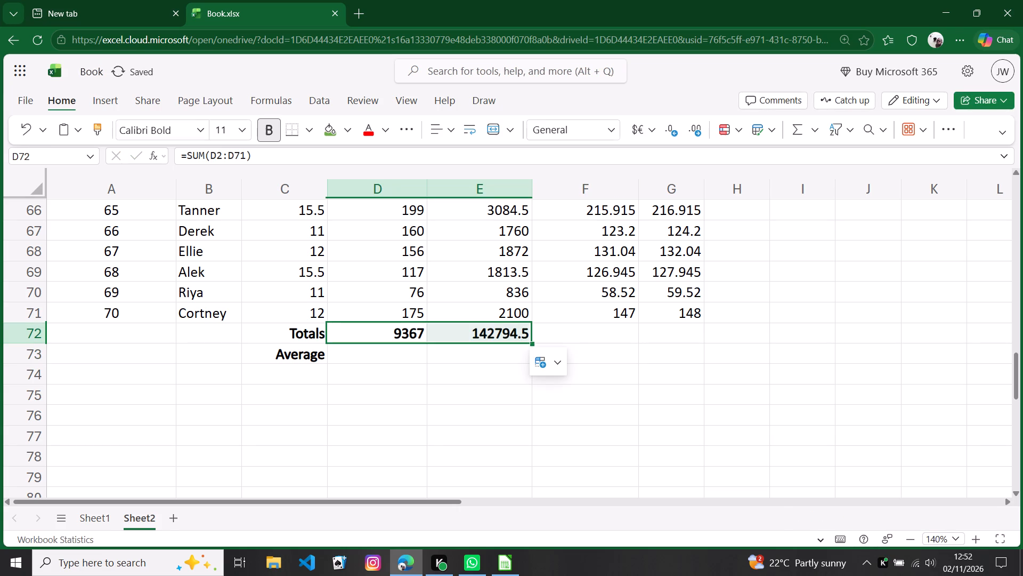
drag(532, 345, 554, 340)
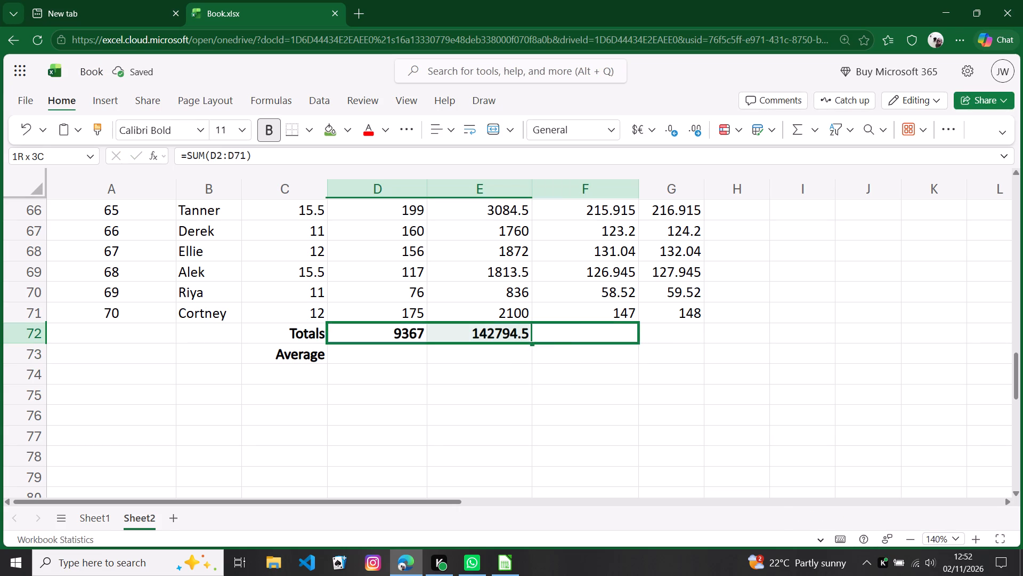
drag(554, 340, 556, 340)
drag(639, 343, 668, 343)
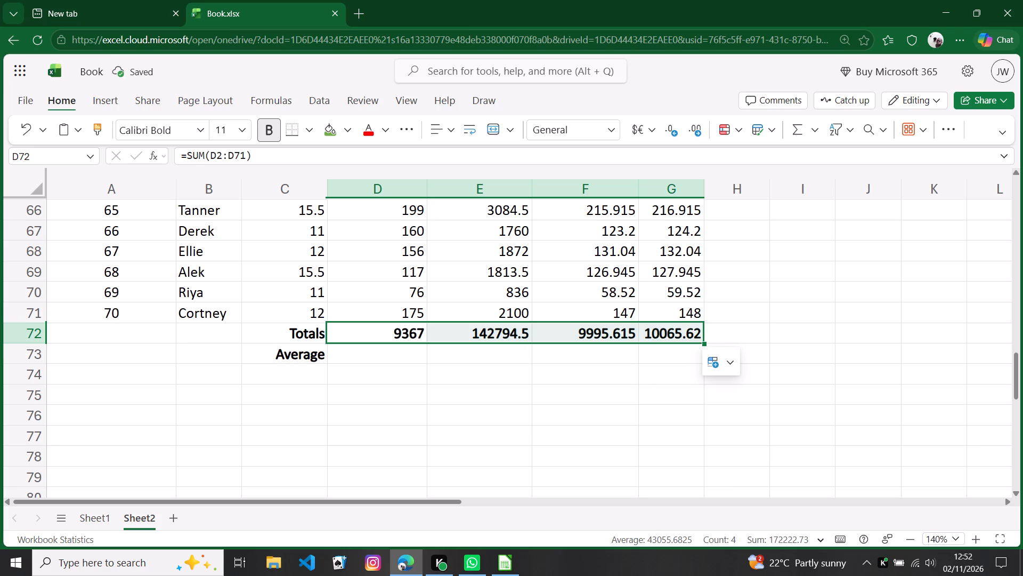
Begin working on cell D73 in the Average row, checking the column D data above it.
click(379, 359)
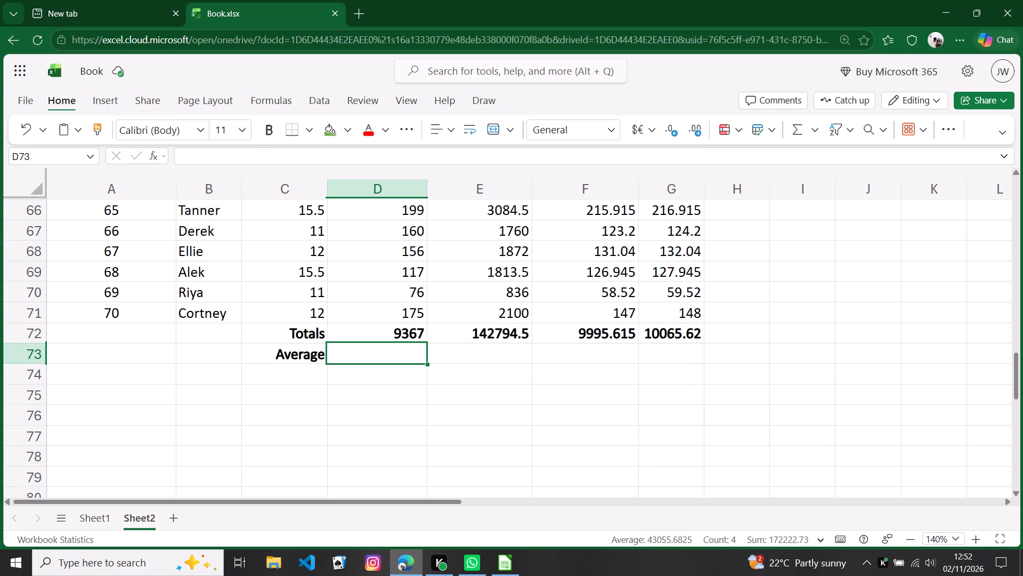
scroll(398, 307, up, 6)
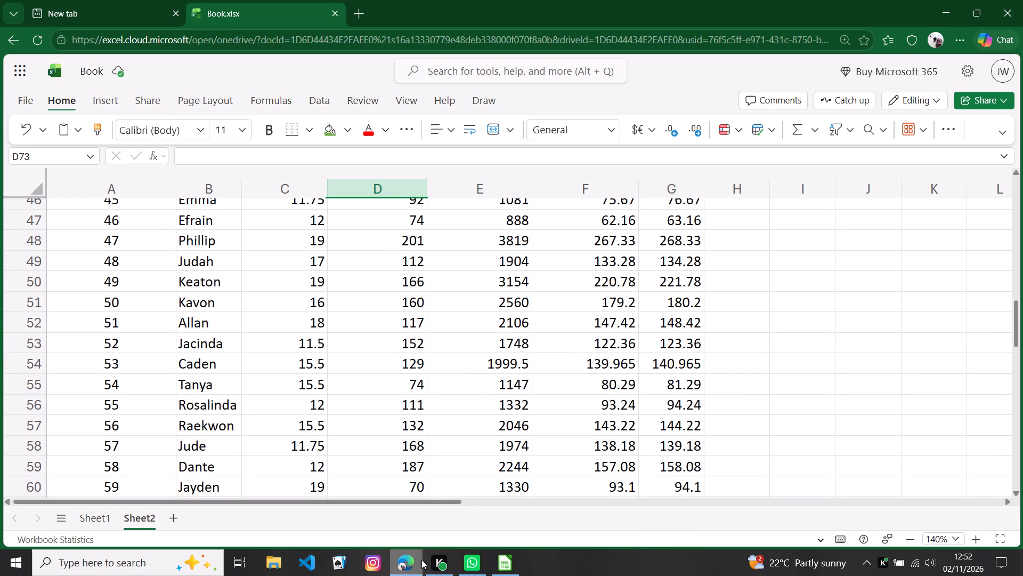
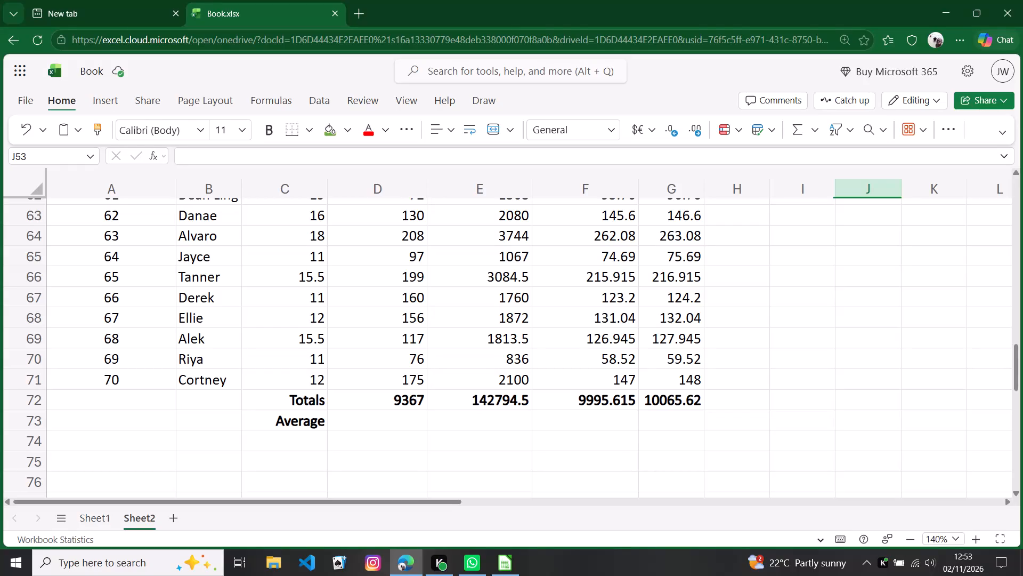
Enter the formula =AVERAGE(D2:D71) in cell D73 of the Average row and make it bold.
click(361, 422)
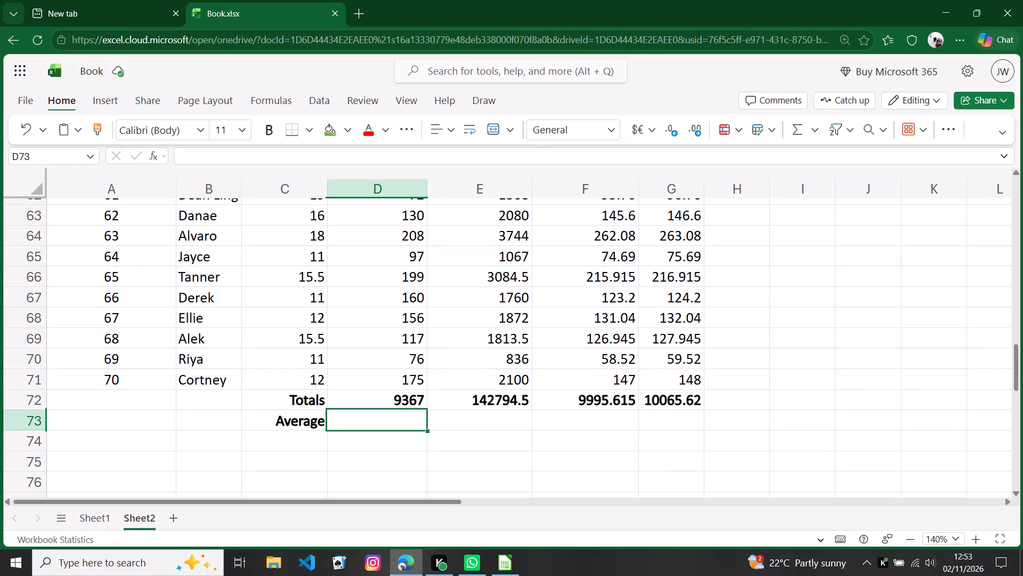
scroll(362, 422, up, 1)
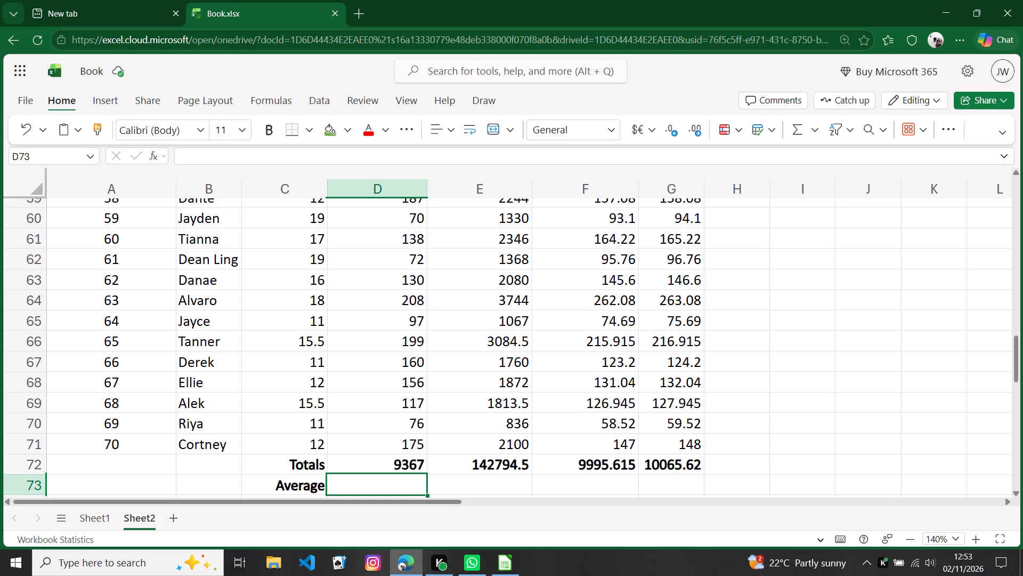
key(equal)
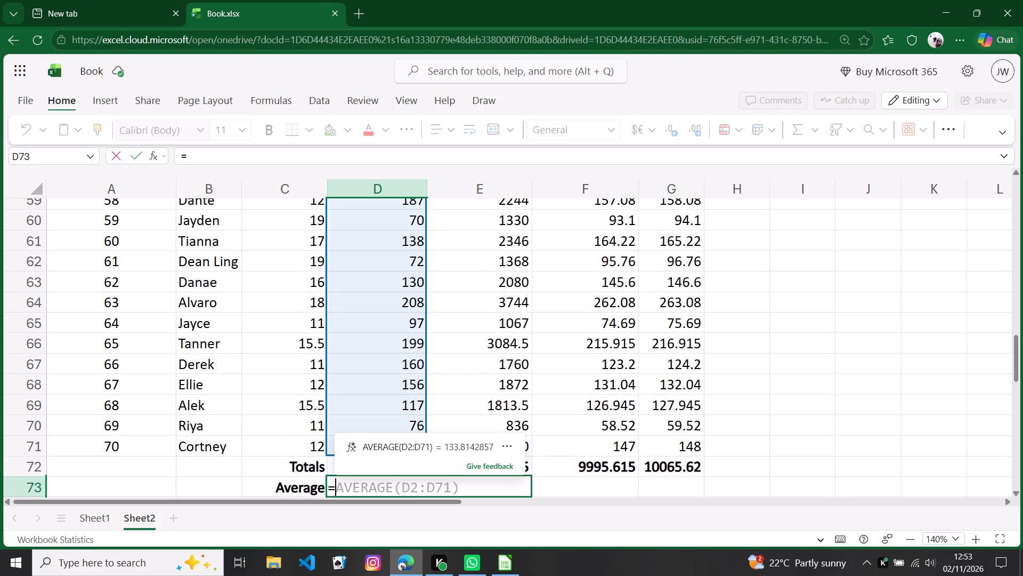
key(a)
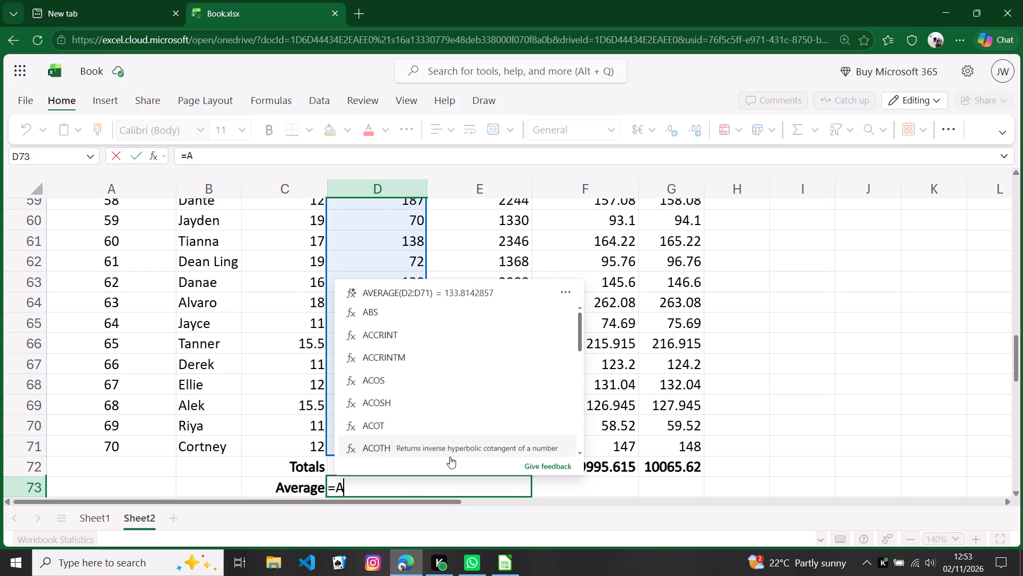
click(362, 292)
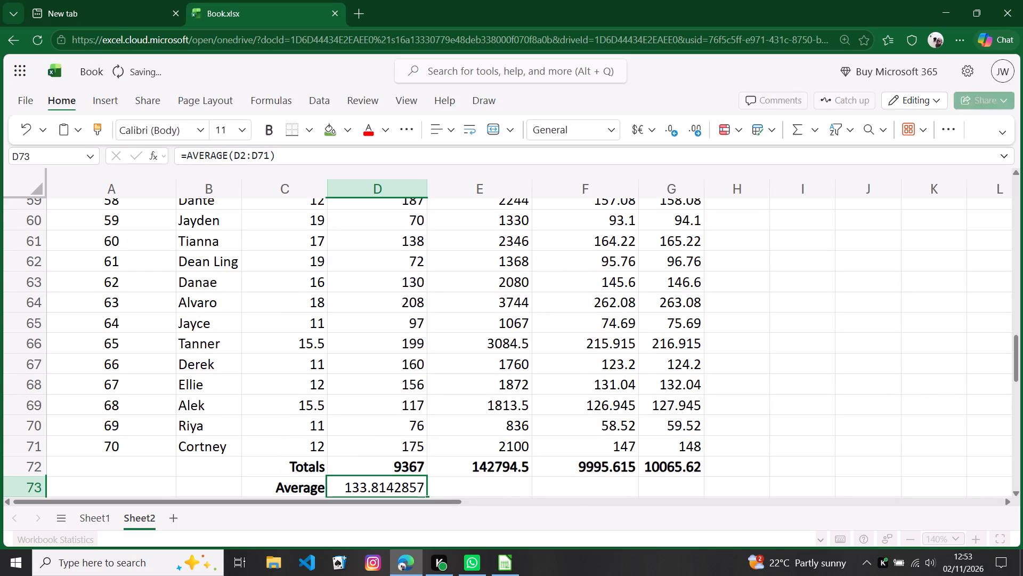
scroll(478, 439, down, 2)
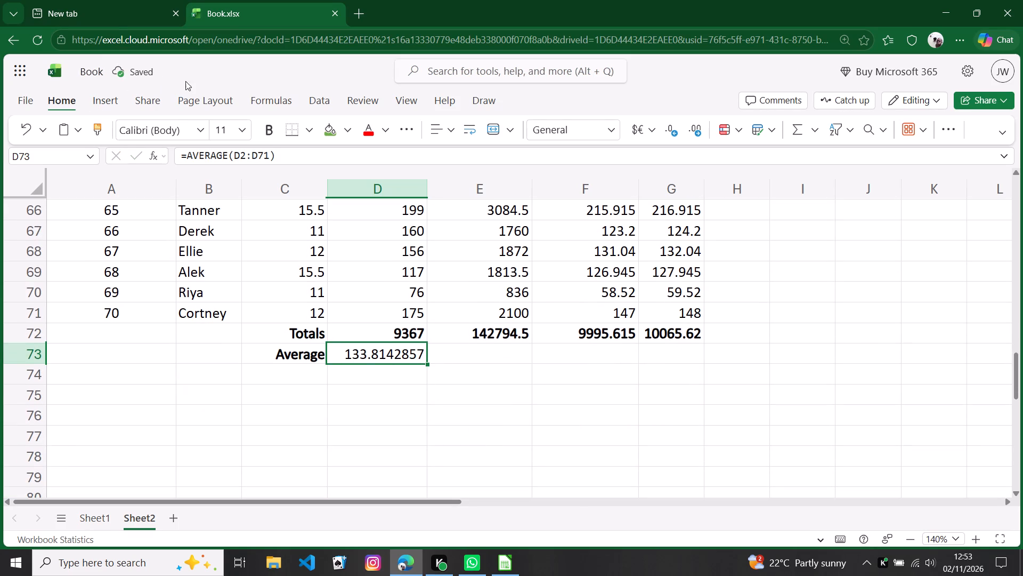
click(270, 133)
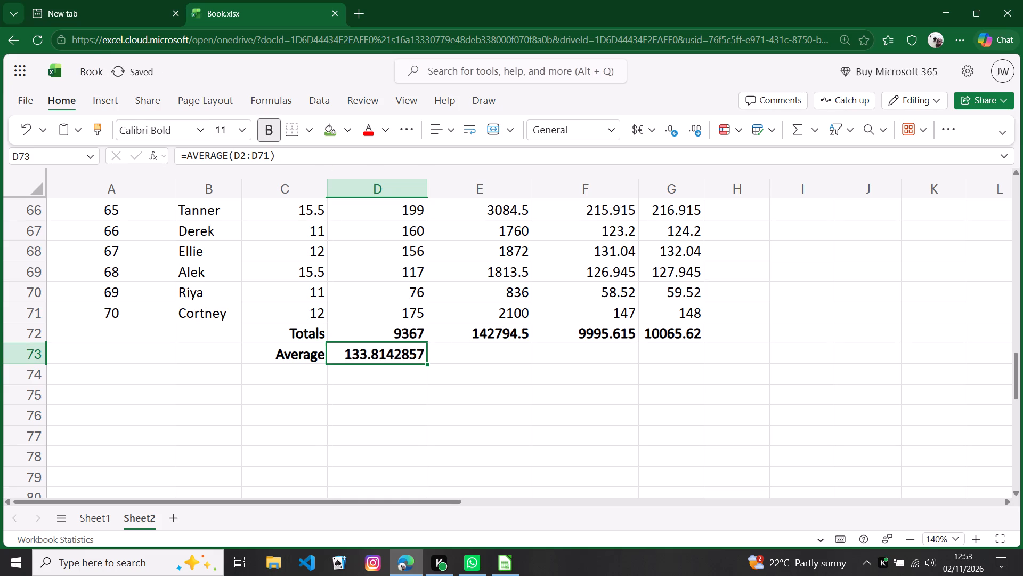
Fill the AVERAGE formula from cell D73 across the Average row through E73, F73 and G73.
drag(427, 365, 456, 365)
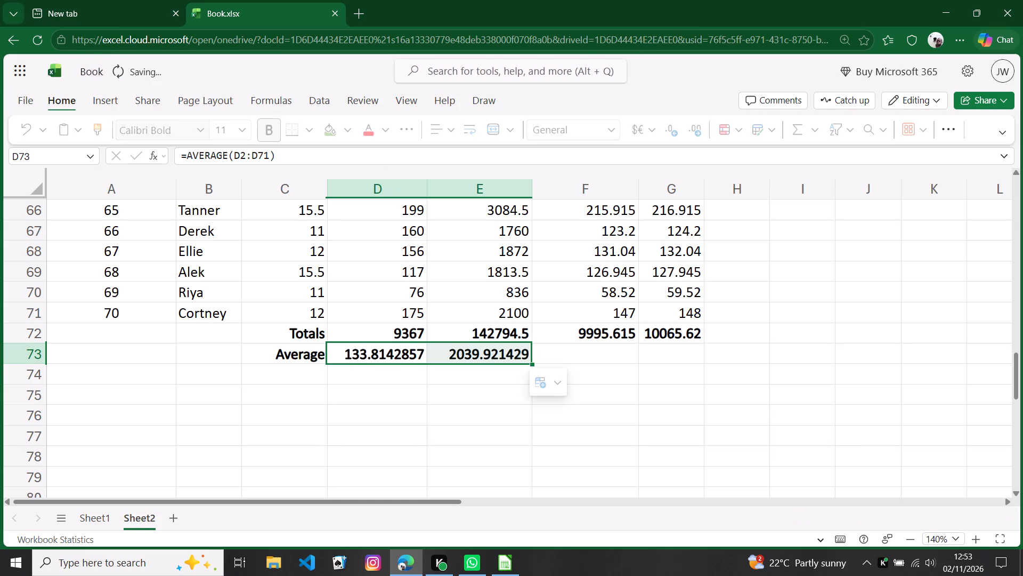
drag(532, 363, 551, 361)
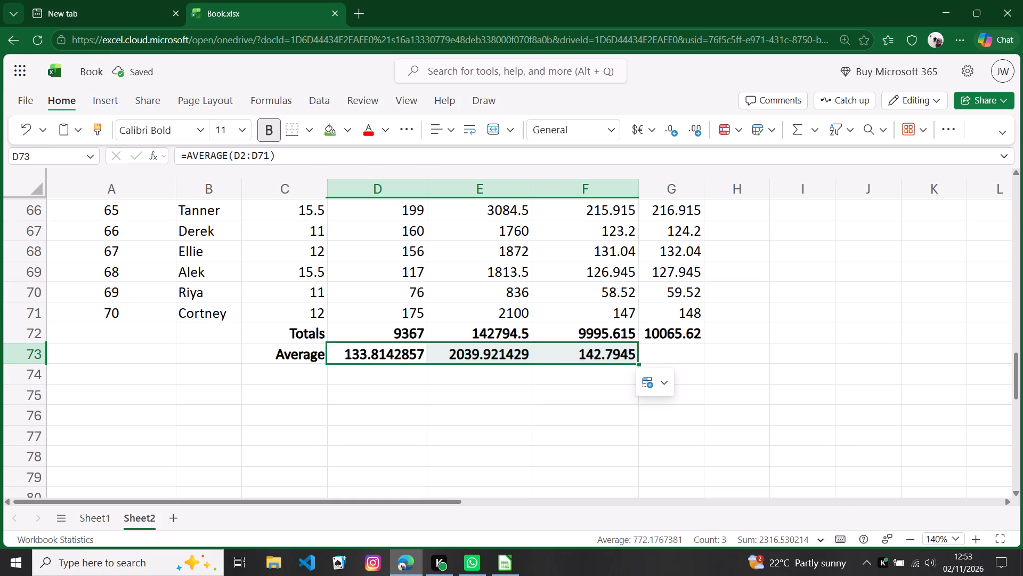
drag(638, 363, 662, 364)
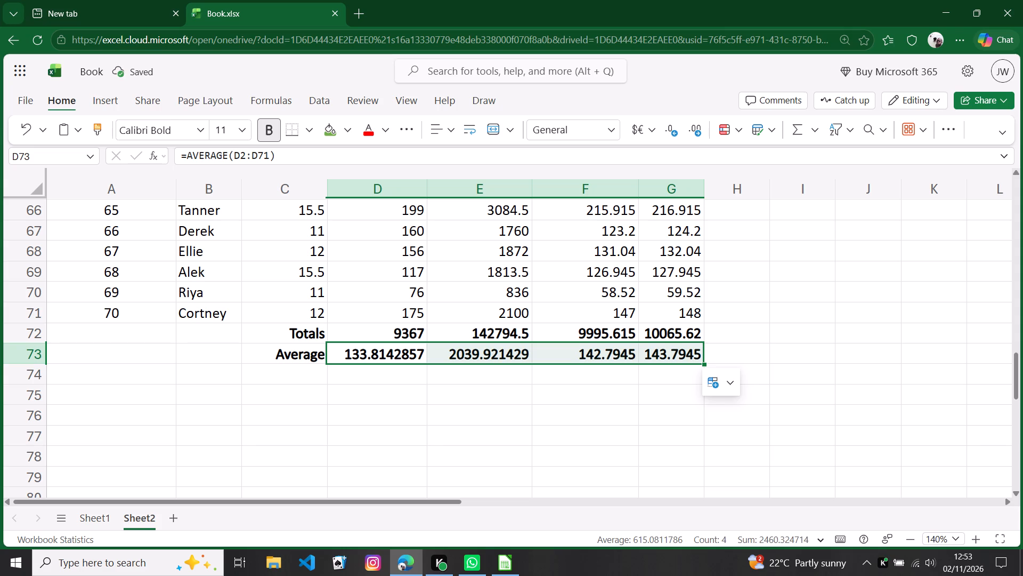
click(603, 420)
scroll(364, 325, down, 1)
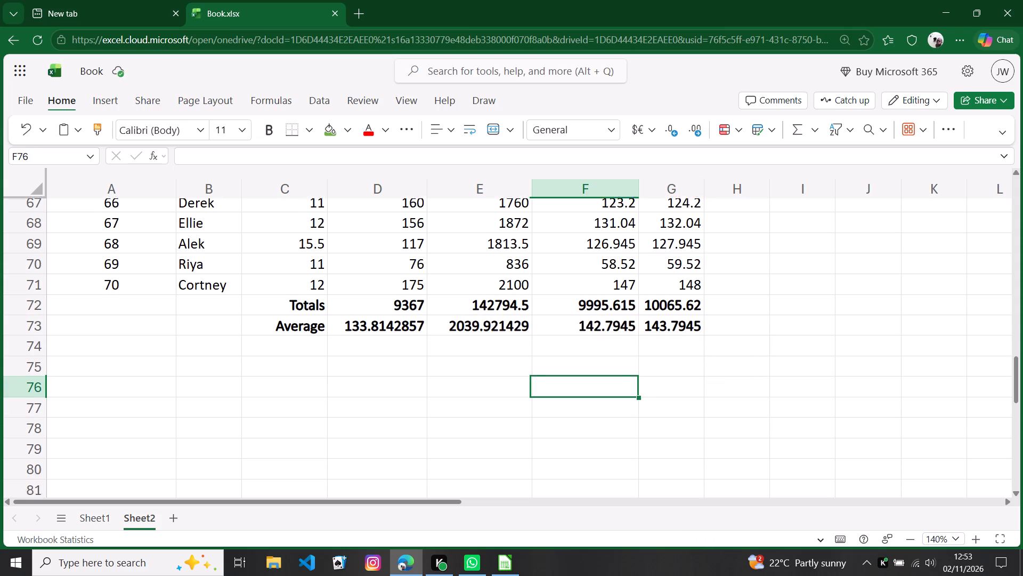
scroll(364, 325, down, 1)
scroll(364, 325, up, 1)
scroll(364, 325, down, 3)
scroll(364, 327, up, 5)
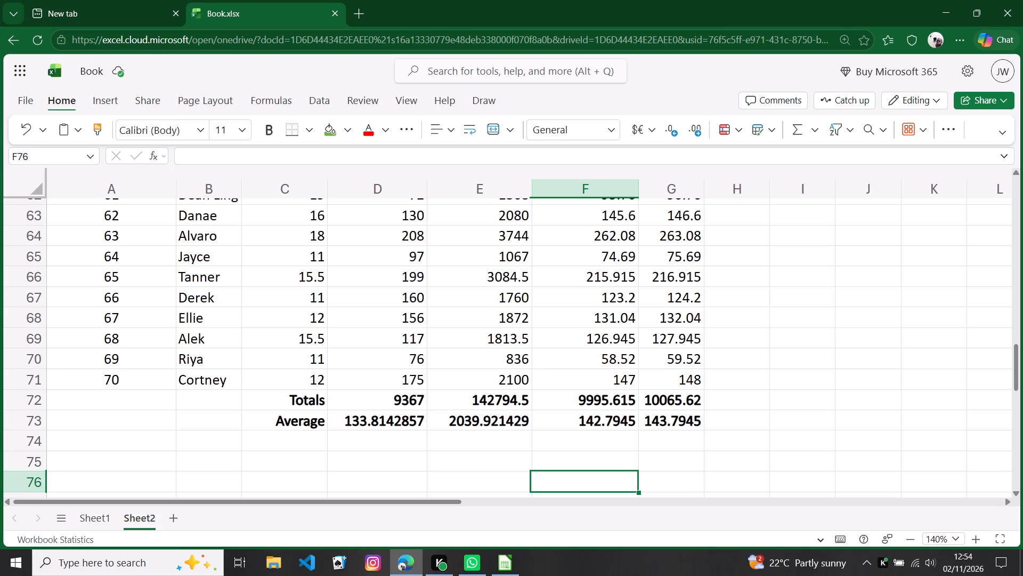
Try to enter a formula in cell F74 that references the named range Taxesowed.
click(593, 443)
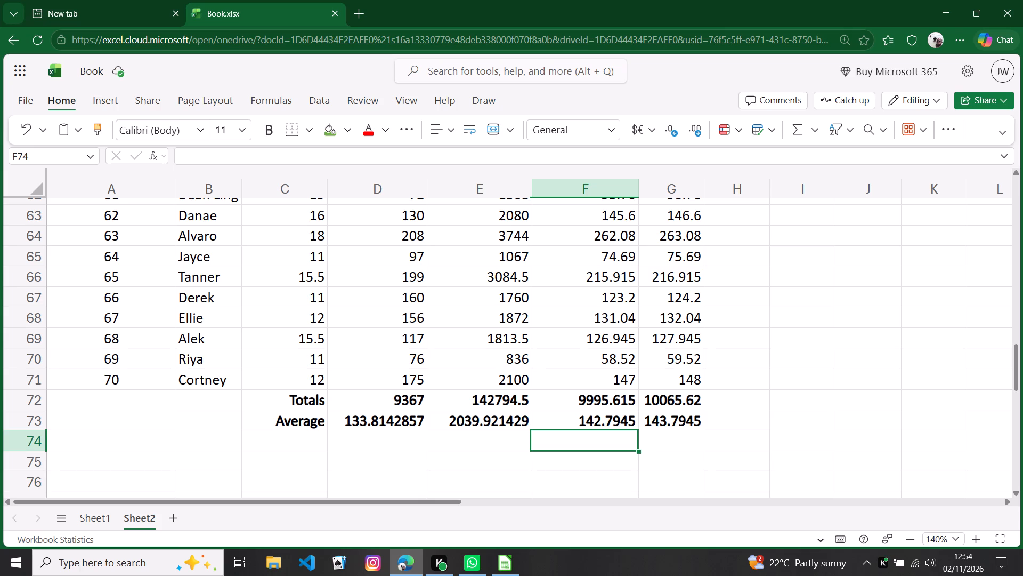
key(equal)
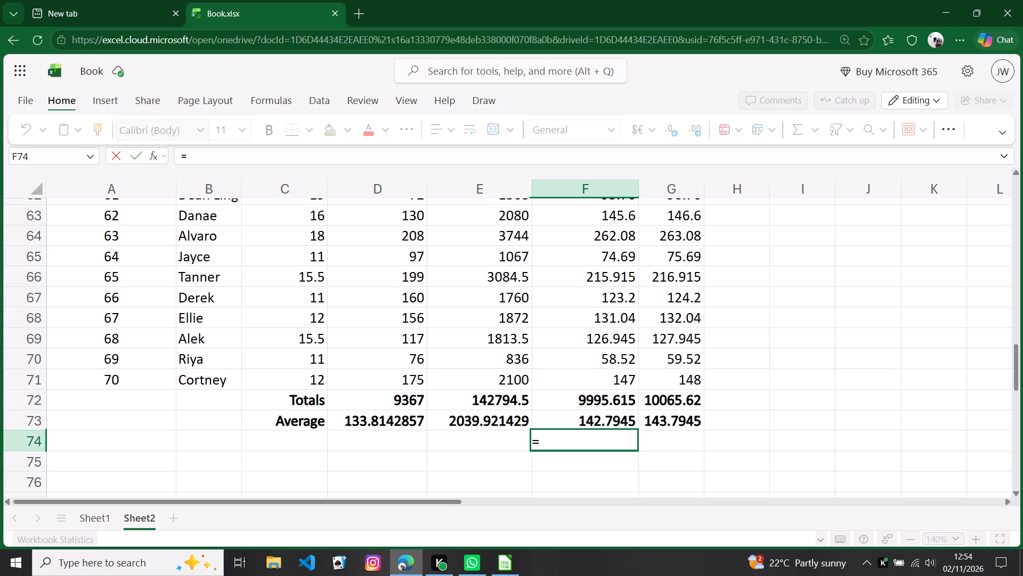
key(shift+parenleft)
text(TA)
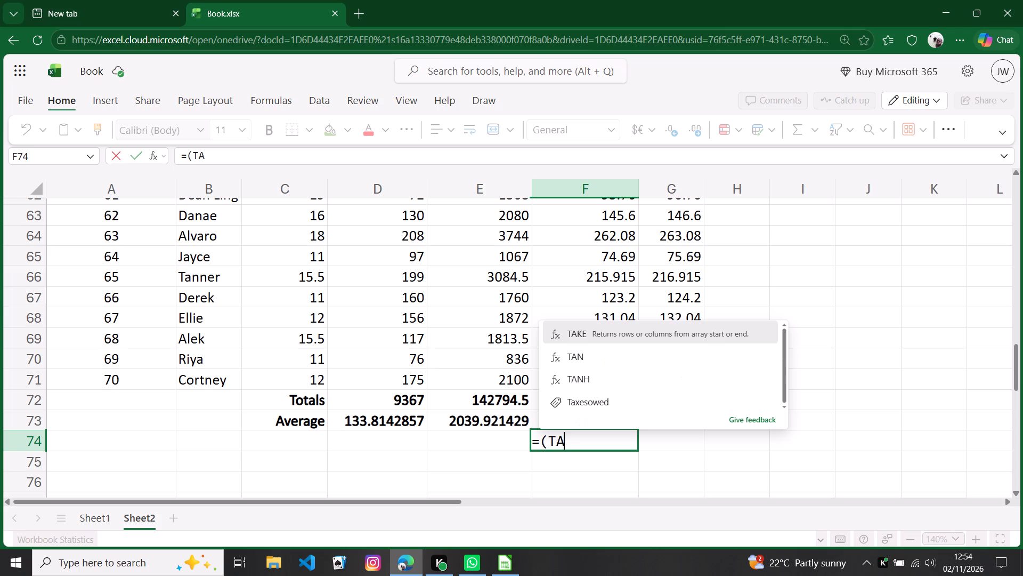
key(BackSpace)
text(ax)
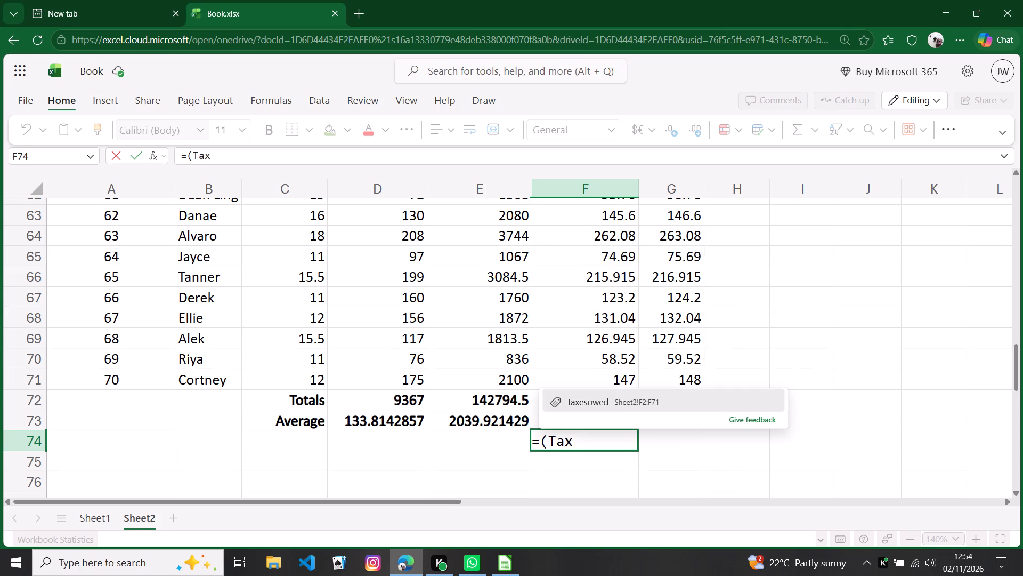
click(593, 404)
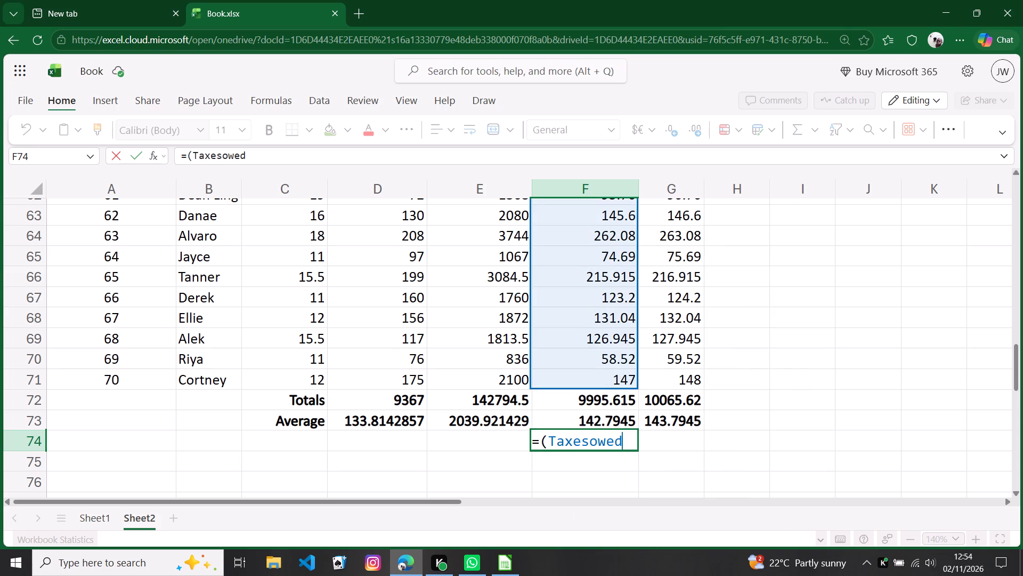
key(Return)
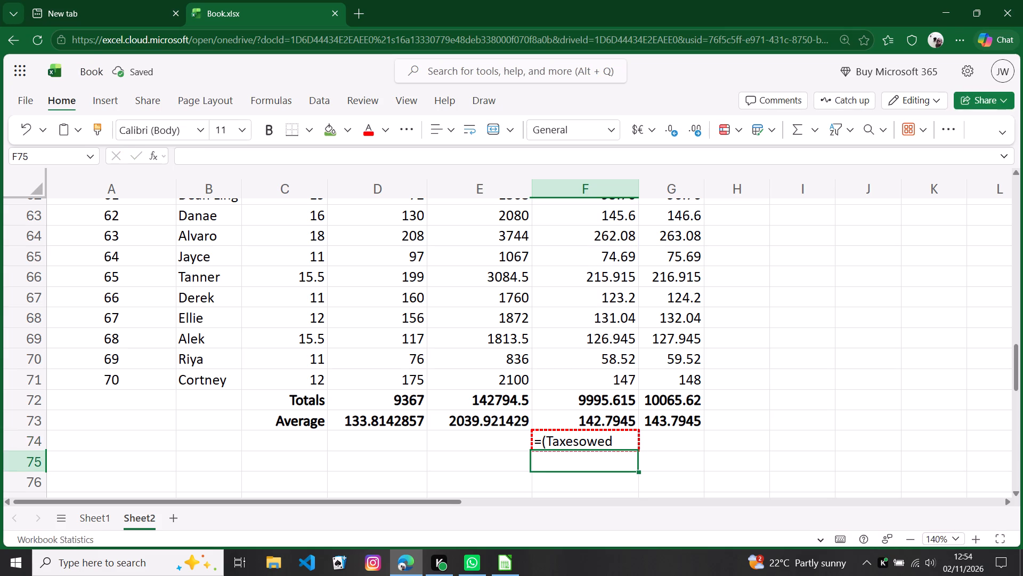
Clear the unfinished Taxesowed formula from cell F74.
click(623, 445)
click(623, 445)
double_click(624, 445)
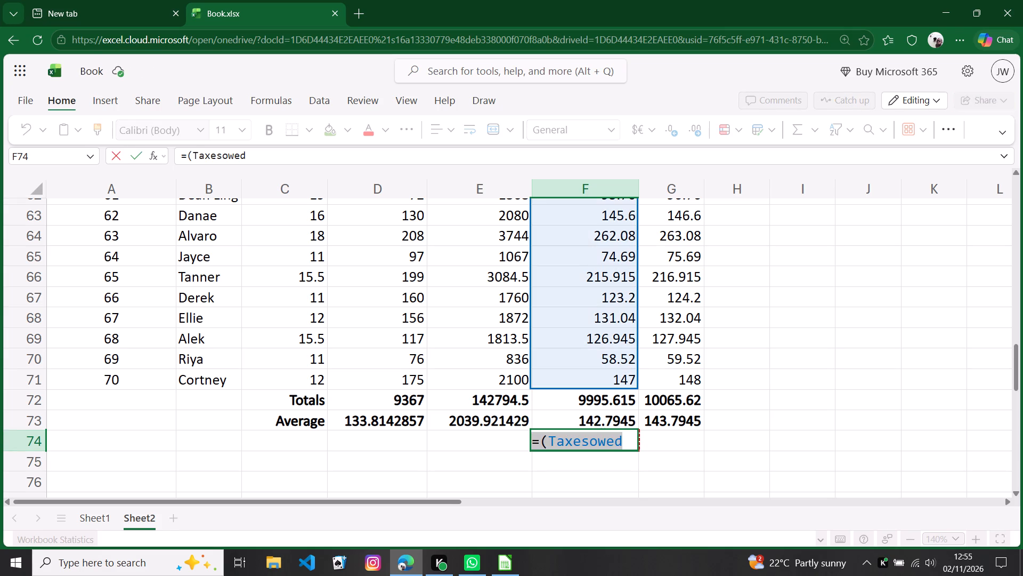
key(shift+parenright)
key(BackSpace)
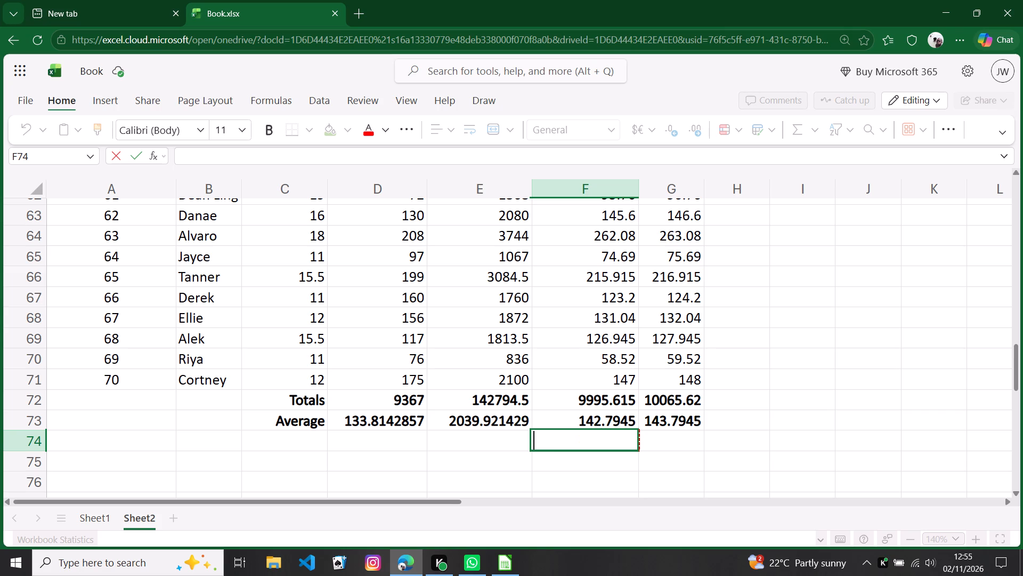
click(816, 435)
Review the payroll rows of Sheet2 upward through the employee records and back down to the Totals and Average rows.
scroll(669, 419, up, 6)
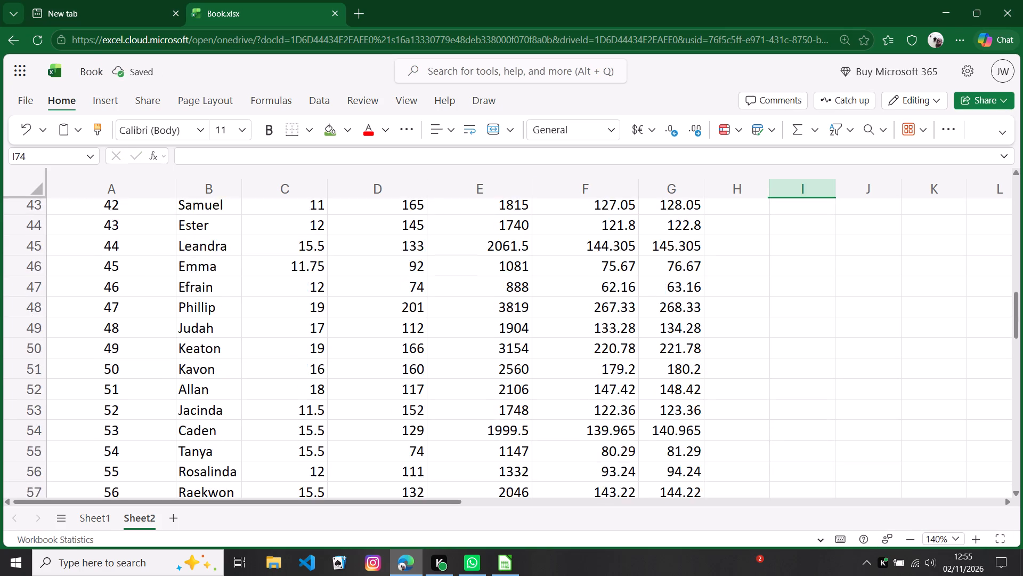
scroll(668, 418, up, 15)
scroll(664, 426, down, 8)
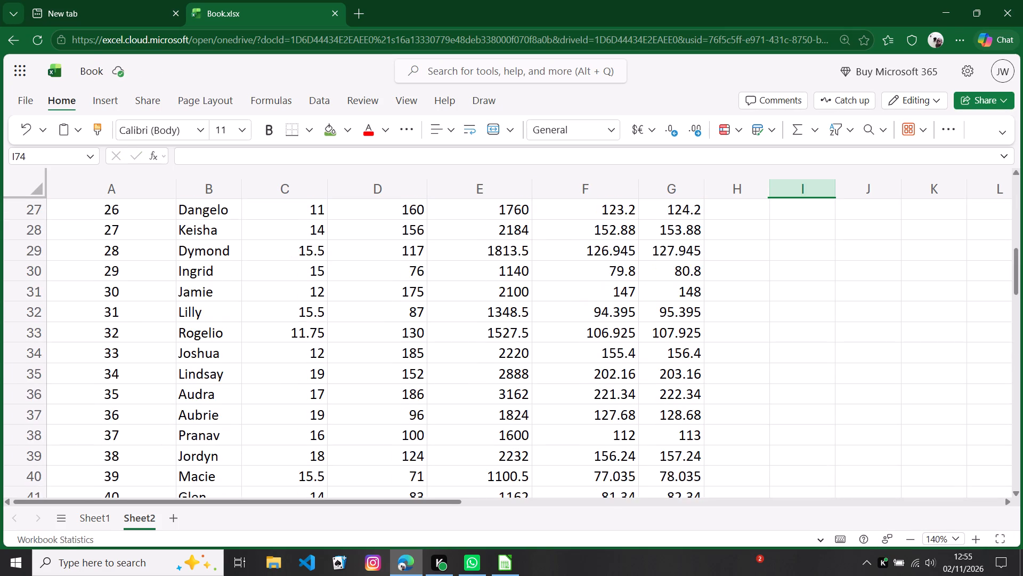
scroll(673, 417, down, 16)
scroll(693, 411, up, 3)
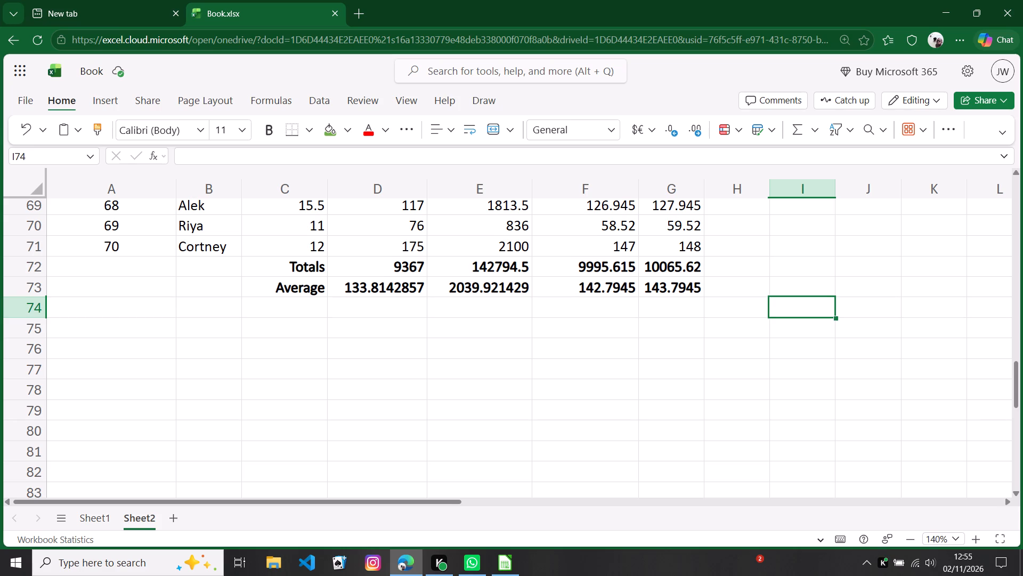
scroll(348, 380, up, 19)
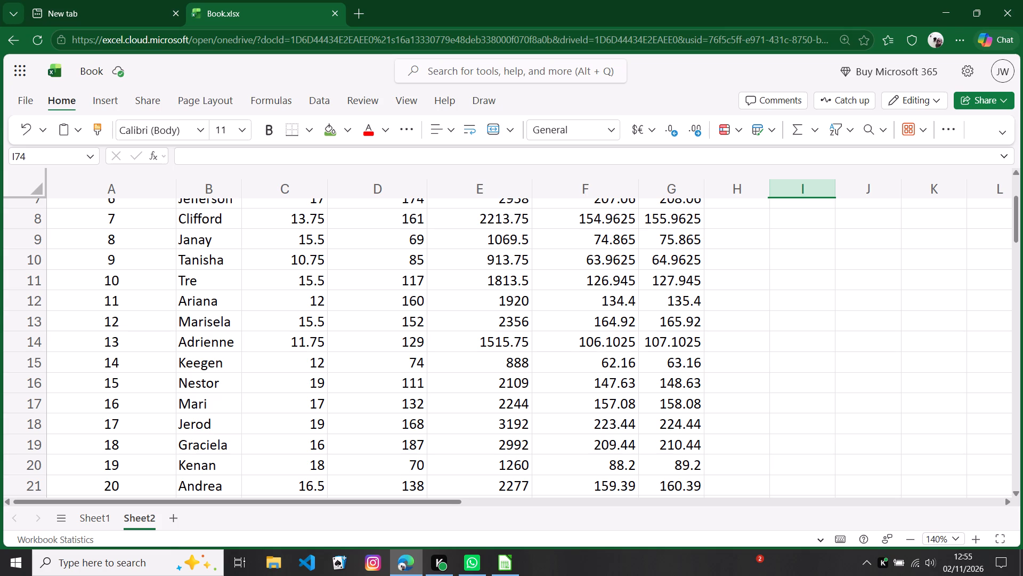
scroll(299, 326, down, 7)
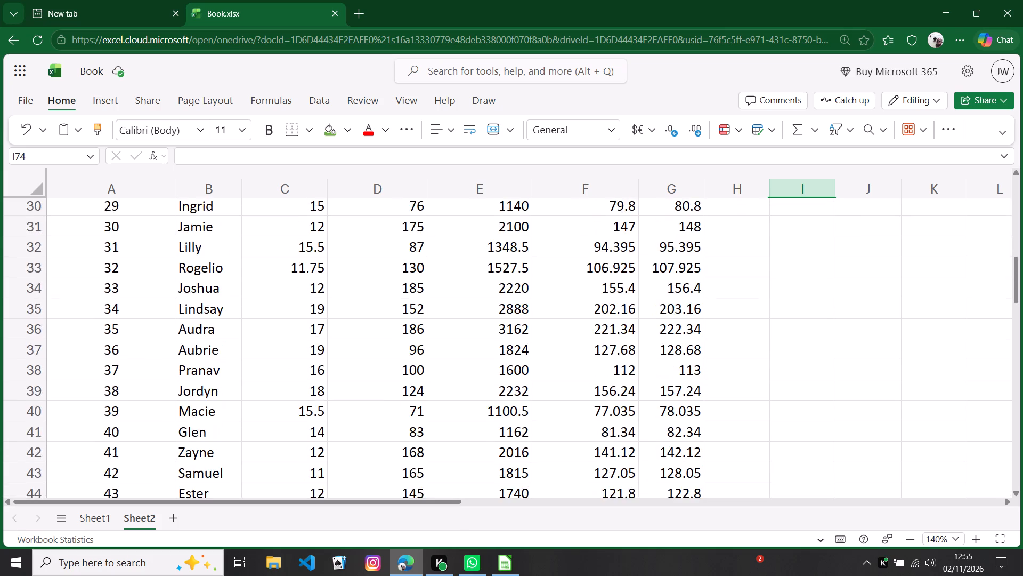
scroll(296, 360, down, 12)
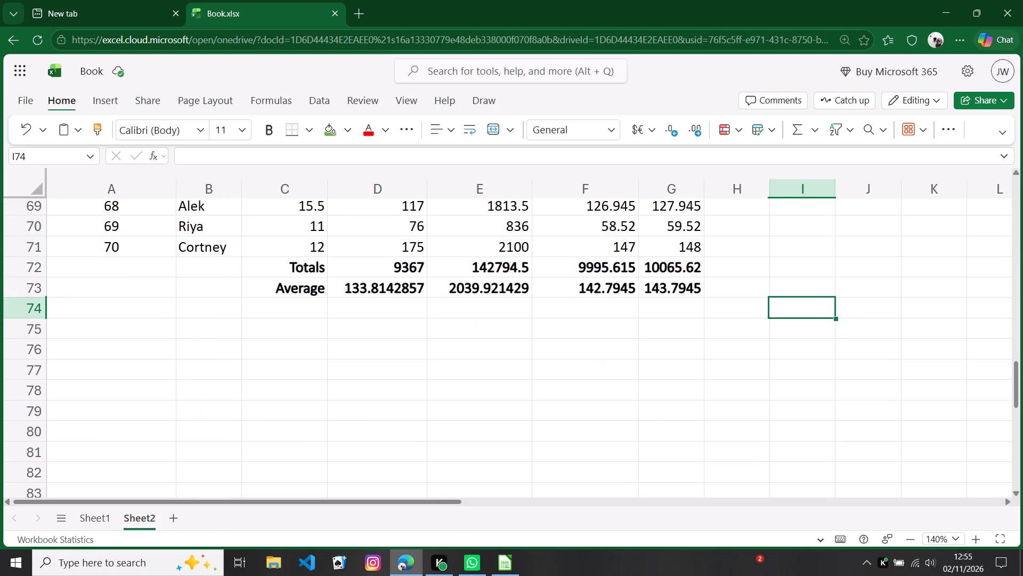
Add the row labels Highest in cell C74 and Lowest in cell C75 beneath the Average label.
click(290, 314)
key(h)
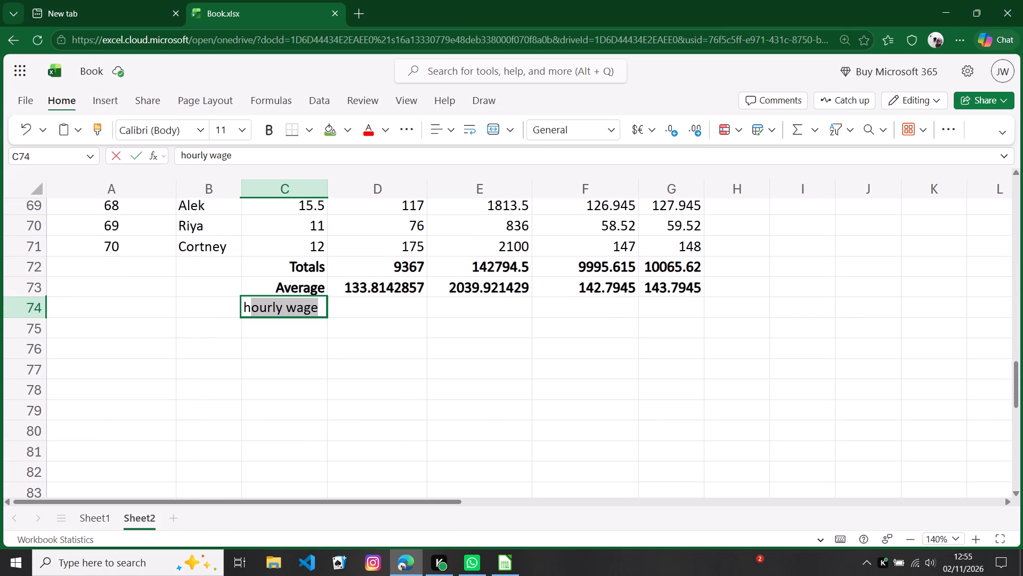
key(BackSpace)
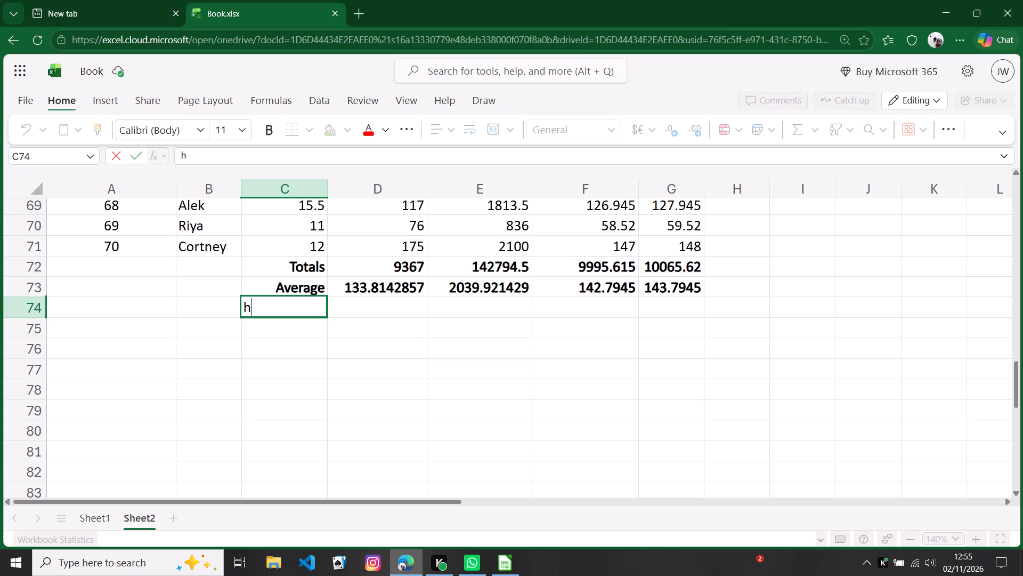
key(h)
key(BackSpace)
key(BackSpace)
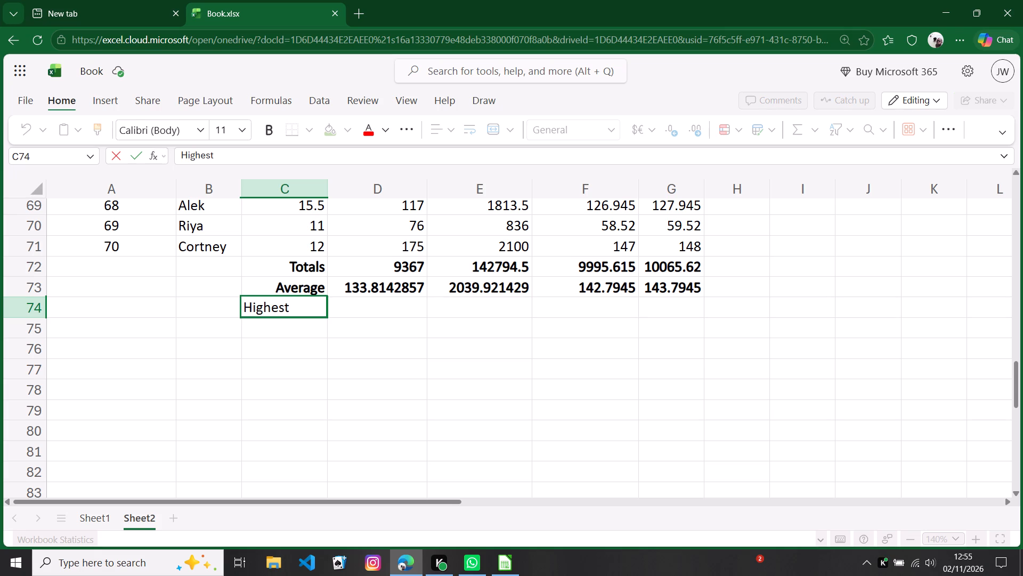
key(Return)
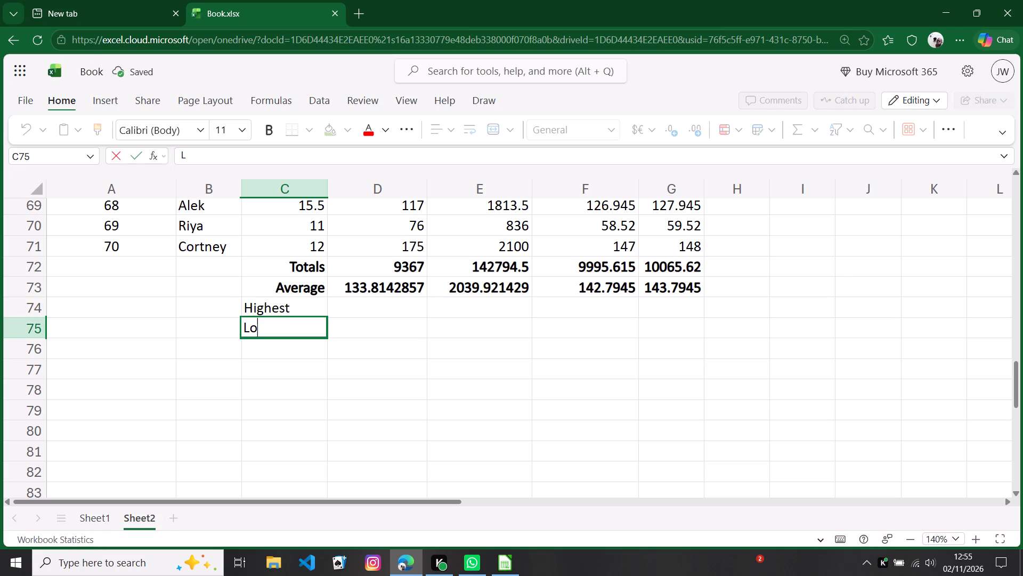
key(Return)
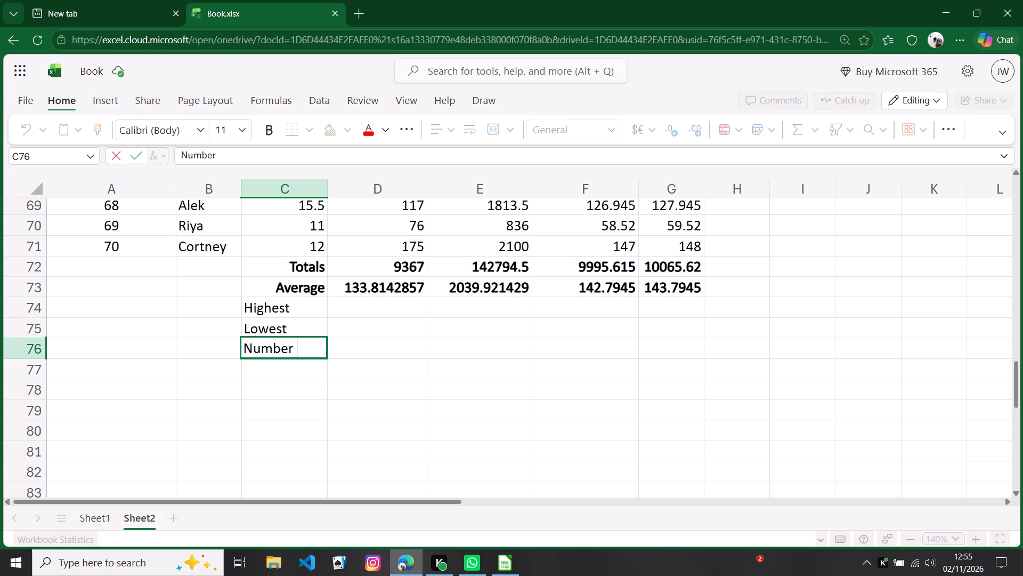
Complete the row label in cell C76 so it reads Number of Employees.
text(of)
key(space)
key(e)
text(mploy)
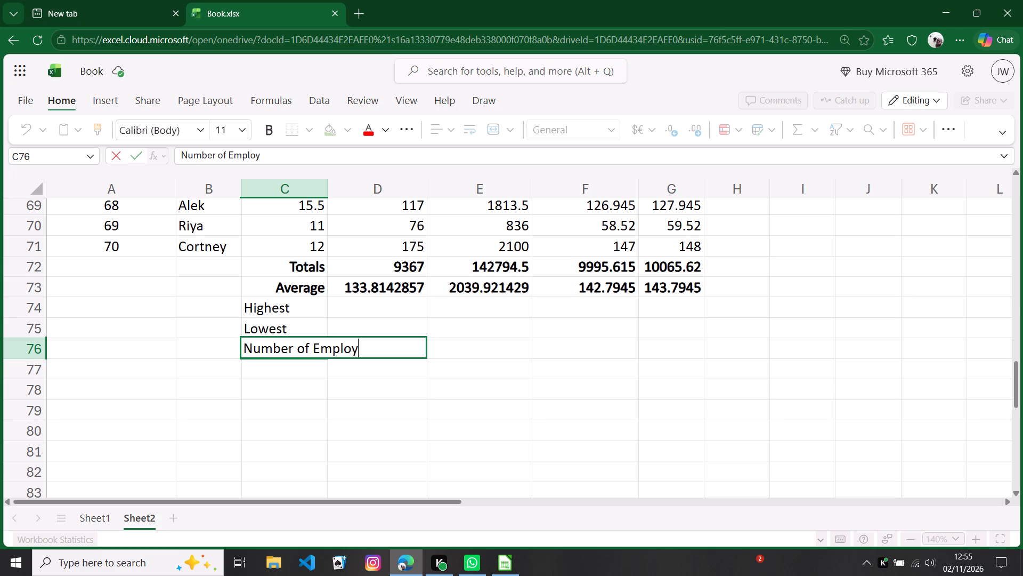
key(e)
text(es)
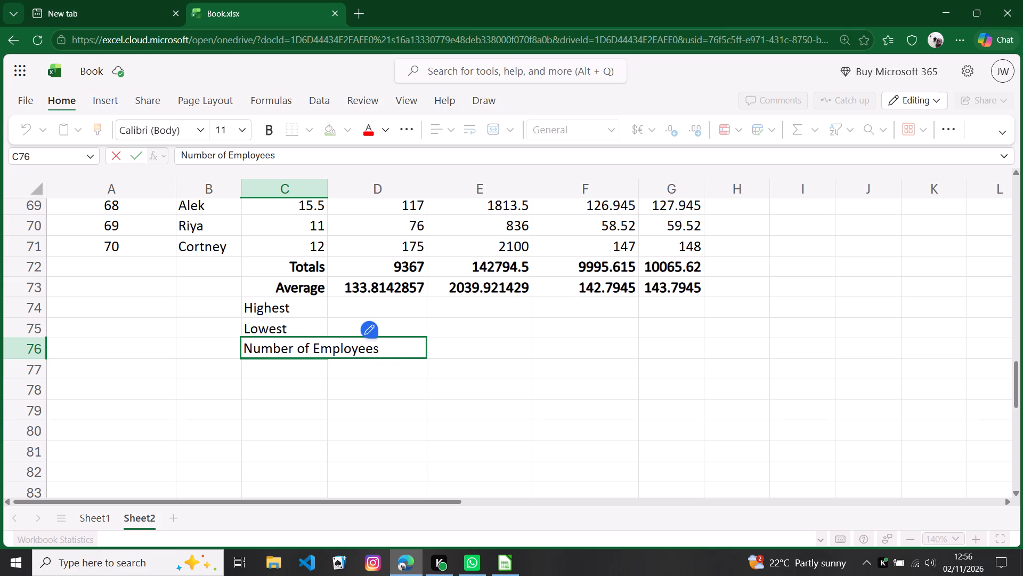
click(370, 389)
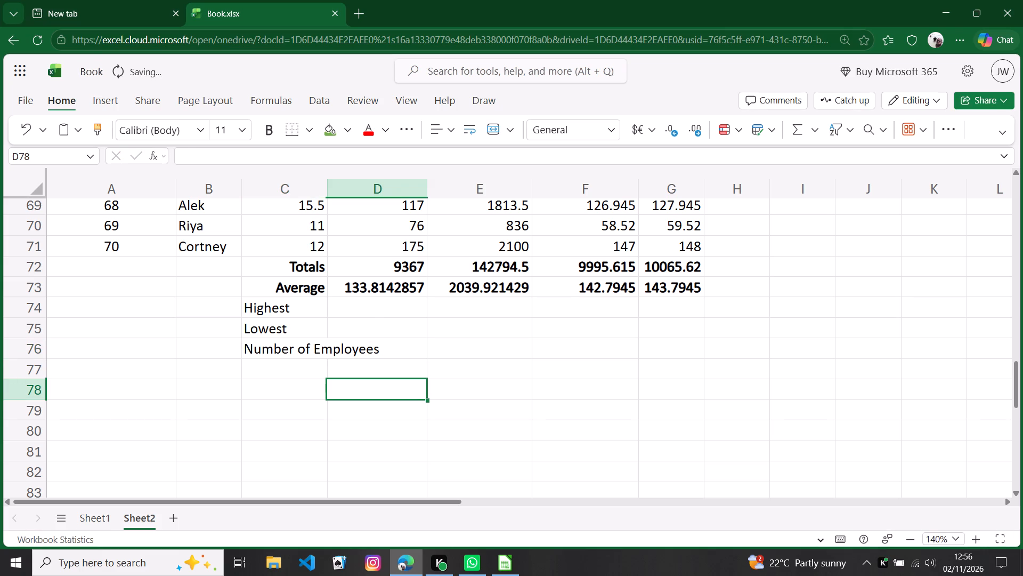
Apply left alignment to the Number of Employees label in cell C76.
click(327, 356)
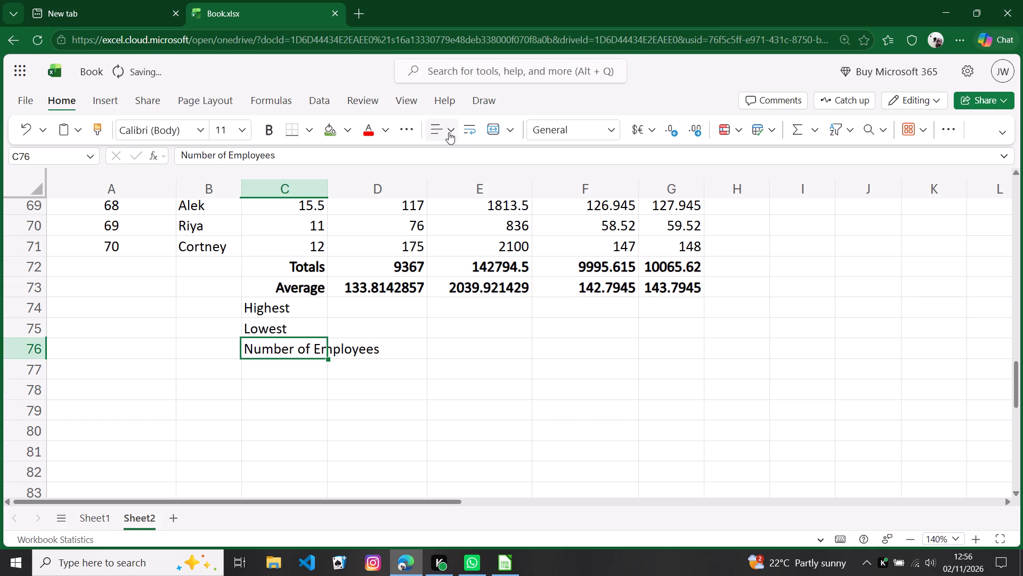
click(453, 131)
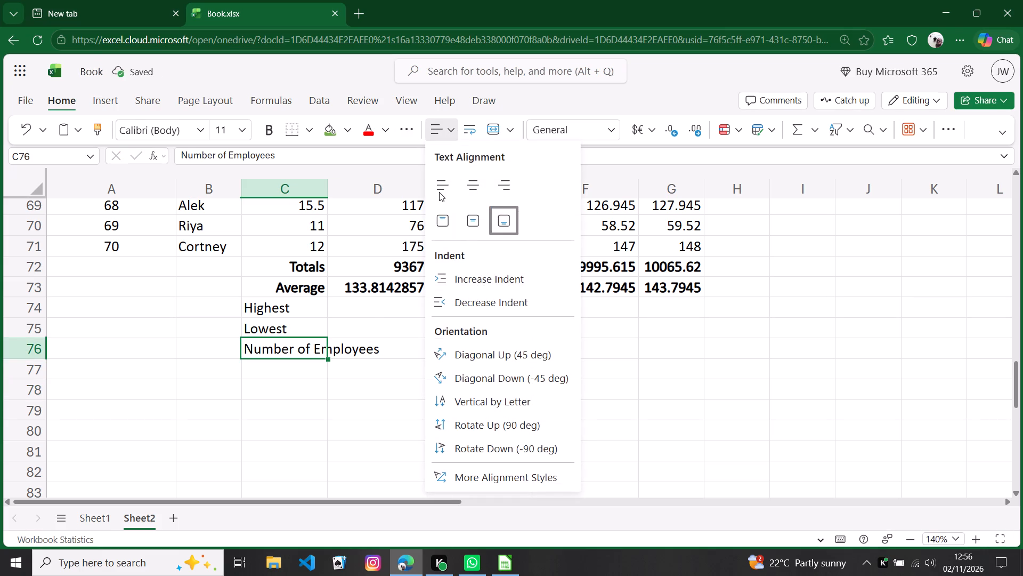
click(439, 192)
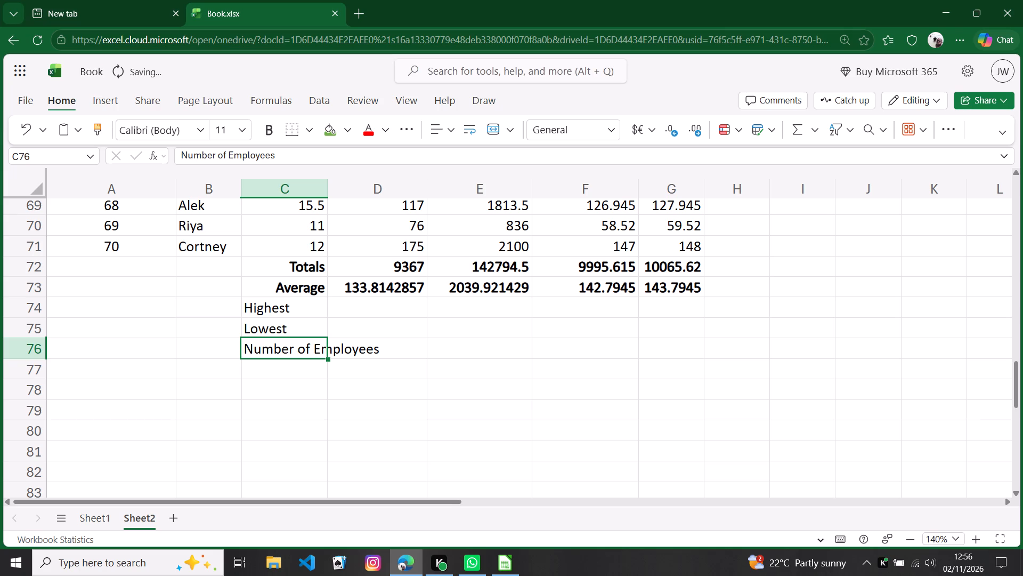
Auto-fit the width of column C to the Number of Employees label.
scroll(302, 292, up, 19)
scroll(301, 305, up, 6)
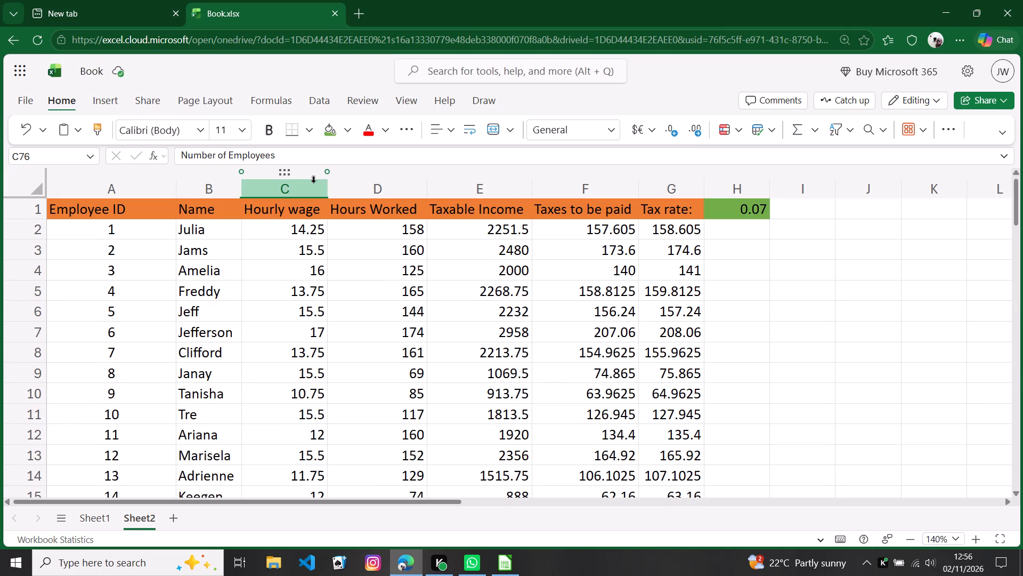
double_click(327, 193)
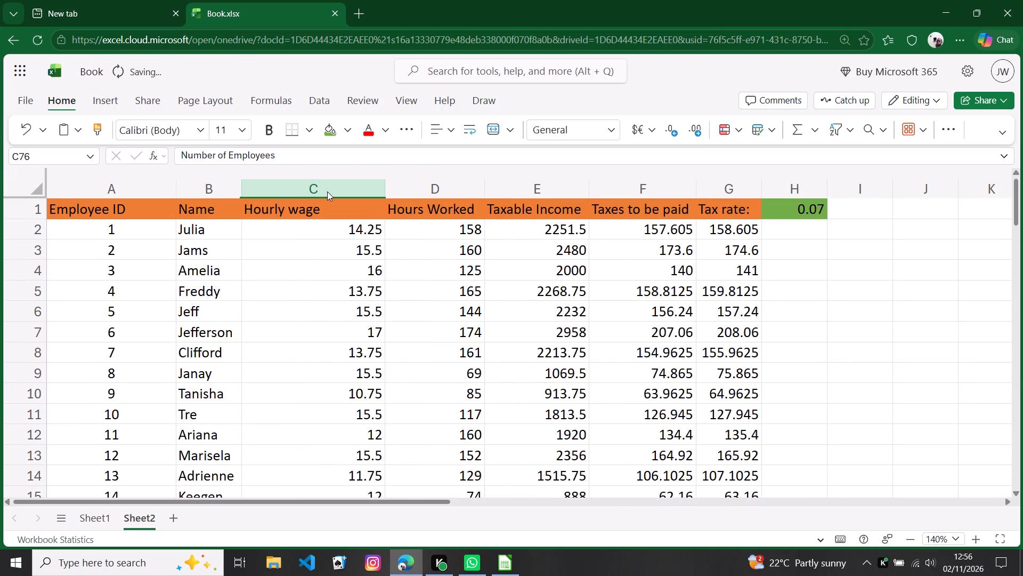
Right-align the Highest, Lowest and Number of Employees labels in cells C74, C75 and C76.
scroll(328, 197, down, 7)
scroll(369, 254, down, 15)
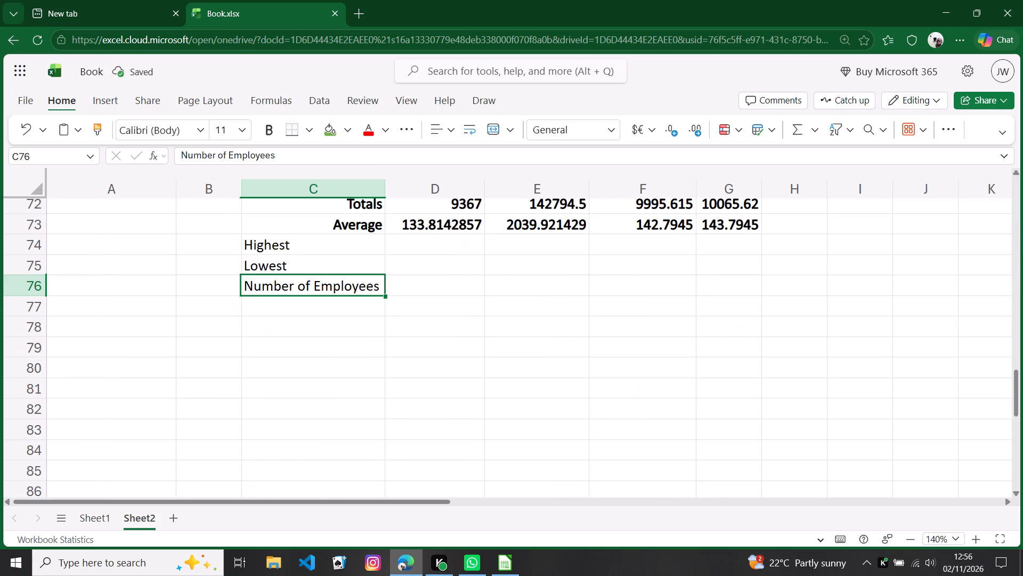
scroll(363, 288, up, 2)
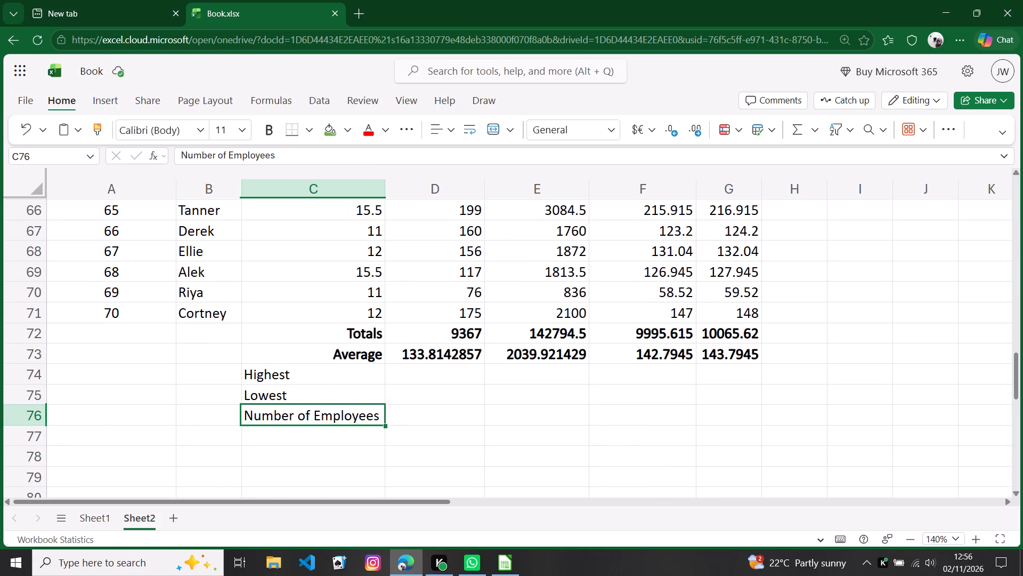
click(302, 378)
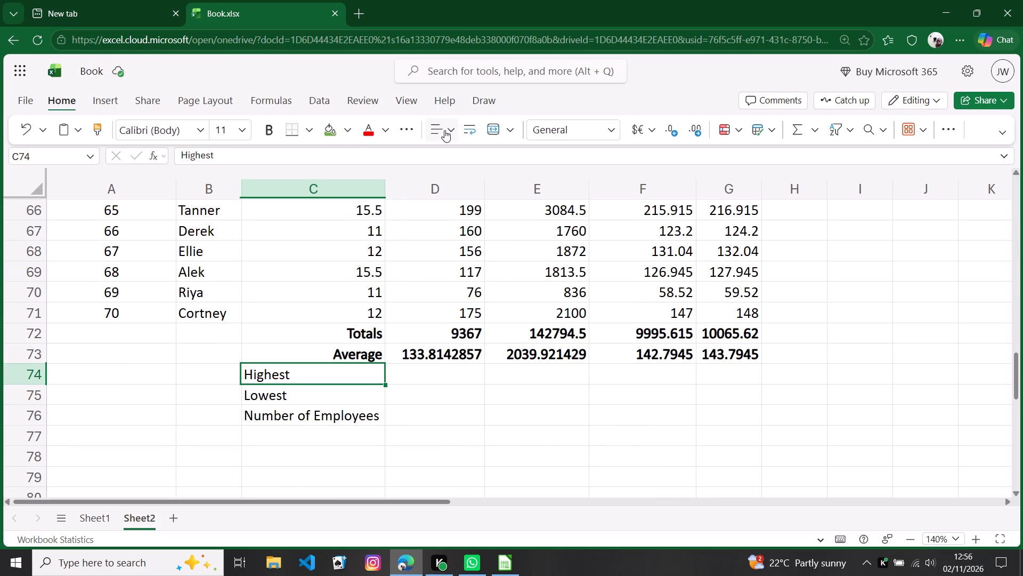
click(444, 130)
click(500, 183)
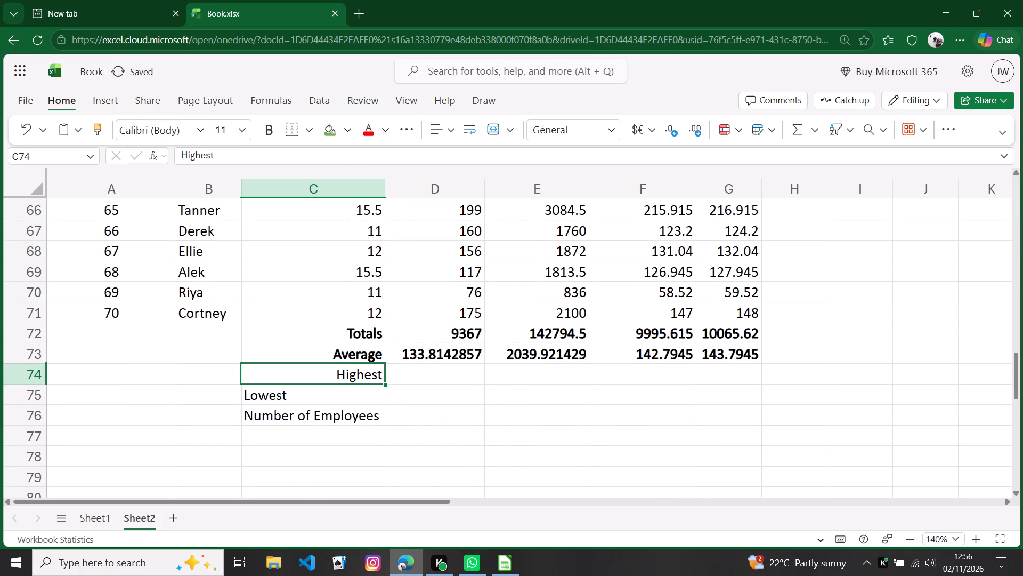
click(291, 399)
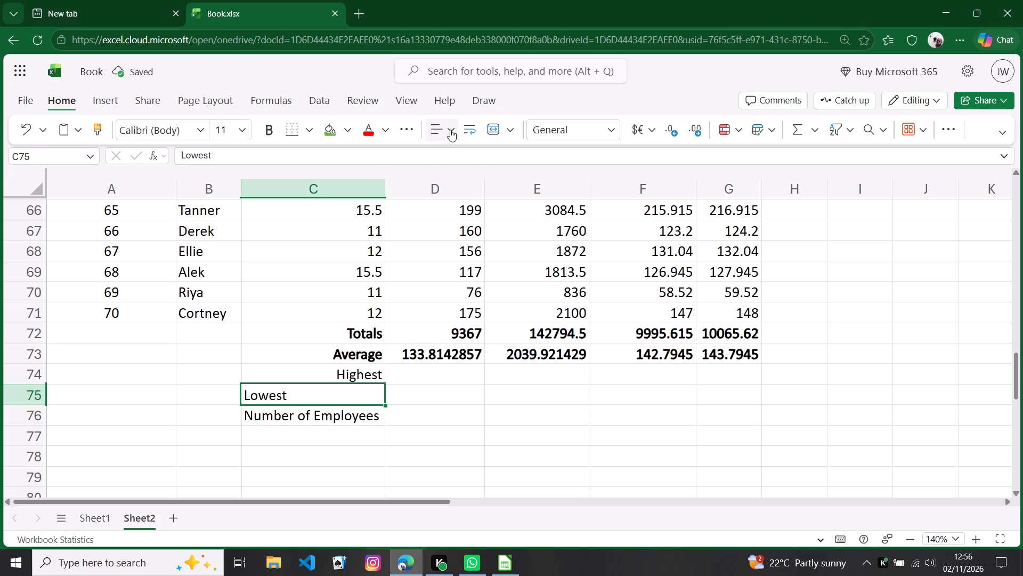
click(451, 130)
click(497, 187)
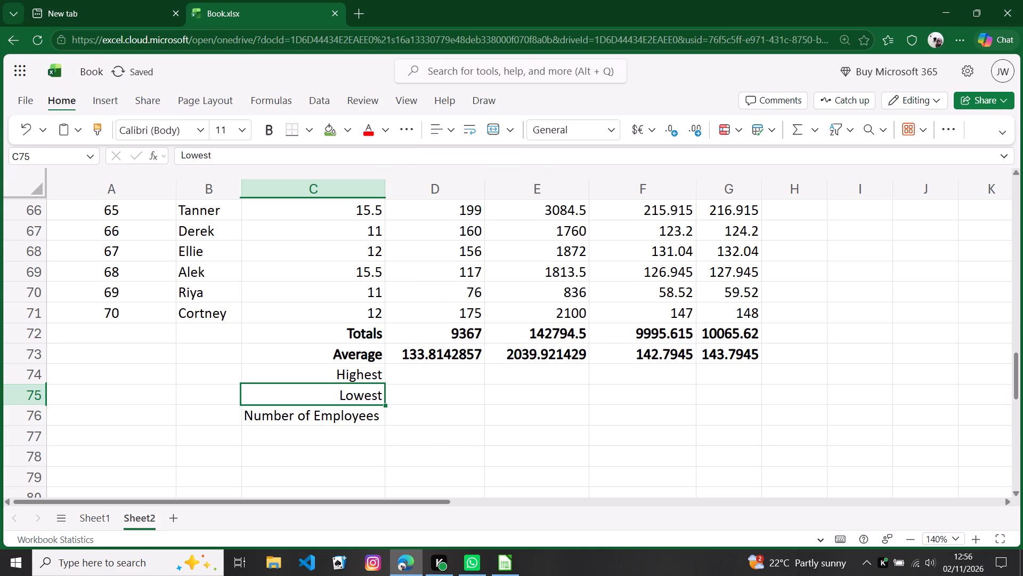
click(333, 425)
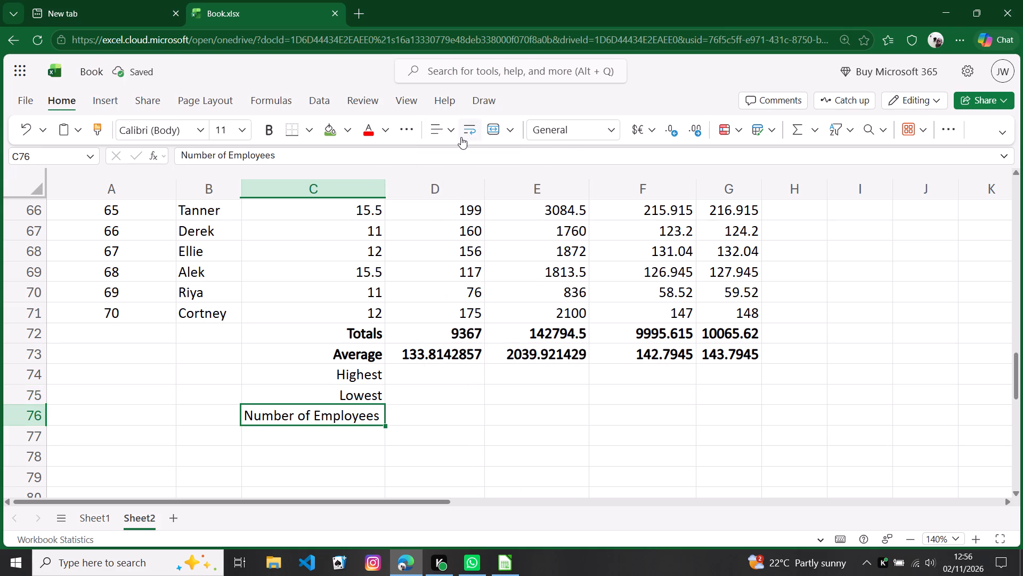
click(453, 132)
click(510, 184)
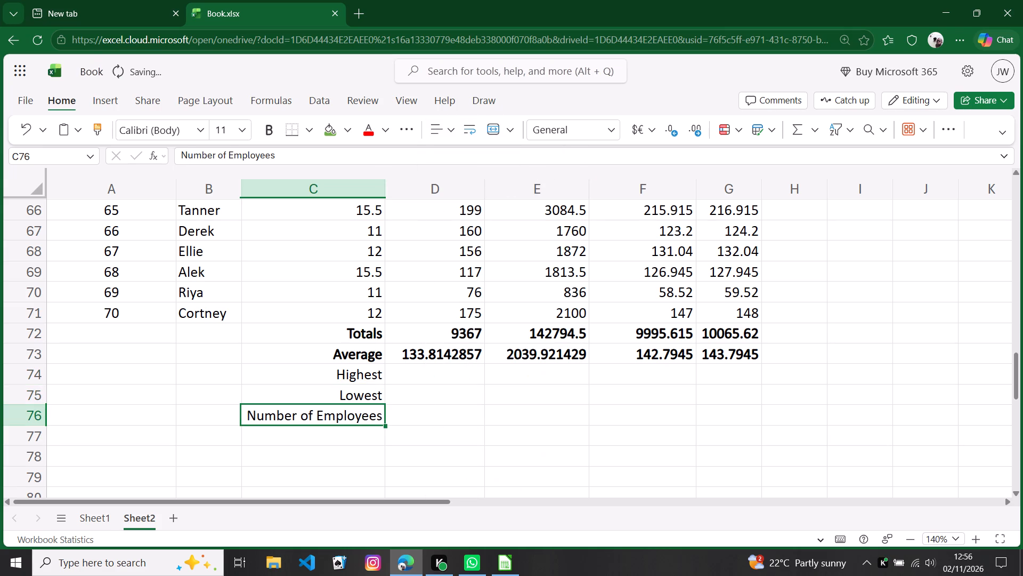
Make the Highest, Lowest and Number of Employees labels in cells C74 to C76 bold.
click(366, 383)
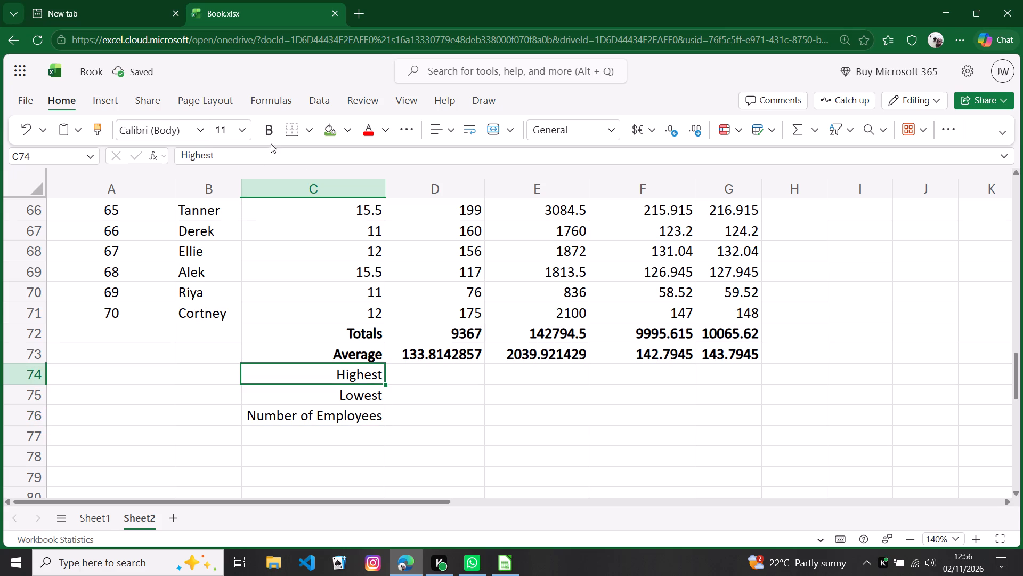
click(271, 132)
click(355, 400)
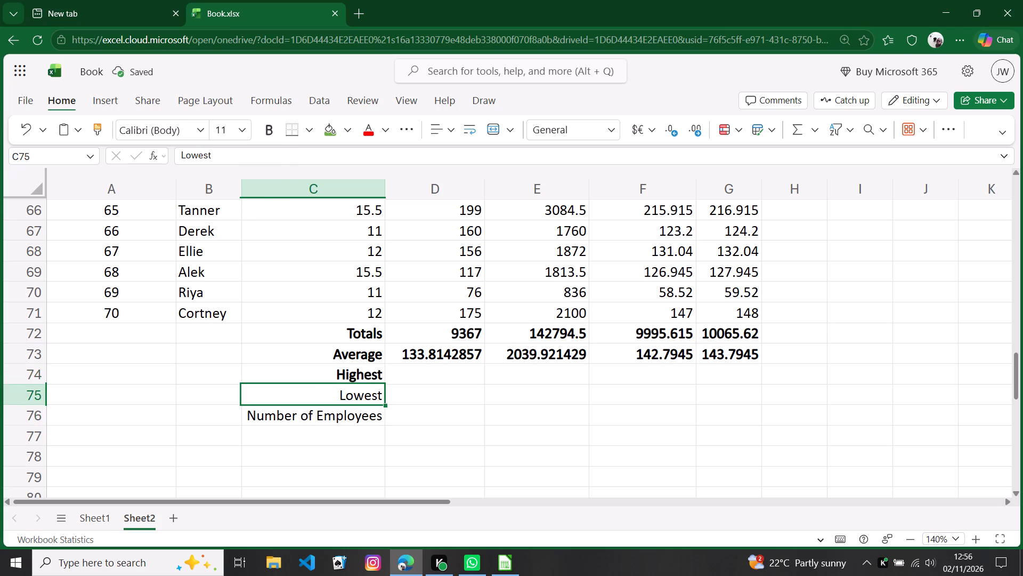
click(268, 127)
click(341, 421)
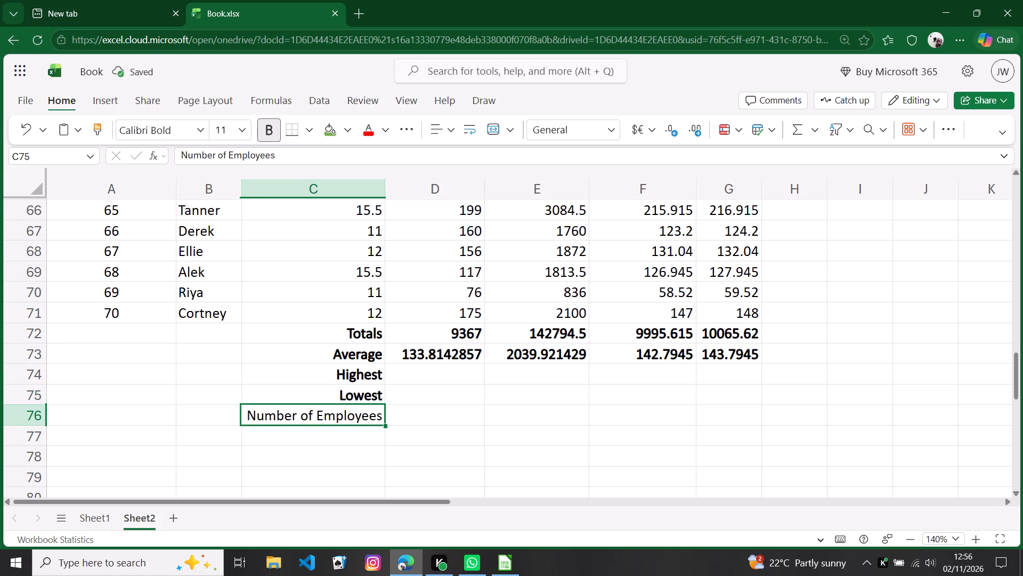
click(268, 135)
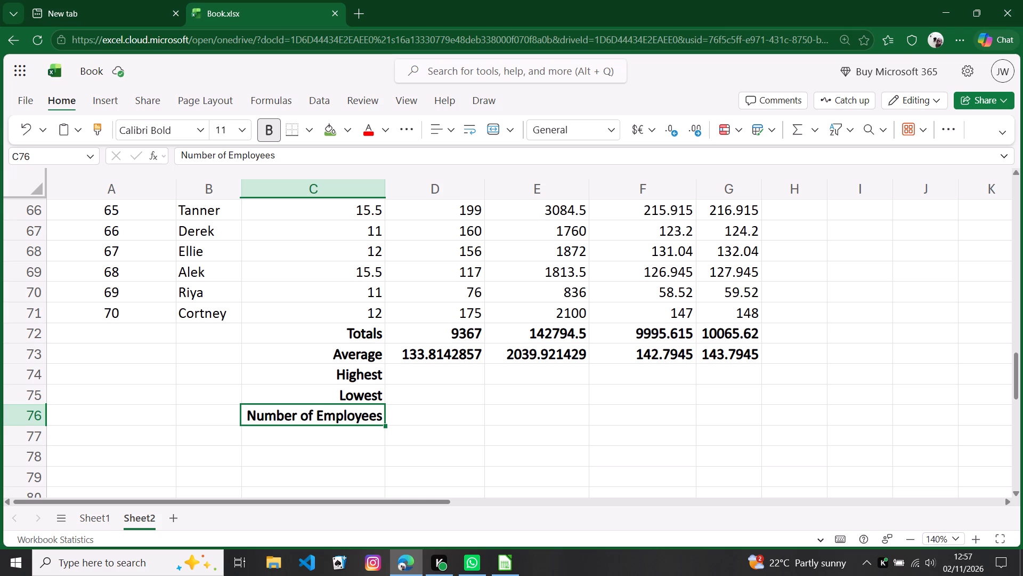
Enter the formula =MAX(D2:D71) in cell D74 for the highest Hours Worked.
click(425, 375)
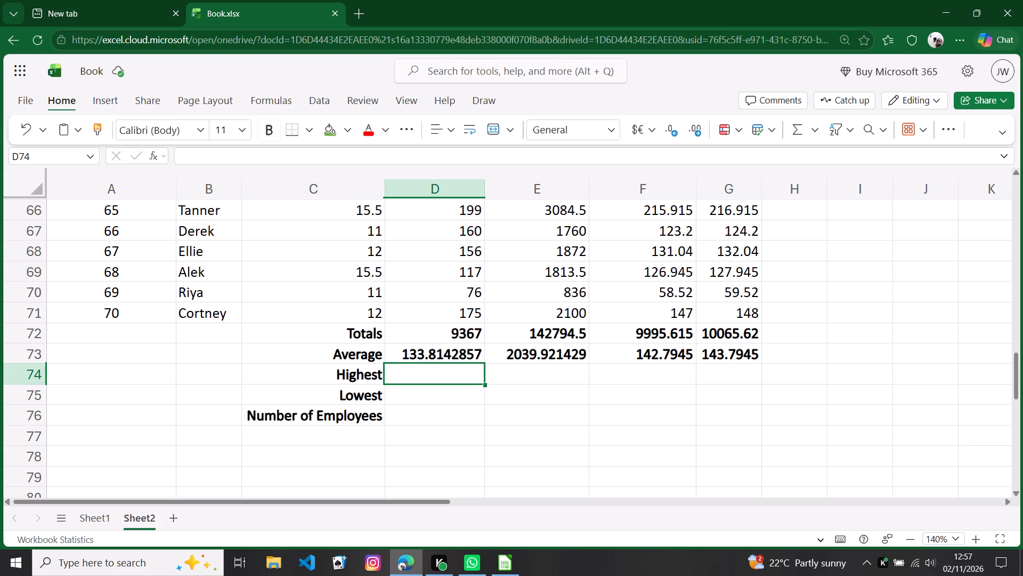
scroll(431, 378, up, 15)
scroll(435, 339, up, 9)
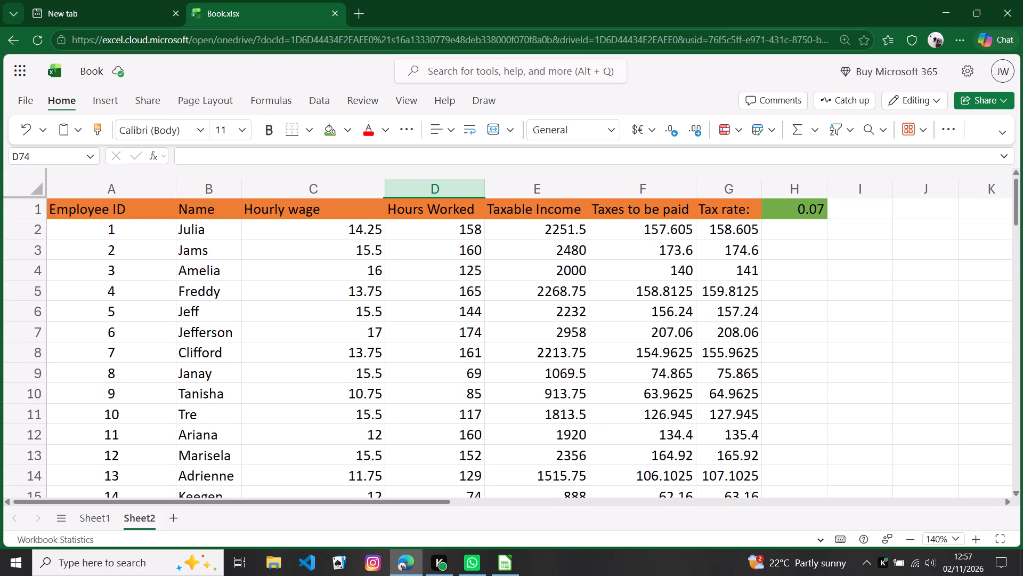
scroll(441, 338, down, 20)
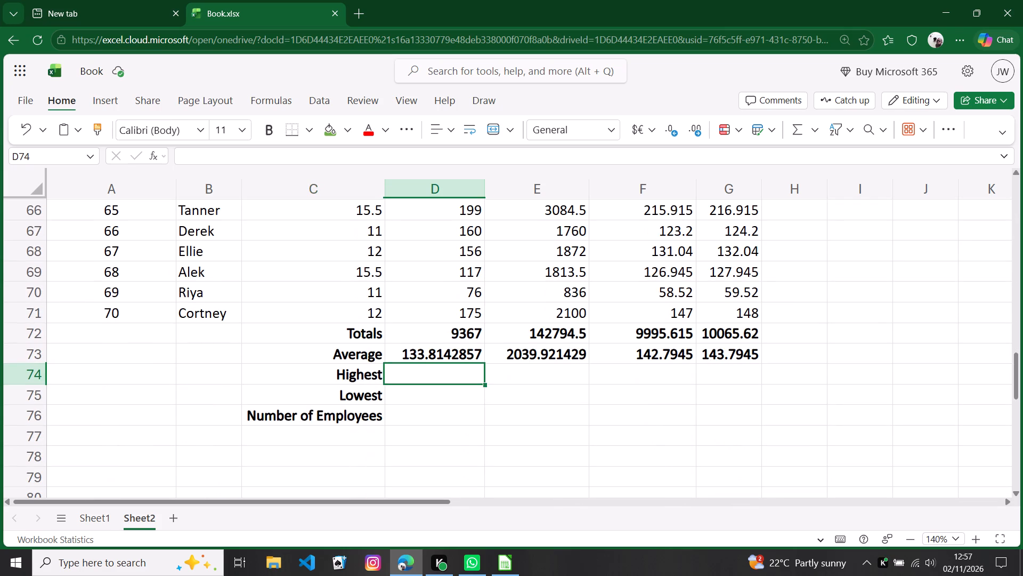
click(428, 375)
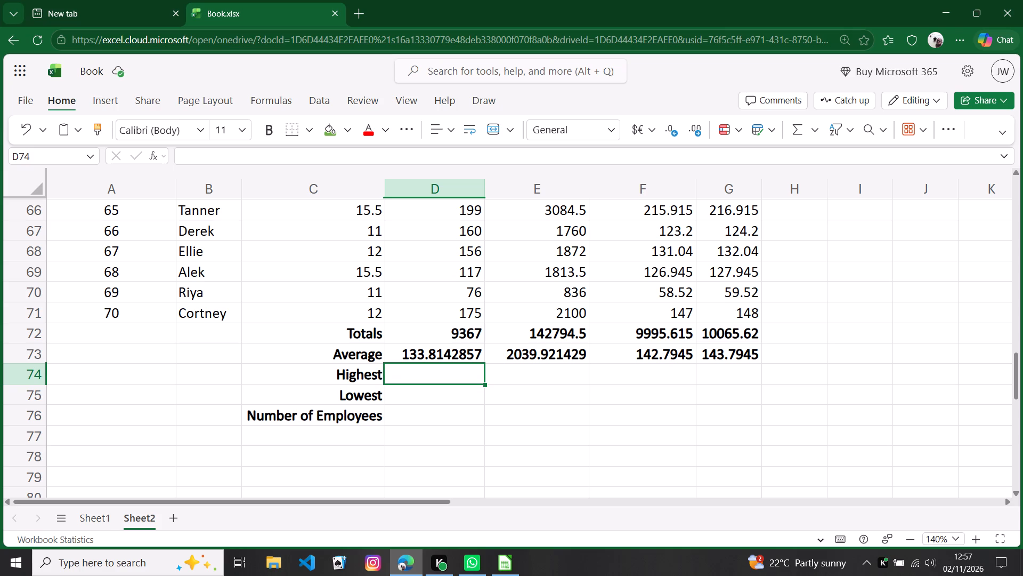
key(equal)
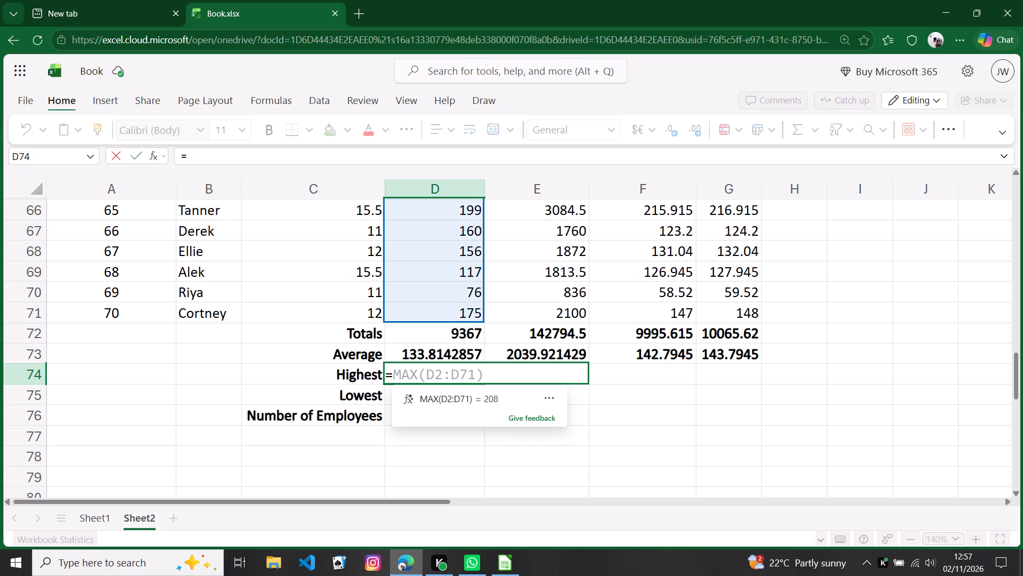
text(MA)
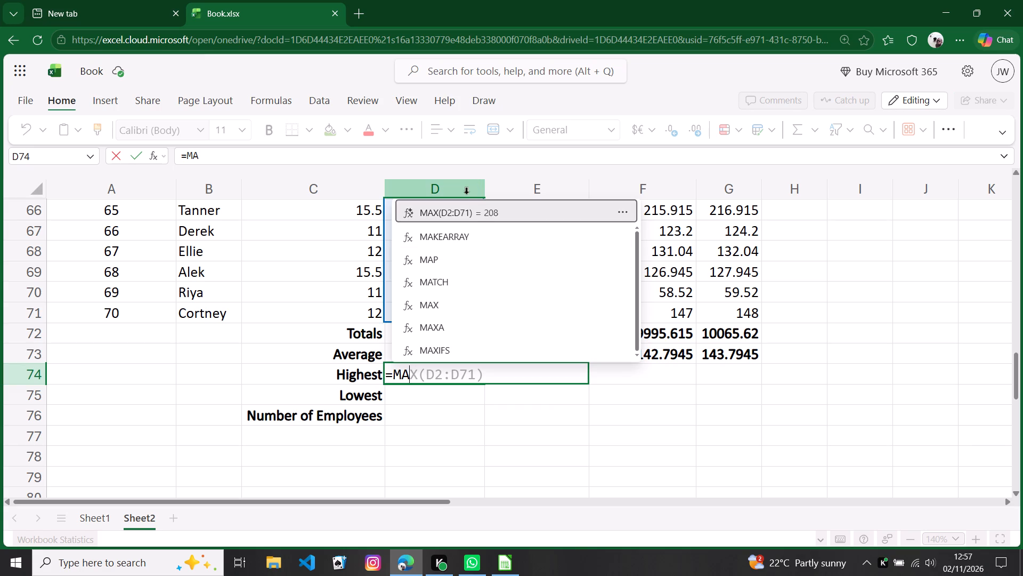
click(464, 209)
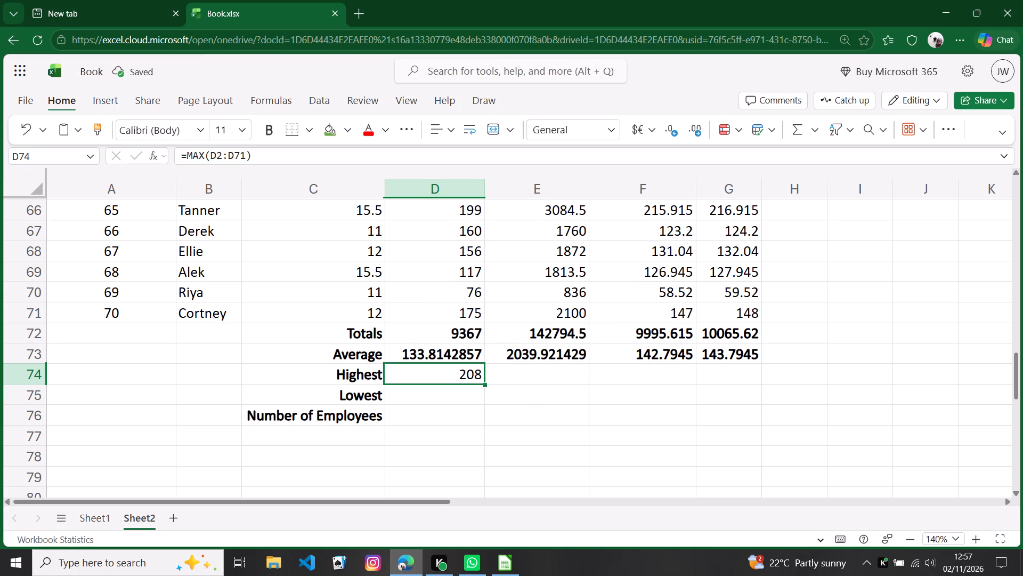
Fill the MAX formula from cell D74 across the Highest row through E74, F74 and G74.
drag(486, 384, 513, 384)
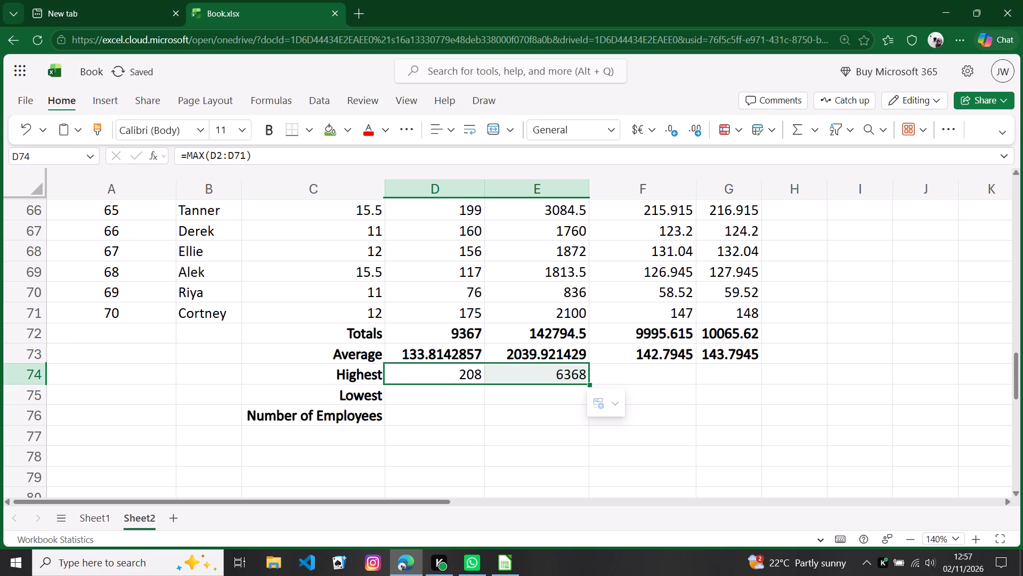
drag(590, 384, 605, 382)
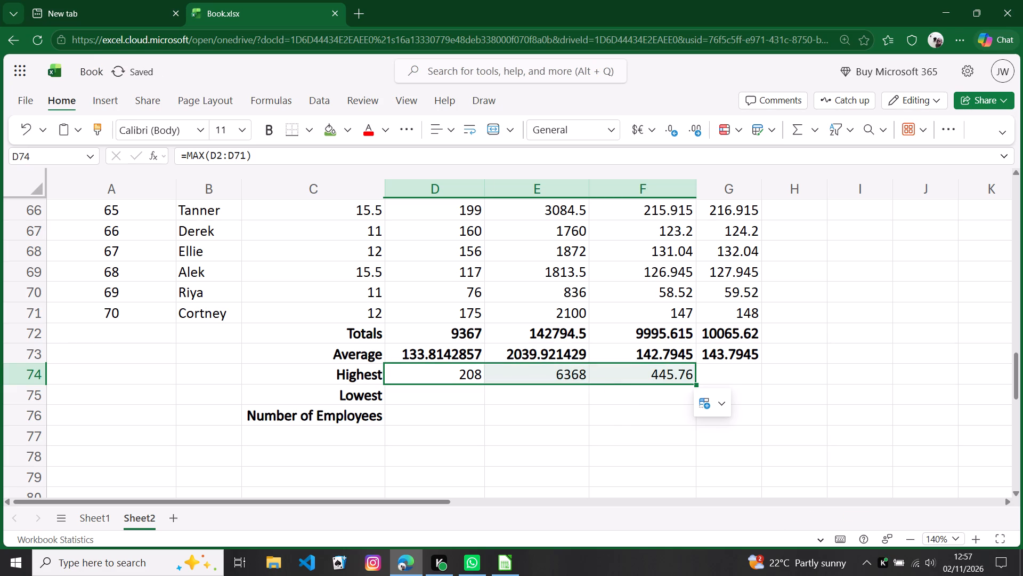
drag(698, 386, 720, 382)
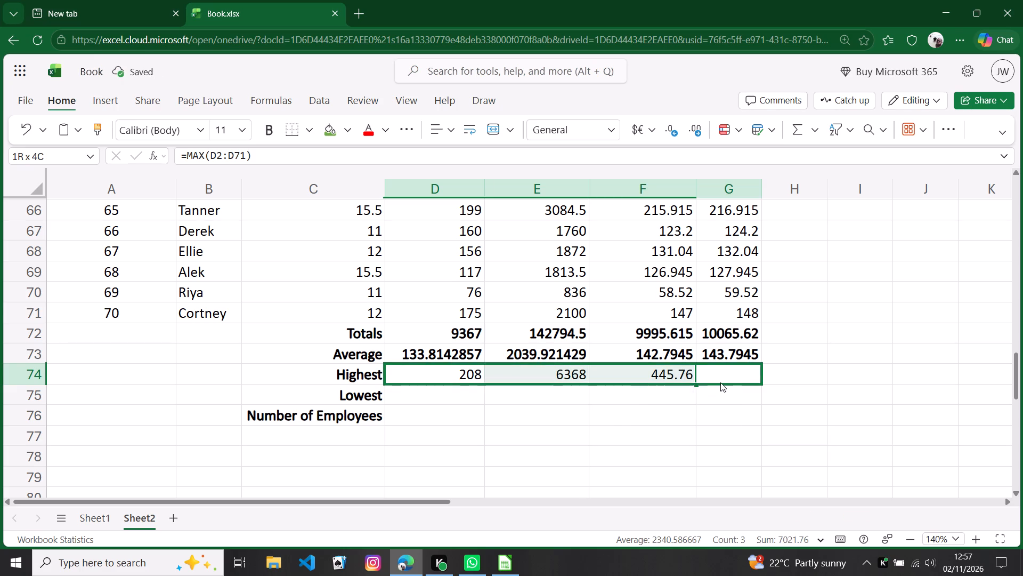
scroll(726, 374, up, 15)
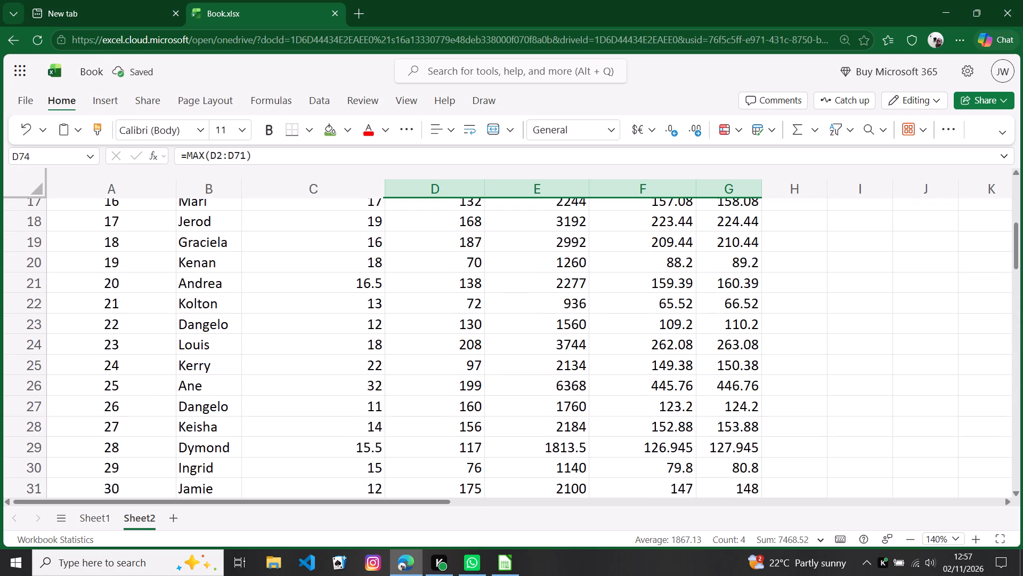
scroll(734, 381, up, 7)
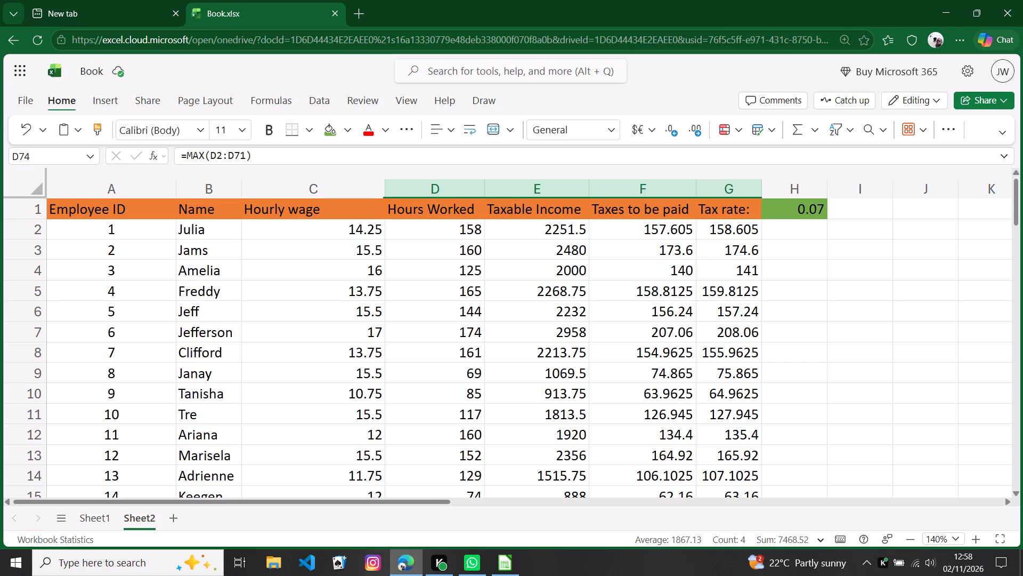
Cut column G (Tax rate) from Sheet2 and paste its contents into cell C6 of a newly added sheet.
scroll(695, 301, down, 1)
scroll(696, 294, up, 3)
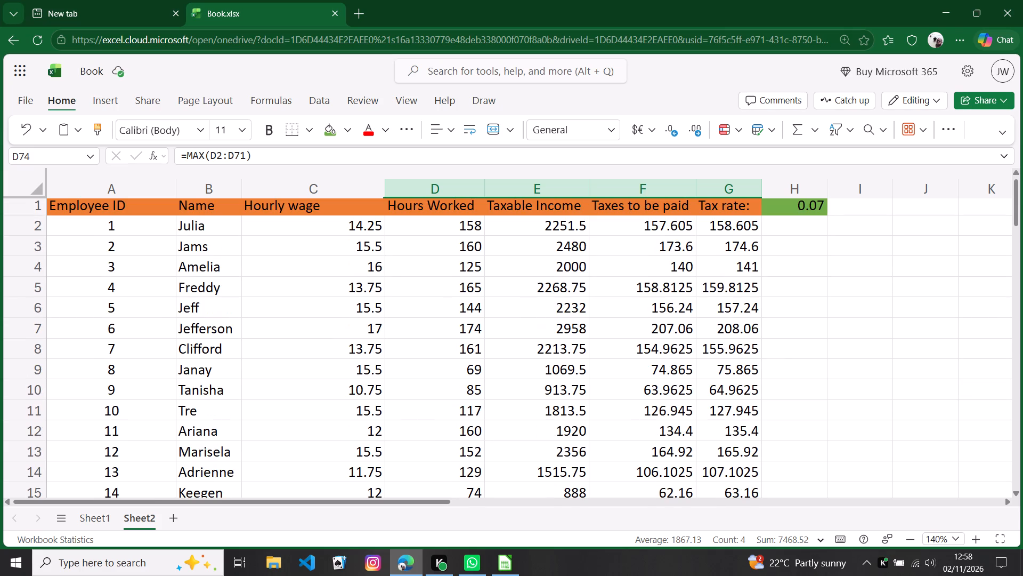
click(736, 189)
scroll(736, 279, down, 6)
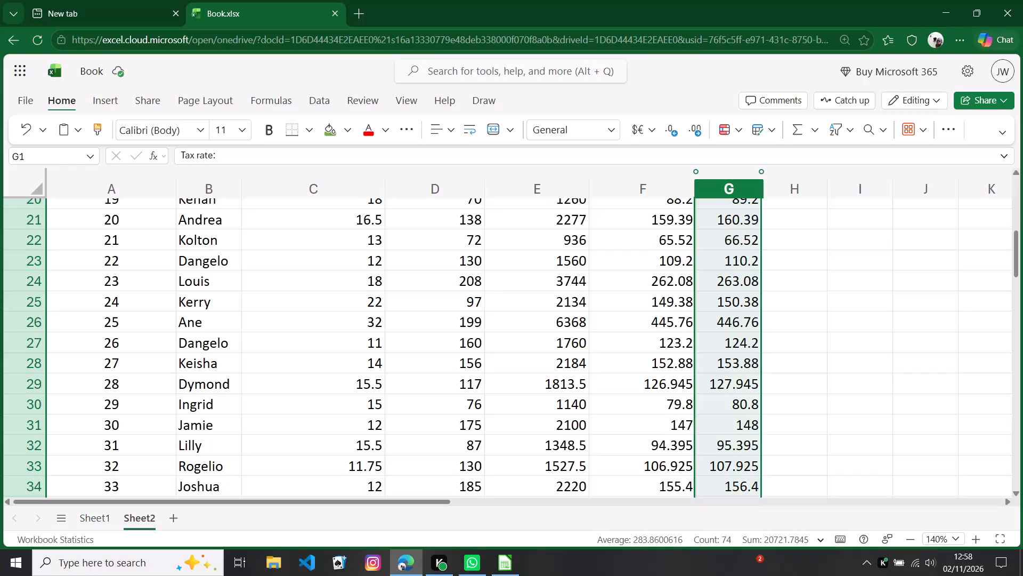
key(ctrl+x)
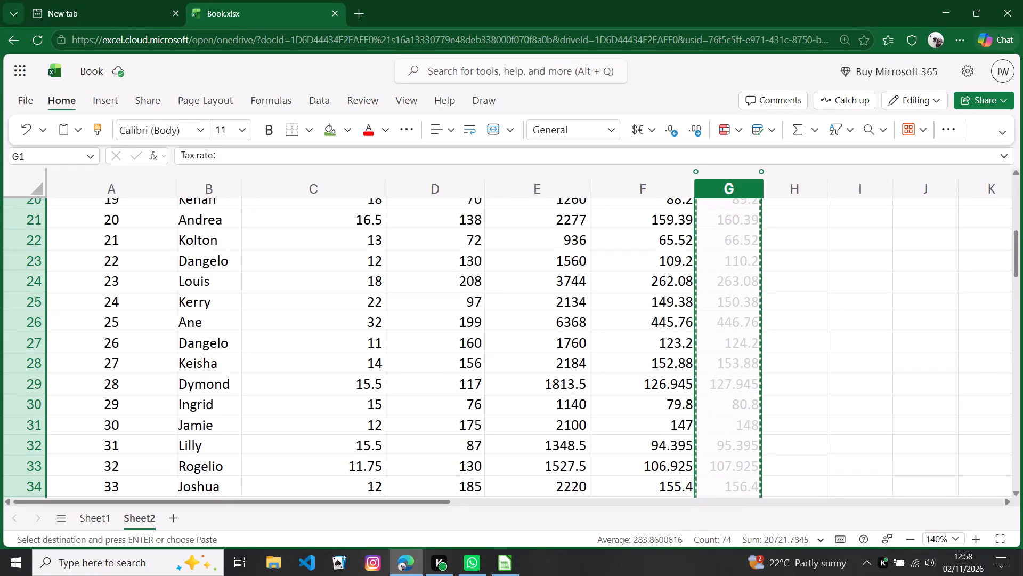
scroll(776, 241, down, 17)
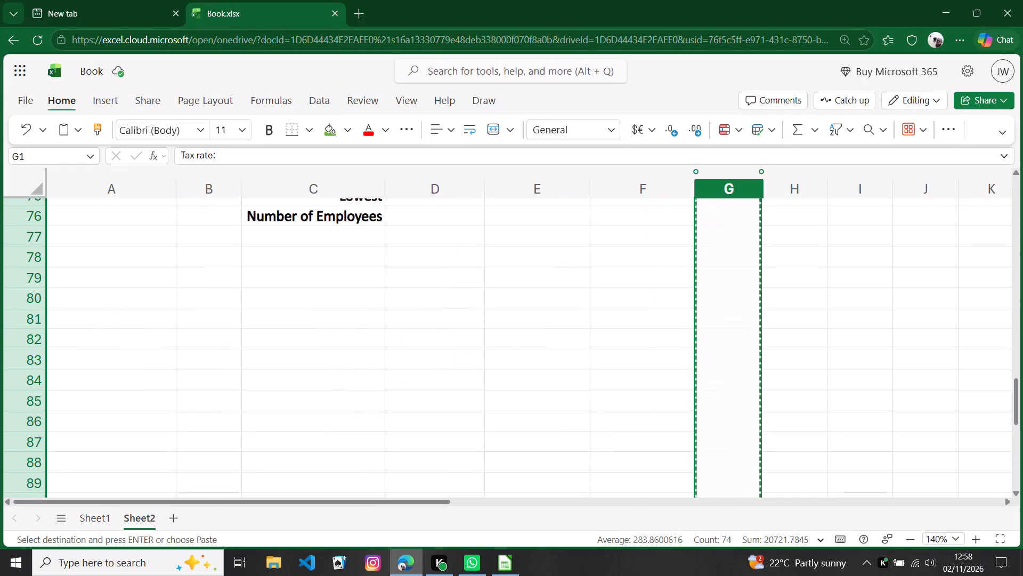
click(176, 521)
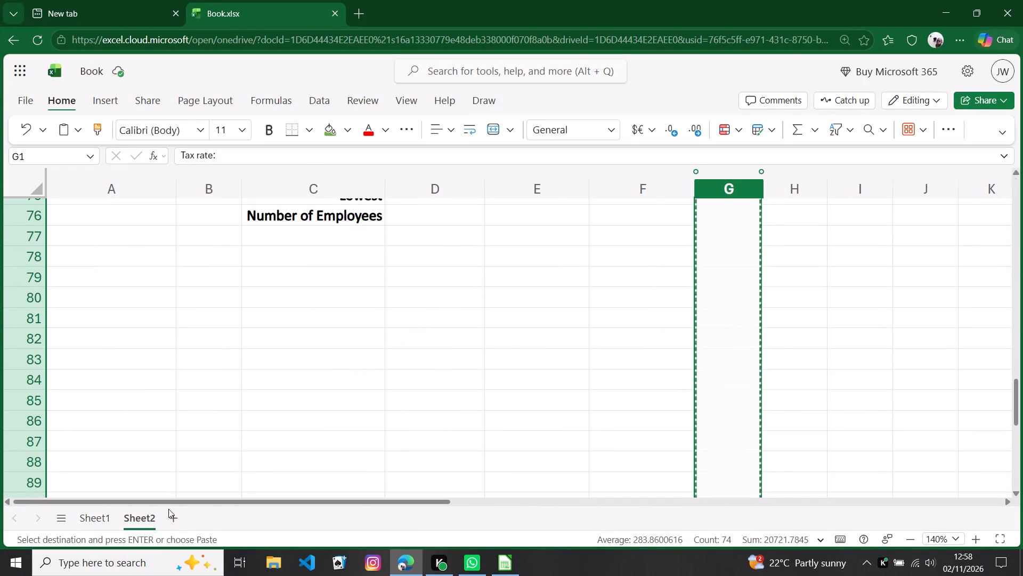
click(157, 272)
double_click(157, 272)
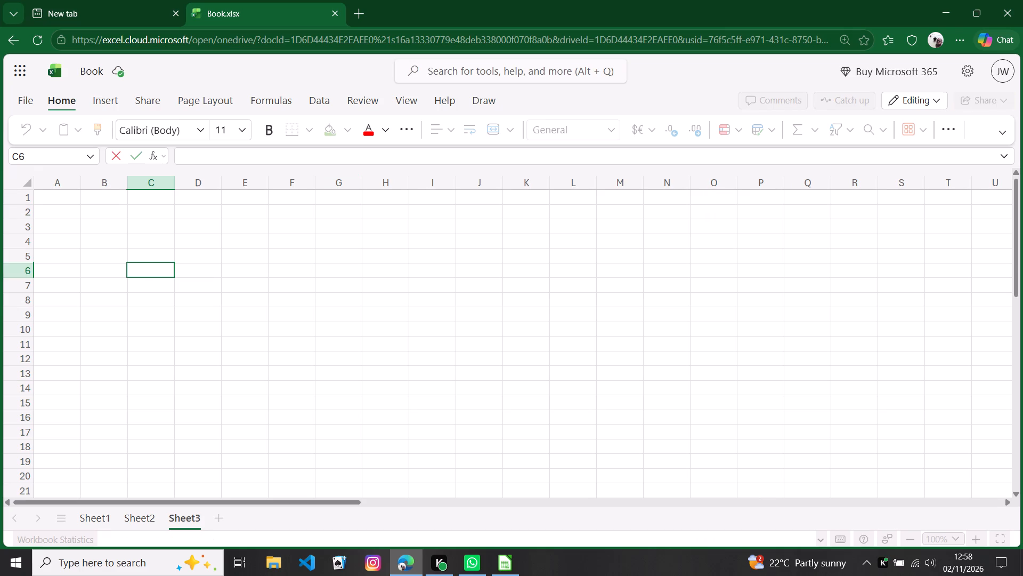
key(ctrl+v)
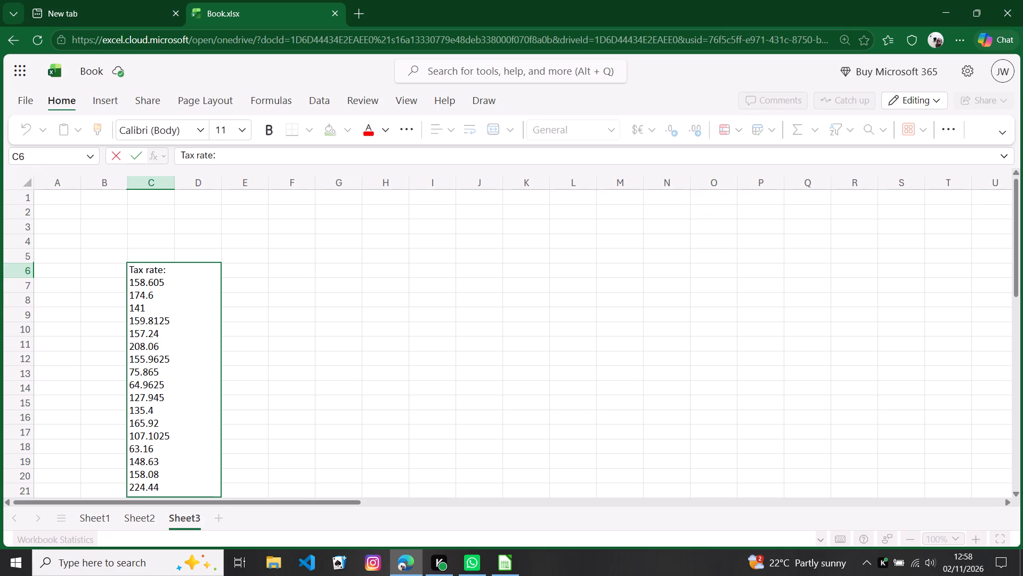
Return to Sheet2 and examine the payroll table from the header row down to the summary rows, including column G.
click(145, 519)
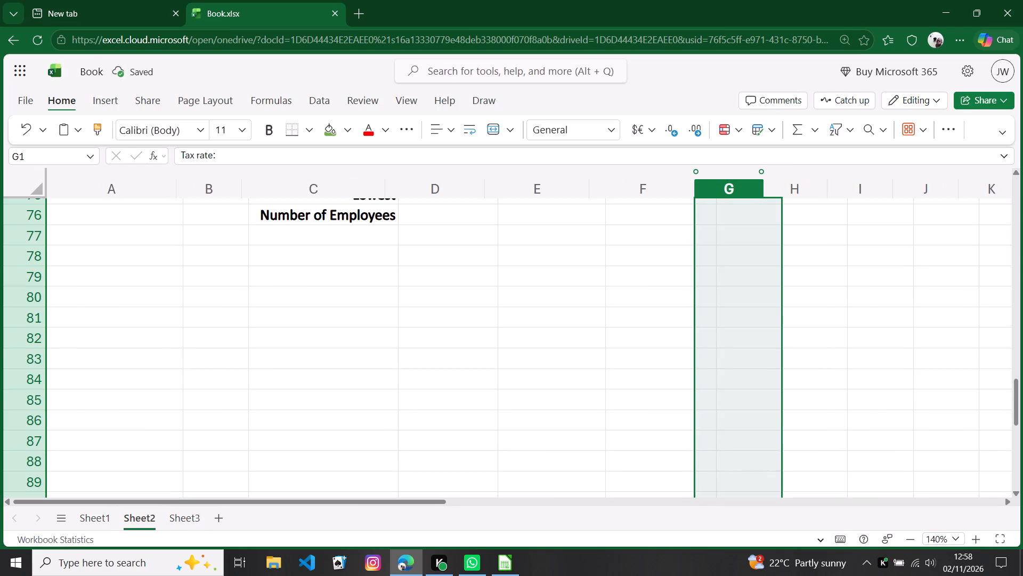
scroll(574, 333, down, 1)
scroll(574, 335, up, 6)
scroll(583, 323, down, 1)
scroll(583, 323, up, 1)
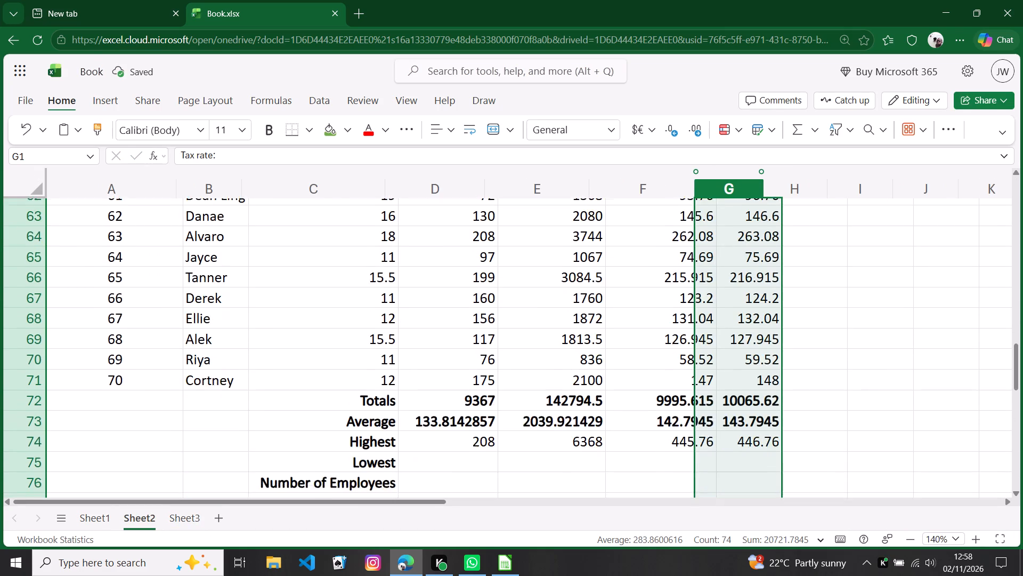
click(888, 338)
scroll(766, 406, down, 3)
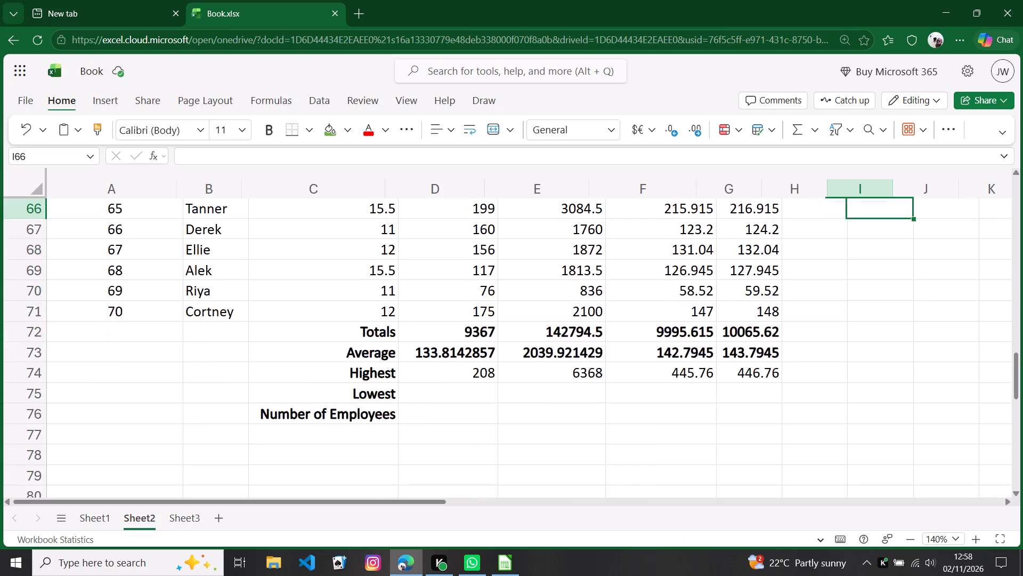
scroll(762, 396, up, 14)
scroll(761, 394, up, 7)
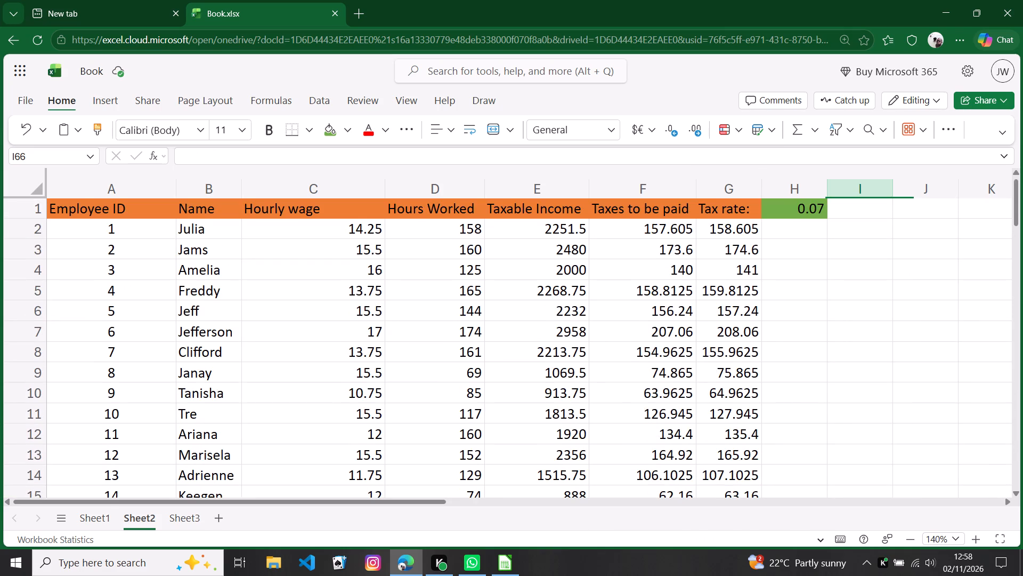
scroll(761, 394, up, 6)
scroll(753, 370, down, 2)
scroll(752, 370, up, 5)
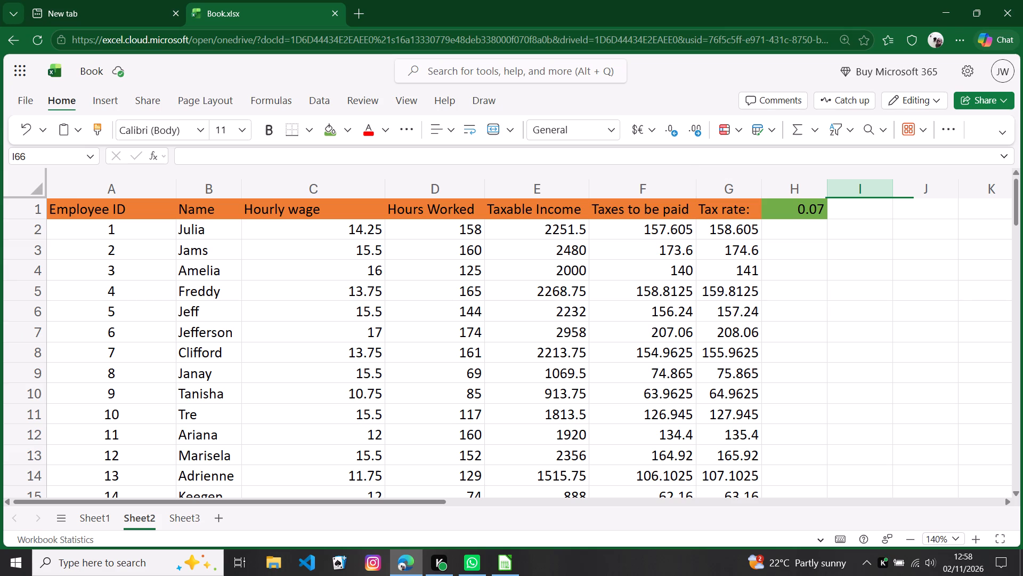
scroll(719, 284, down, 12)
scroll(715, 302, up, 6)
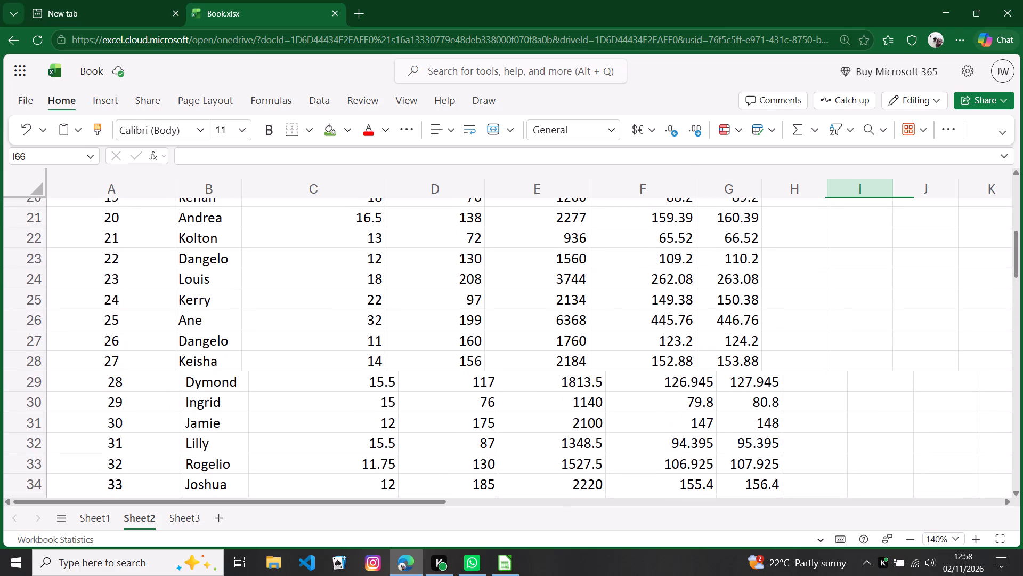
scroll(722, 277, down, 8)
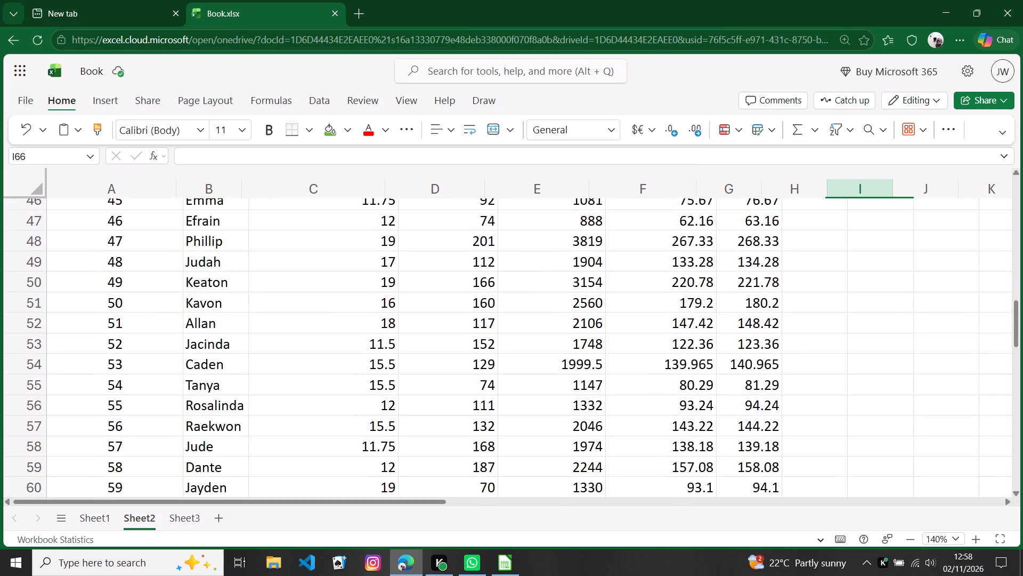
scroll(729, 265, down, 6)
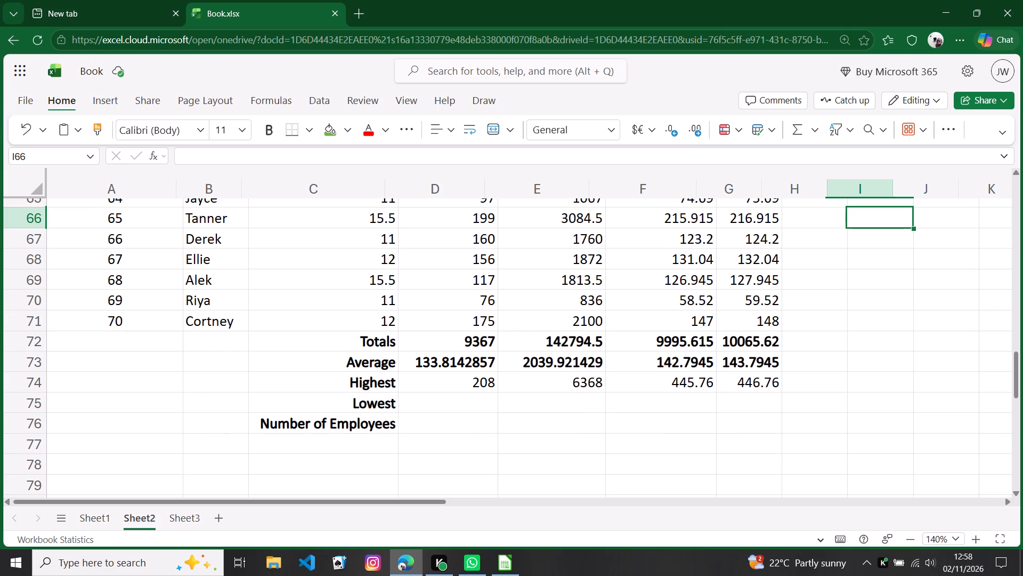
Check the Highest formula in cell D74 against the Hours Worked values in the rows above.
click(488, 378)
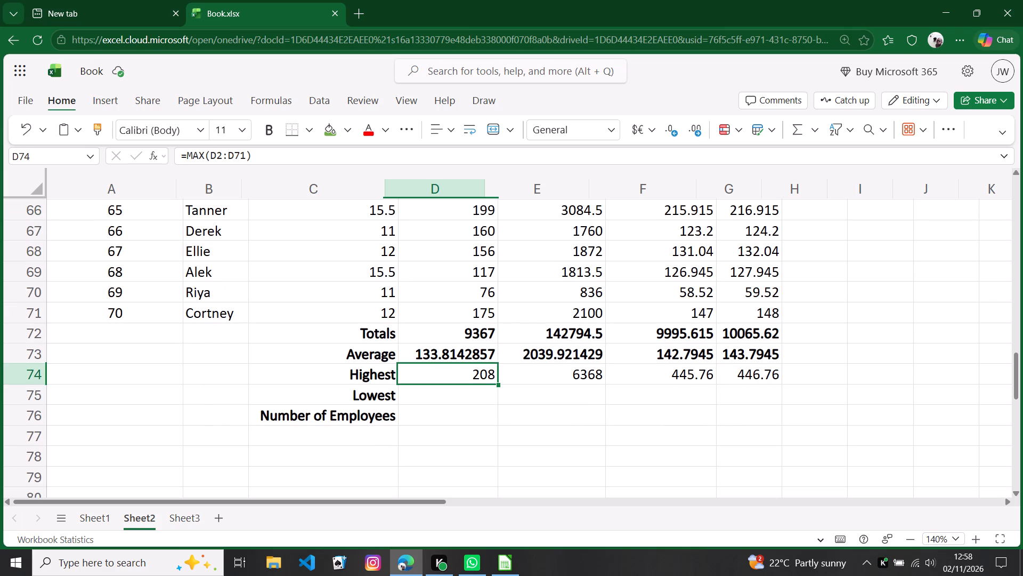
scroll(761, 358, up, 4)
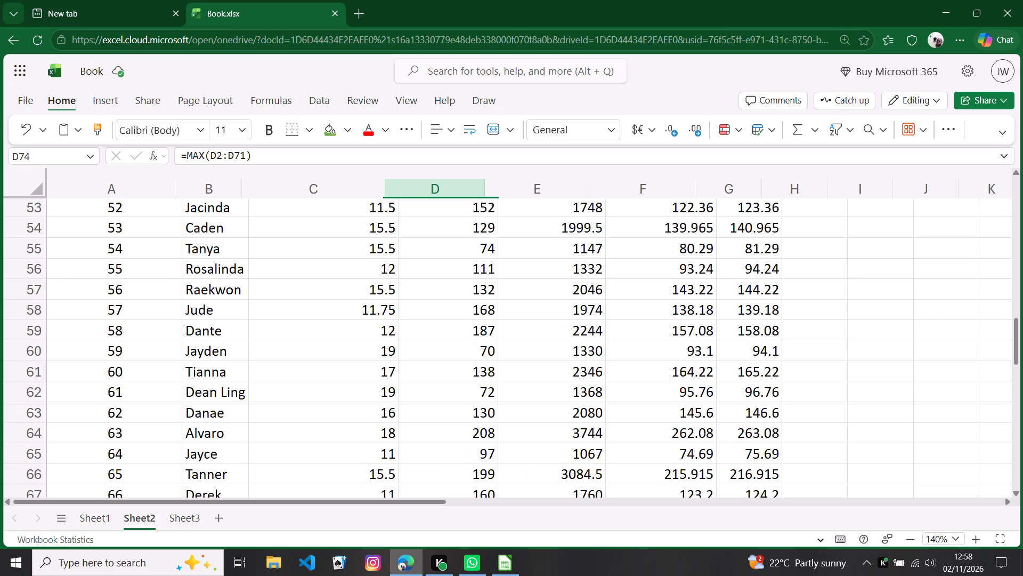
scroll(763, 359, up, 12)
scroll(768, 365, down, 2)
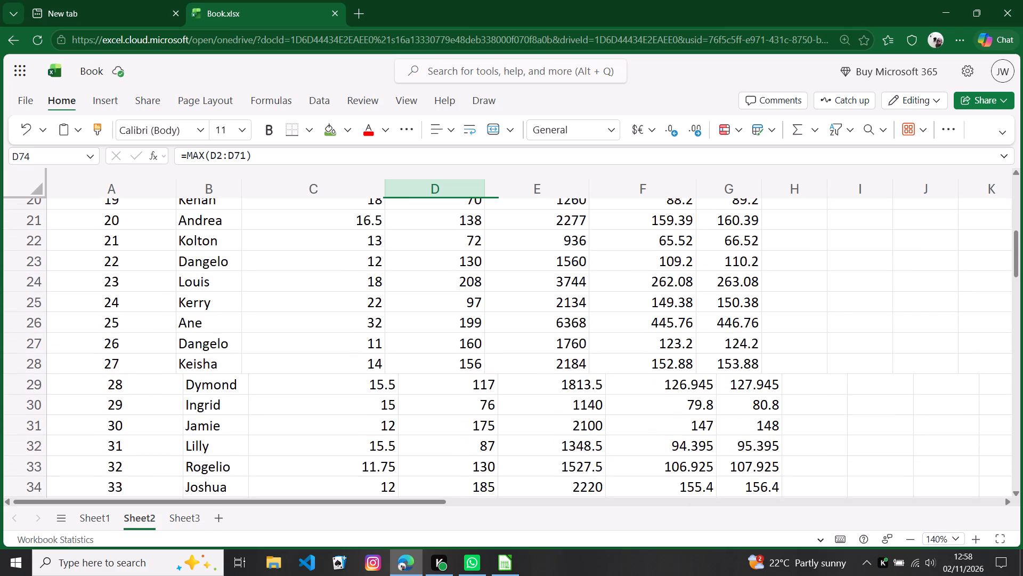
scroll(768, 365, down, 4)
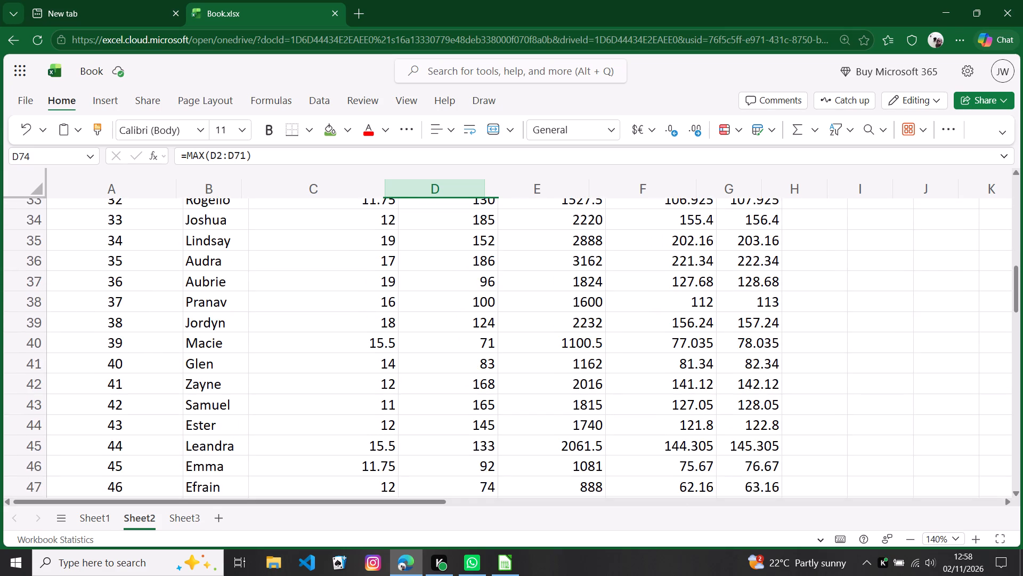
scroll(768, 365, down, 11)
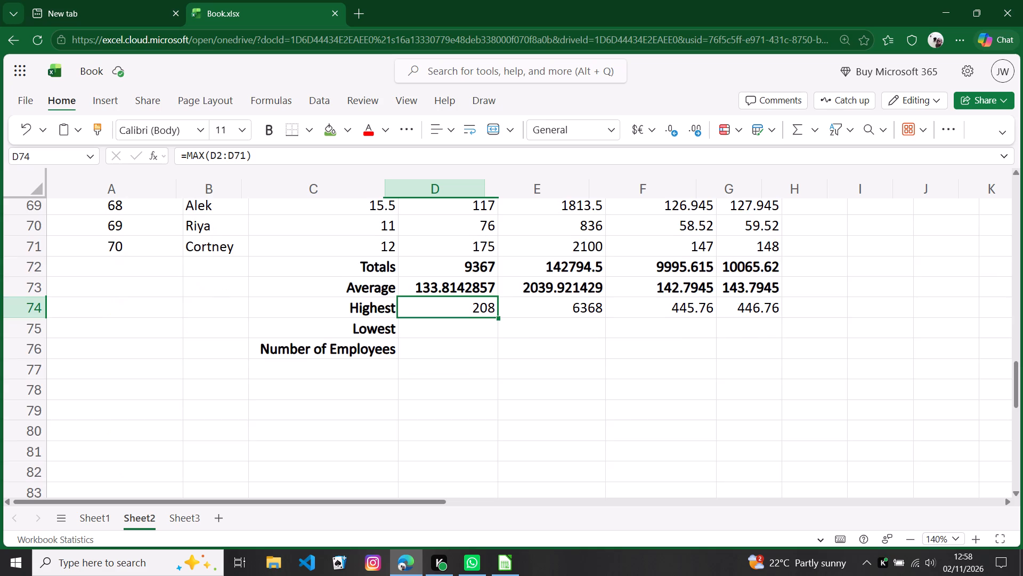
scroll(768, 364, up, 14)
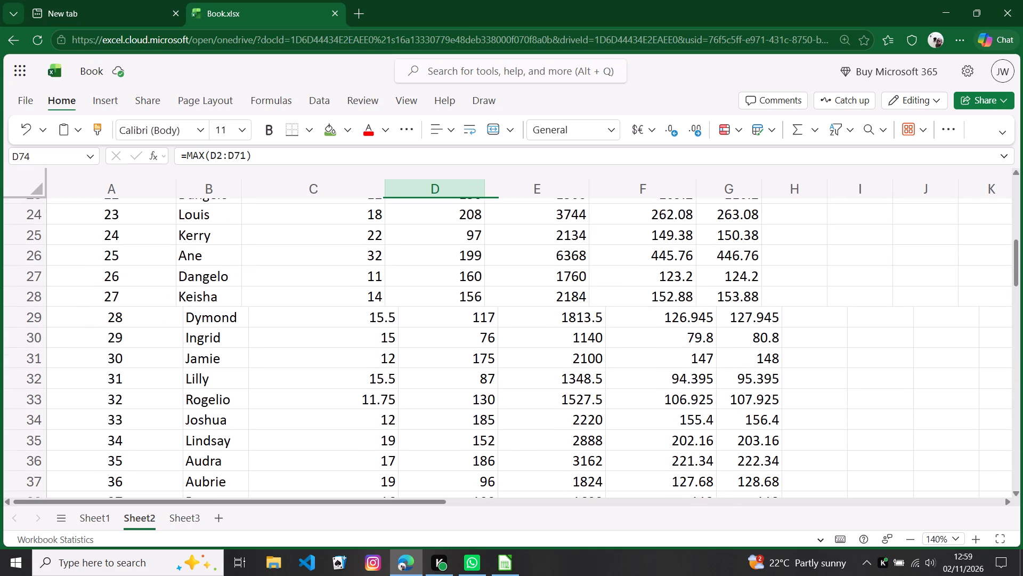
Autofit the width of column F (Taxes to be paid) on Sheet2.
click(698, 375)
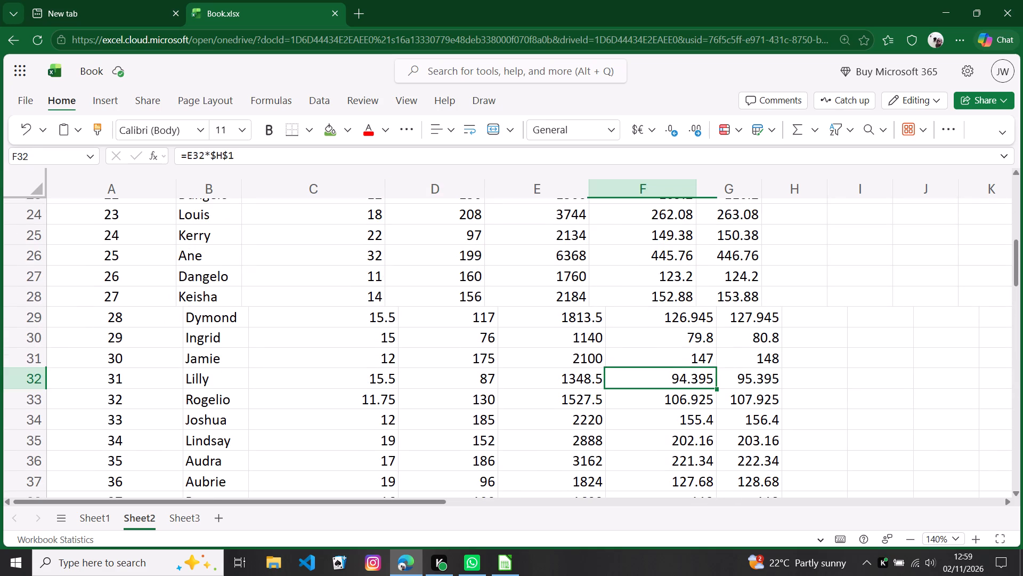
click(651, 198)
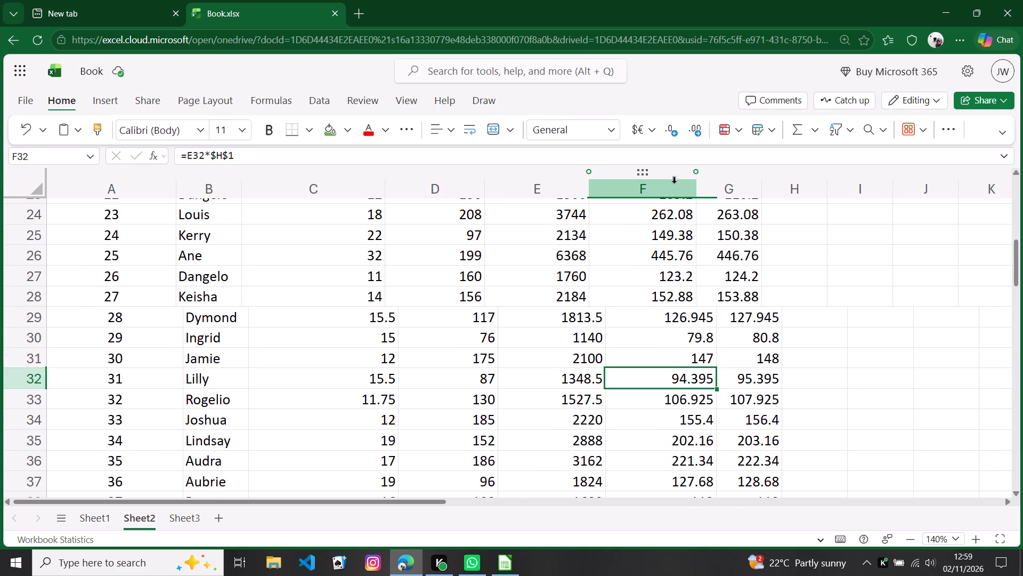
click(673, 172)
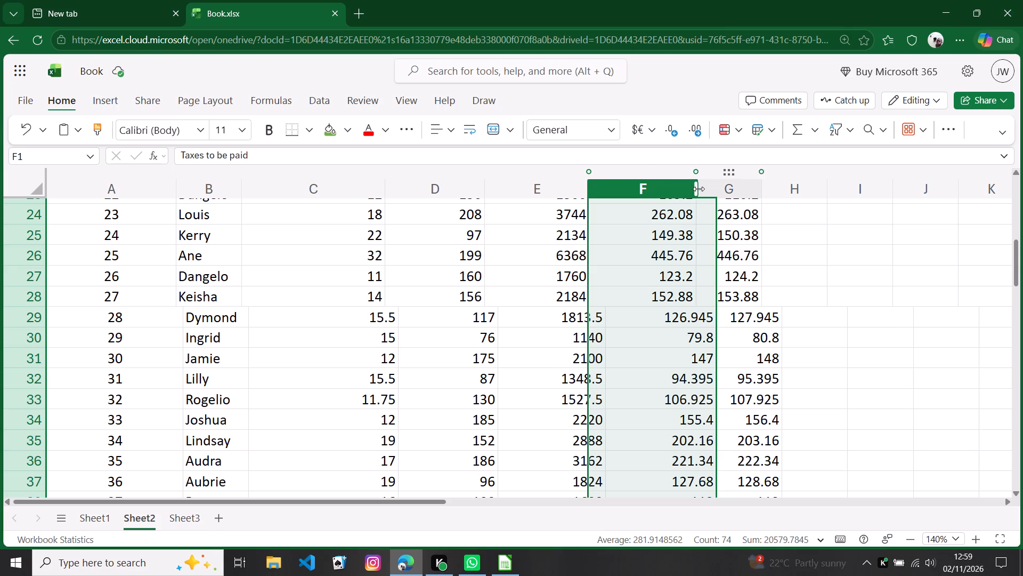
double_click(697, 188)
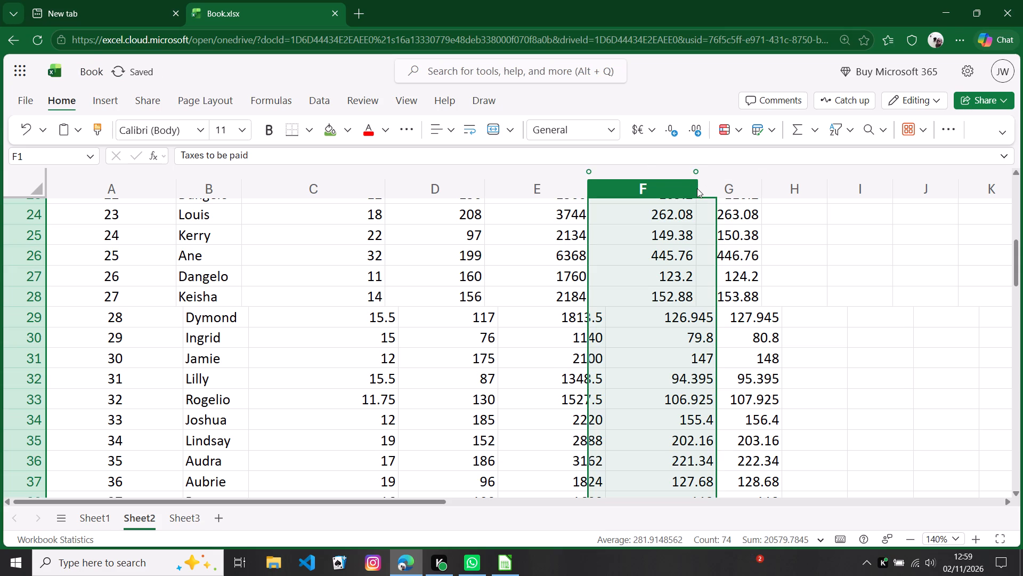
double_click(695, 183)
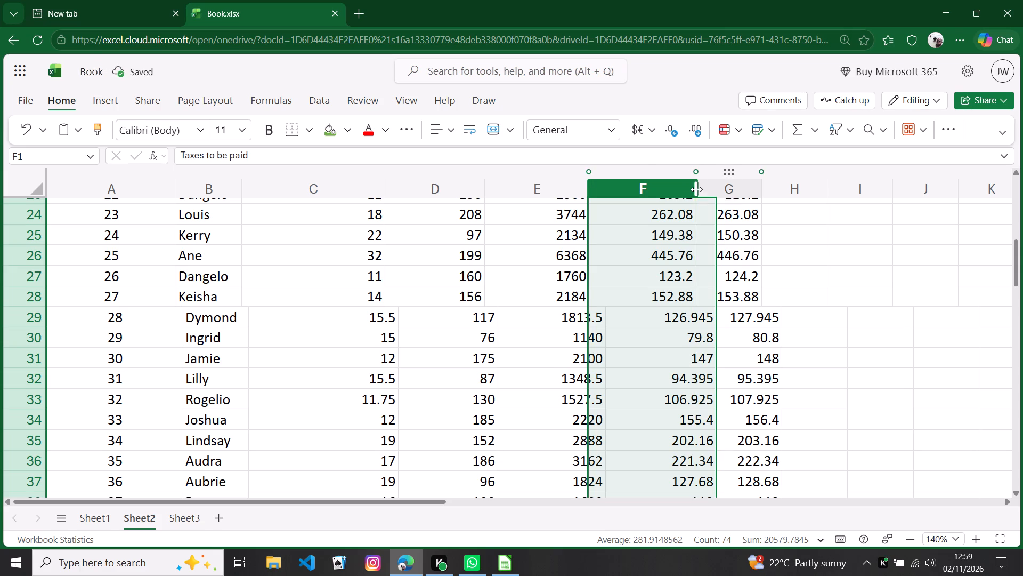
Make column E (Taxable Income) on Sheet2 slightly narrower.
scroll(643, 277, down, 7)
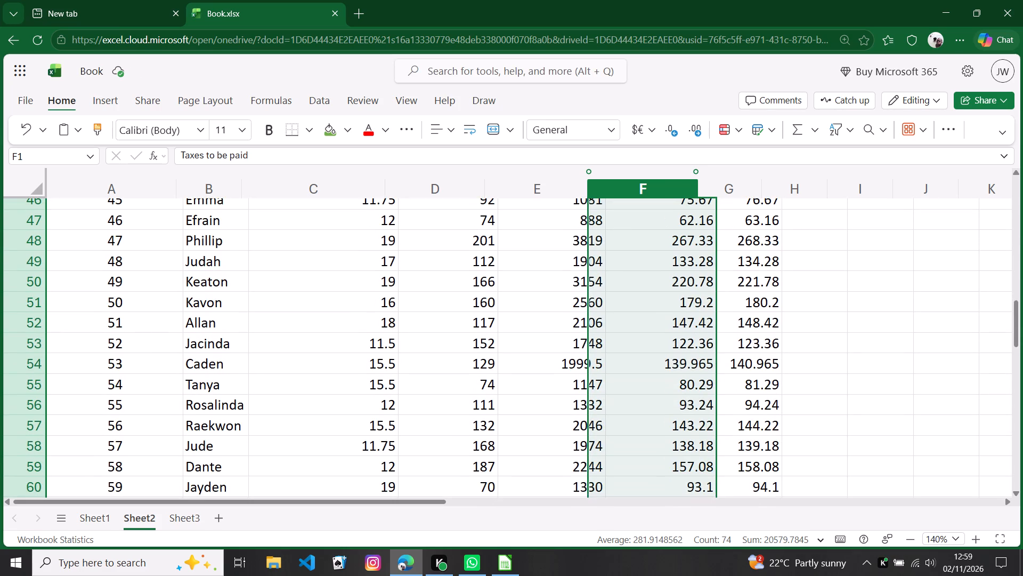
scroll(643, 277, up, 9)
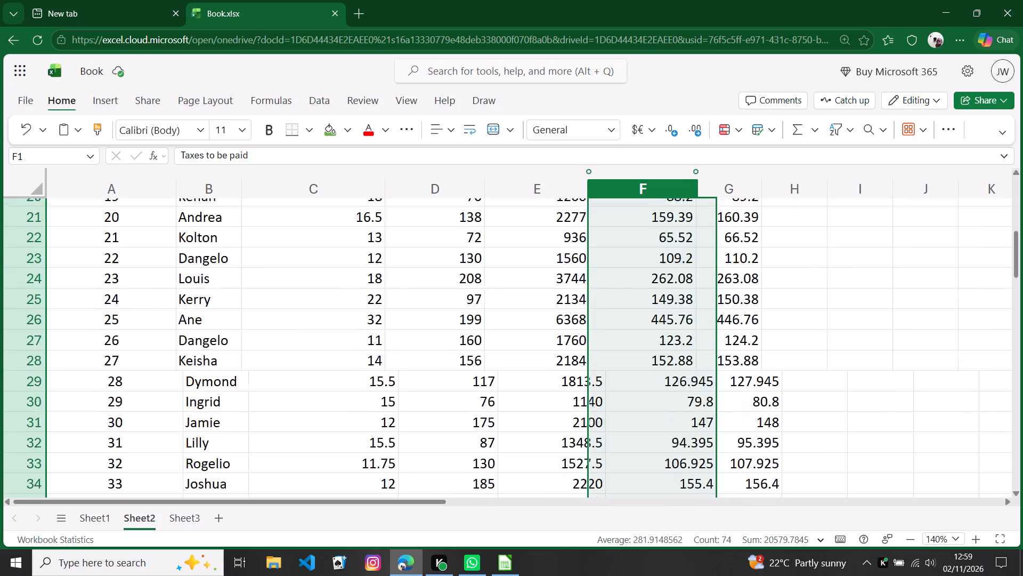
scroll(643, 277, up, 10)
scroll(643, 277, down, 1)
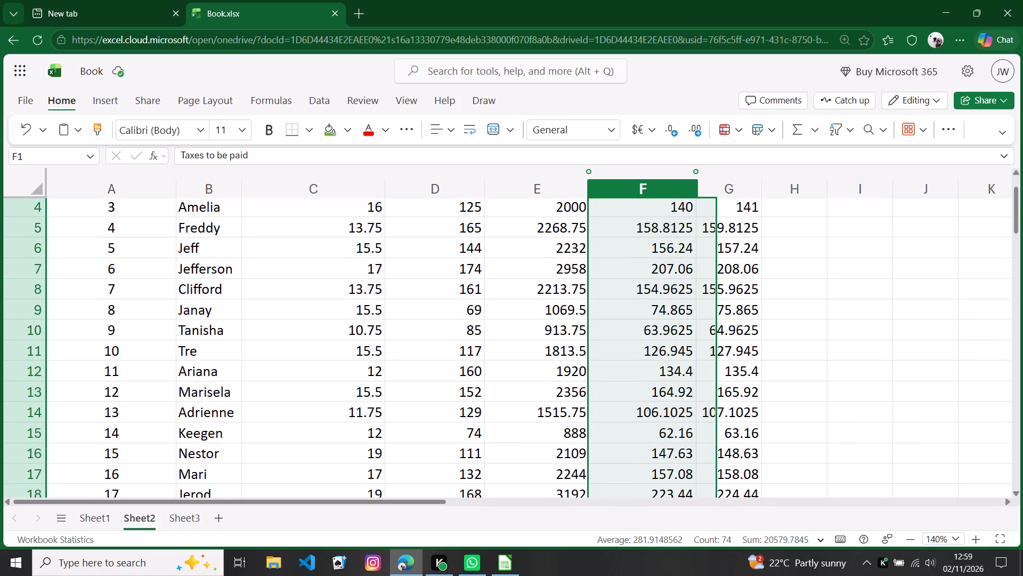
scroll(575, 318, up, 5)
click(559, 194)
scroll(560, 294, down, 3)
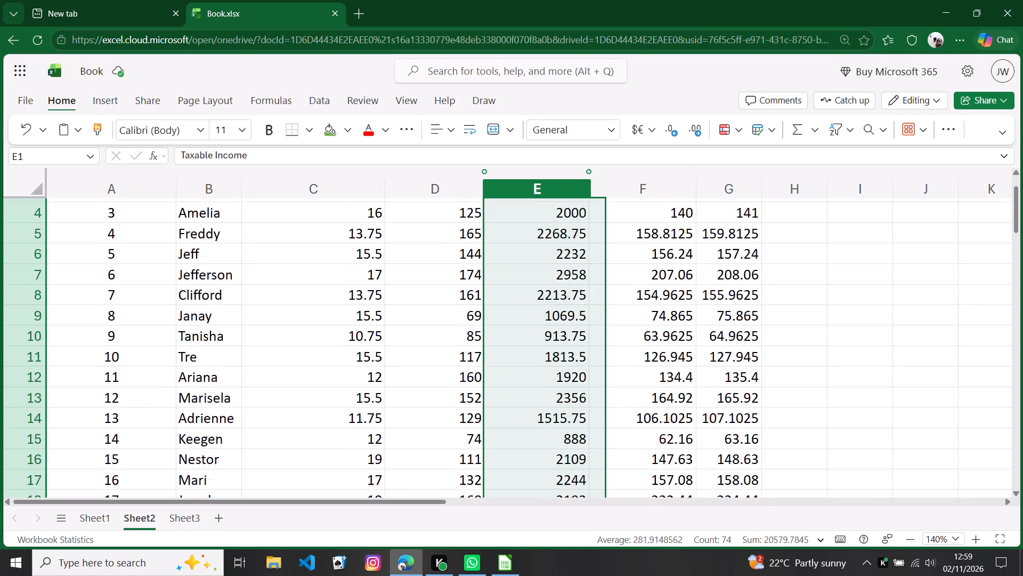
scroll(560, 294, down, 4)
scroll(561, 295, up, 1)
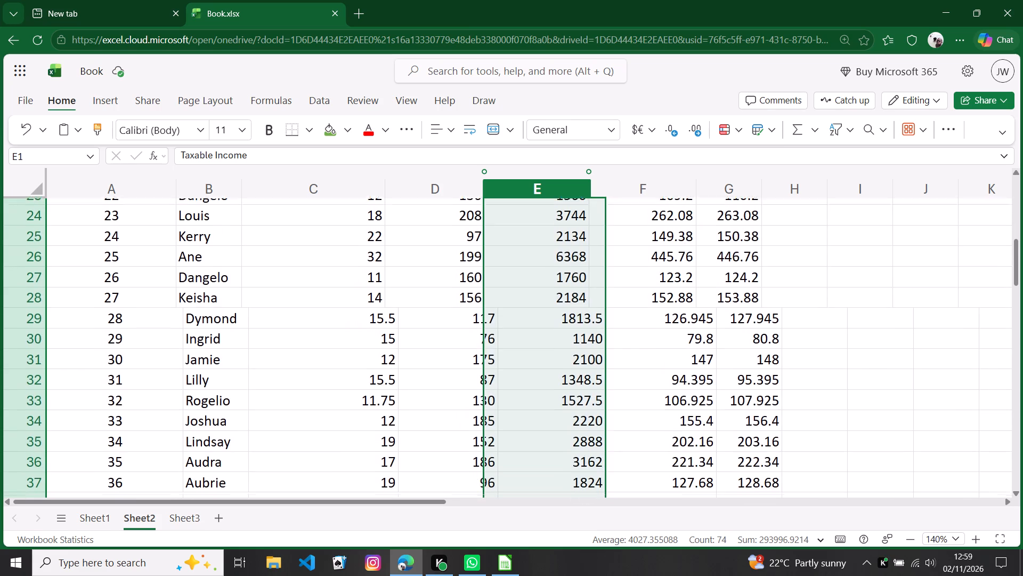
scroll(561, 295, up, 1)
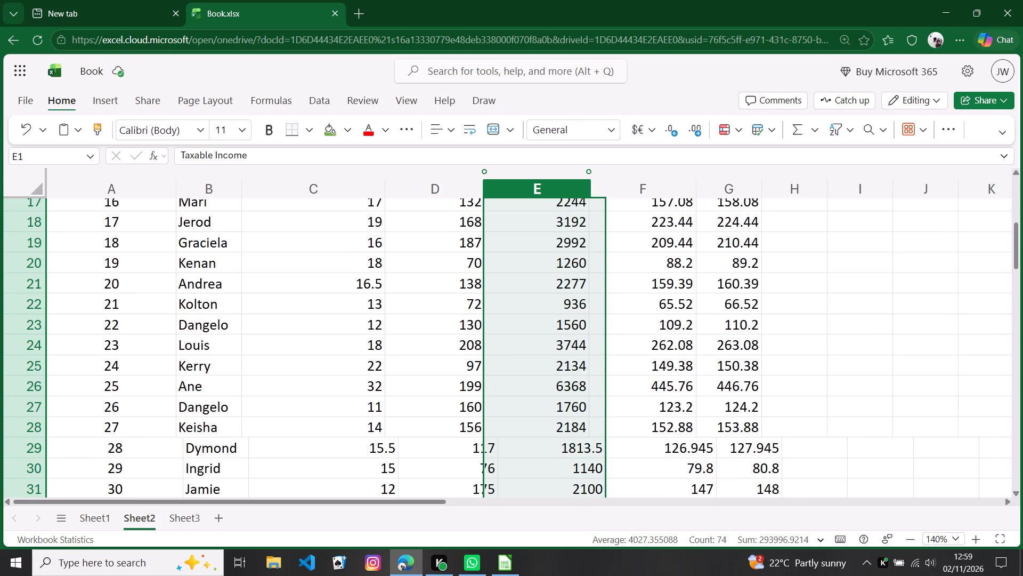
drag(592, 191, 579, 193)
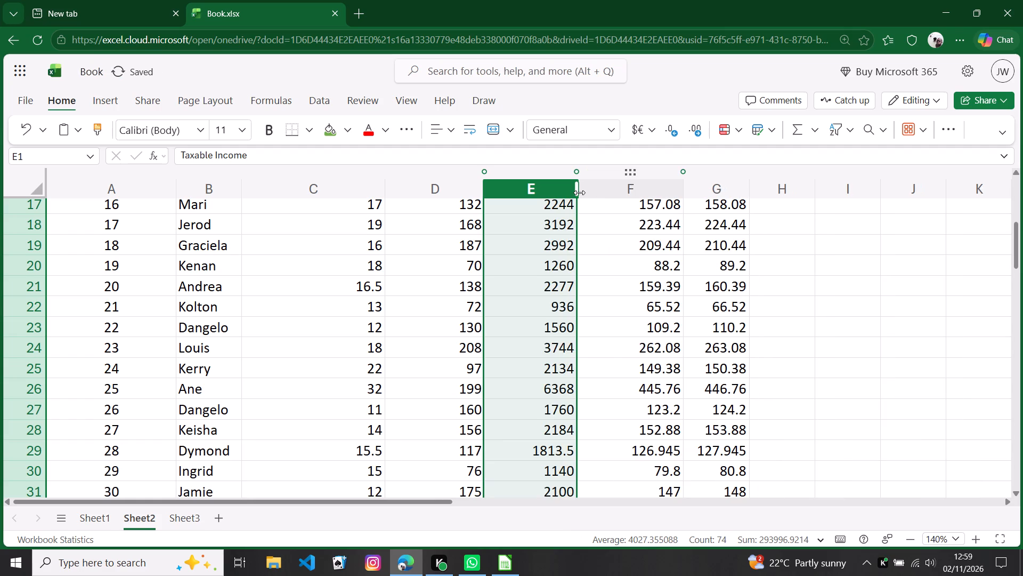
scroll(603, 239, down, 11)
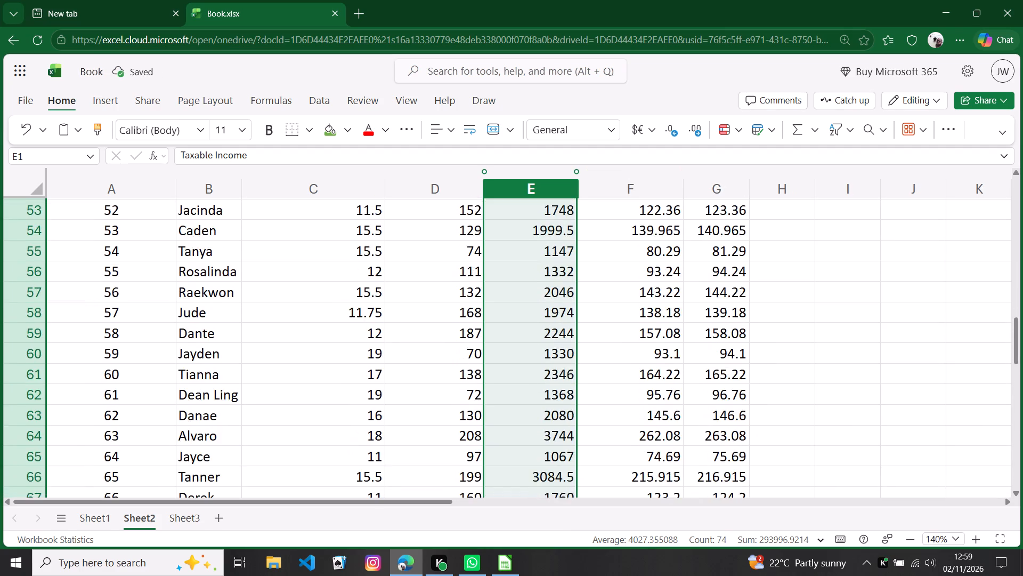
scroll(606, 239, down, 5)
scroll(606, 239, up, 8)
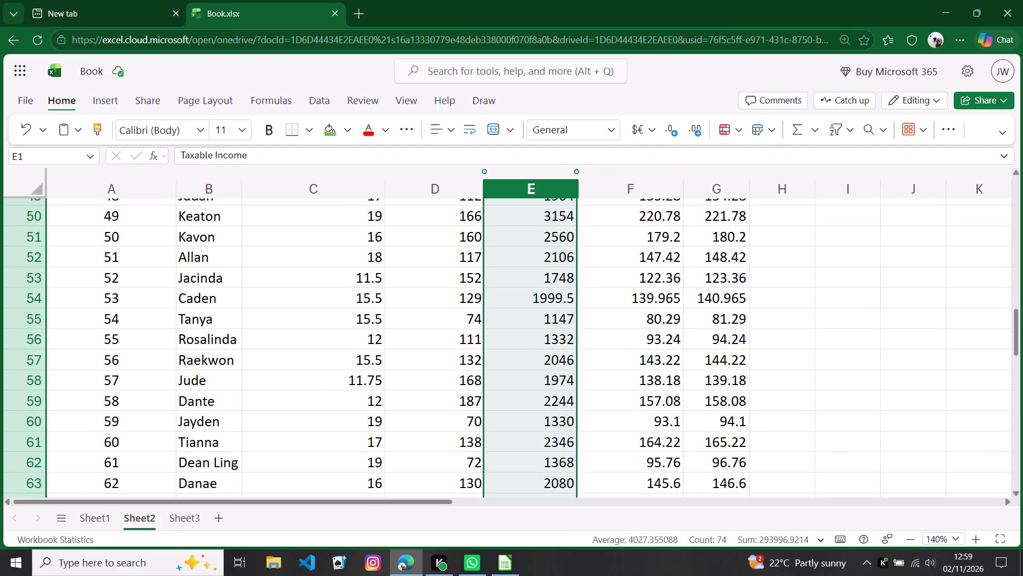
Examine the Taxes to be paid column (F) and neighbouring column G from the header row down to the summary rows.
scroll(606, 242, up, 19)
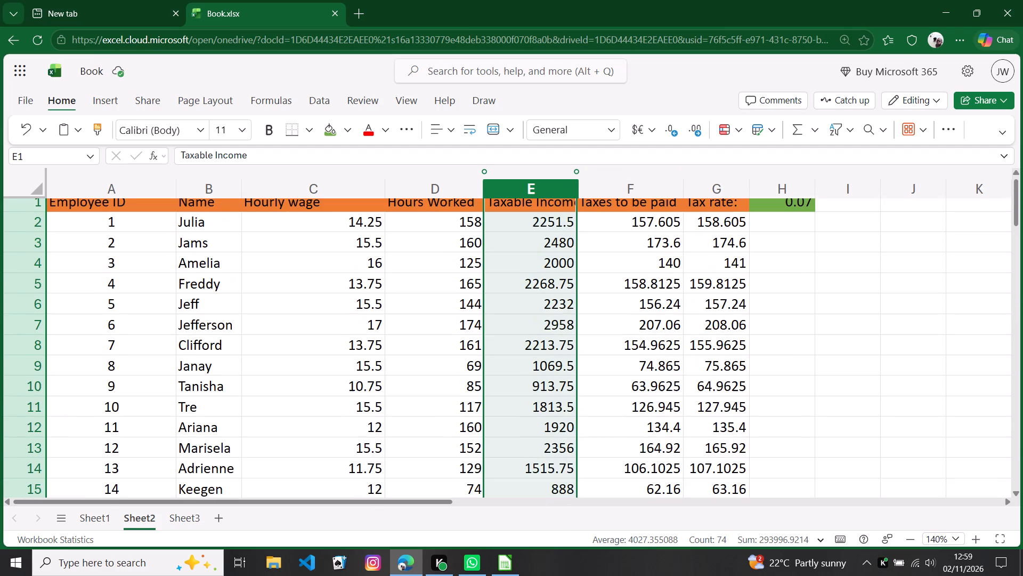
click(634, 189)
scroll(634, 244, down, 6)
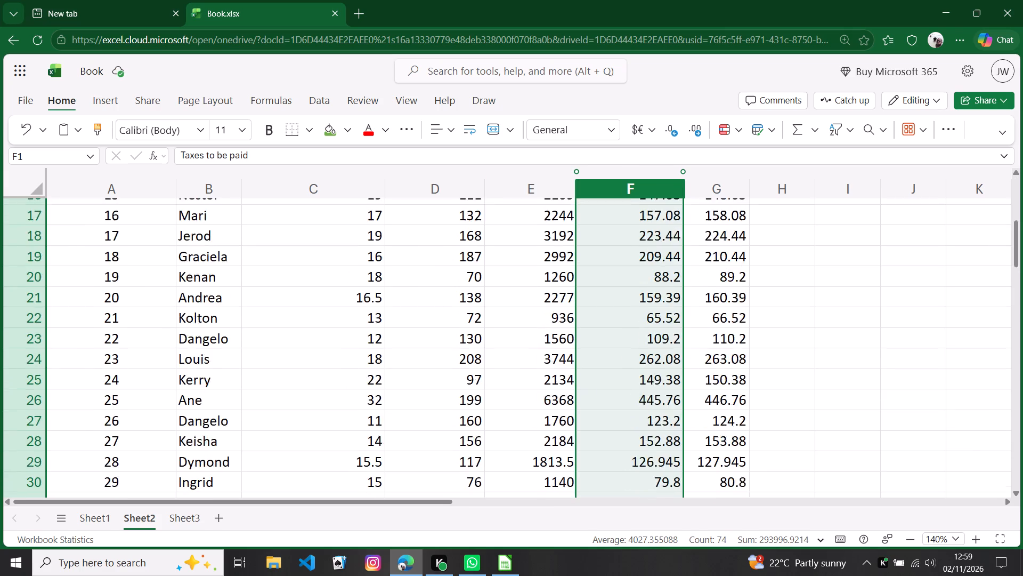
scroll(632, 246, down, 16)
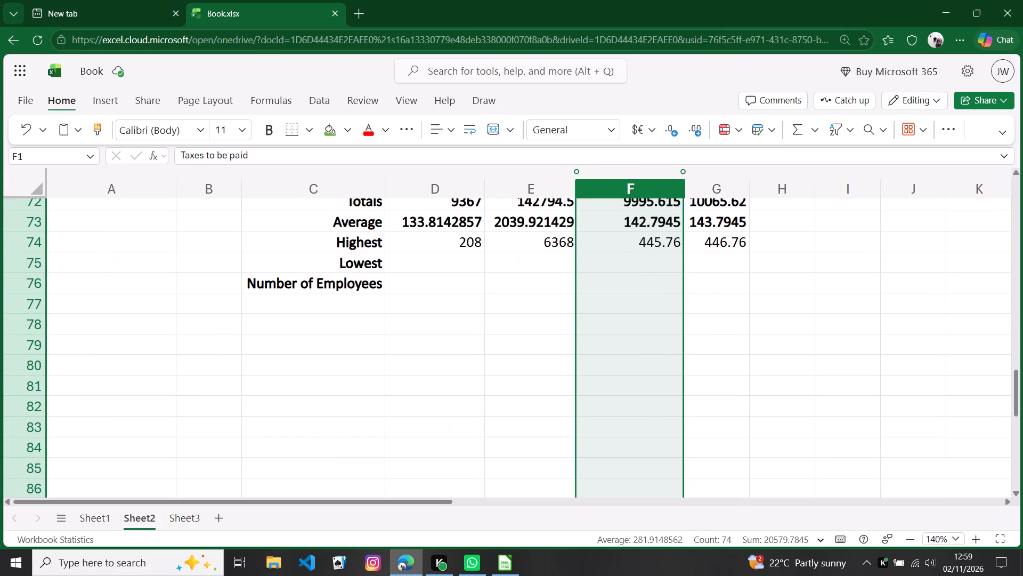
scroll(632, 249, up, 17)
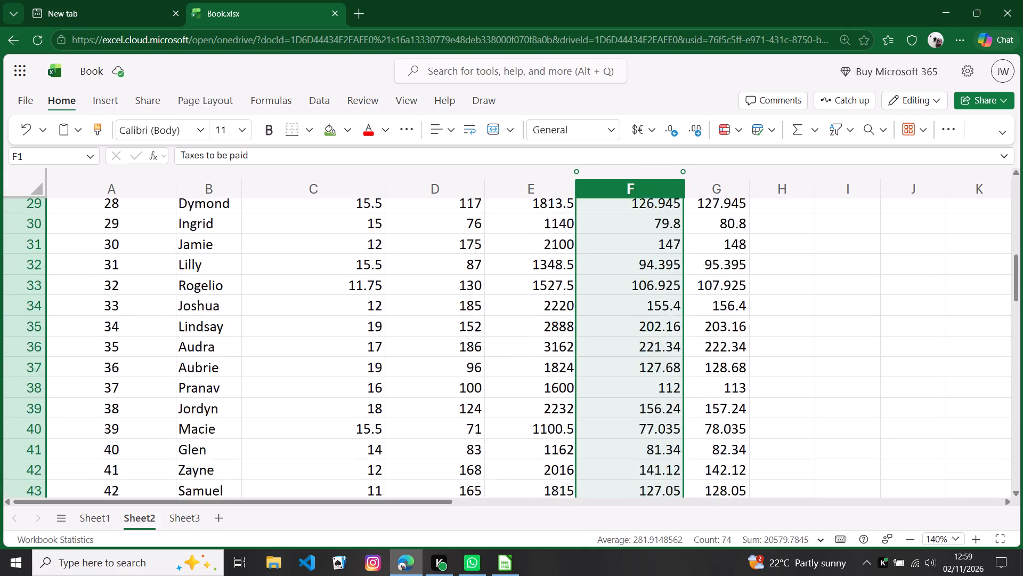
scroll(633, 255, up, 15)
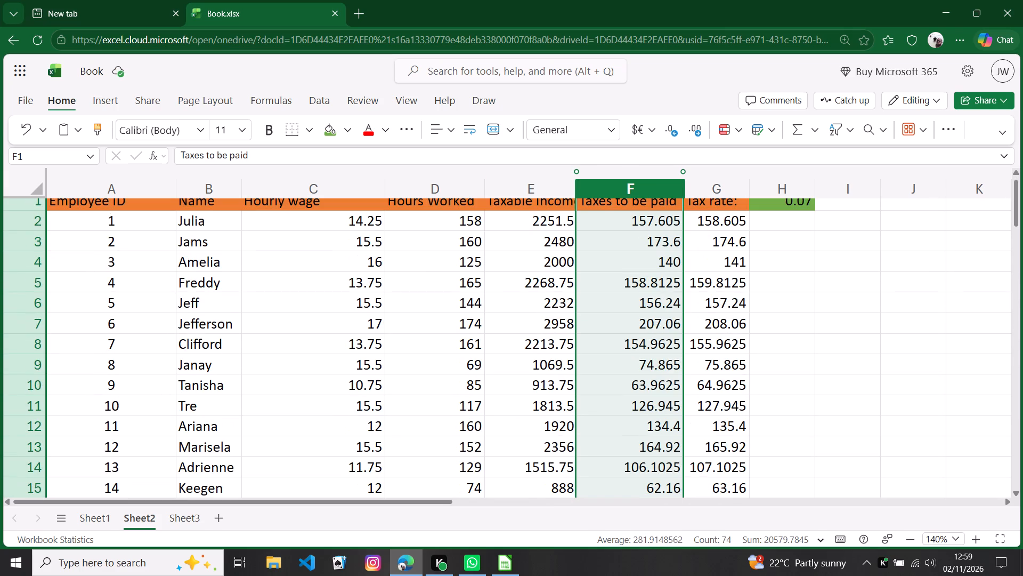
Clear the contents of the entire column G on Sheet2, keeping the column in place.
click(700, 209)
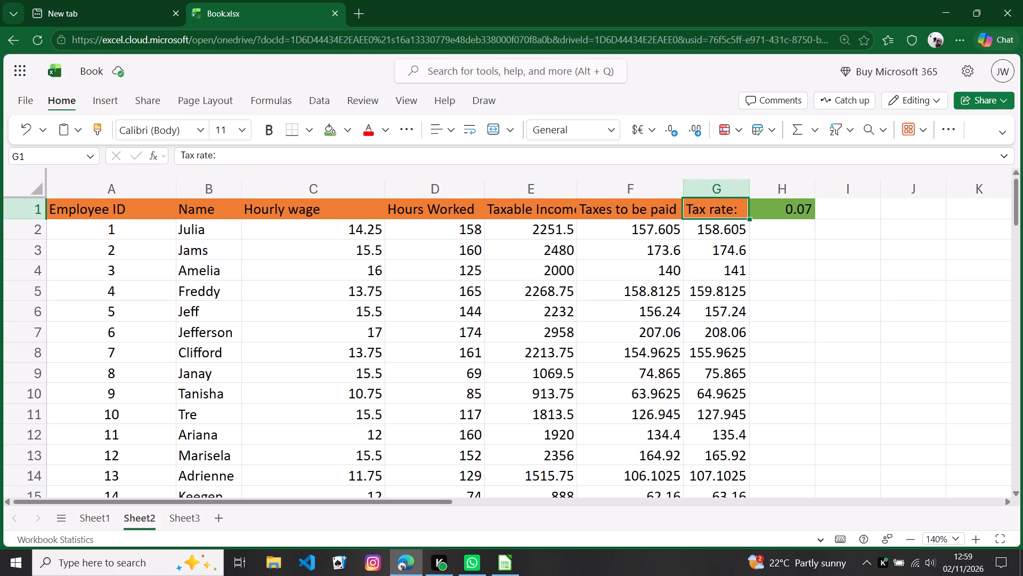
click(703, 190)
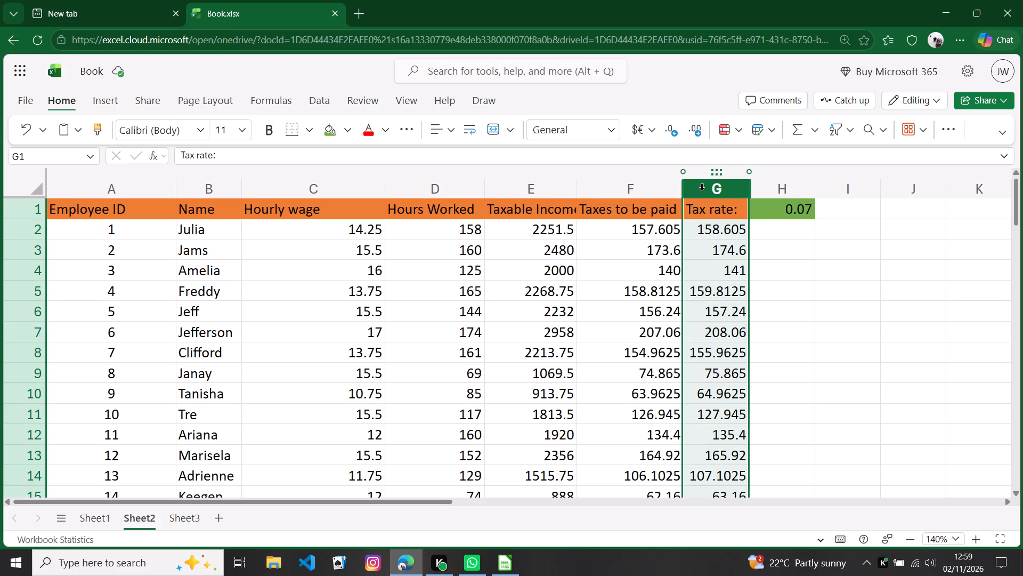
right_click(725, 246)
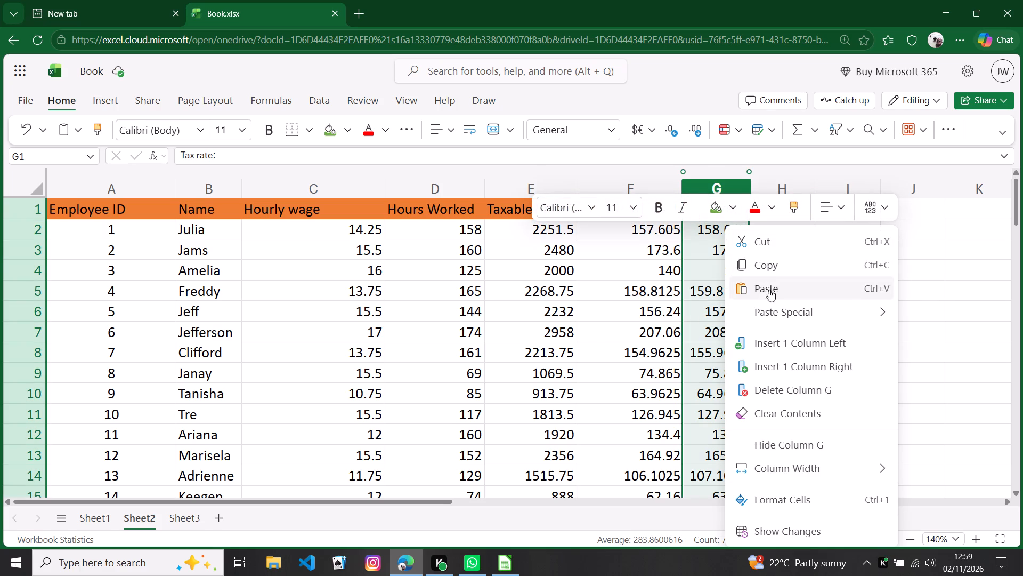
scroll(858, 347, down, 5)
scroll(836, 389, down, 1)
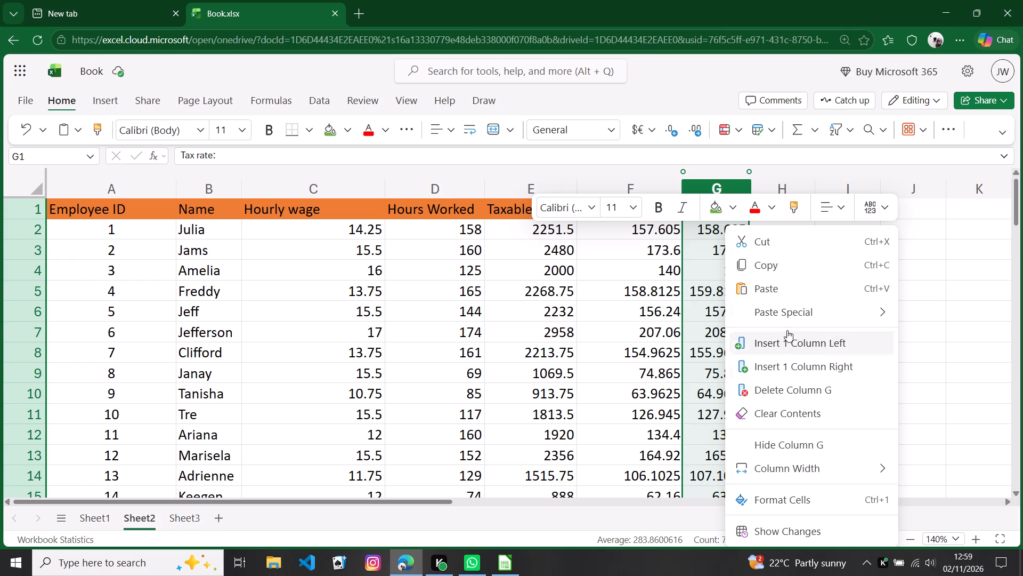
click(824, 407)
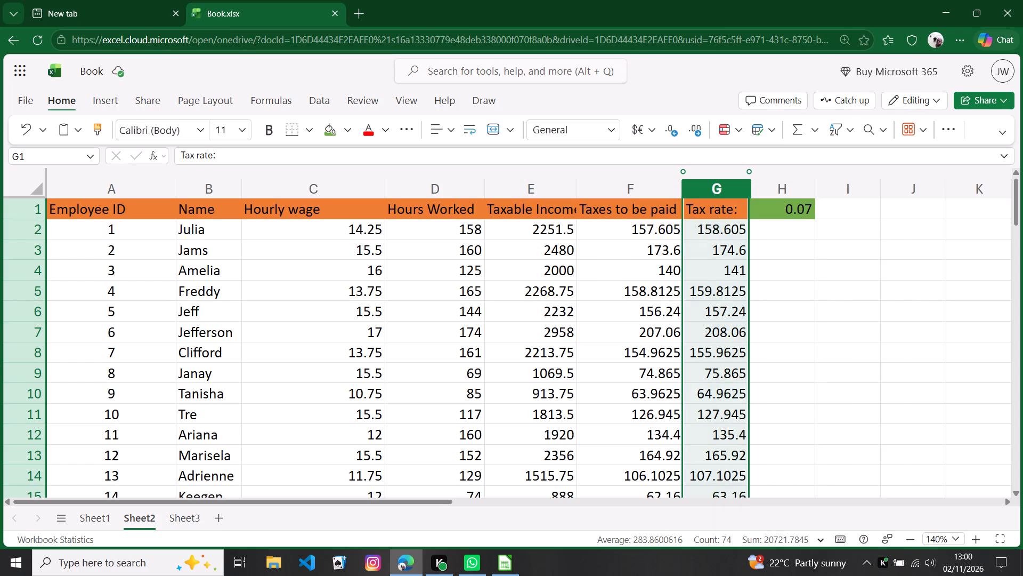
click(887, 362)
Enter the header "Tax rates" in the empty cell G1, beside the green tax rate cell.
click(711, 217)
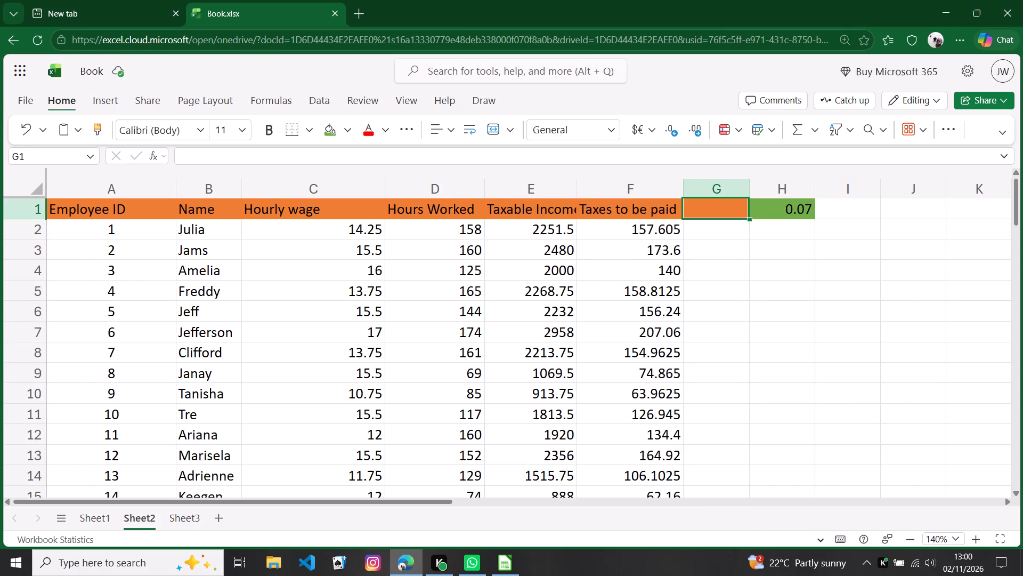
double_click(712, 212)
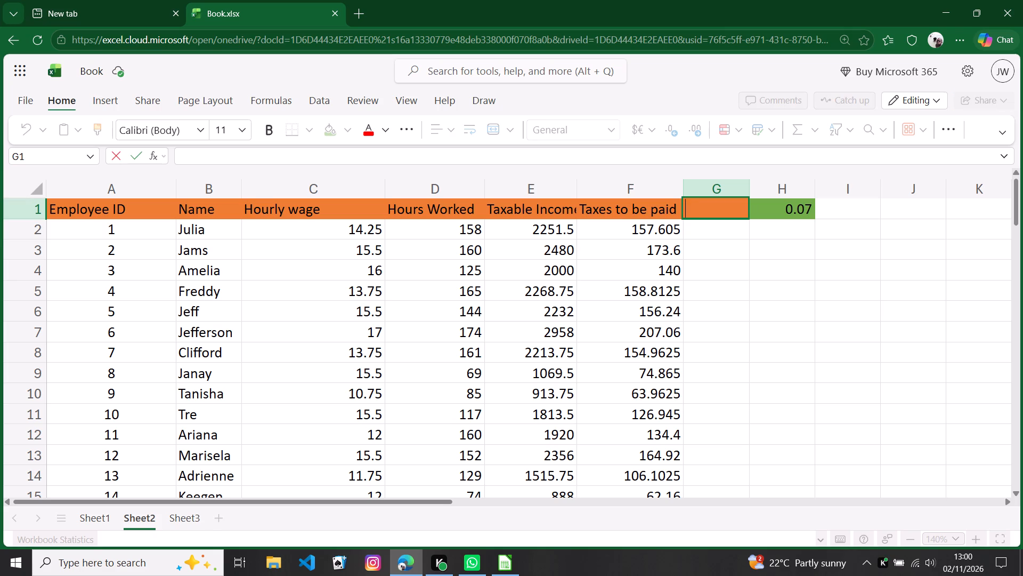
key(t)
text(AX)
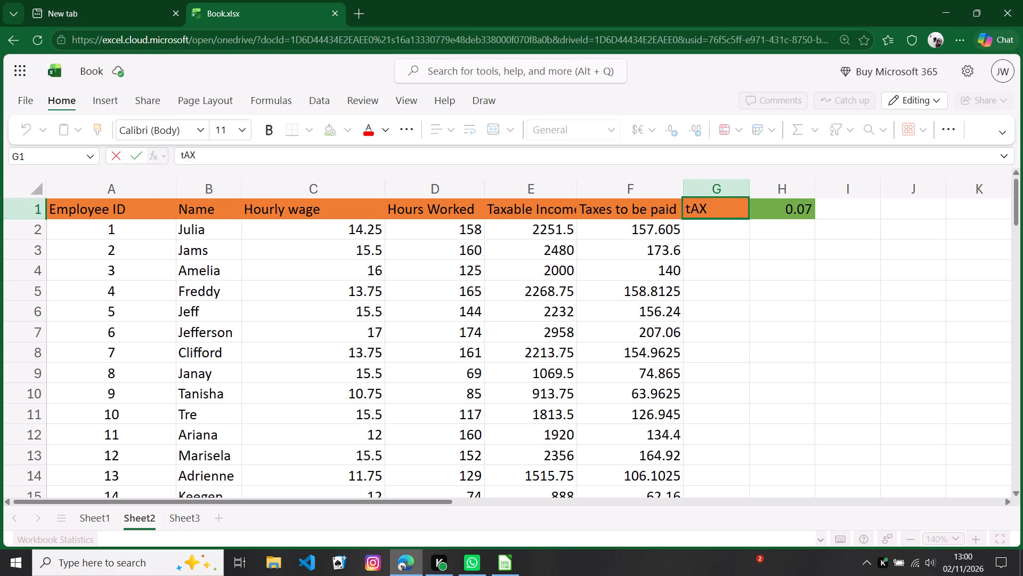
key(BackSpace)
key(BackSpace)
key(BackSpace)
key(t)
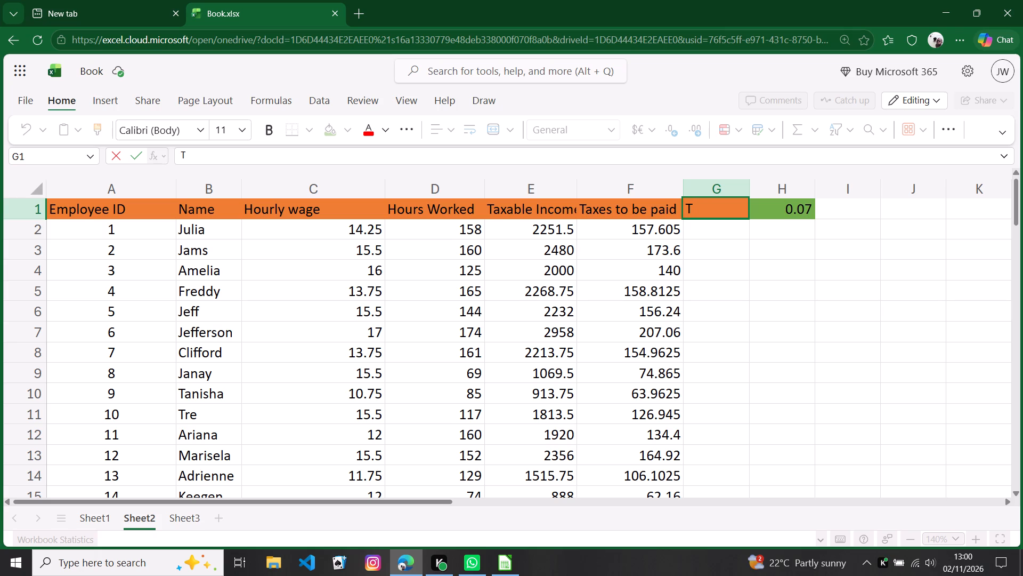
text(ax t)
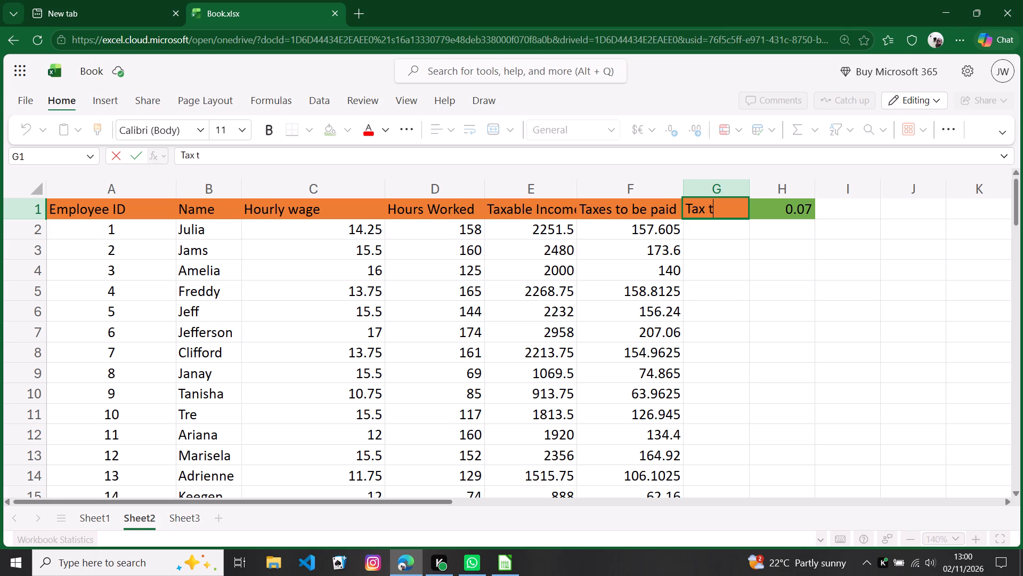
key(BackSpace)
text(rates)
Bold the values in the Highest row, cells D74 to F74.
scroll(780, 295, down, 19)
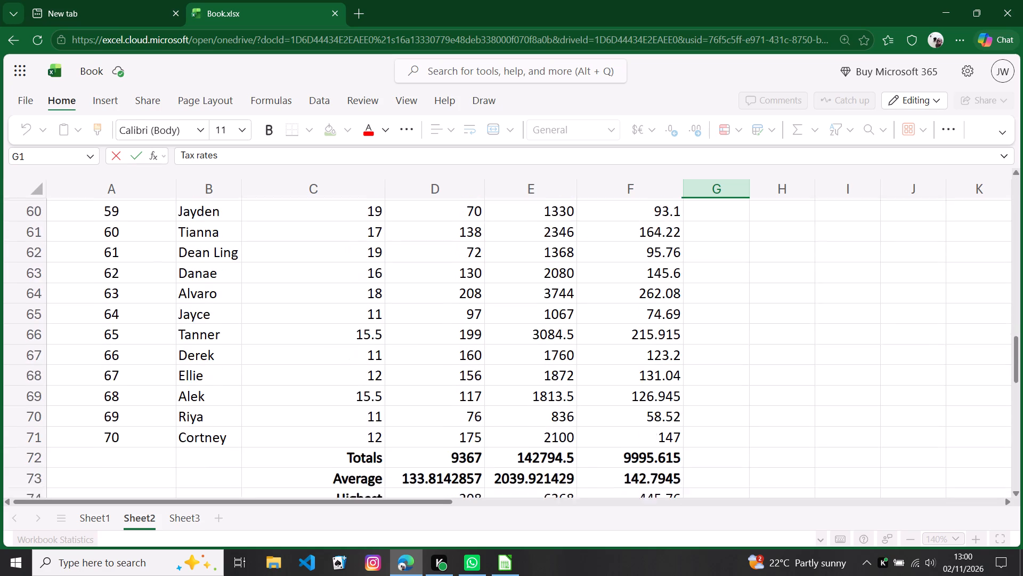
scroll(773, 303, down, 1)
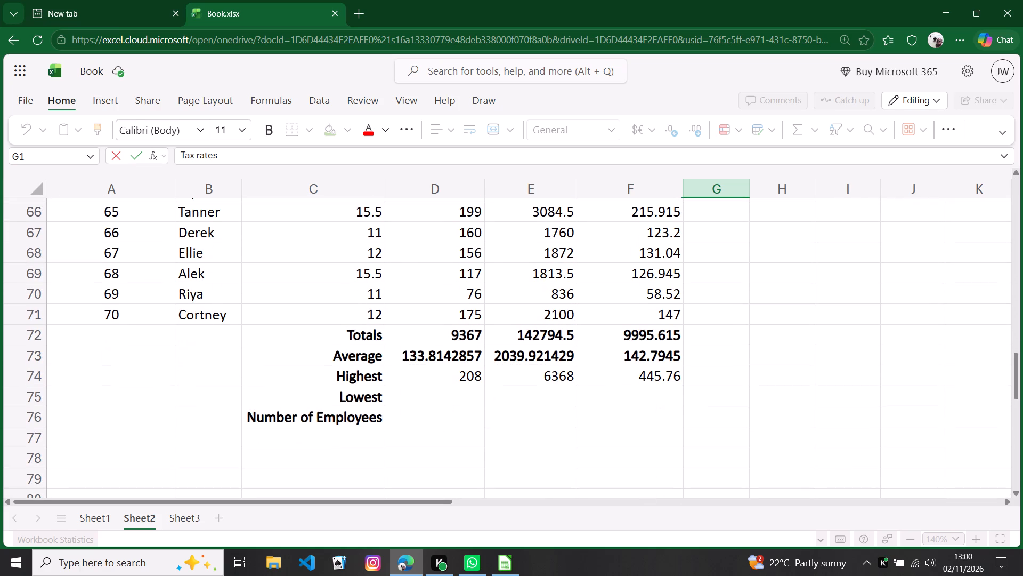
click(470, 375)
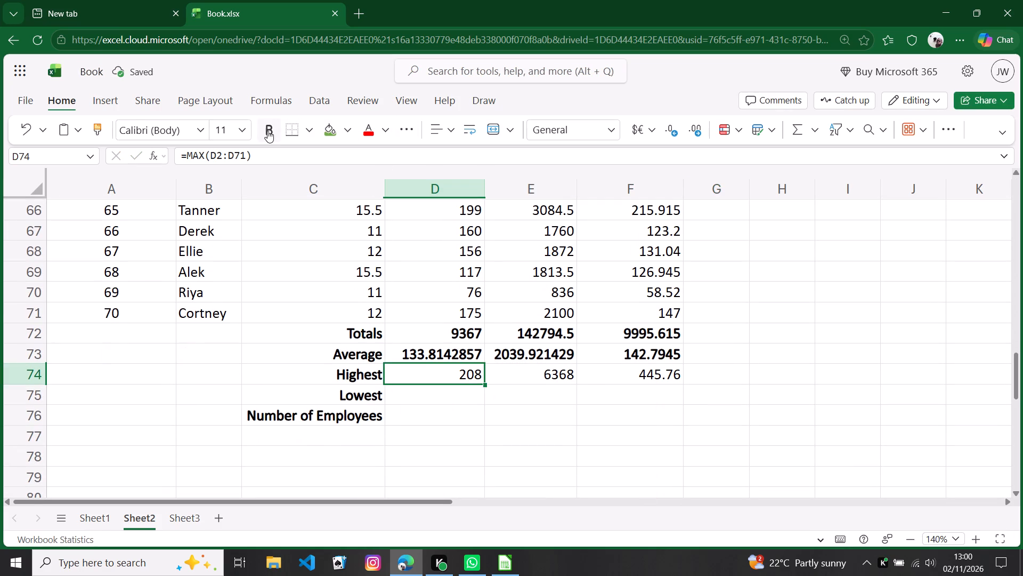
click(268, 131)
click(559, 379)
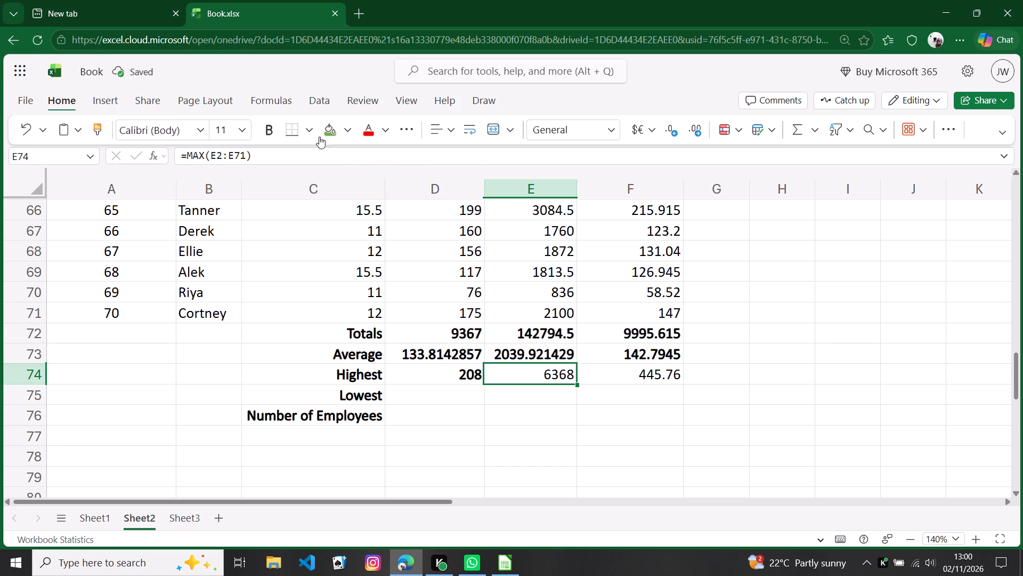
click(273, 130)
click(658, 382)
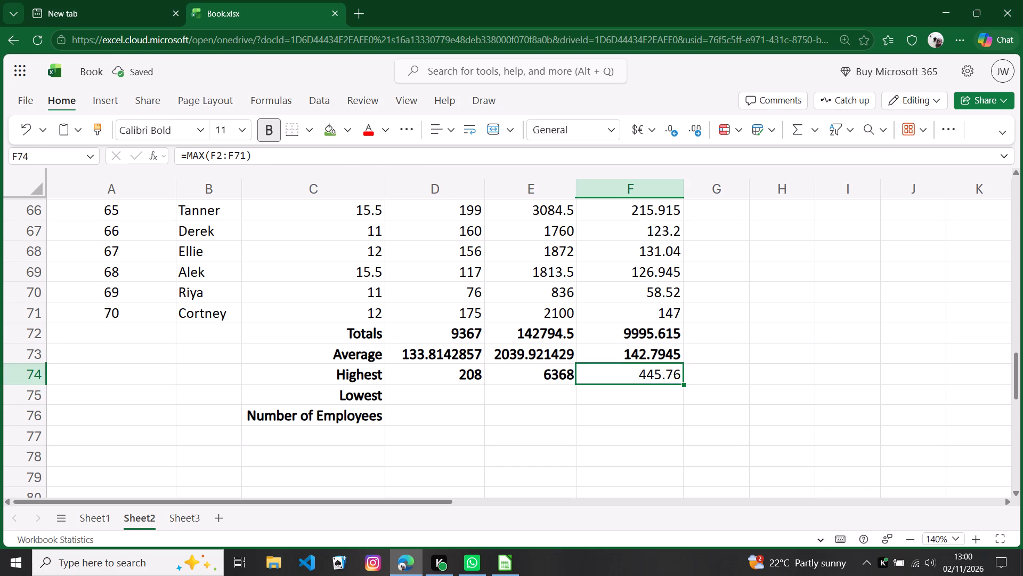
click(274, 132)
Enter =MIN(D2:D71) in cell D75 of the Lowest row and fill the formula across to F75.
scroll(497, 301, down, 3)
scroll(497, 301, up, 2)
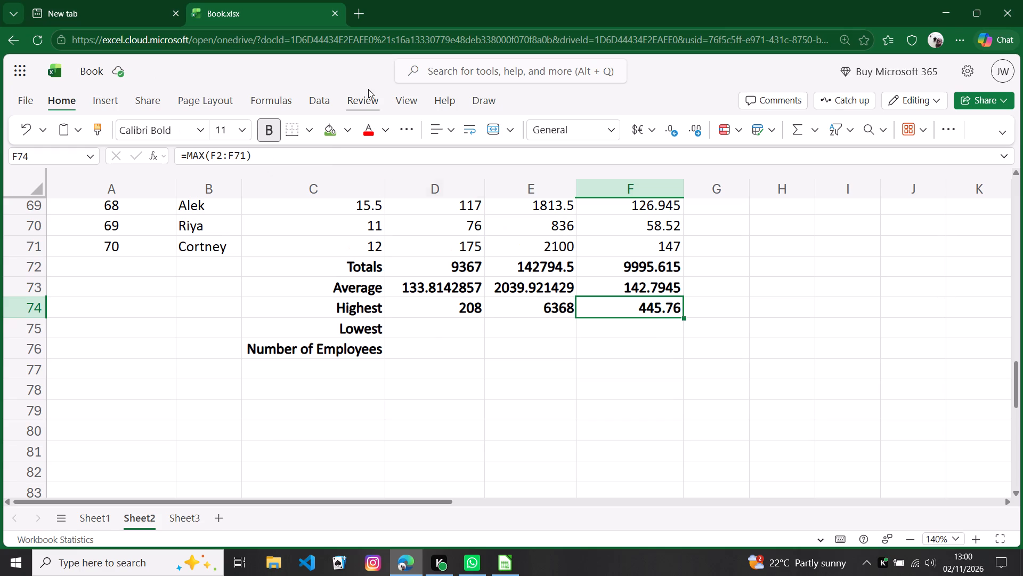
click(408, 332)
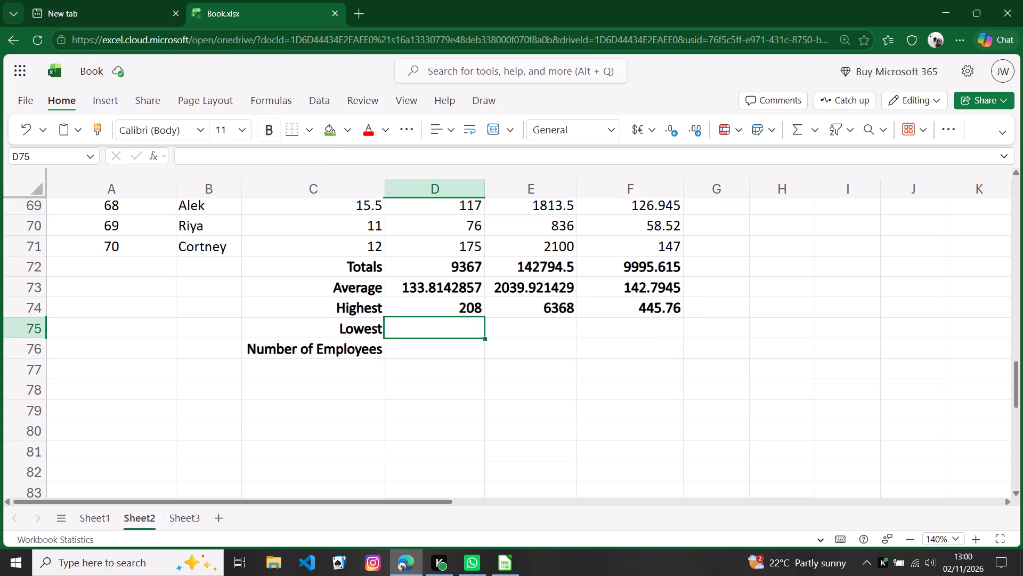
key(equal)
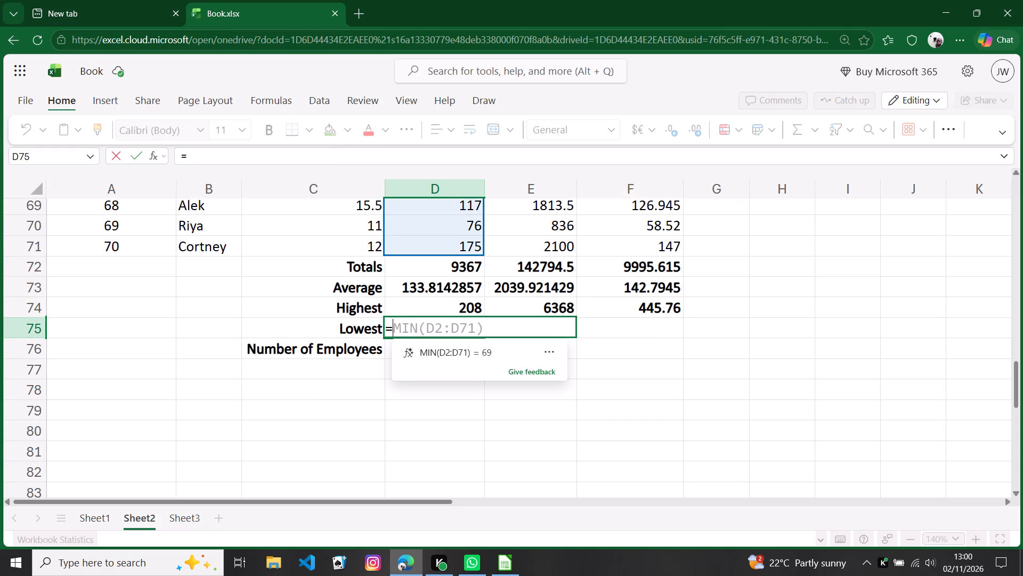
text(MIN)
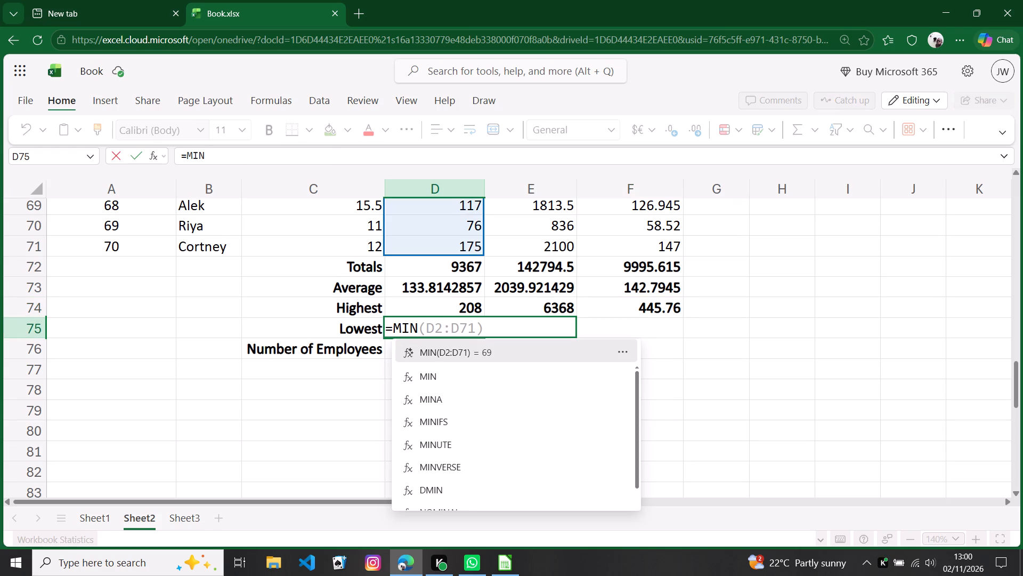
click(439, 329)
click(420, 353)
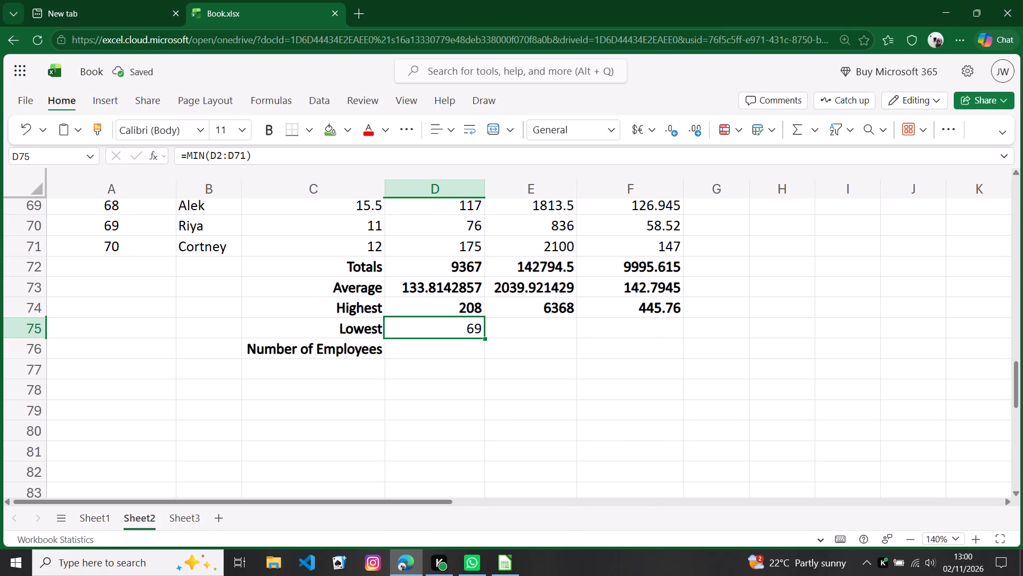
drag(483, 339, 584, 334)
drag(596, 334, 601, 333)
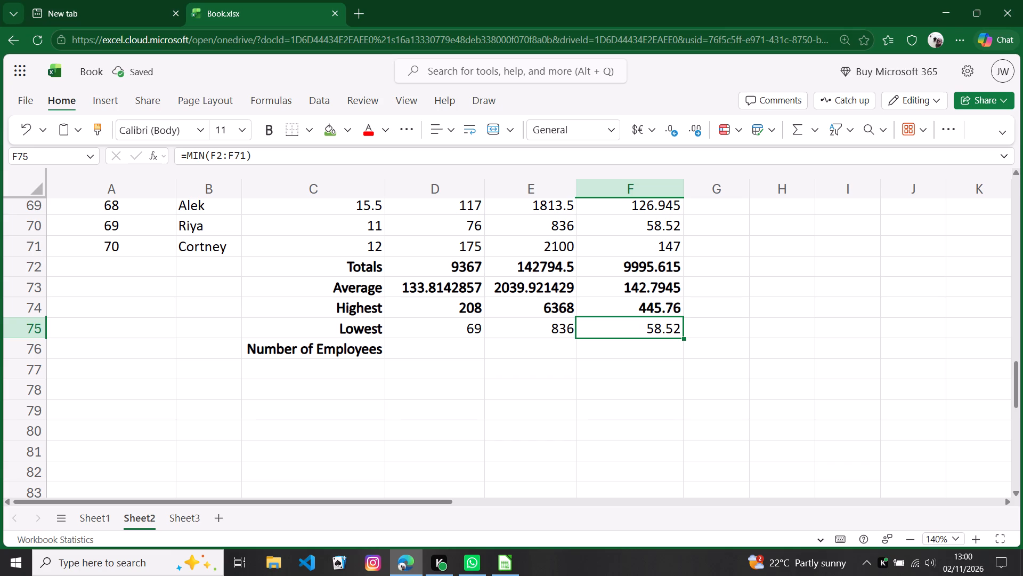
Bold the values in the Lowest row, cells D75 to F75.
click(477, 331)
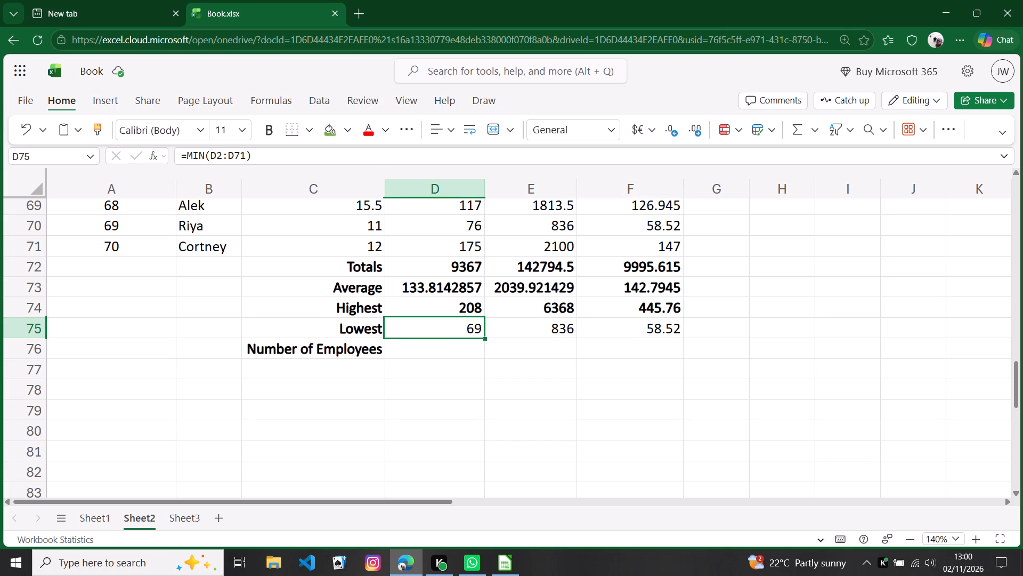
click(267, 129)
click(562, 341)
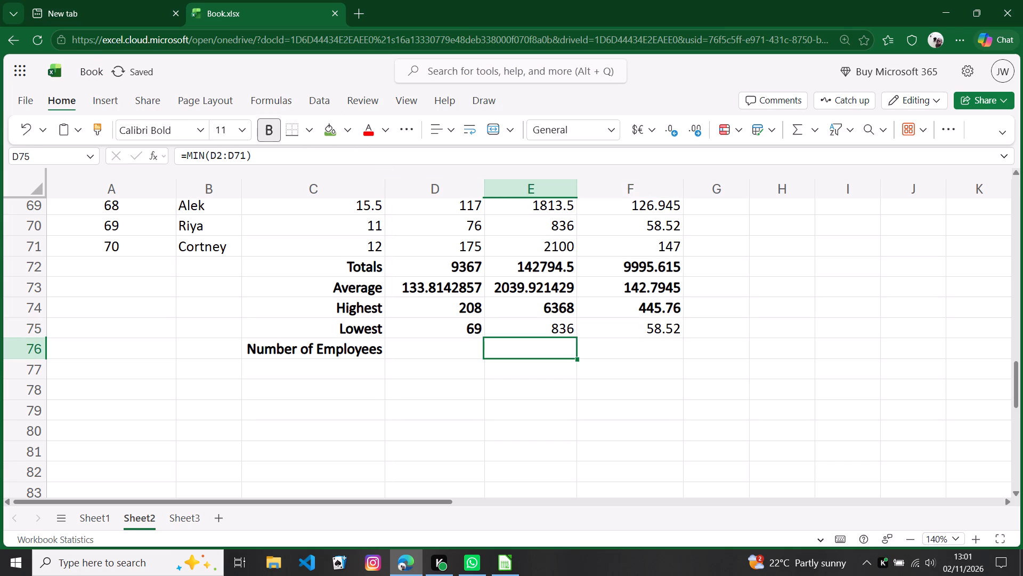
click(540, 329)
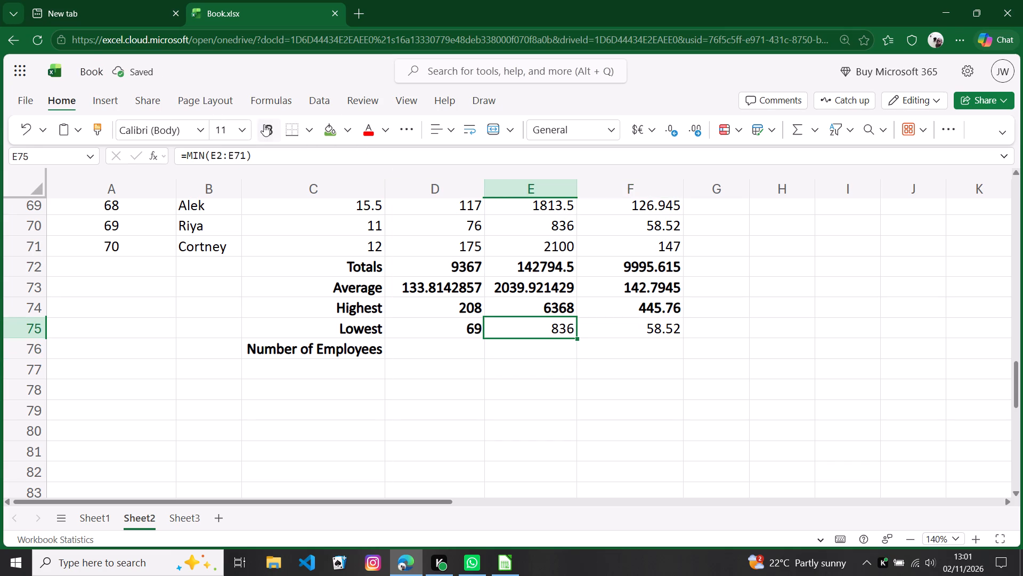
click(264, 124)
click(665, 331)
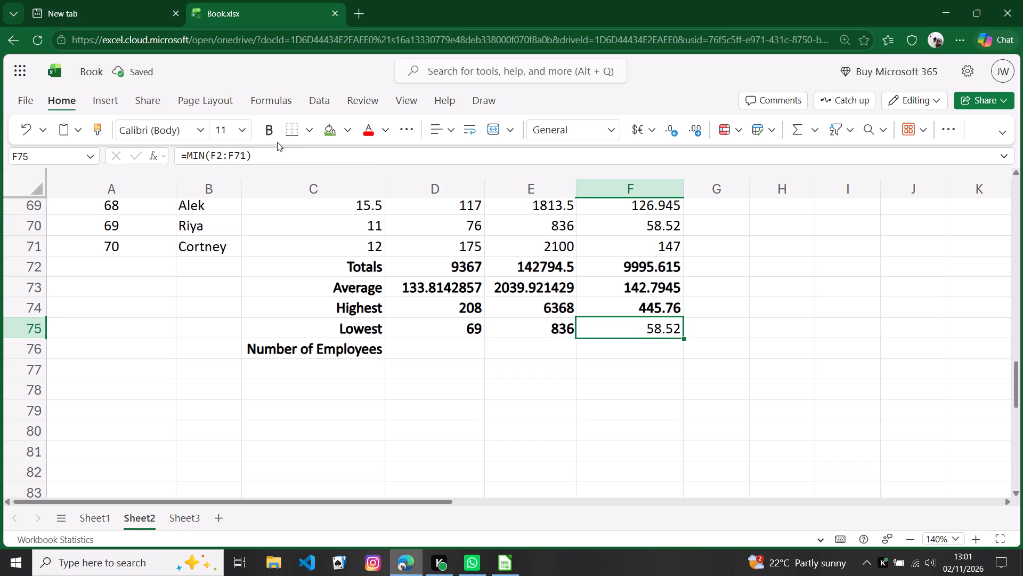
click(265, 130)
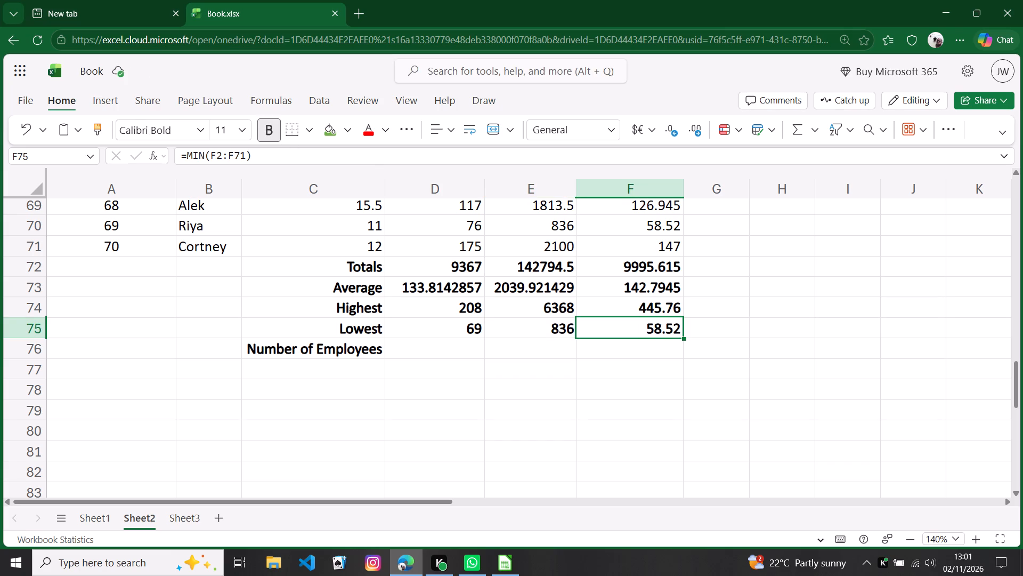
Enter =COUNT(D2:D71) in cell D76 of the Number of Employees row and fill the formula across to F76.
double_click(408, 353)
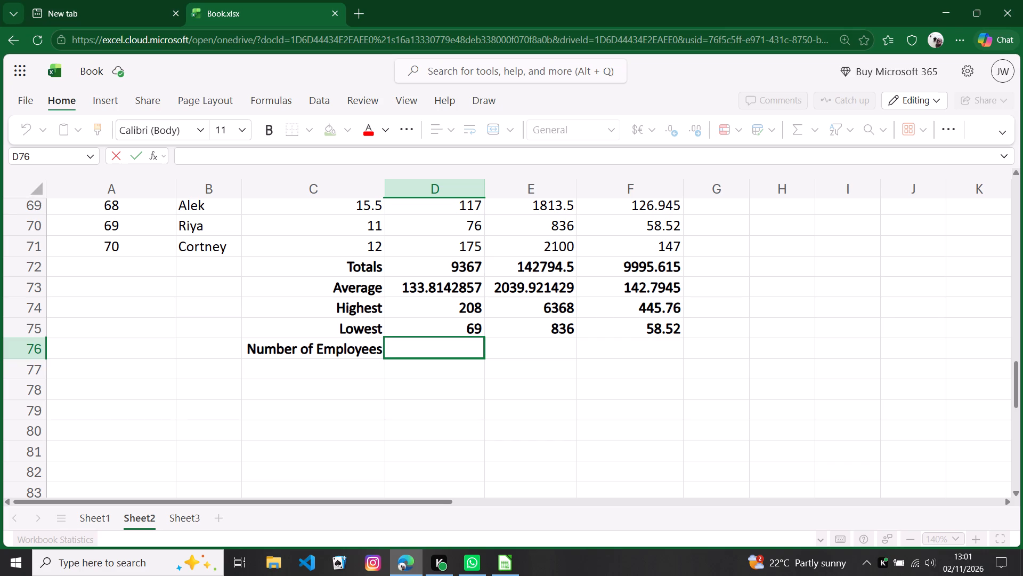
key(c)
key(BackSpace)
key(equal)
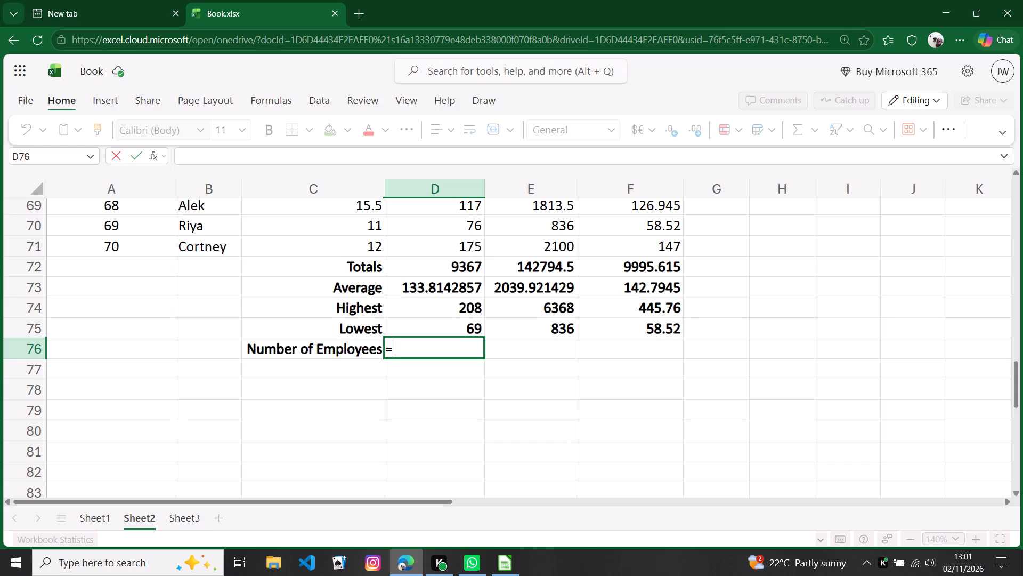
key(c)
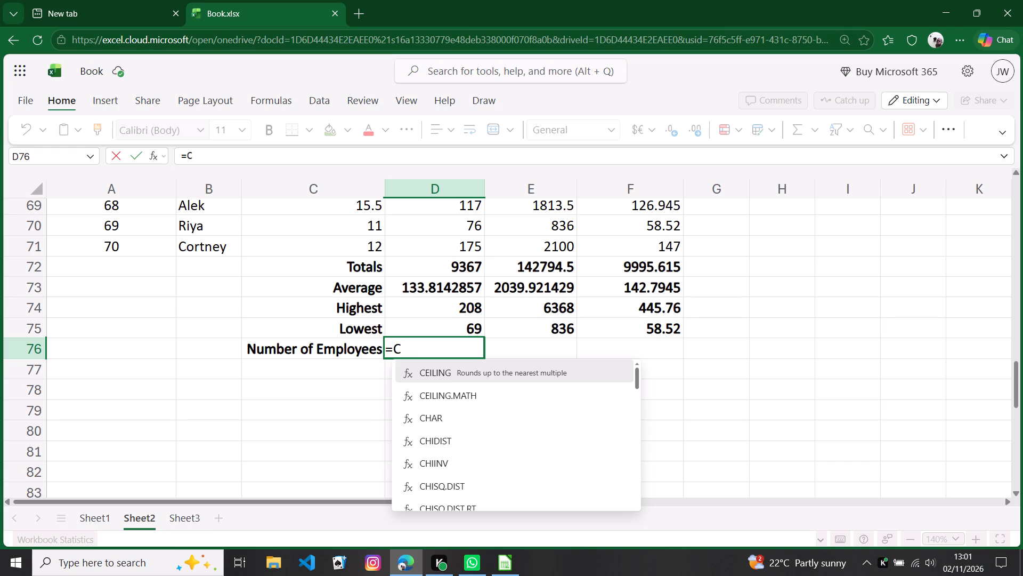
text(OU)
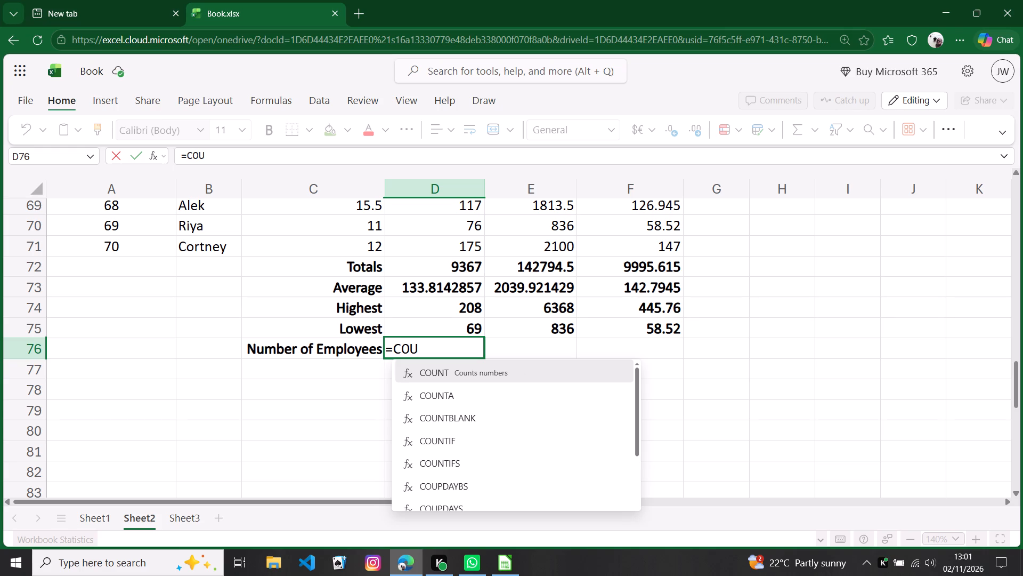
text(NT)
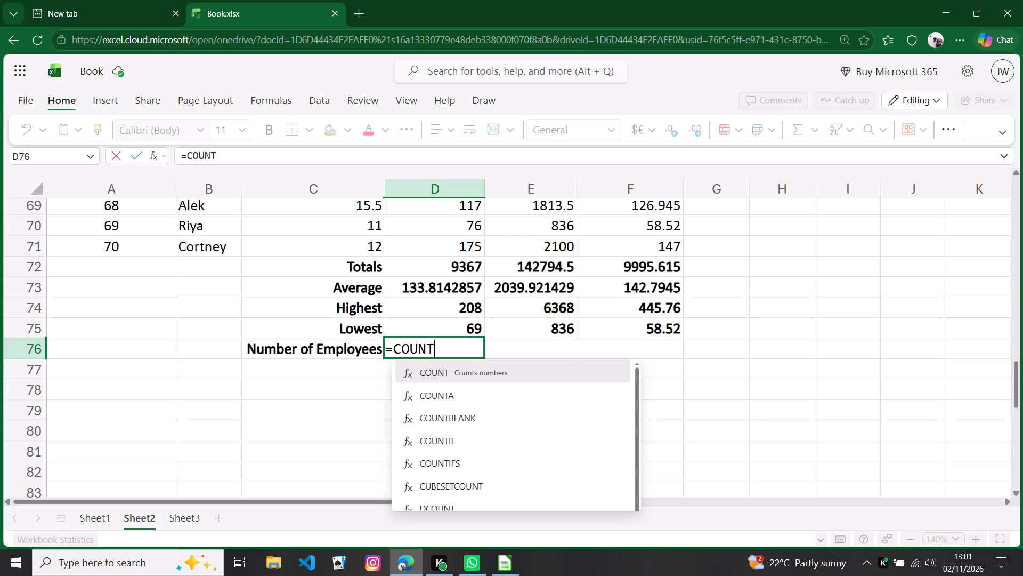
key(shift+parenleft)
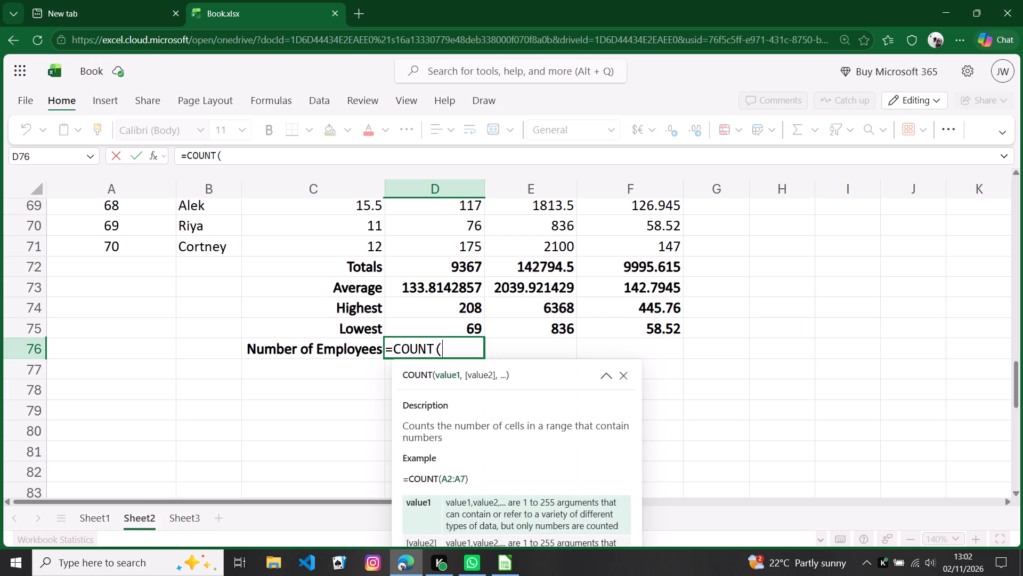
text(D2)
key(shift+colon)
key(d)
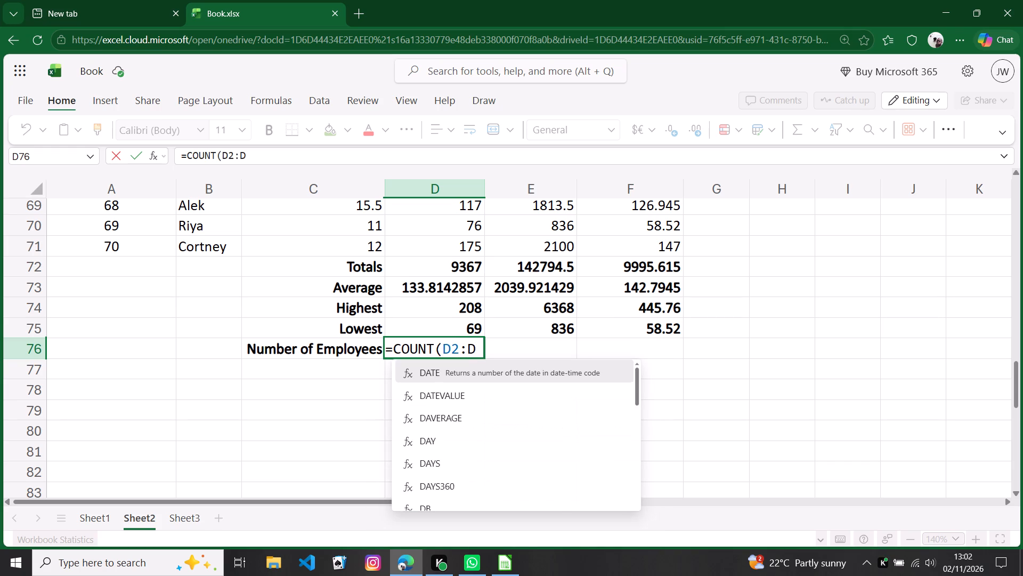
text(71)
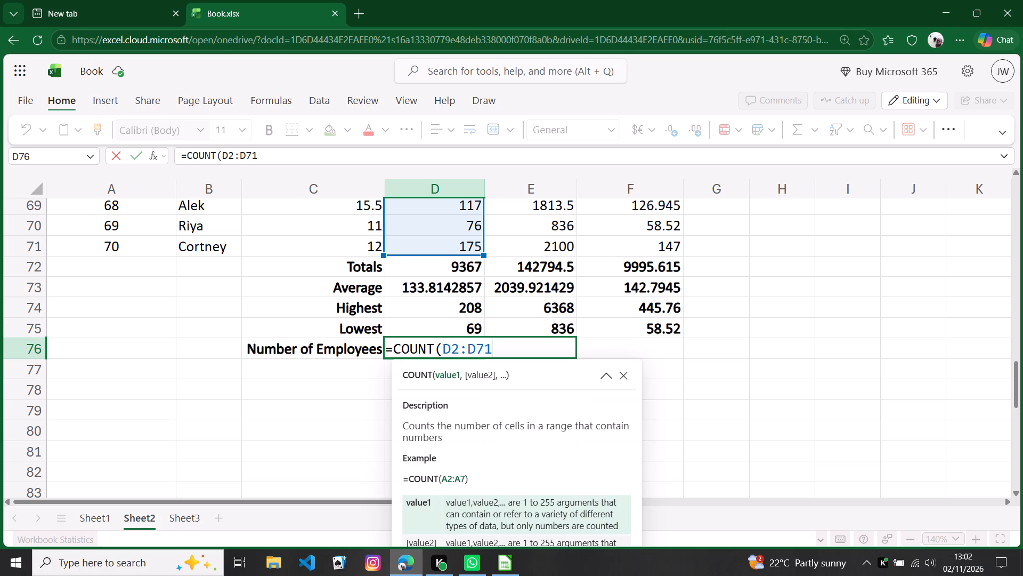
key(shift+parenright)
key(Return)
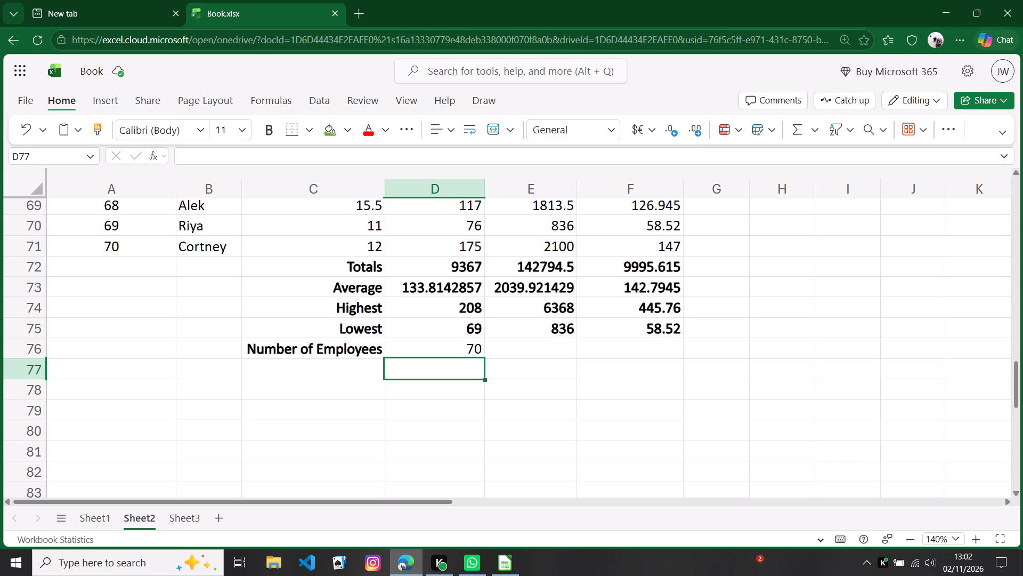
click(465, 351)
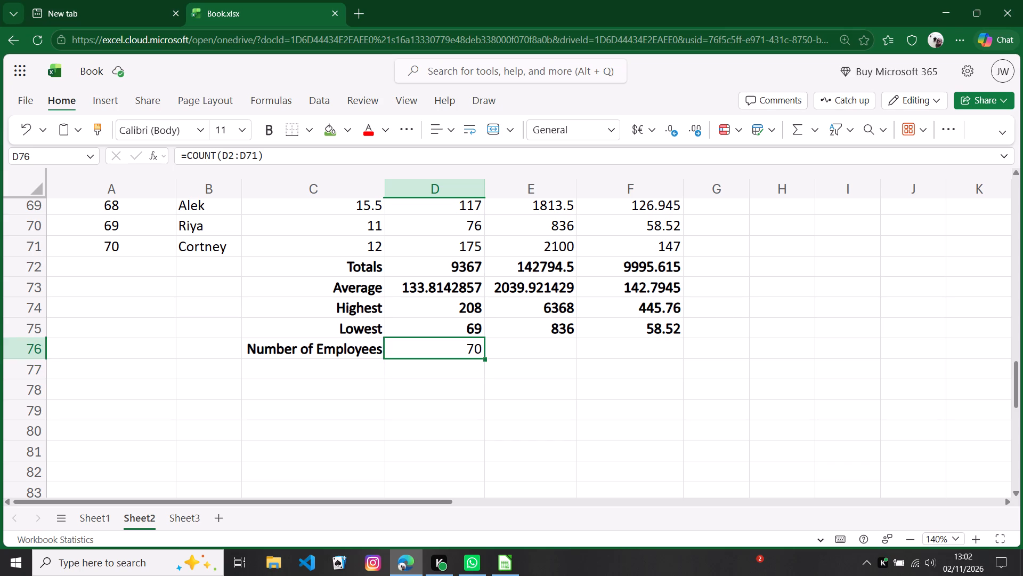
drag(486, 359, 497, 356)
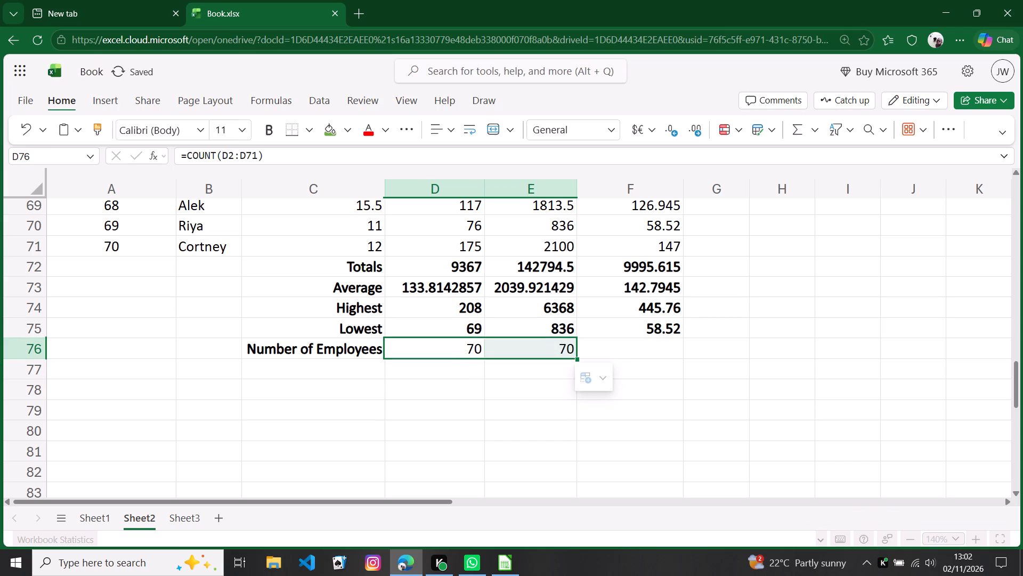
drag(577, 360, 585, 357)
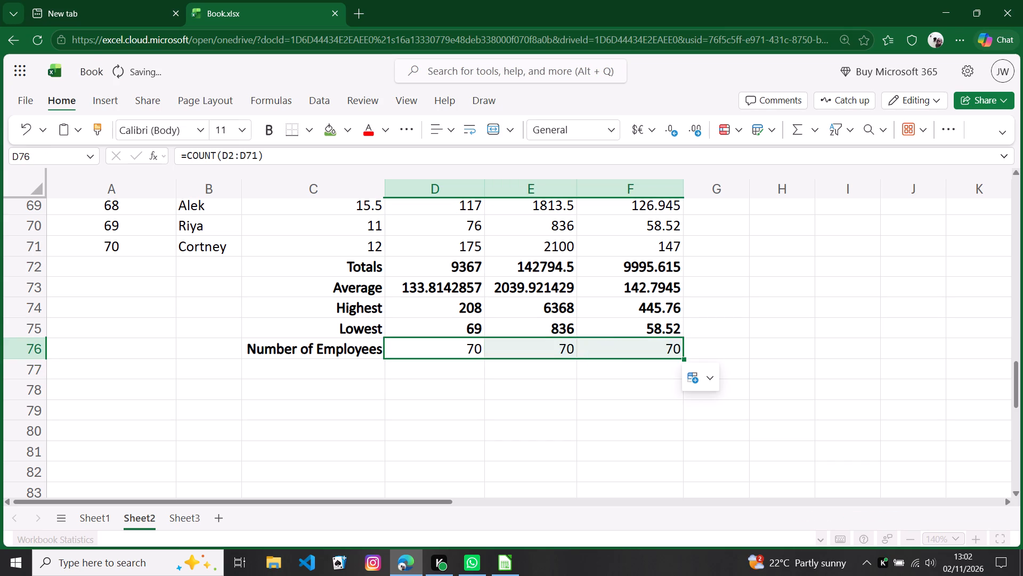
Bold the values in the Number of Employees row, cells D76 to F76.
click(472, 355)
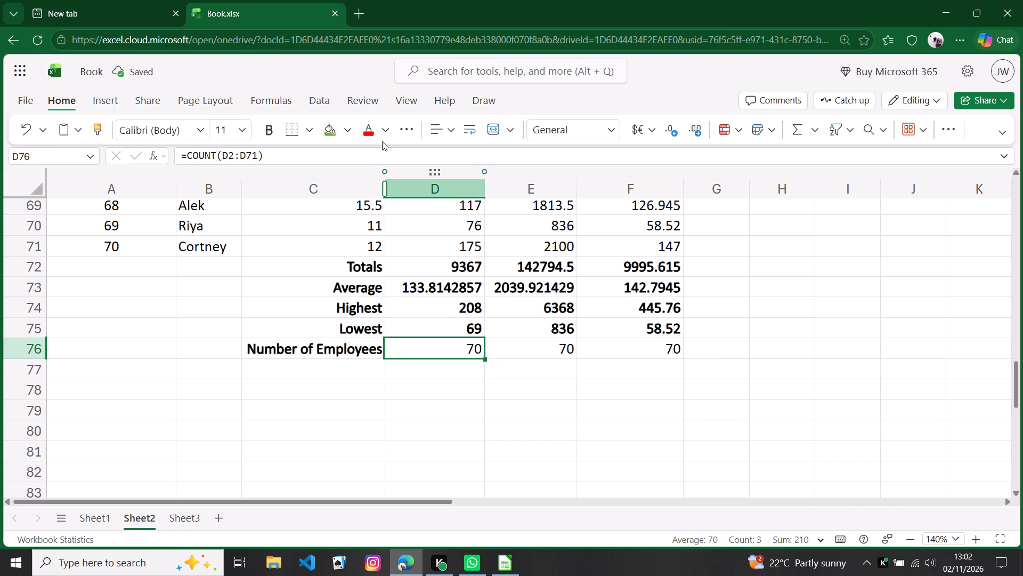
click(273, 127)
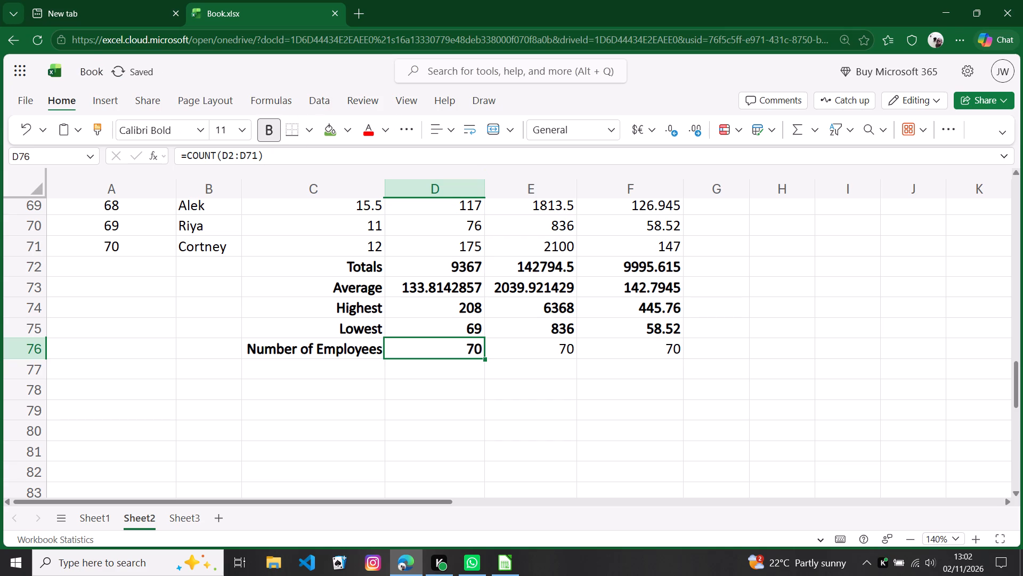
click(566, 353)
click(266, 132)
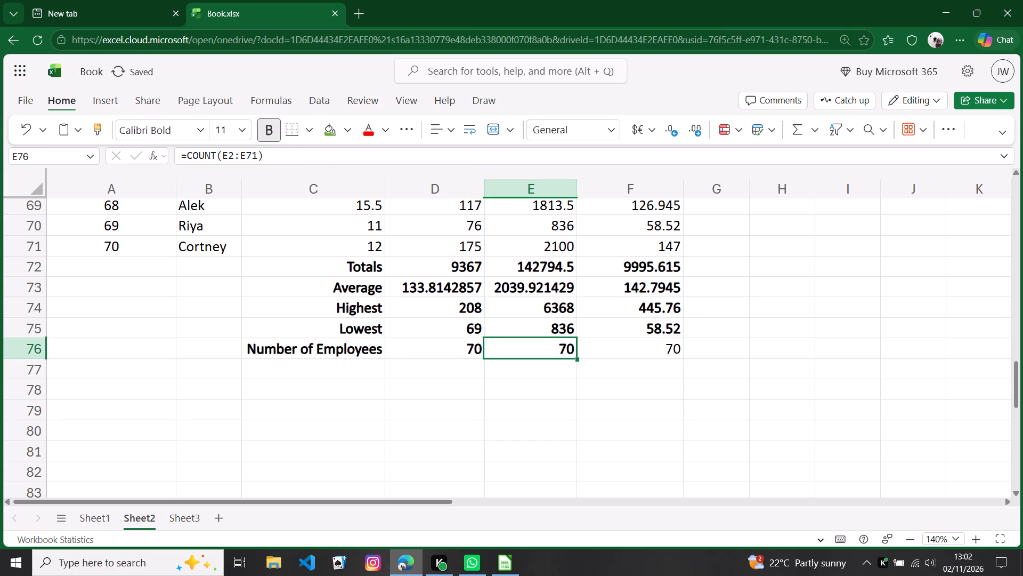
click(653, 356)
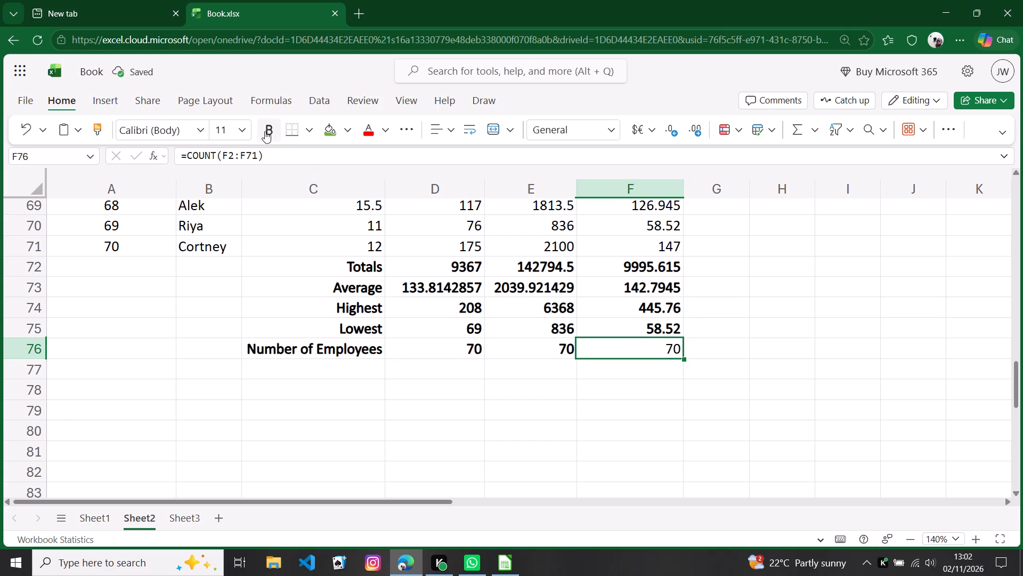
click(265, 131)
Review the finished Sheet2 payroll table from the header row down to the summary rows.
scroll(608, 478, up, 14)
scroll(636, 404, up, 3)
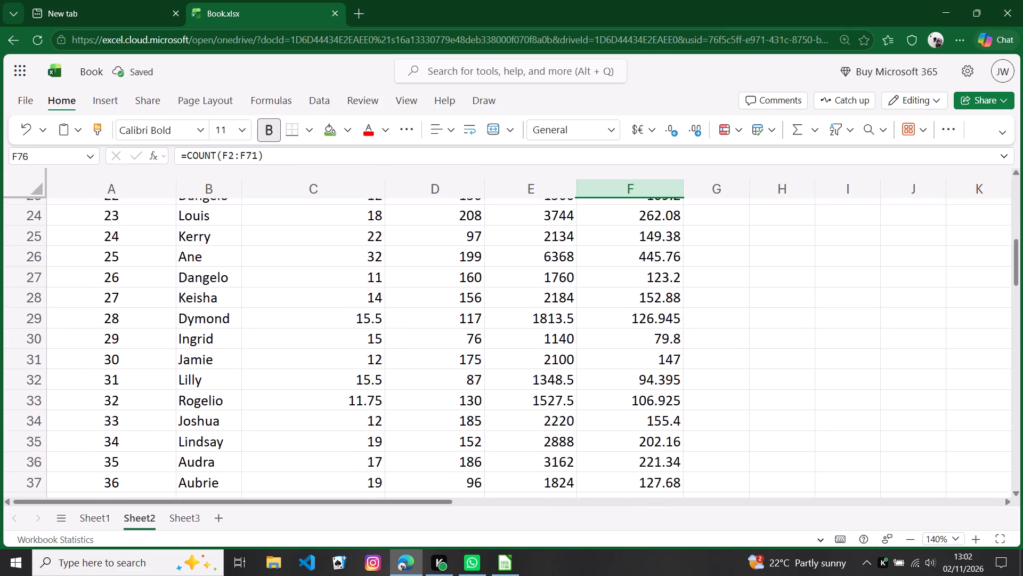
scroll(712, 343, up, 11)
scroll(709, 331, down, 14)
scroll(707, 348, down, 7)
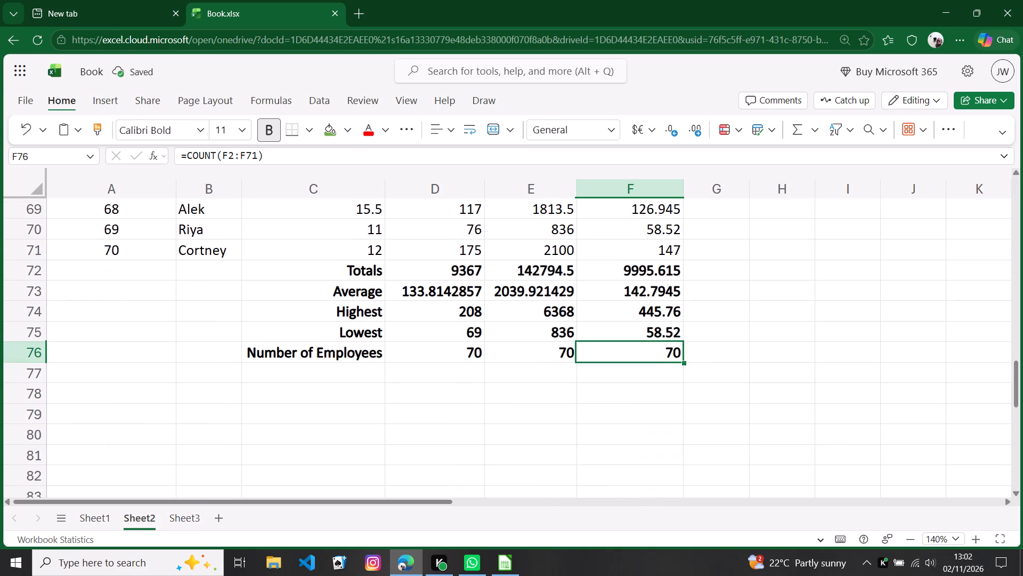
scroll(714, 349, down, 6)
scroll(714, 350, up, 11)
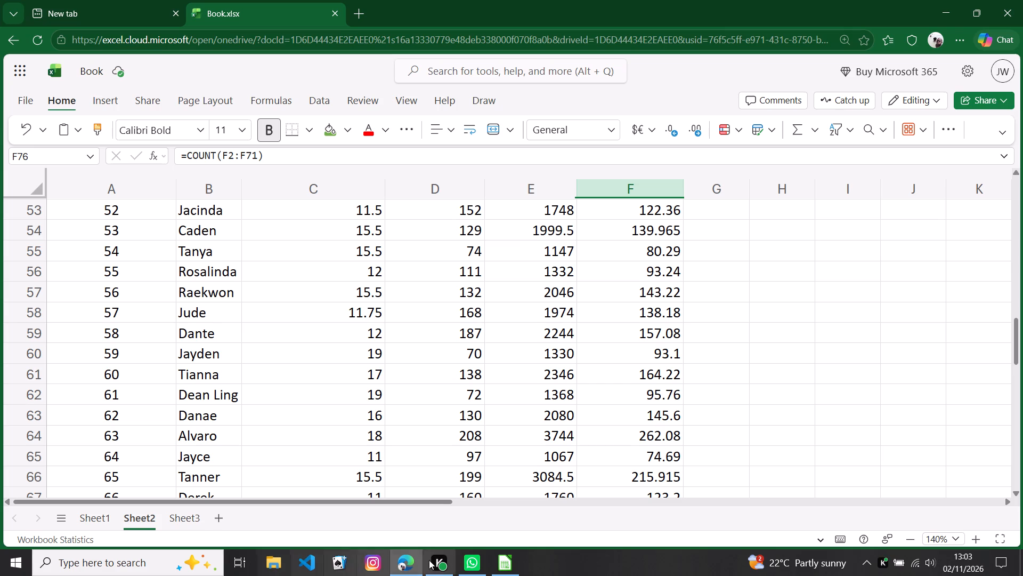
scroll(484, 424, down, 4)
scroll(481, 425, up, 10)
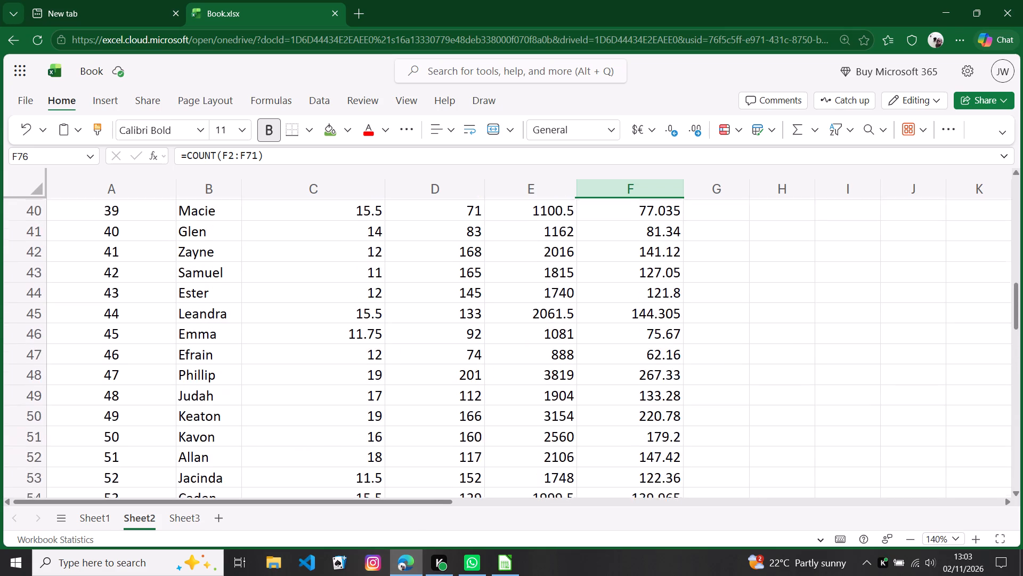
scroll(480, 420, up, 14)
scroll(491, 414, up, 7)
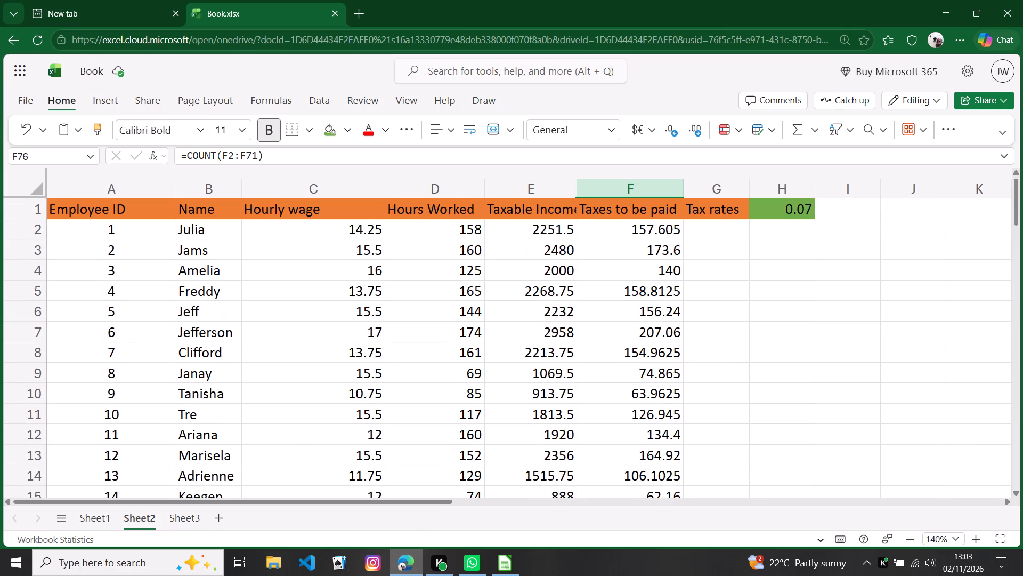
scroll(488, 408, down, 7)
scroll(451, 287, down, 5)
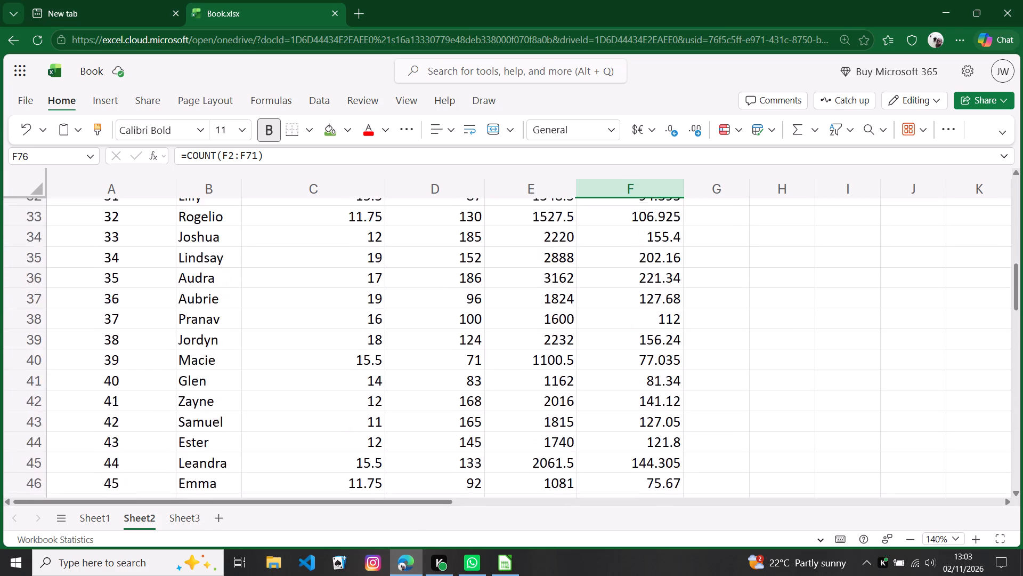
scroll(454, 292, down, 10)
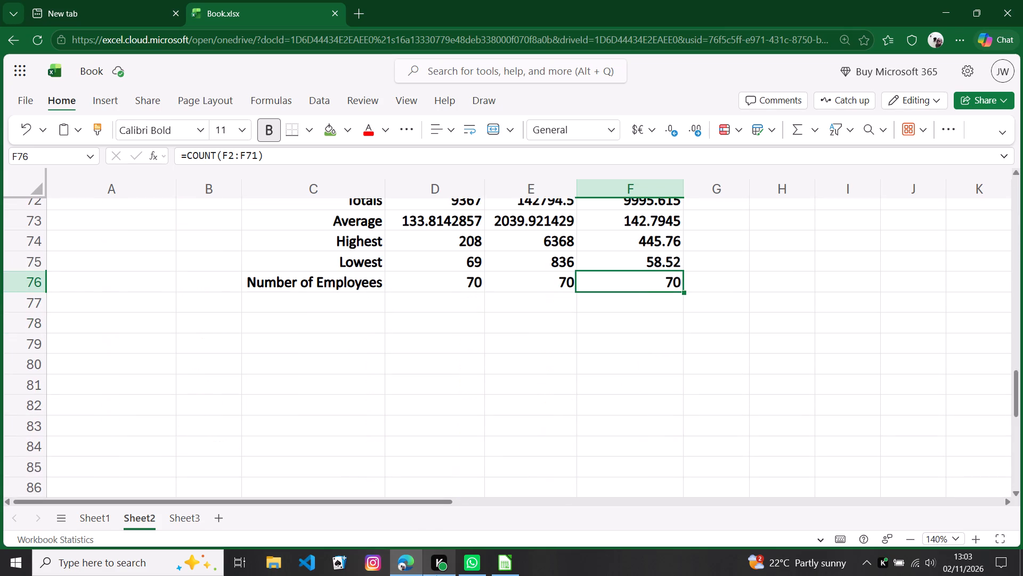
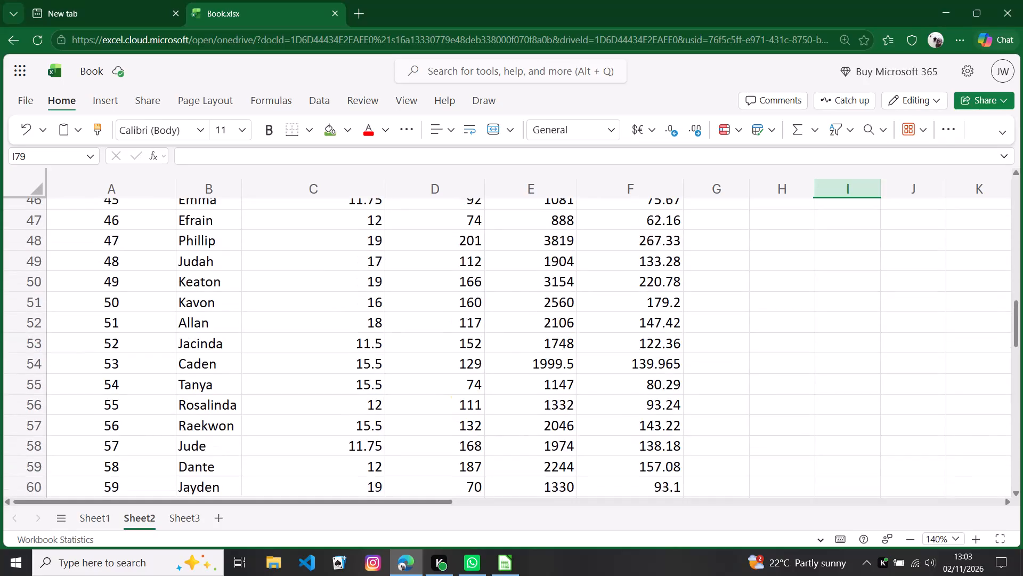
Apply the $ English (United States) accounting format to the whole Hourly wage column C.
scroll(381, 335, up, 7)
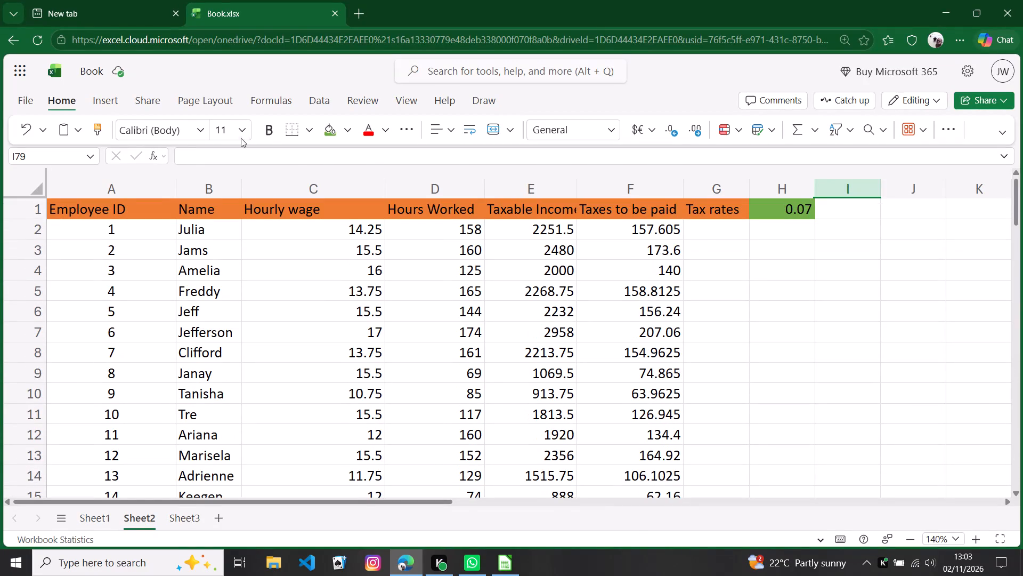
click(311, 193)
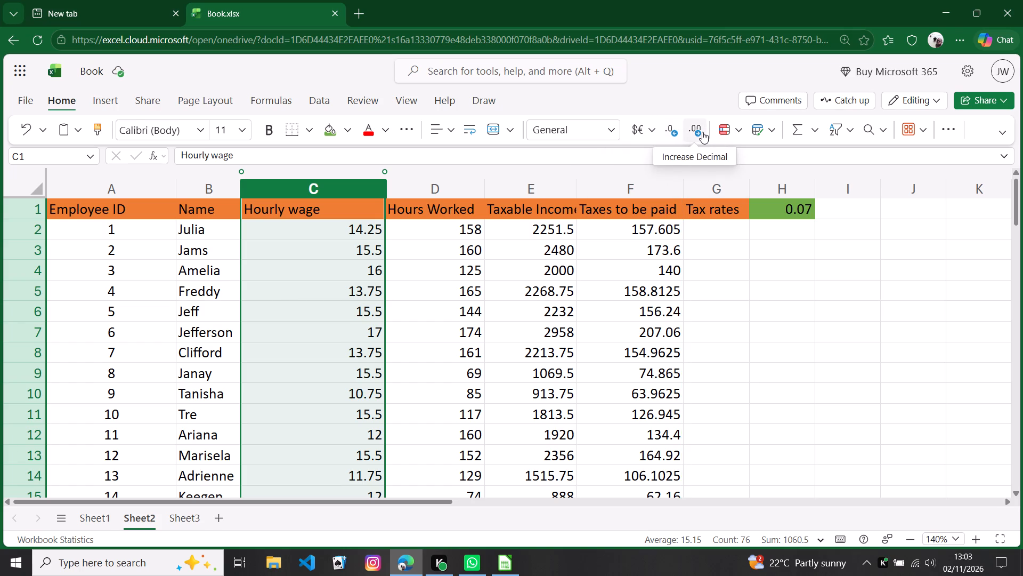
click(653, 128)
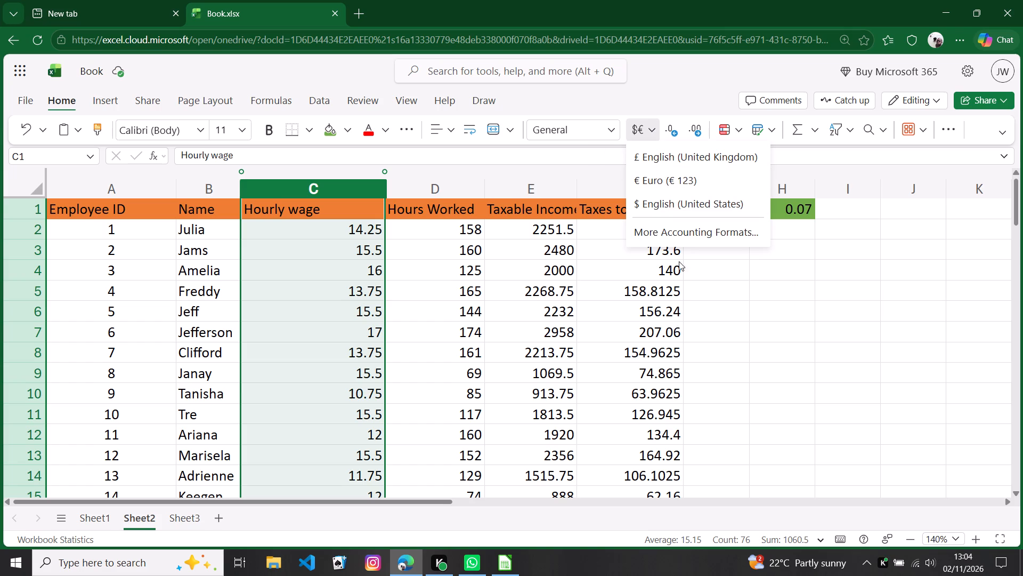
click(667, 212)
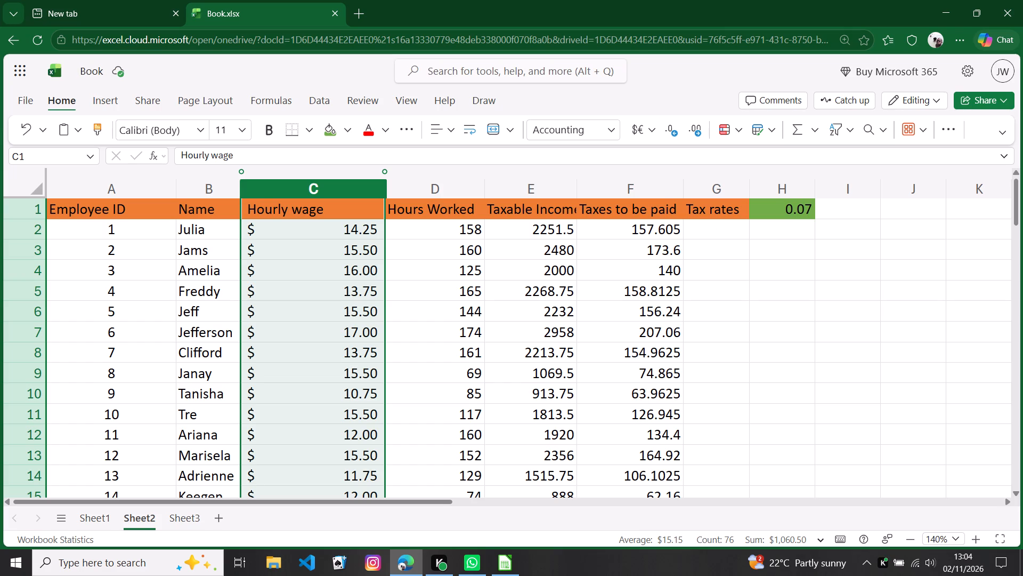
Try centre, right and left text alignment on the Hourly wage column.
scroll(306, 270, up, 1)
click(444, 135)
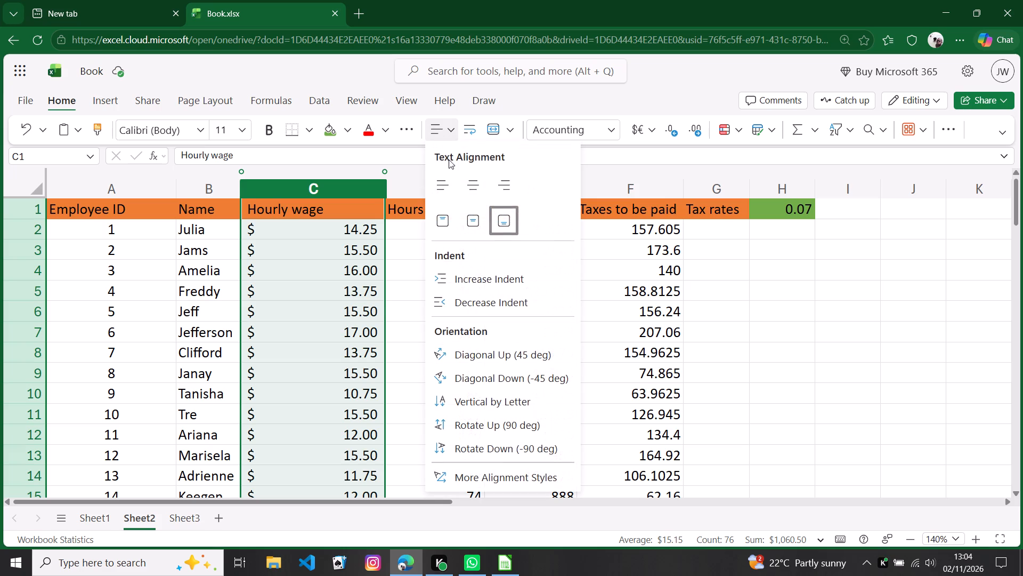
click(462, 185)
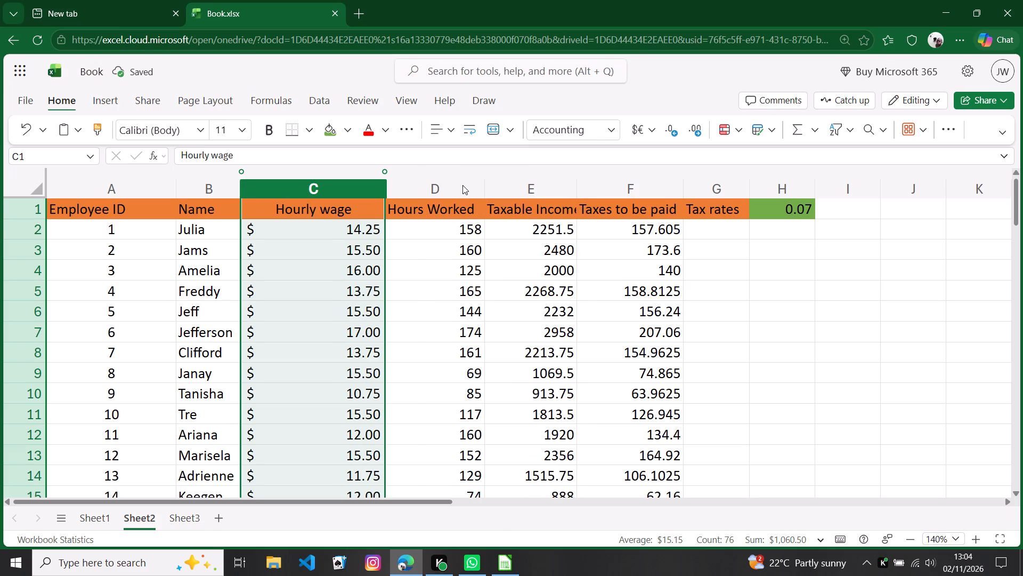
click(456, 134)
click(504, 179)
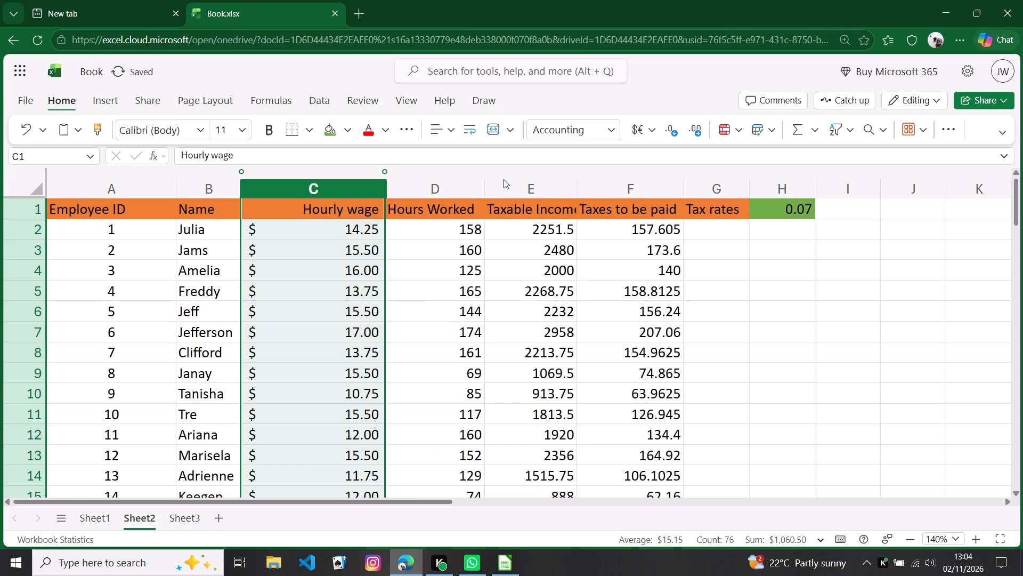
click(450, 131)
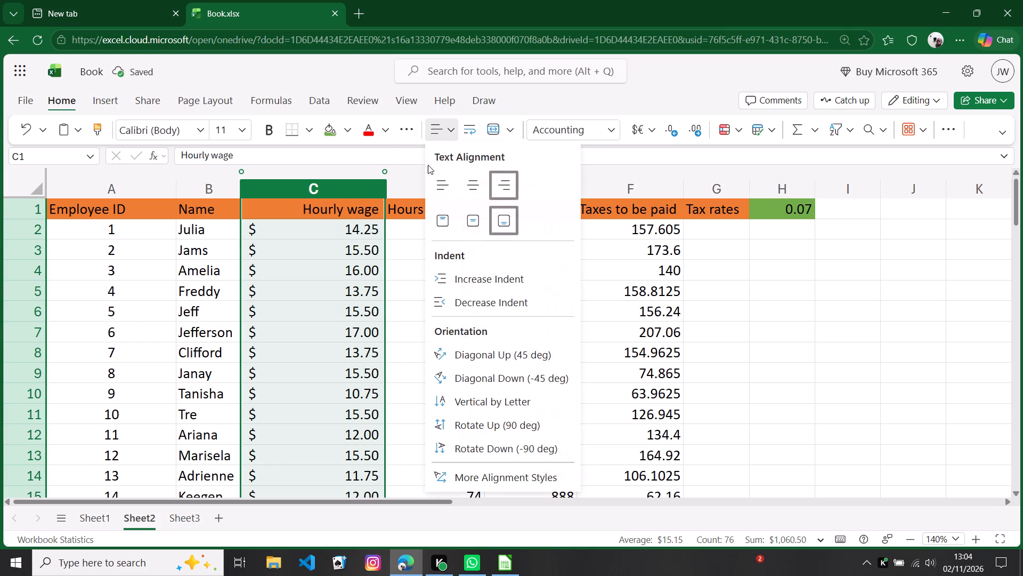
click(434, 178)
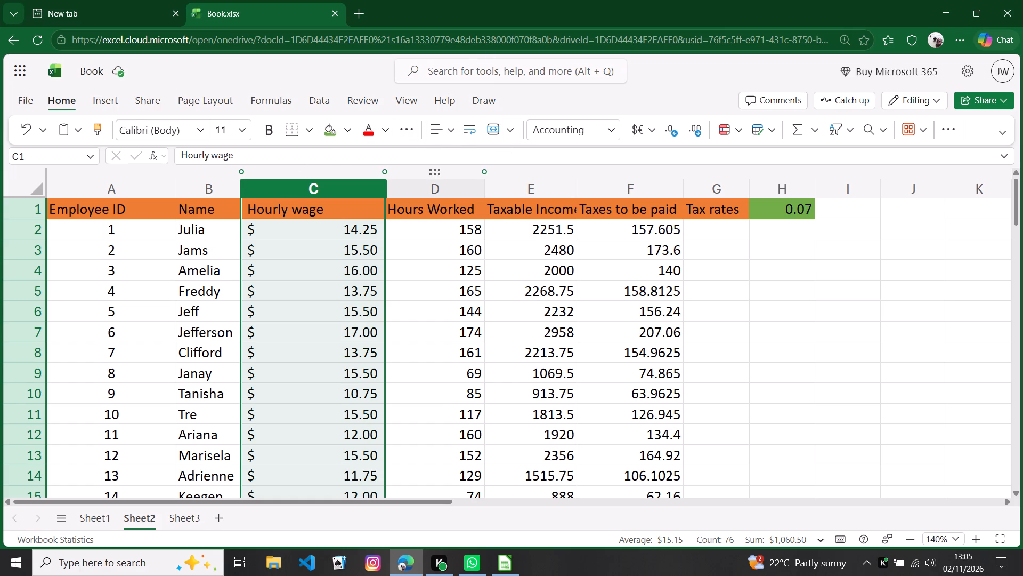
Examine the formatting of the Hourly wage column down through the employee rows and past the summary rows.
scroll(466, 270, down, 5)
scroll(466, 276, up, 14)
scroll(493, 250, down, 6)
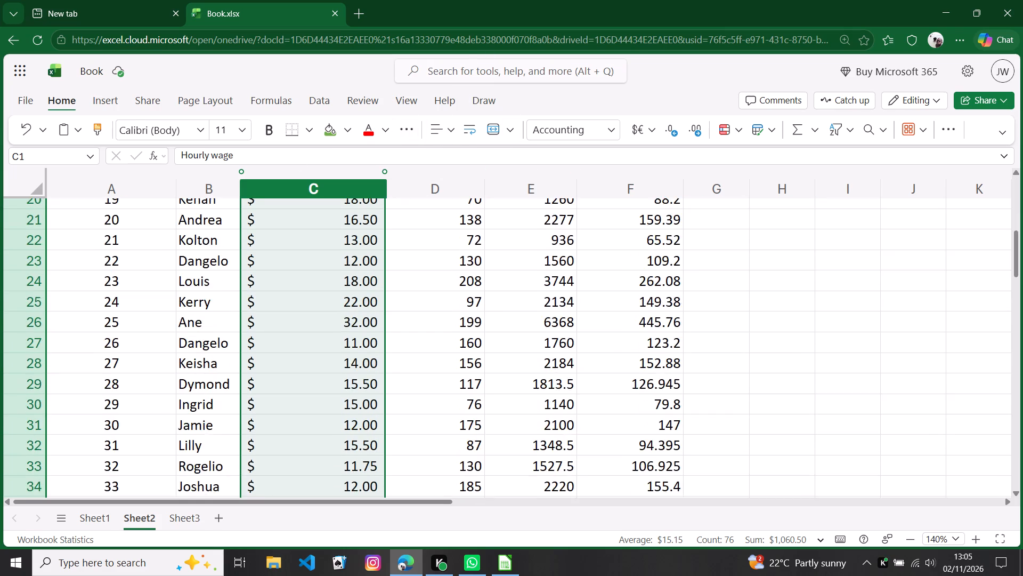
scroll(494, 260, down, 18)
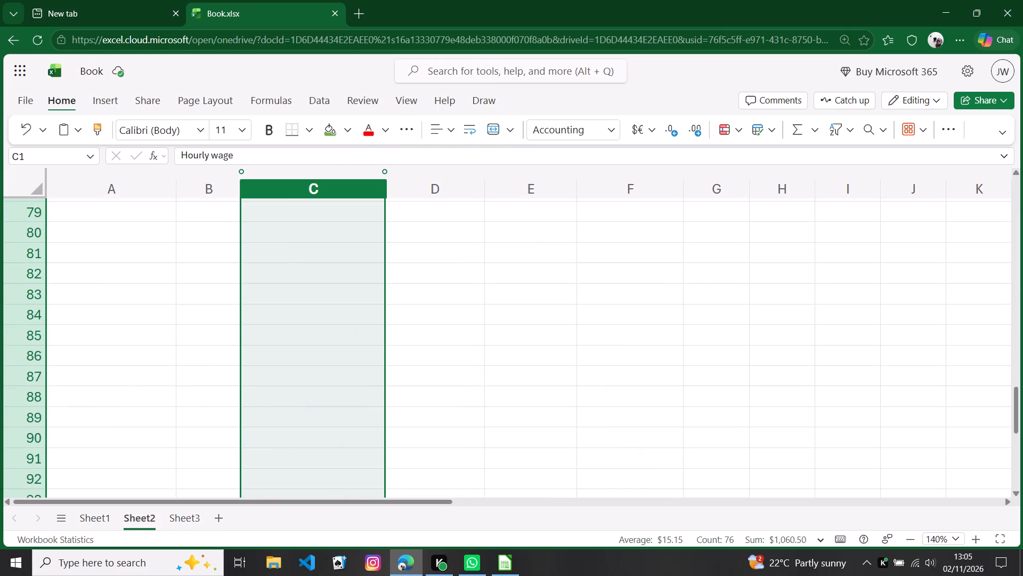
scroll(503, 269, up, 5)
scroll(501, 273, down, 2)
scroll(502, 274, up, 8)
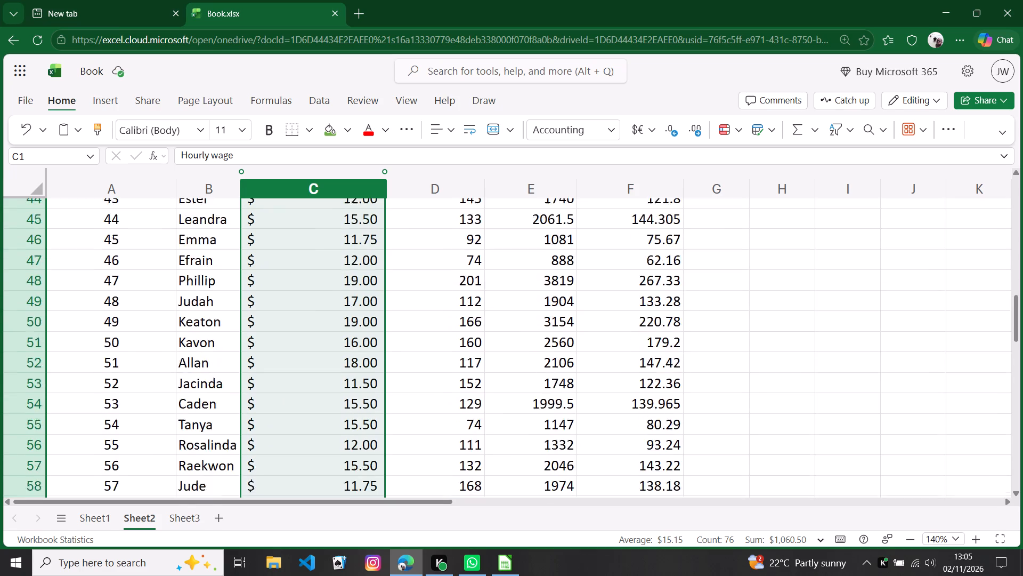
scroll(504, 273, up, 6)
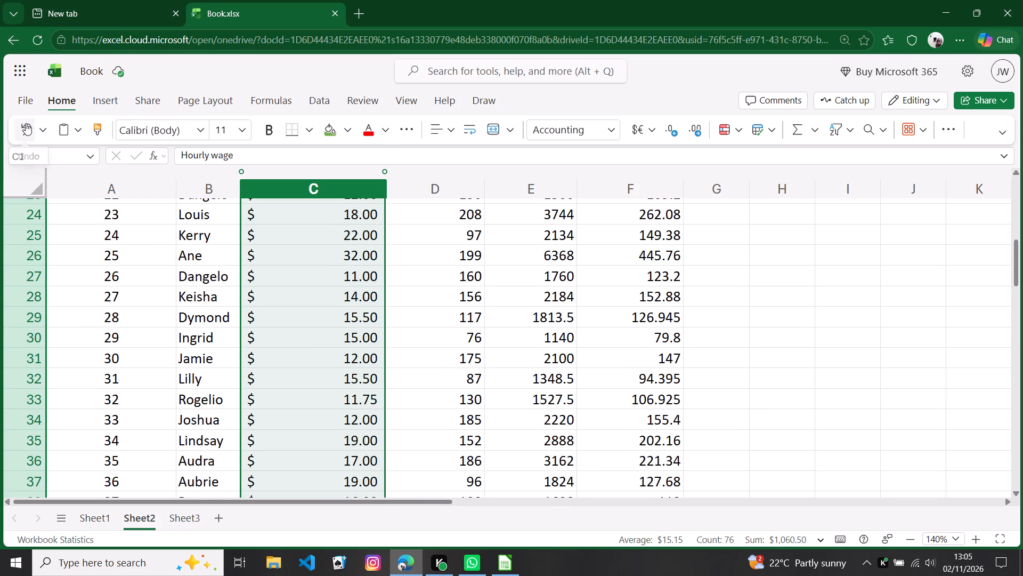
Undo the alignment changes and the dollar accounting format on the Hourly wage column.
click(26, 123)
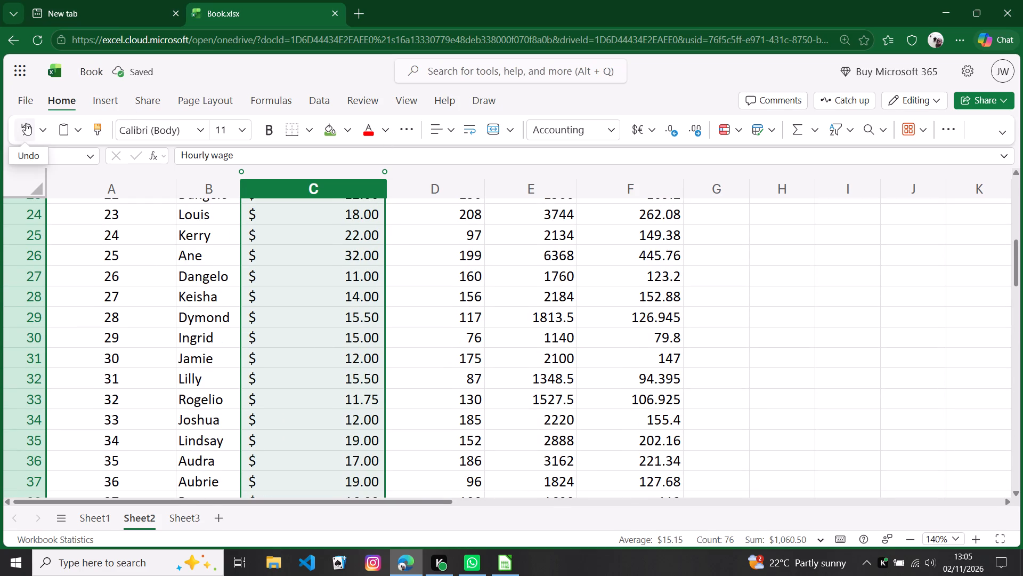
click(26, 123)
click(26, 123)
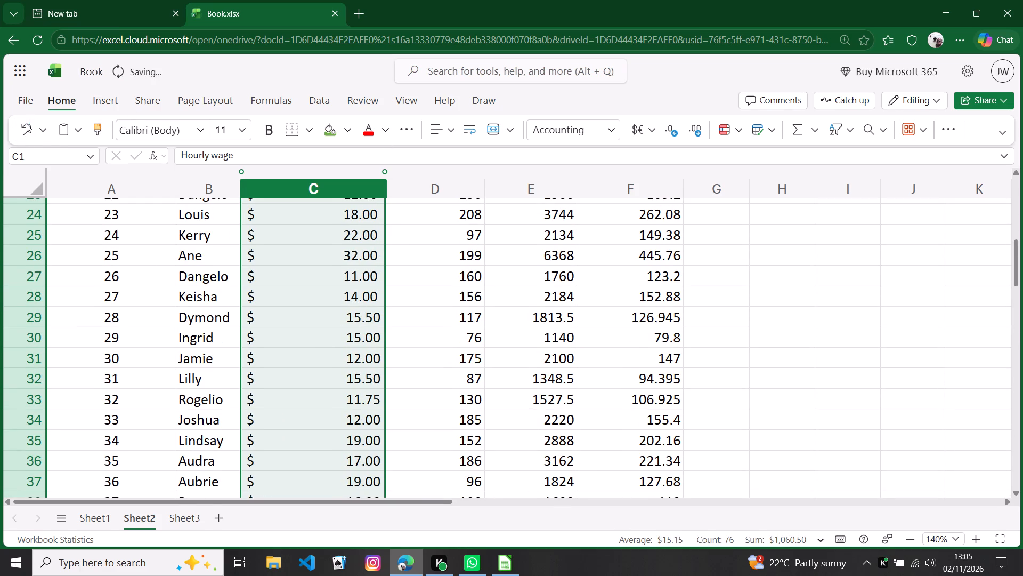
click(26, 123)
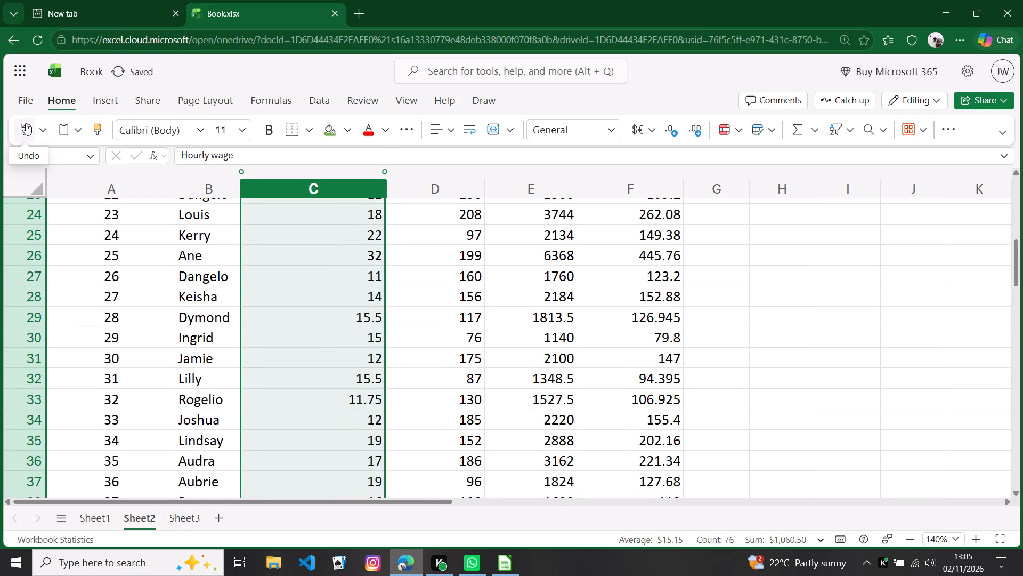
Format the whole Hourly wage column C with the Currency number format.
scroll(373, 275, up, 6)
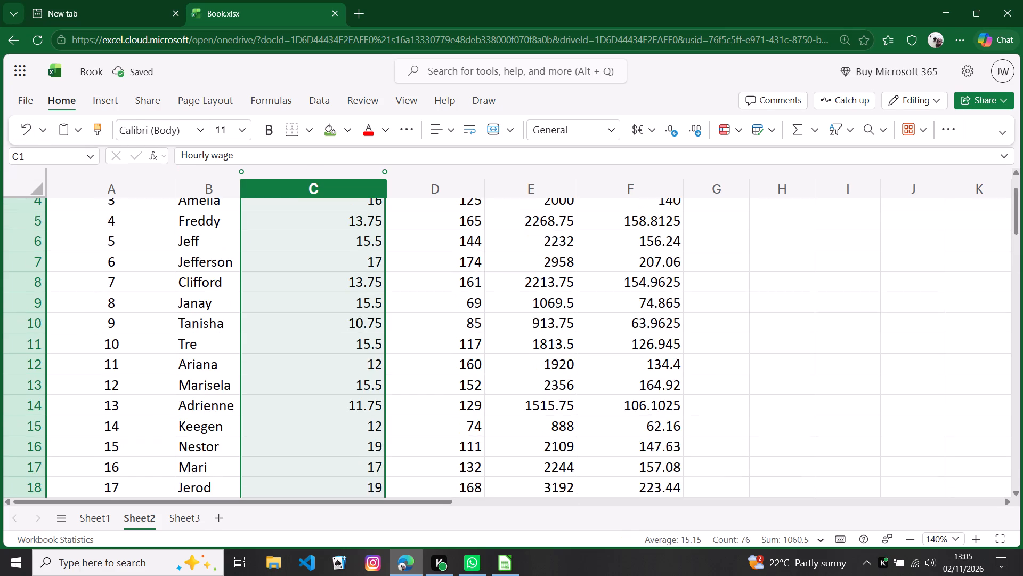
scroll(378, 273, up, 6)
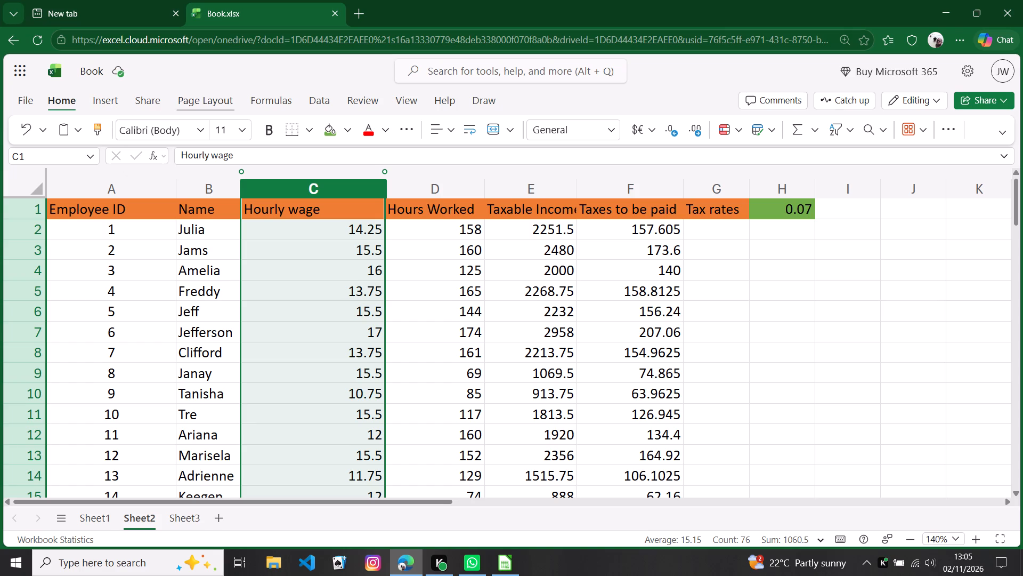
click(612, 128)
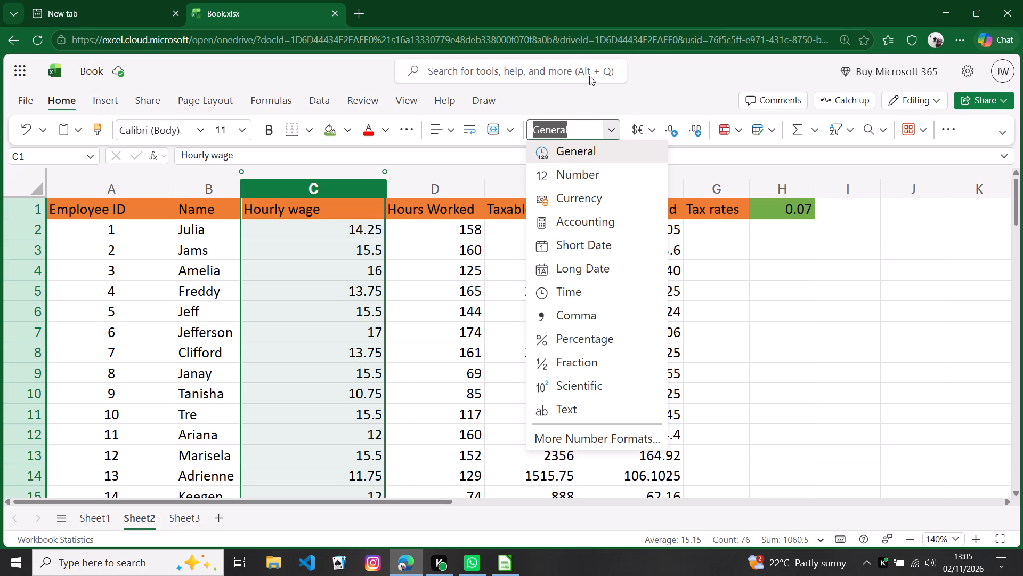
click(588, 202)
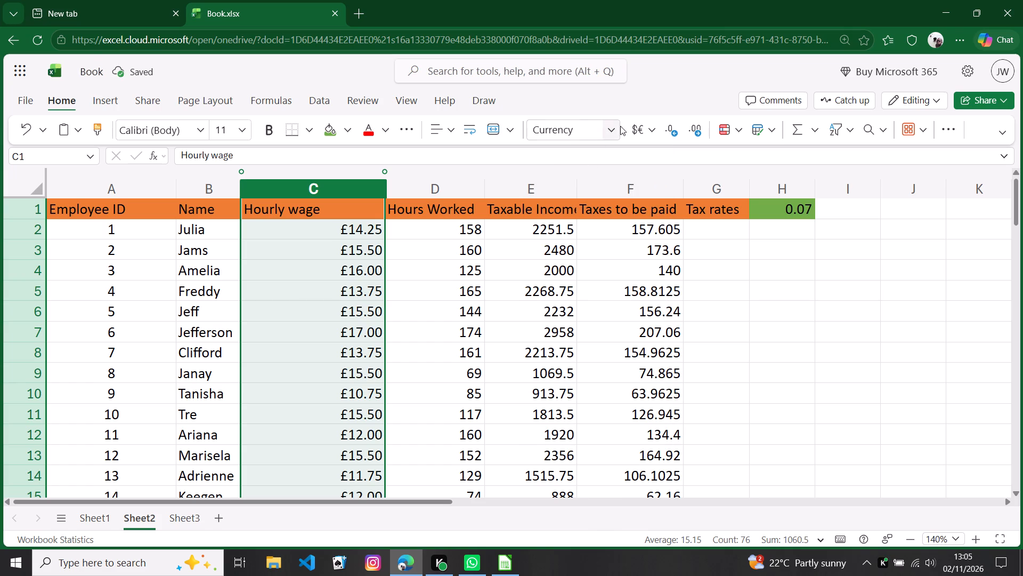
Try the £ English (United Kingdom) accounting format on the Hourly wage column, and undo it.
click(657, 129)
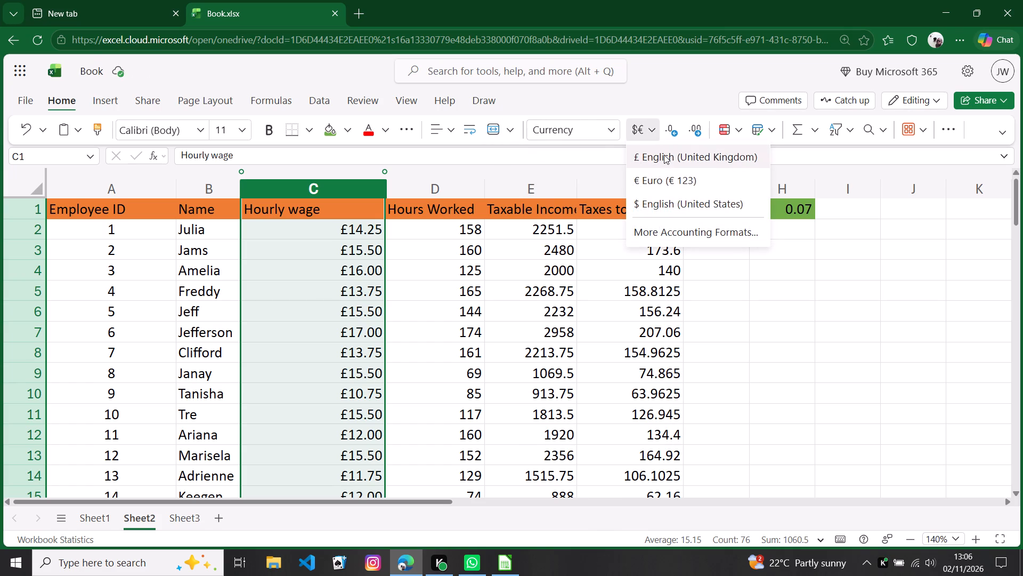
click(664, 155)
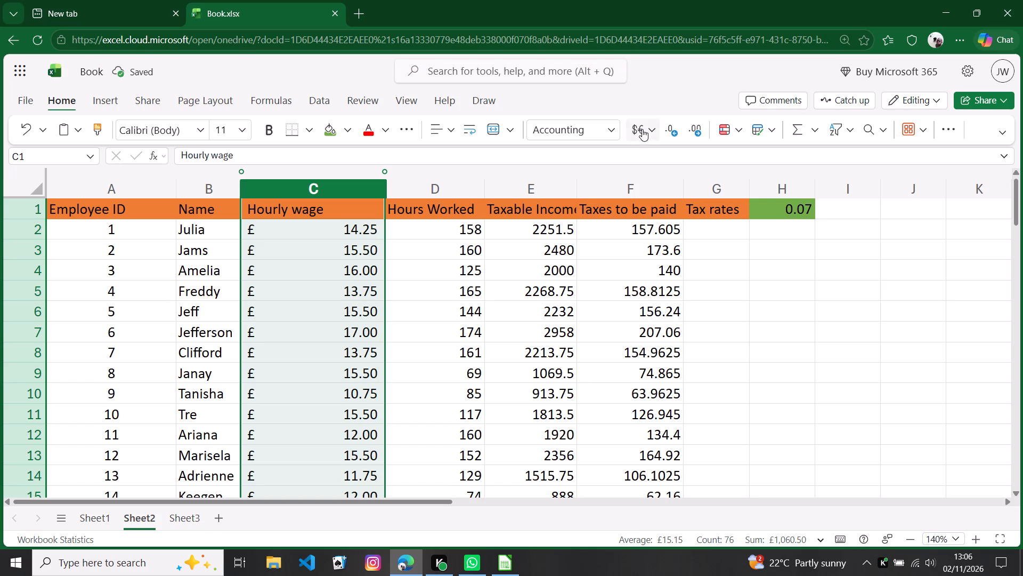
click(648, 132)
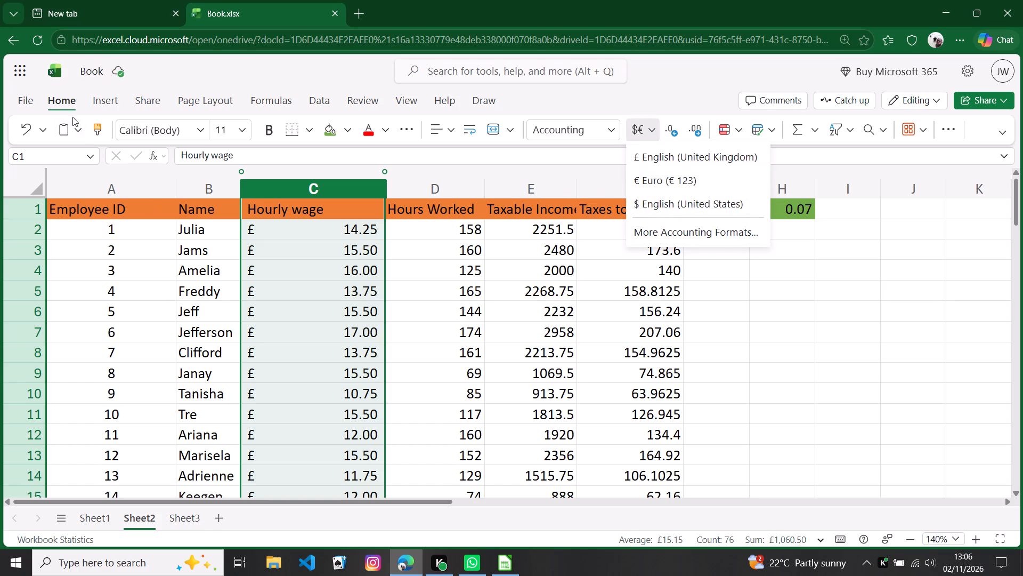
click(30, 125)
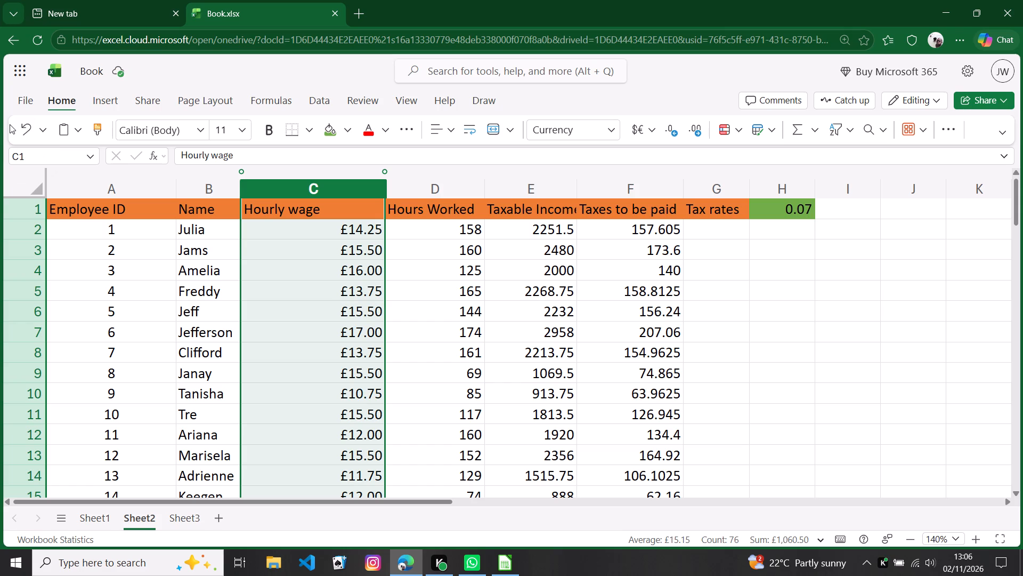
Autofit the width of column E to its Taxable Income header.
click(526, 218)
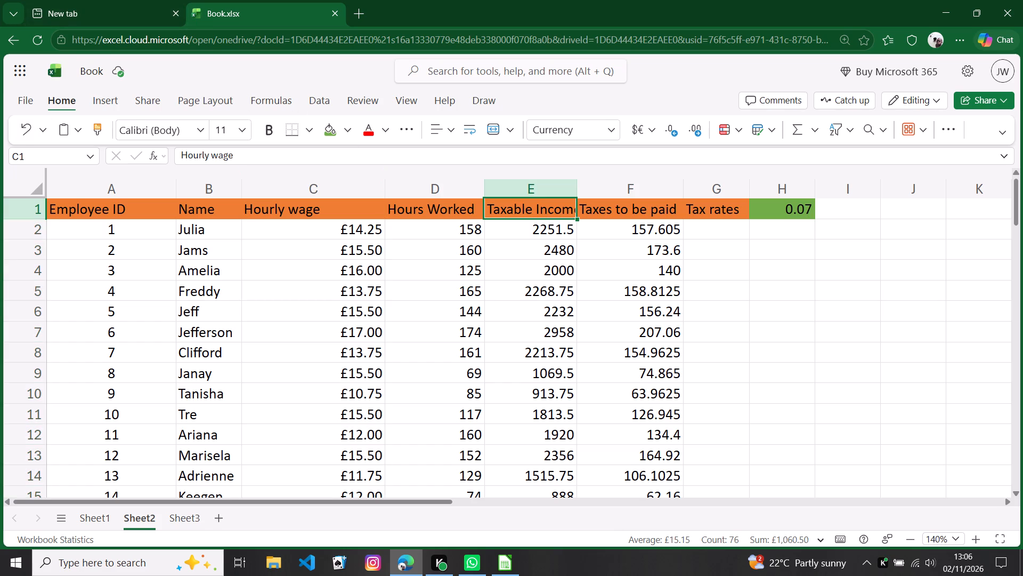
double_click(577, 191)
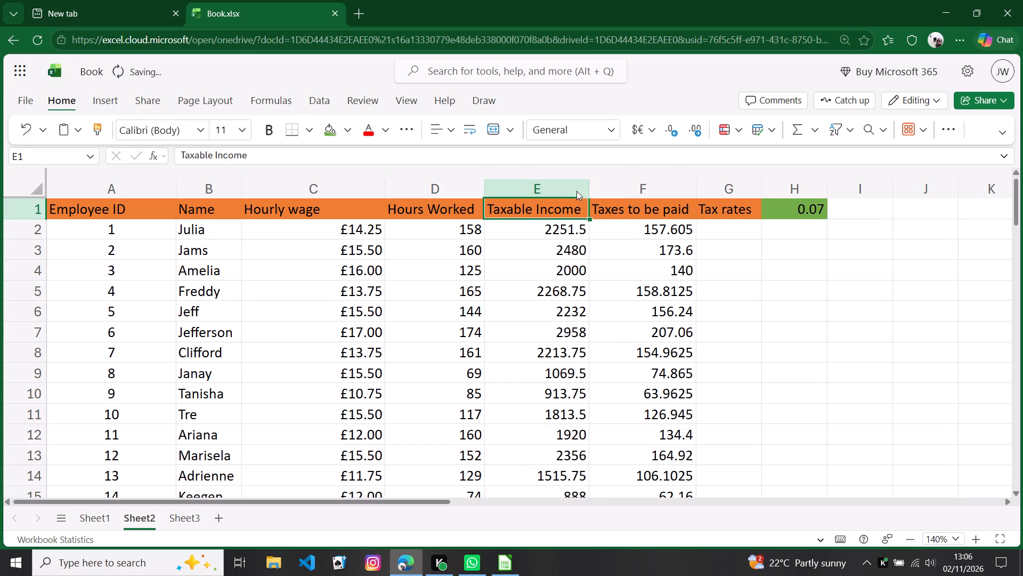
Apply the $ English (United States) accounting format to the whole Taxable Income column E.
scroll(622, 245, down, 20)
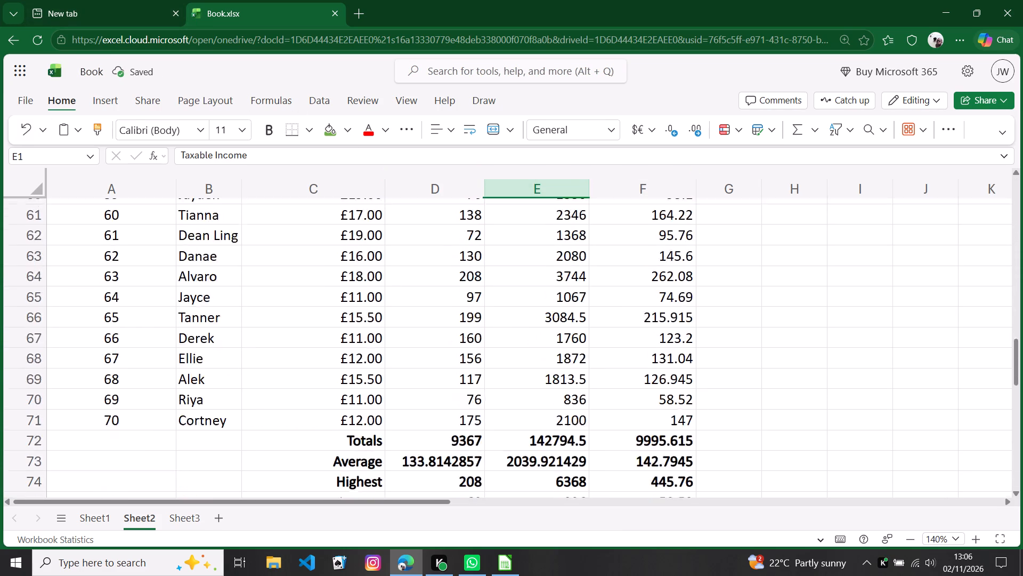
scroll(642, 201, up, 20)
scroll(642, 204, up, 5)
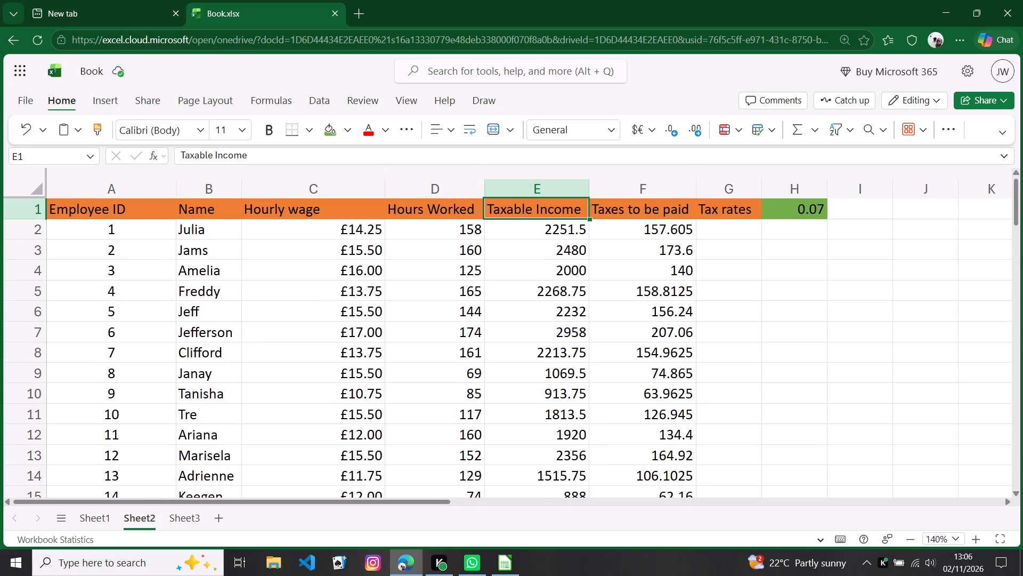
scroll(642, 204, up, 3)
click(653, 132)
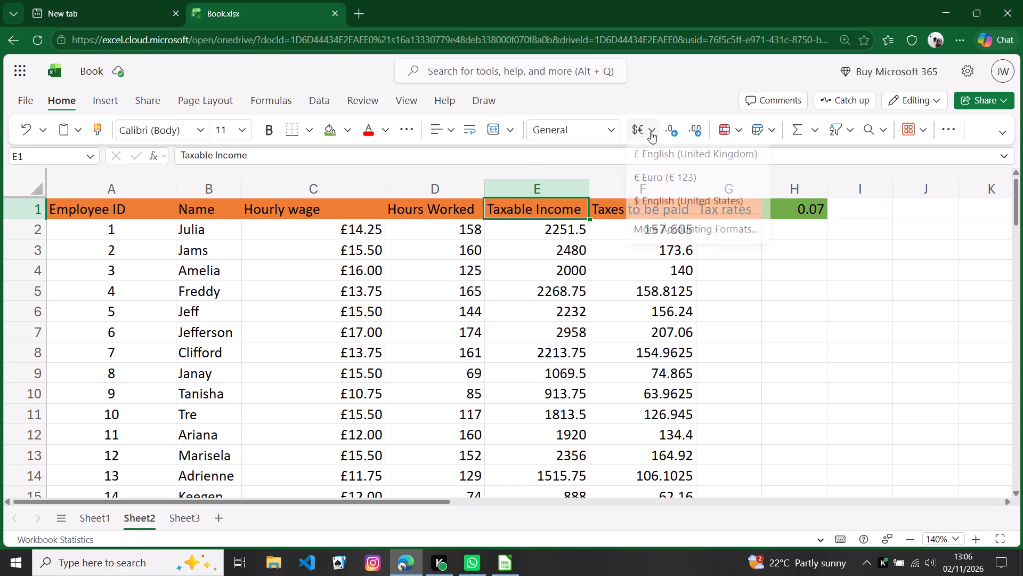
click(688, 202)
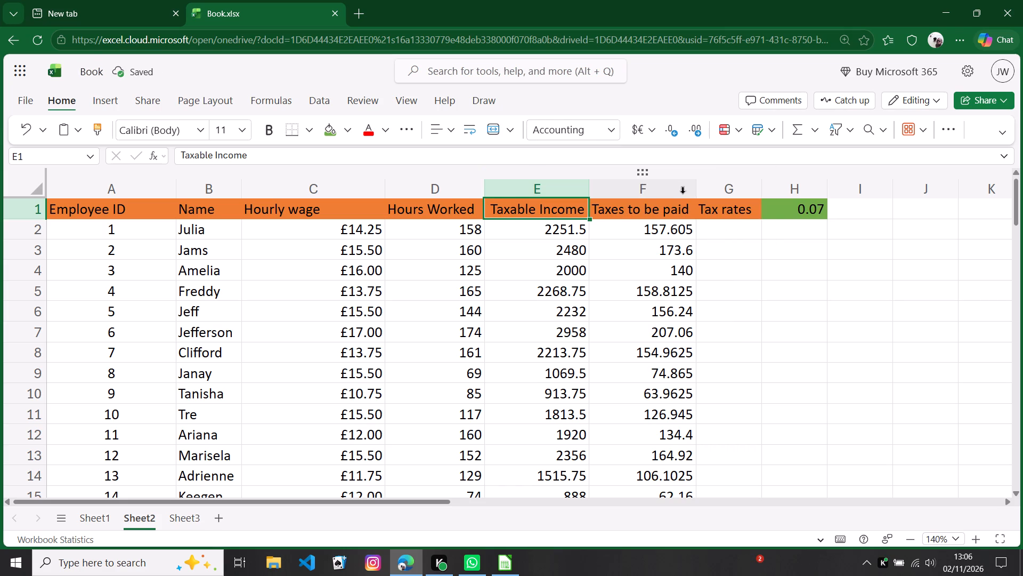
click(567, 175)
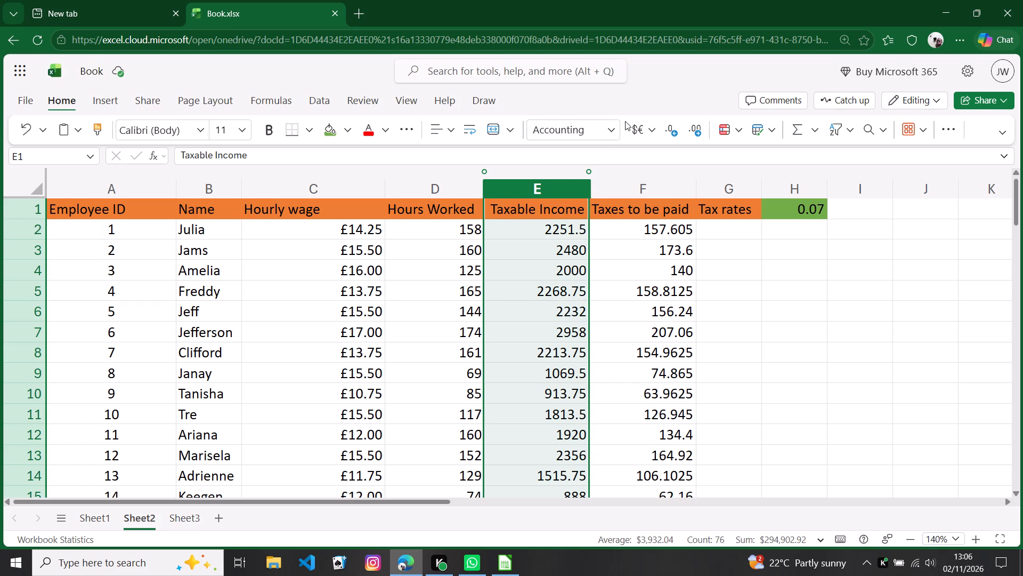
click(655, 131)
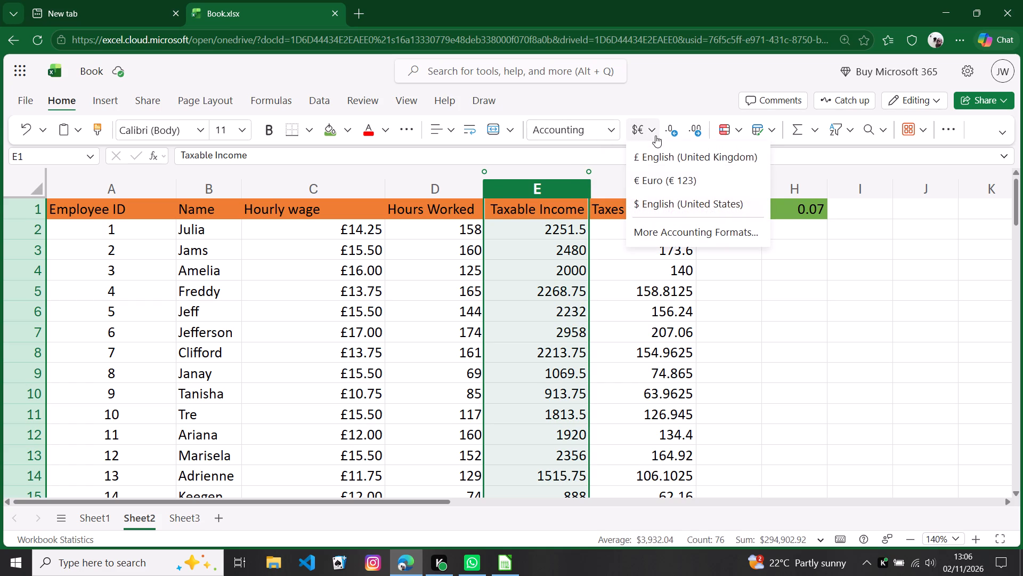
click(669, 201)
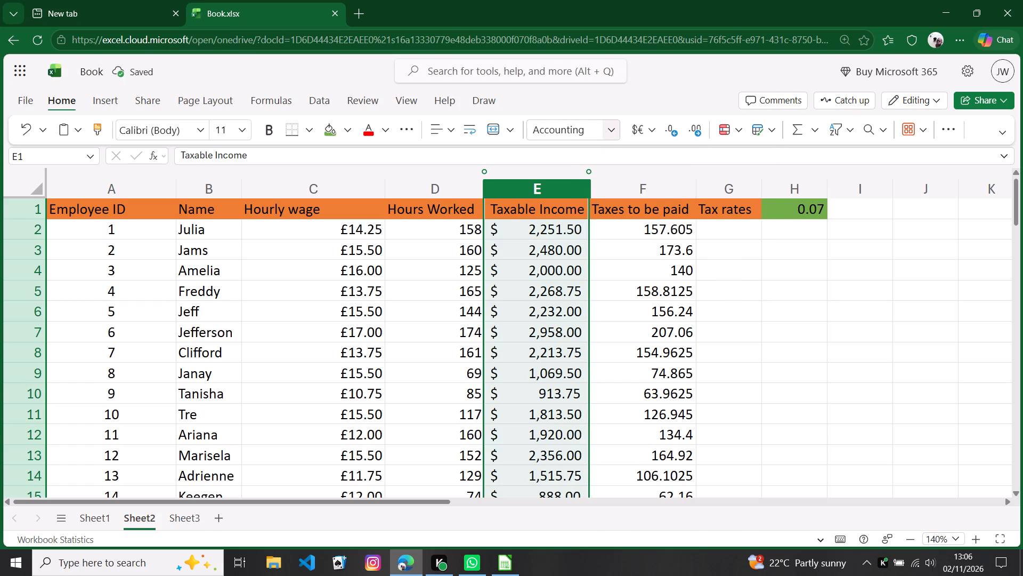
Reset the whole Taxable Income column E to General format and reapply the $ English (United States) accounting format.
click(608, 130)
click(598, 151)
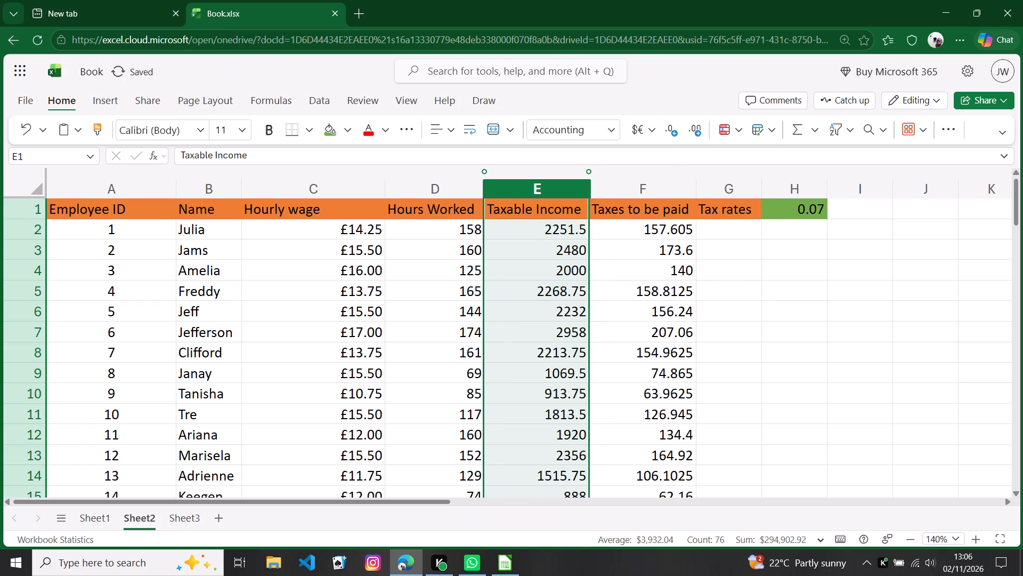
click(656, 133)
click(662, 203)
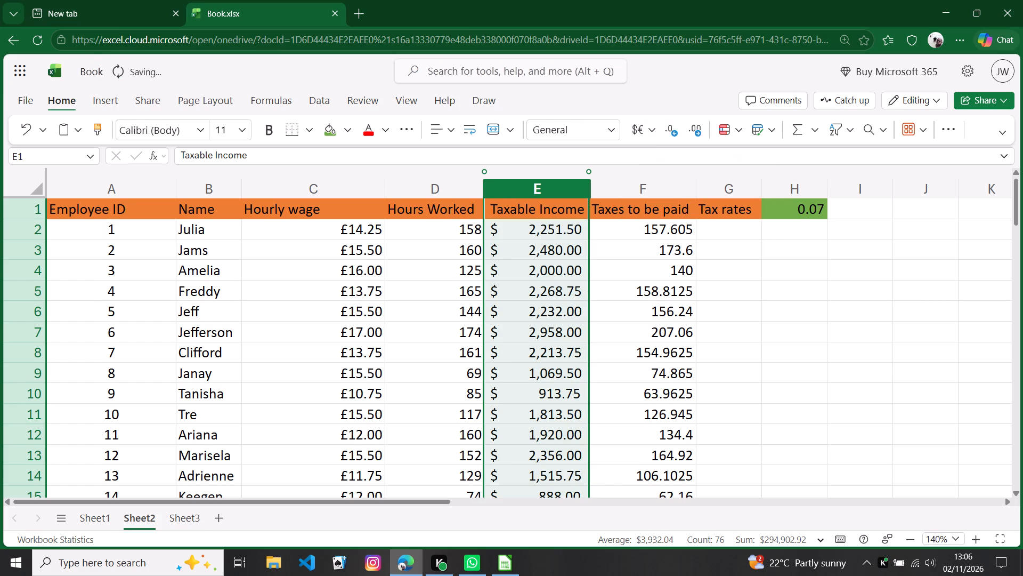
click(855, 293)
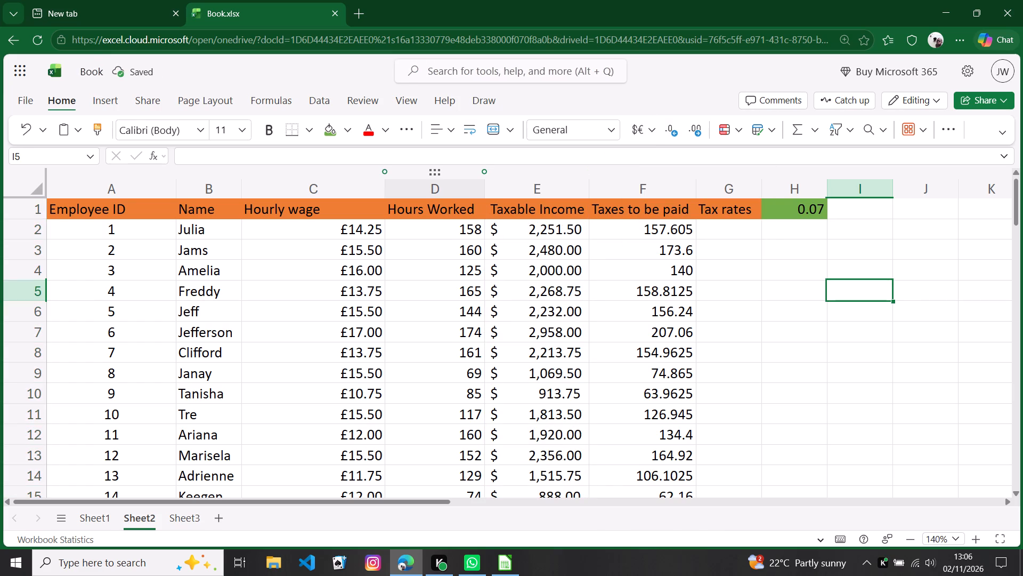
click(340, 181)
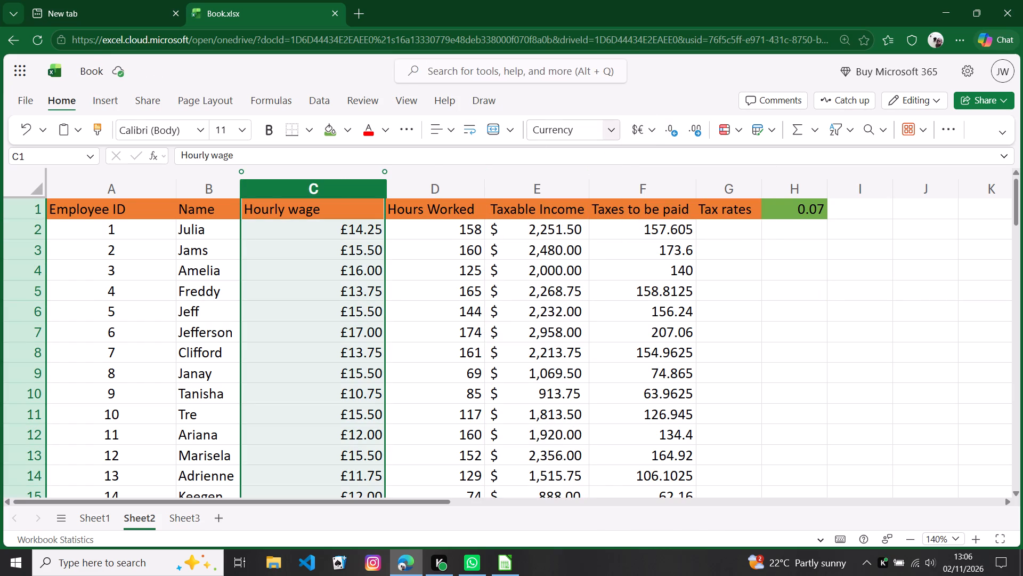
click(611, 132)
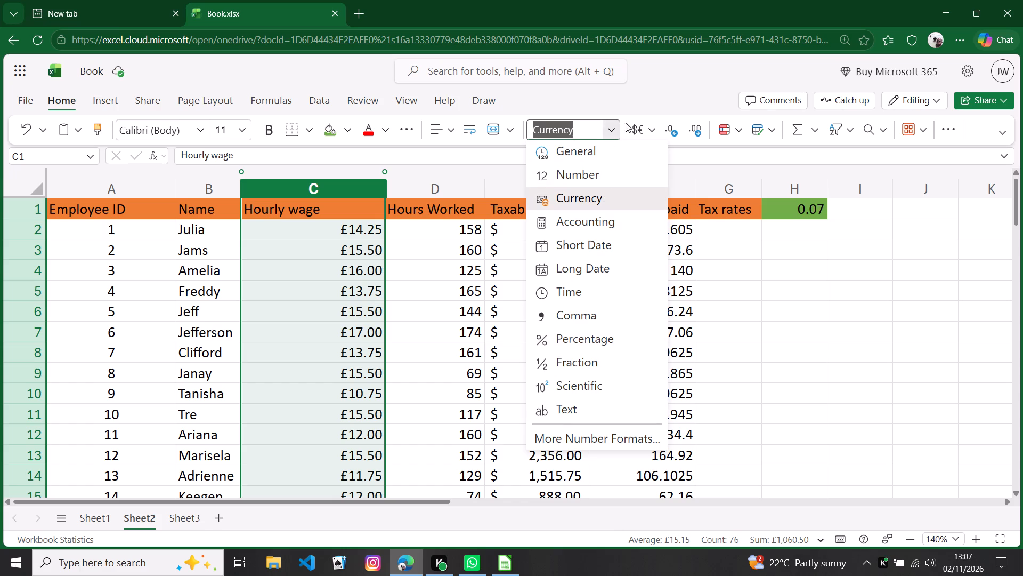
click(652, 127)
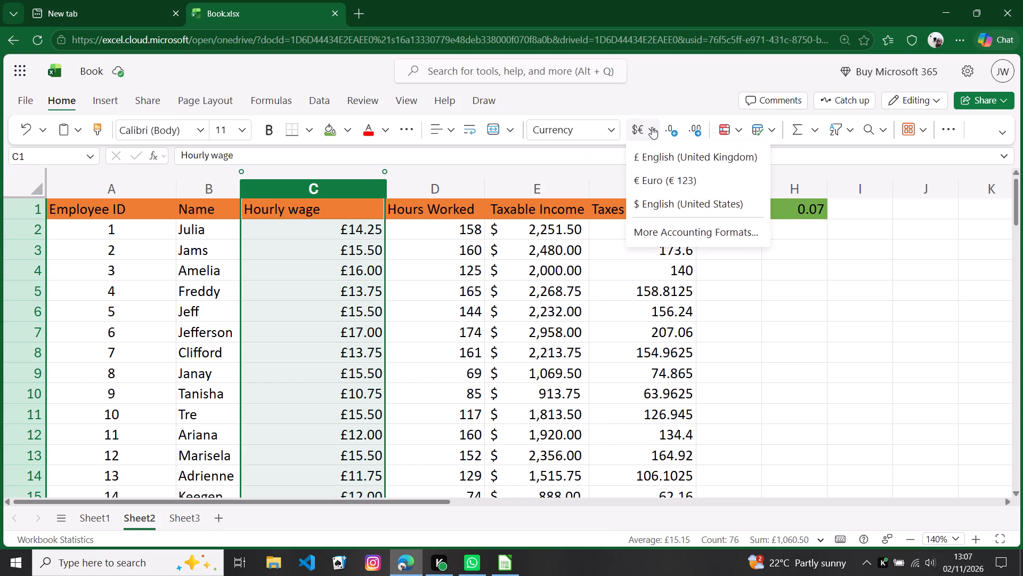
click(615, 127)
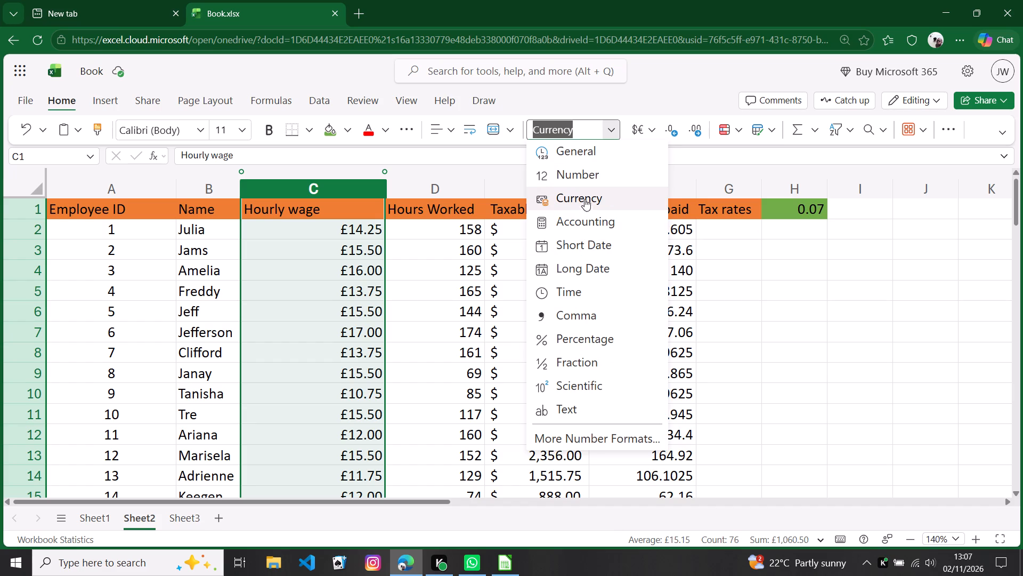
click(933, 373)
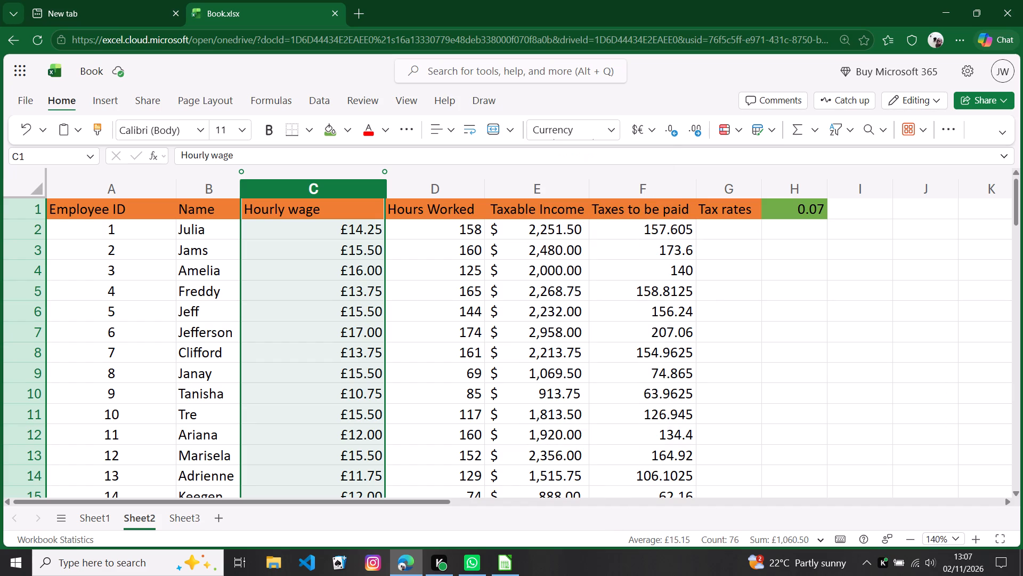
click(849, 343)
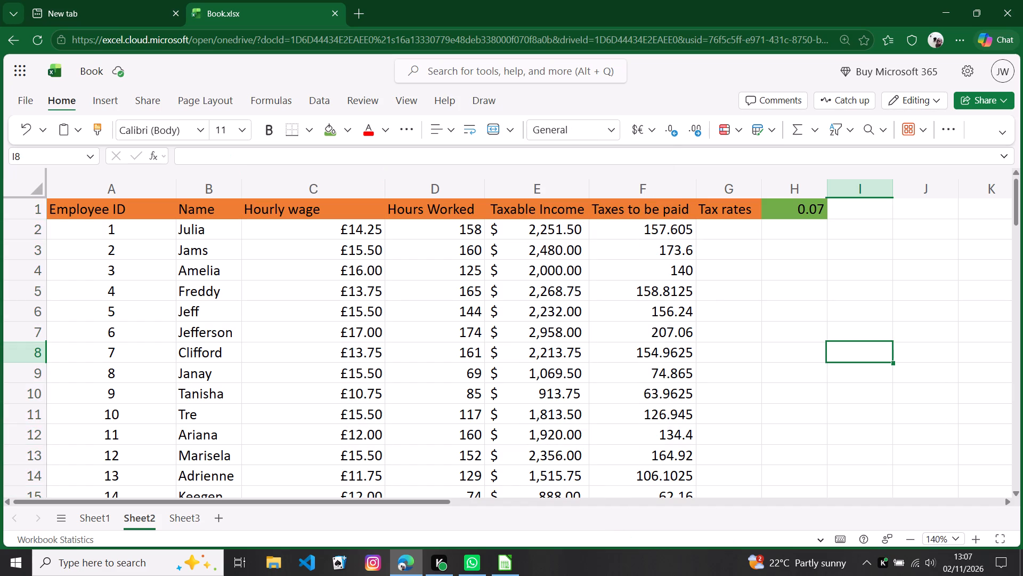
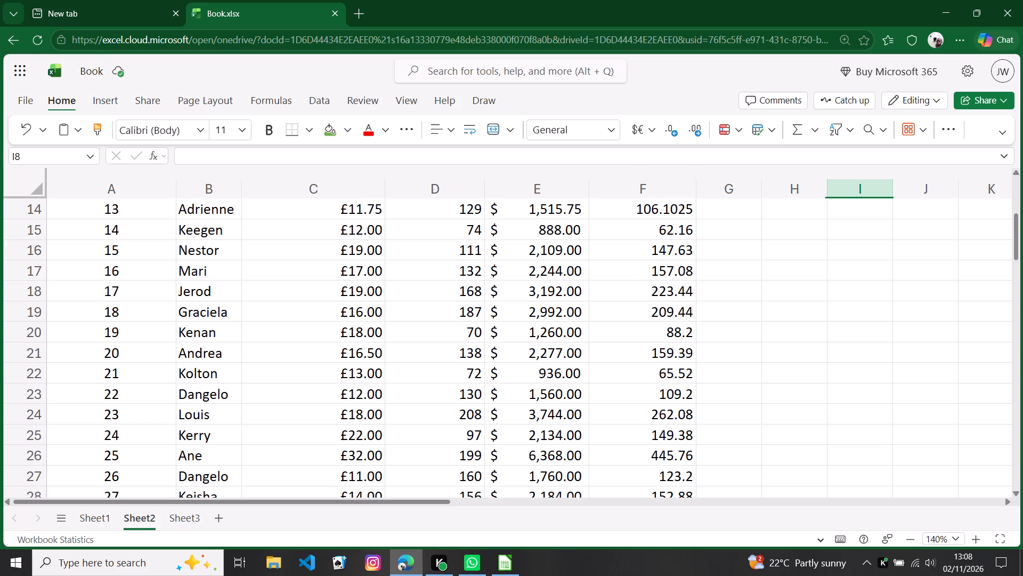
Examine the Sheet2 payroll table down to its summary rows, checking the Hourly wage and Taxable Income currency formats.
scroll(525, 285, down, 18)
scroll(526, 290, up, 2)
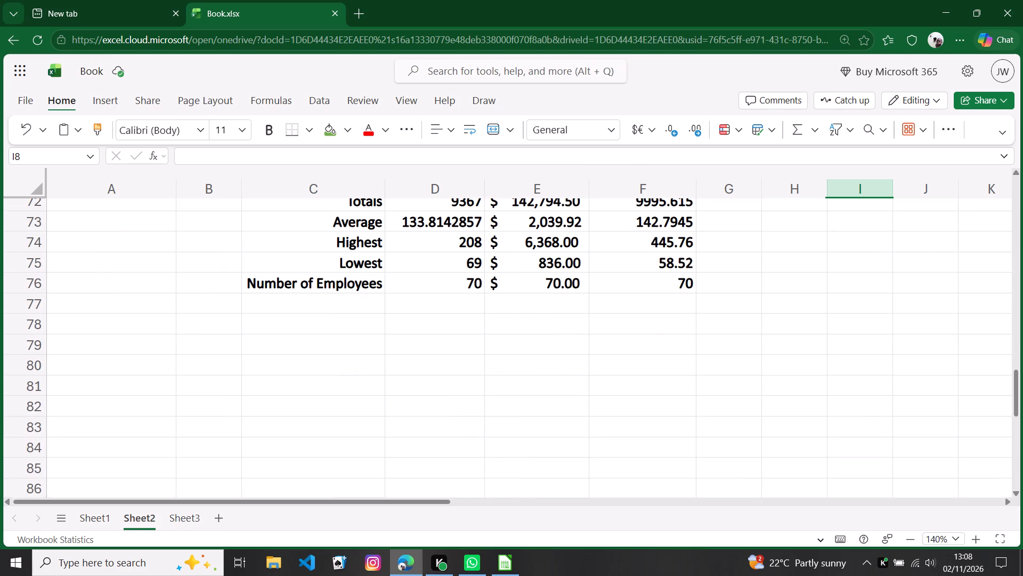
scroll(526, 290, up, 1)
scroll(526, 290, down, 11)
scroll(532, 279, up, 1)
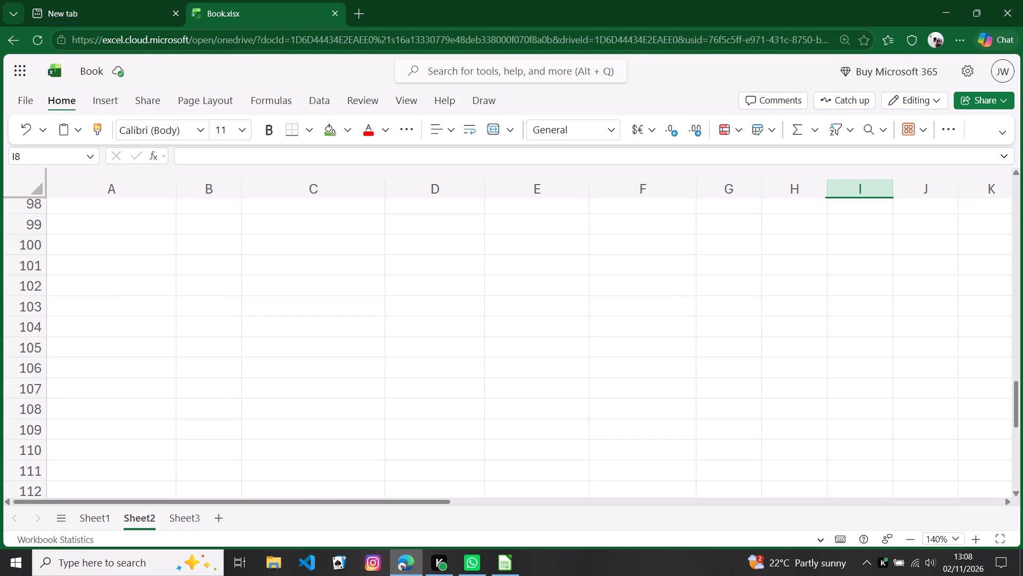
scroll(532, 279, up, 2)
scroll(532, 279, down, 5)
scroll(532, 281, up, 11)
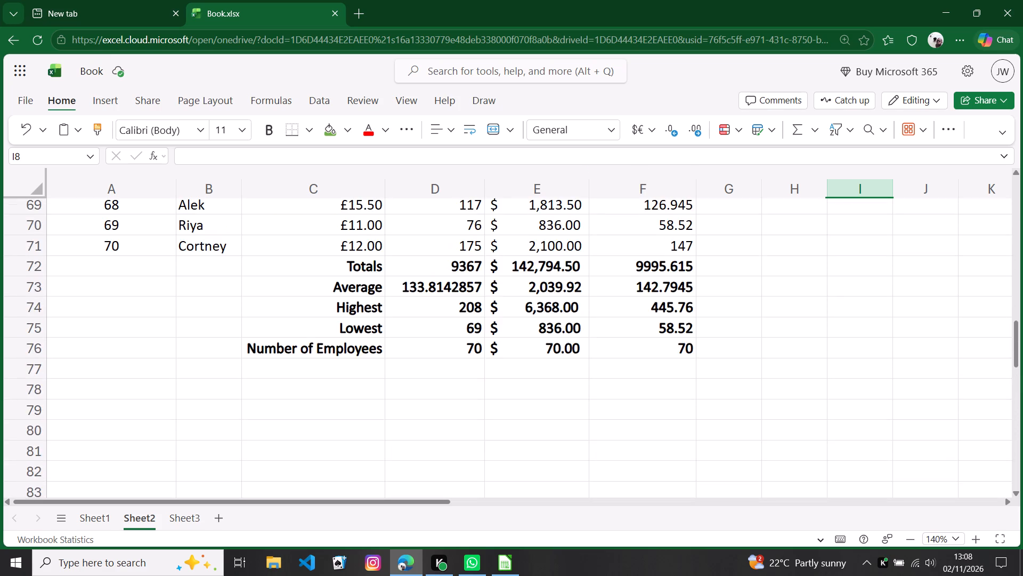
scroll(522, 295, up, 5)
scroll(522, 294, down, 3)
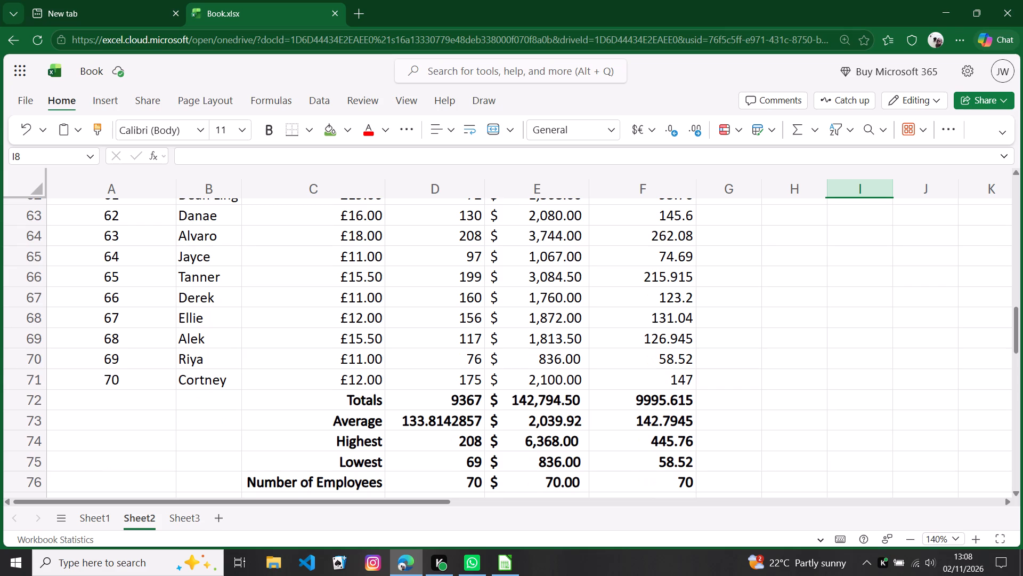
scroll(522, 294, up, 18)
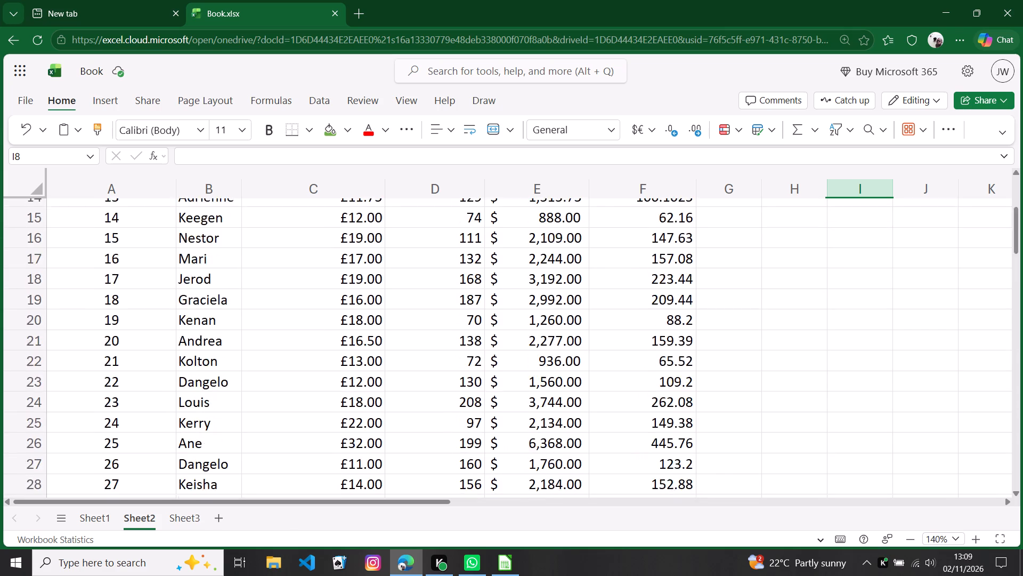
scroll(525, 300, up, 7)
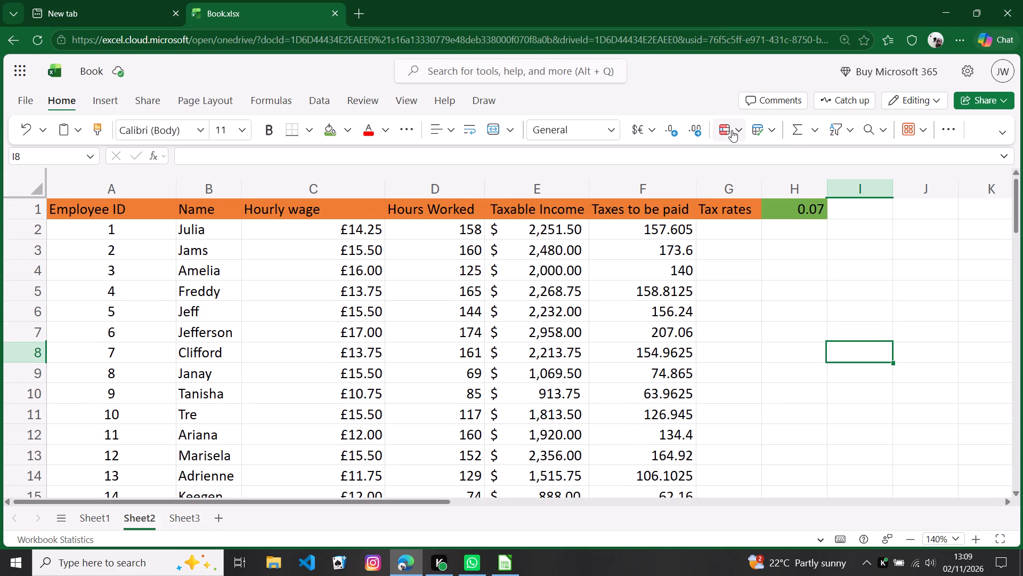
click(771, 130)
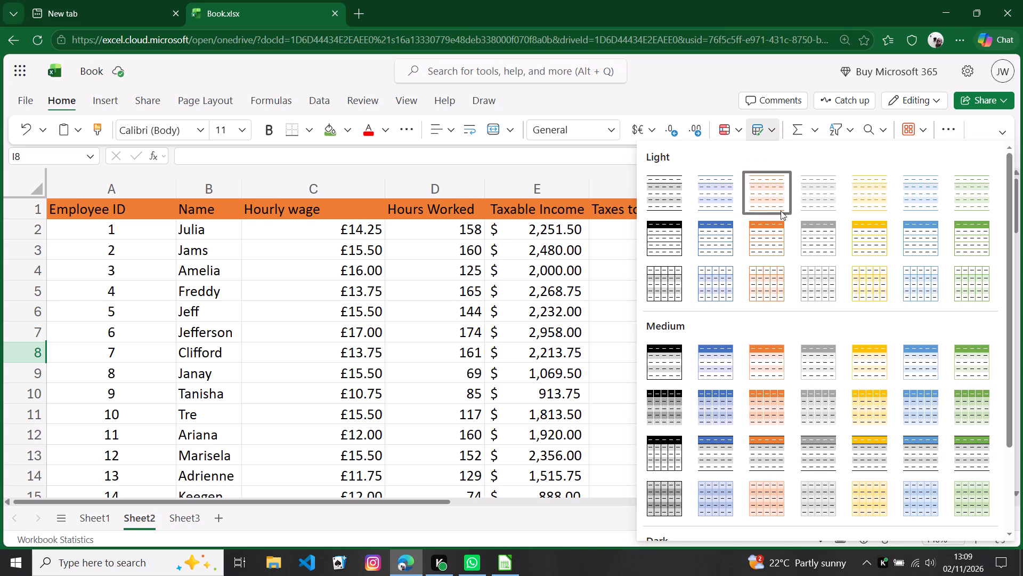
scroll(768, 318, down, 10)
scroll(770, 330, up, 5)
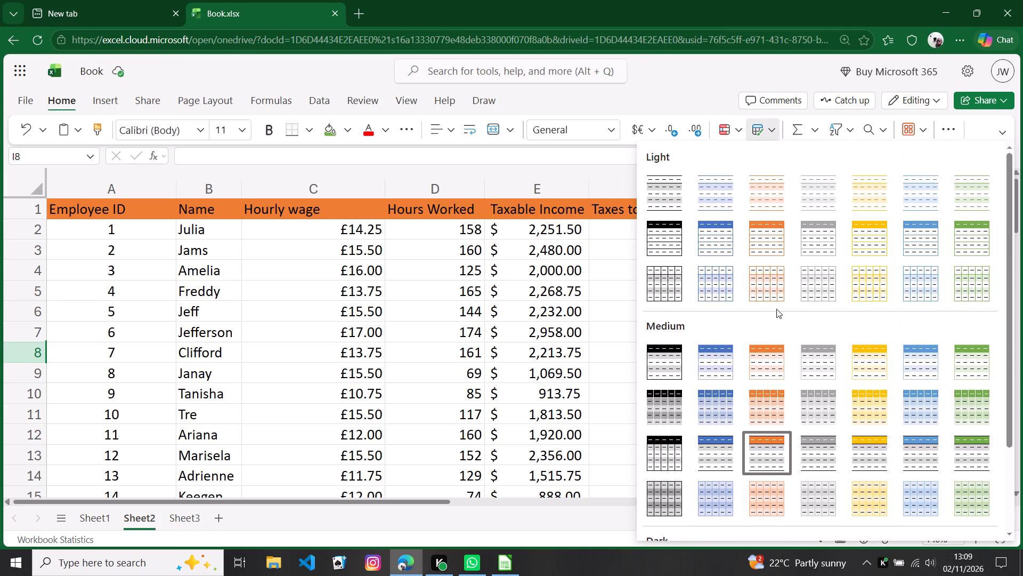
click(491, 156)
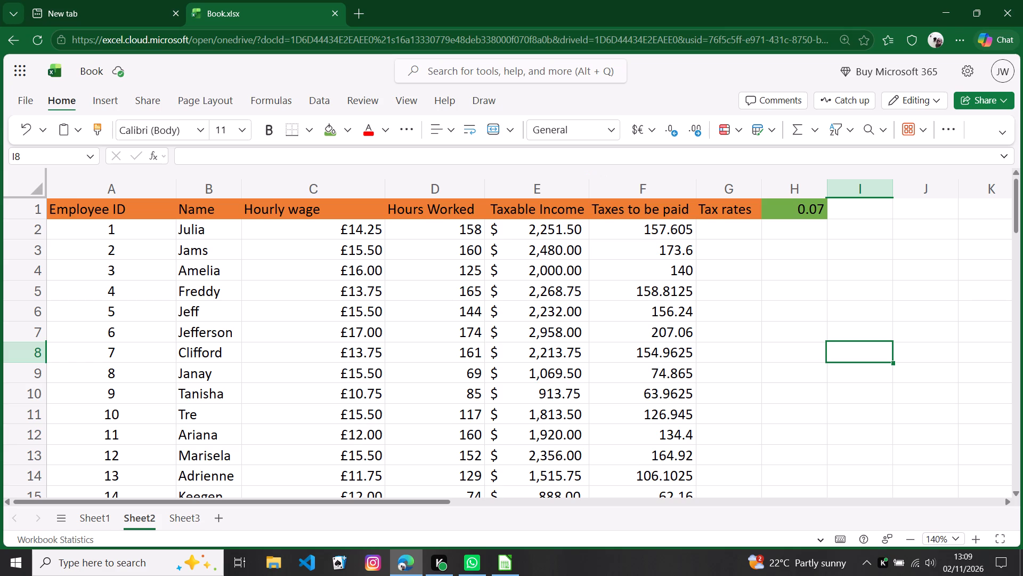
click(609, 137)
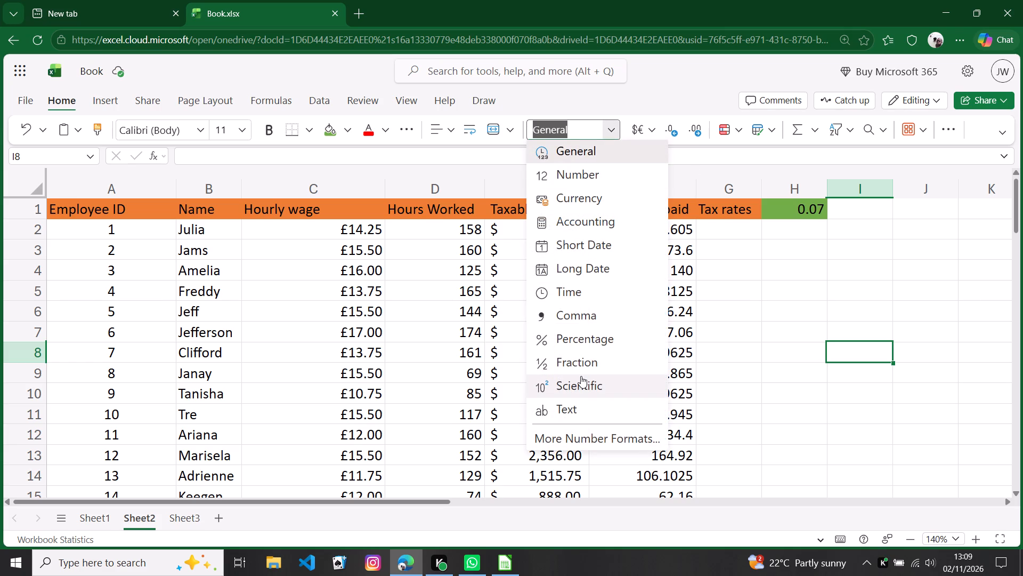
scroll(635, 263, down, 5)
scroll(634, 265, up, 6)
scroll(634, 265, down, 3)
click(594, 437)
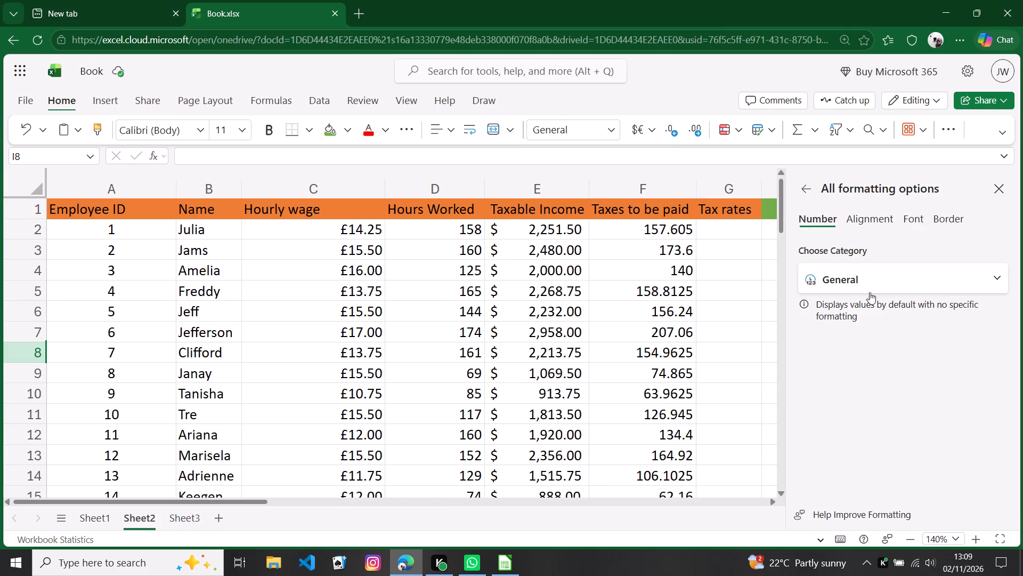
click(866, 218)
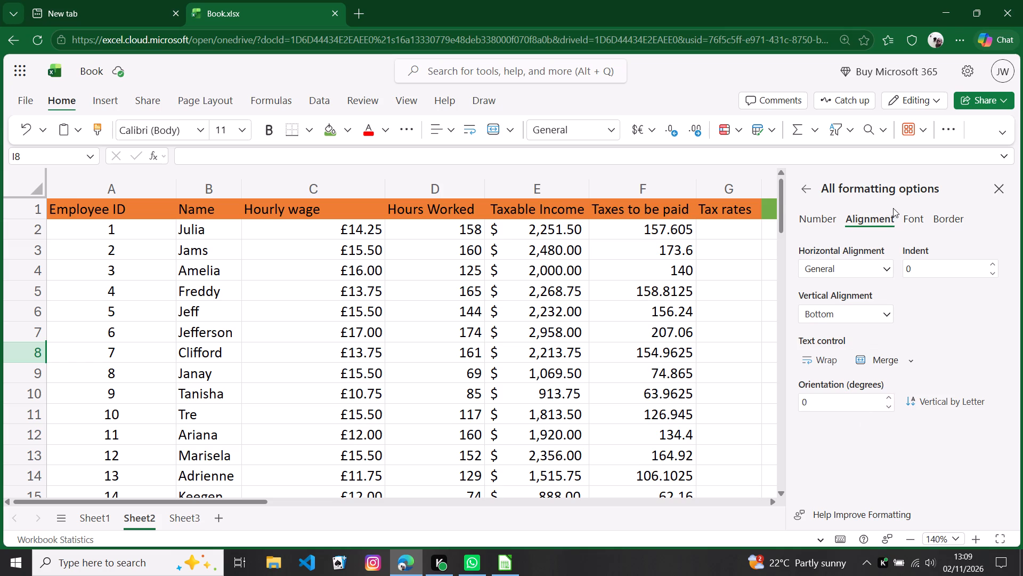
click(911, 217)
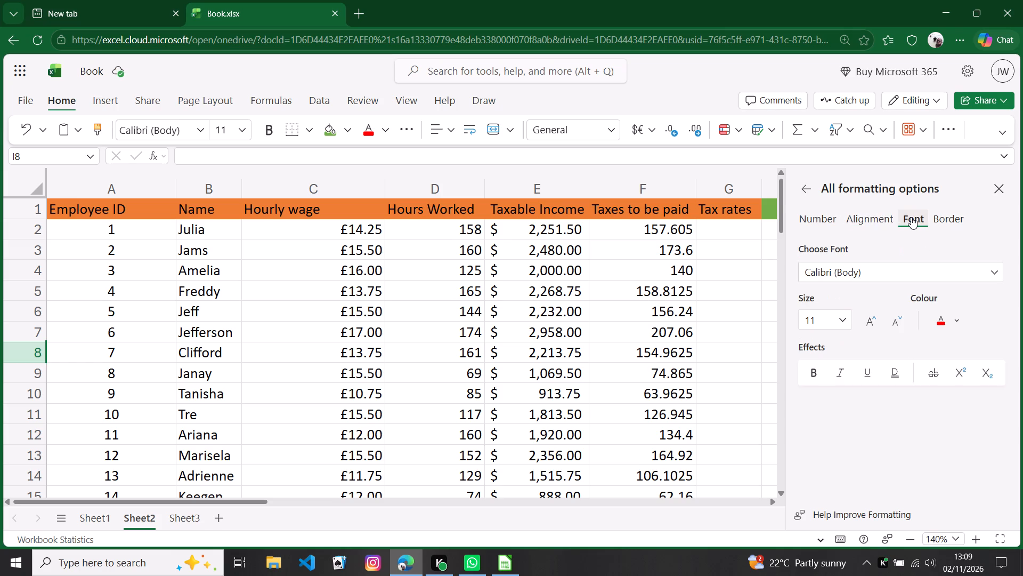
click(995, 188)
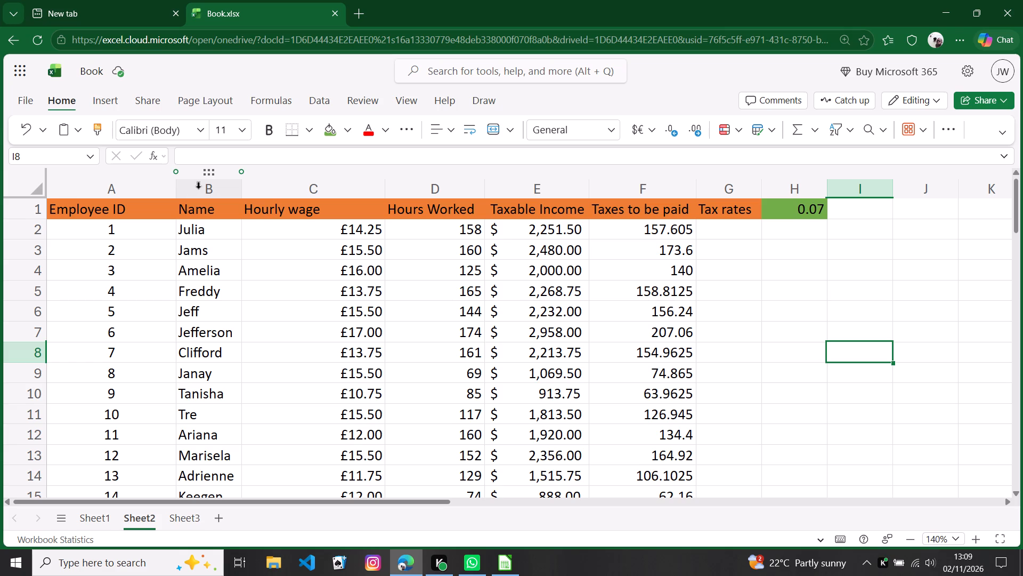
Review all employee rows and the summary rows of the Sheet2 payroll table from header to end.
scroll(318, 308, down, 3)
scroll(318, 309, up, 1)
scroll(318, 309, down, 3)
scroll(316, 309, up, 7)
scroll(316, 309, down, 7)
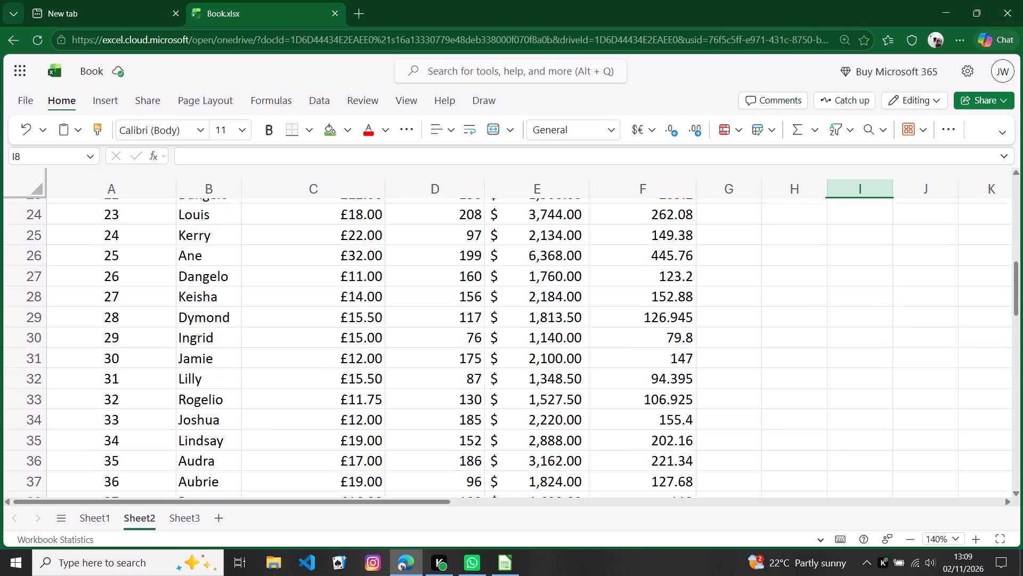
scroll(316, 309, down, 12)
scroll(317, 309, up, 6)
scroll(326, 310, down, 6)
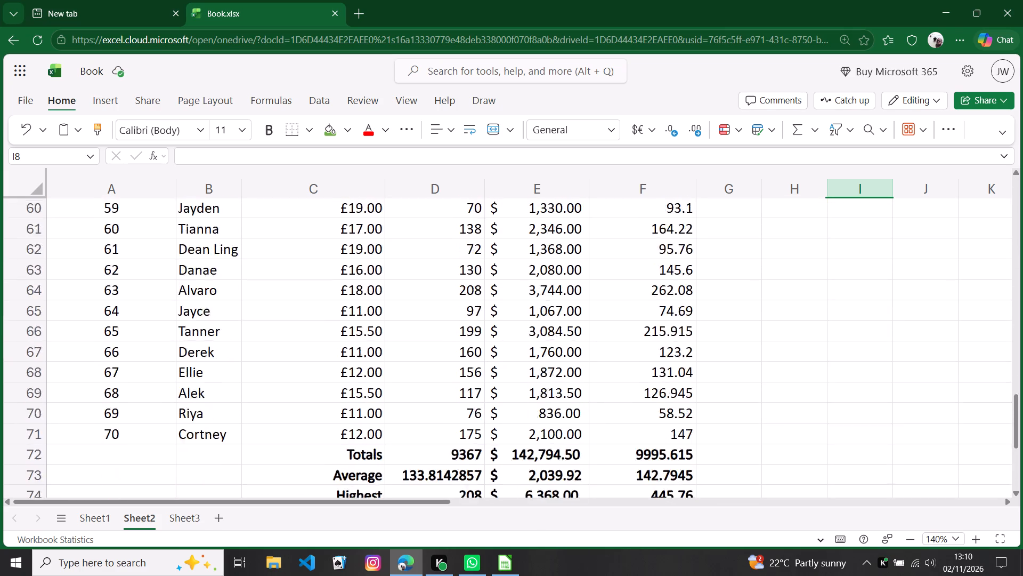
scroll(326, 310, up, 6)
scroll(328, 310, down, 7)
scroll(328, 310, up, 7)
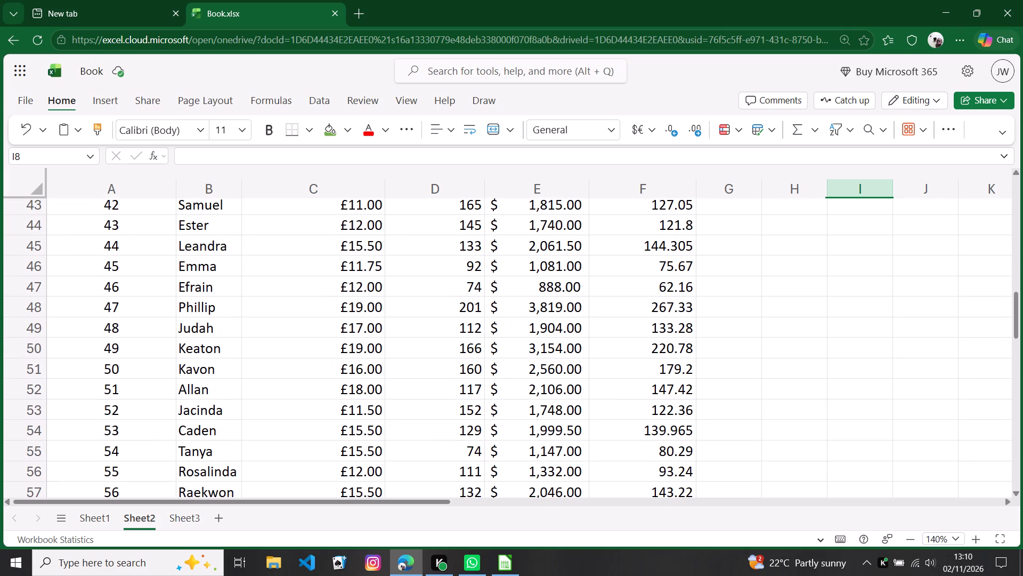
scroll(326, 314, up, 20)
scroll(327, 314, down, 4)
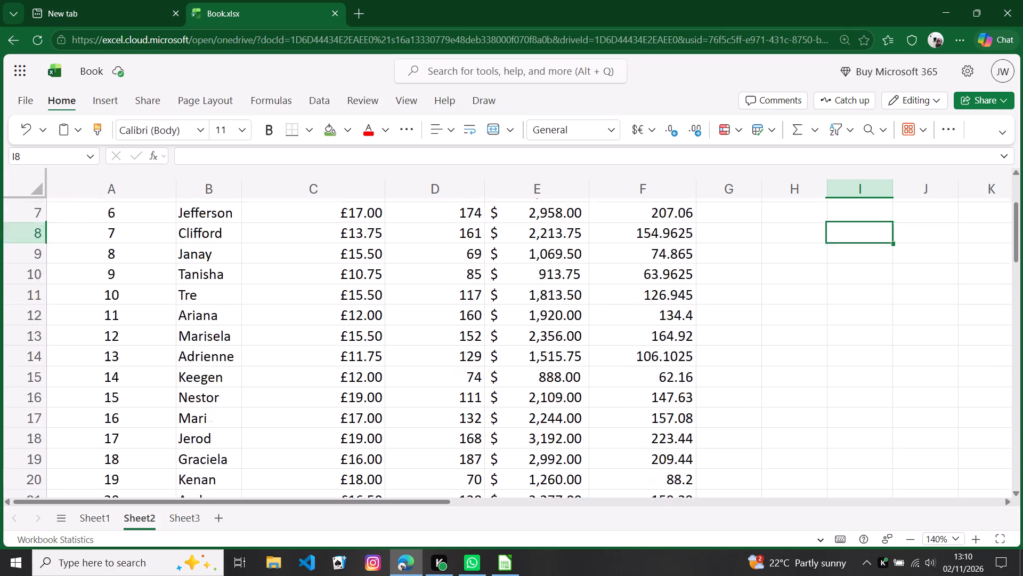
scroll(327, 314, down, 17)
scroll(323, 317, down, 5)
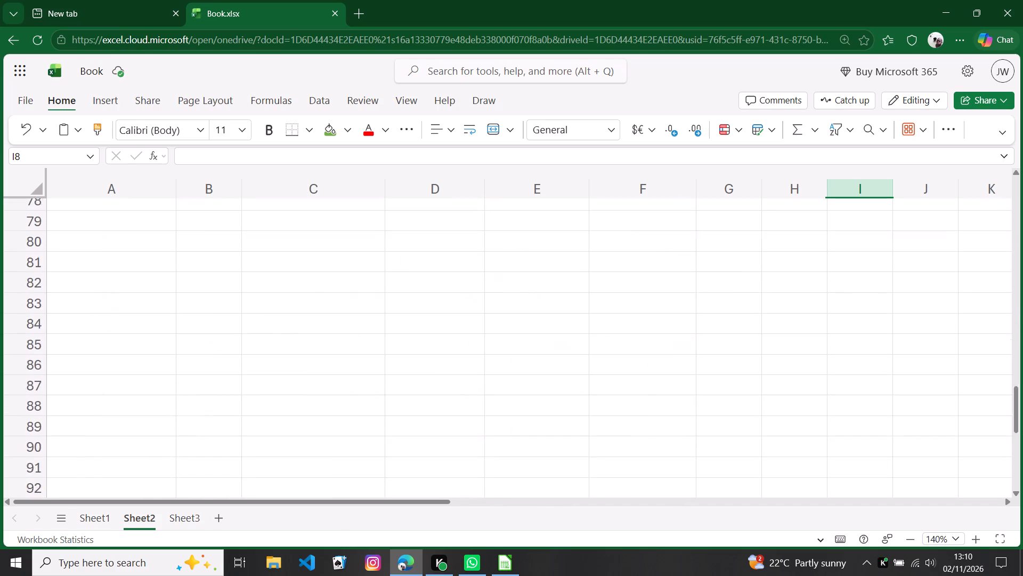
scroll(323, 318, down, 9)
scroll(324, 318, up, 13)
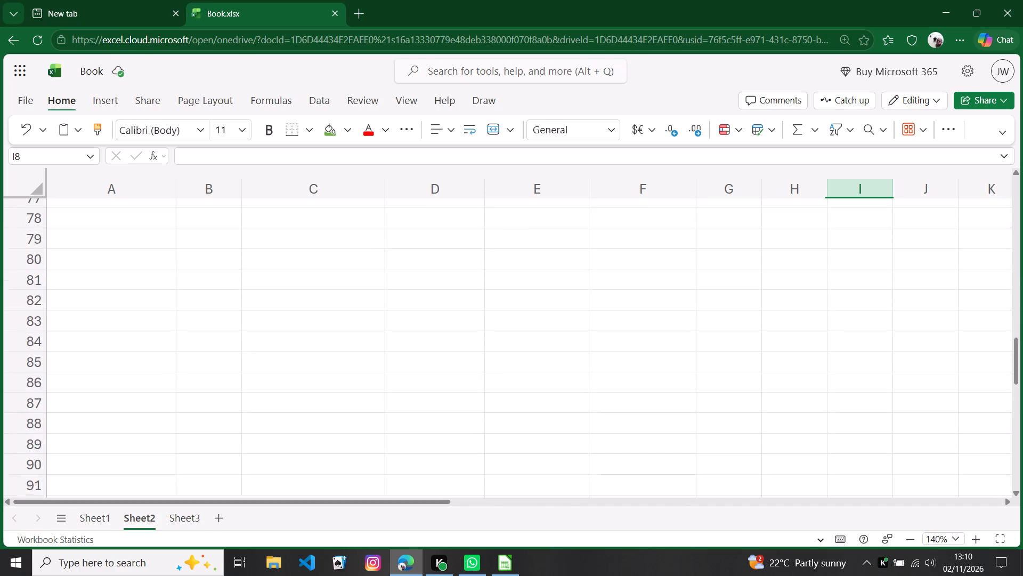
scroll(319, 318, up, 20)
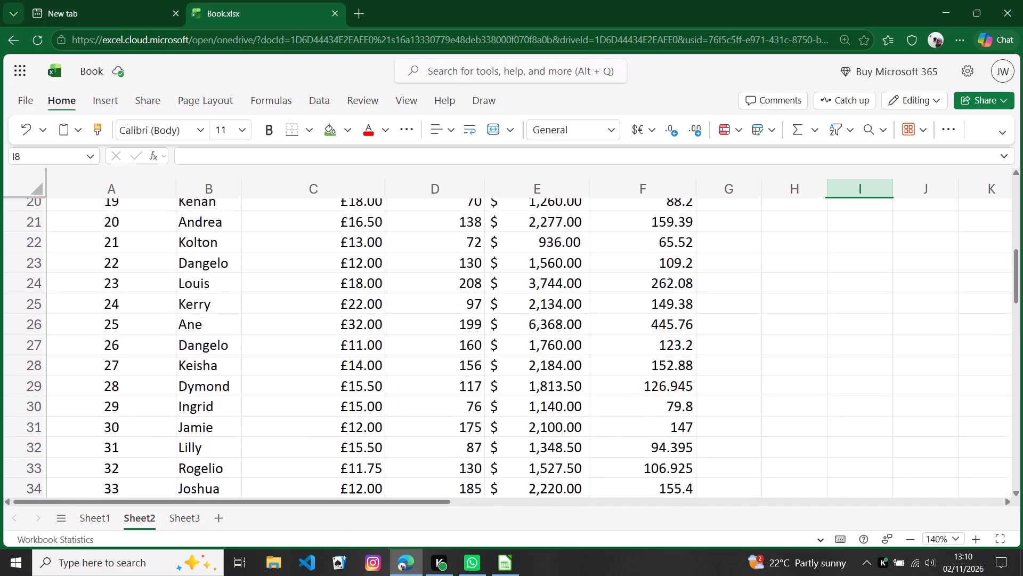
scroll(344, 305, up, 12)
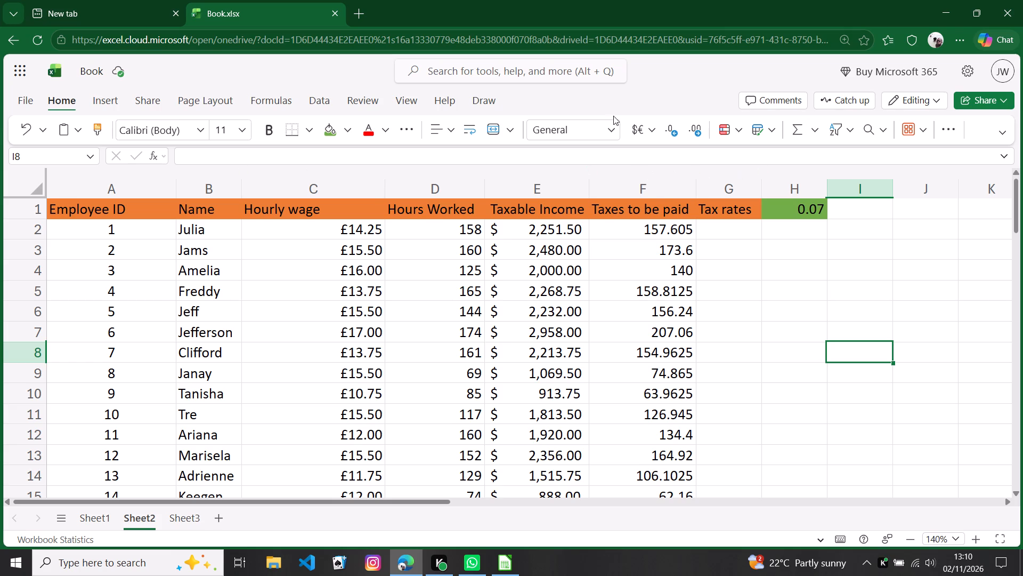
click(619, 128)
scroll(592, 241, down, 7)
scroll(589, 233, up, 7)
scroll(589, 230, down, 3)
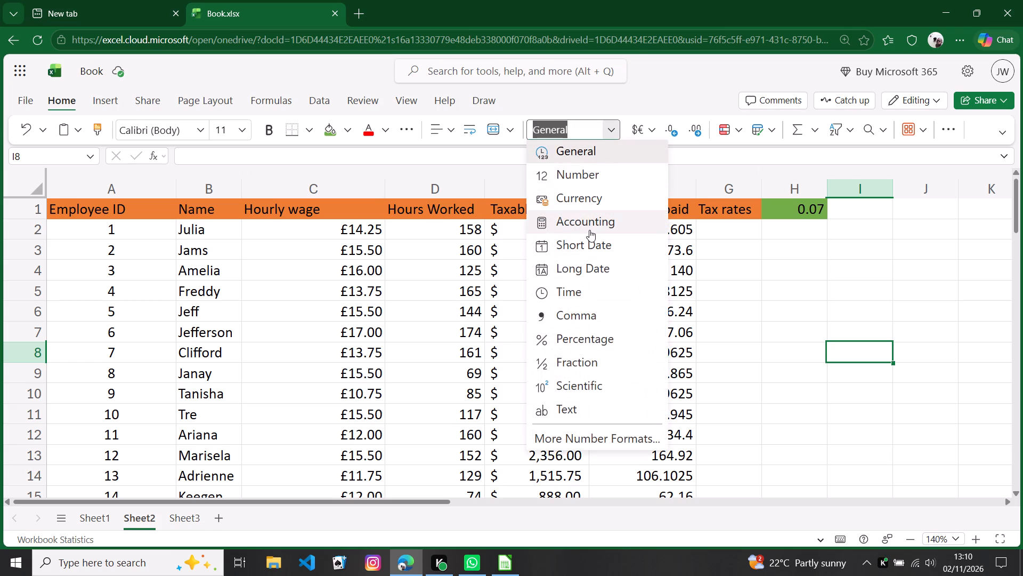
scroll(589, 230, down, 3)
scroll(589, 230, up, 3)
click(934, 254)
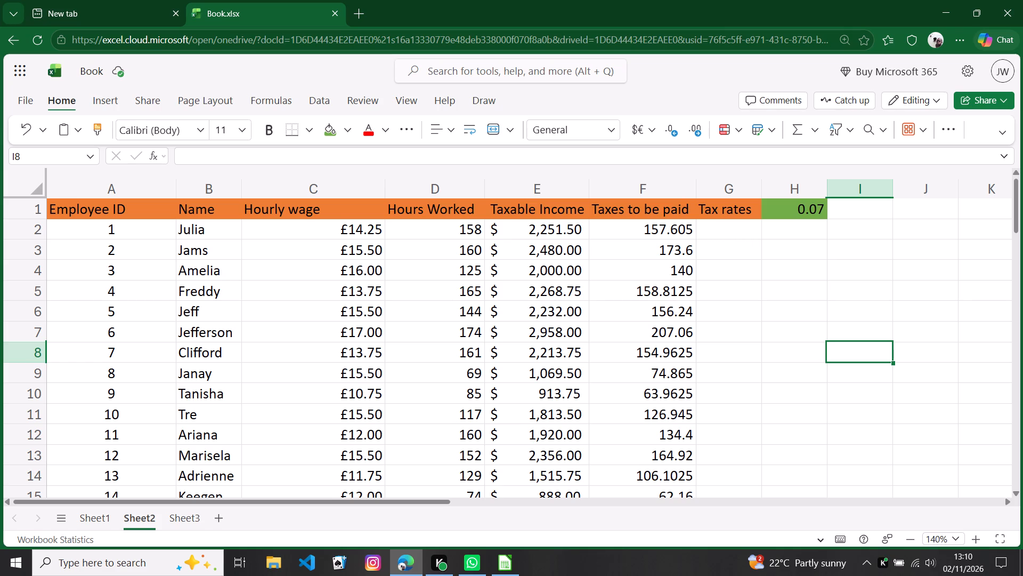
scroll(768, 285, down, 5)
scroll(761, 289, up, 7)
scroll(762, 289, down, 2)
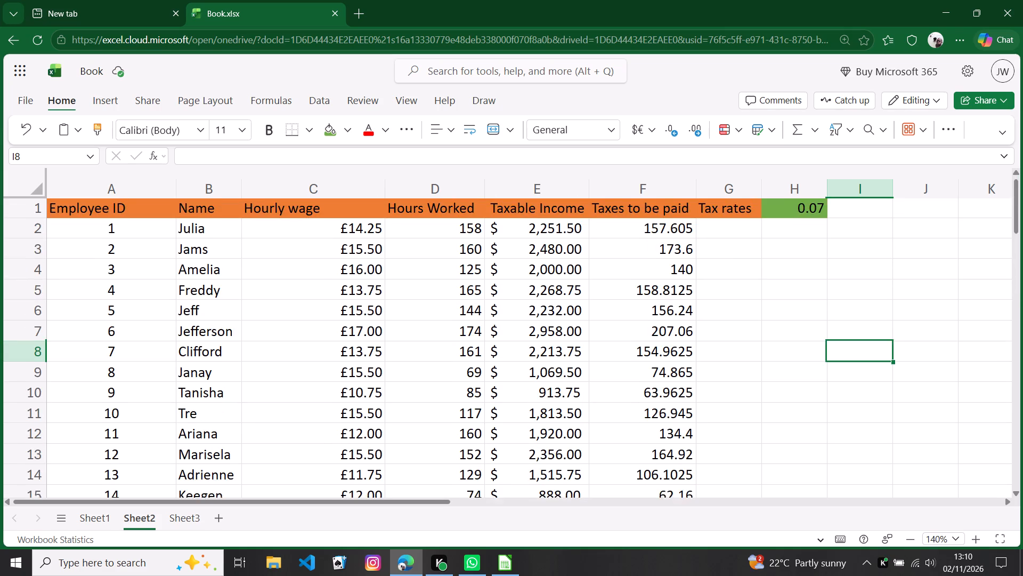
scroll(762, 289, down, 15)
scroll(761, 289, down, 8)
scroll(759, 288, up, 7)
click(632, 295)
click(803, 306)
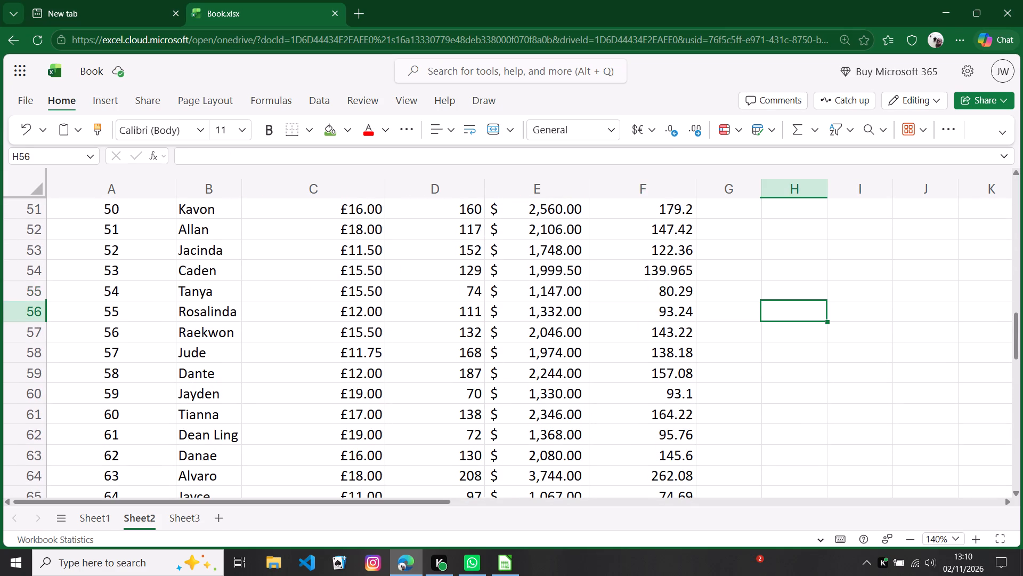